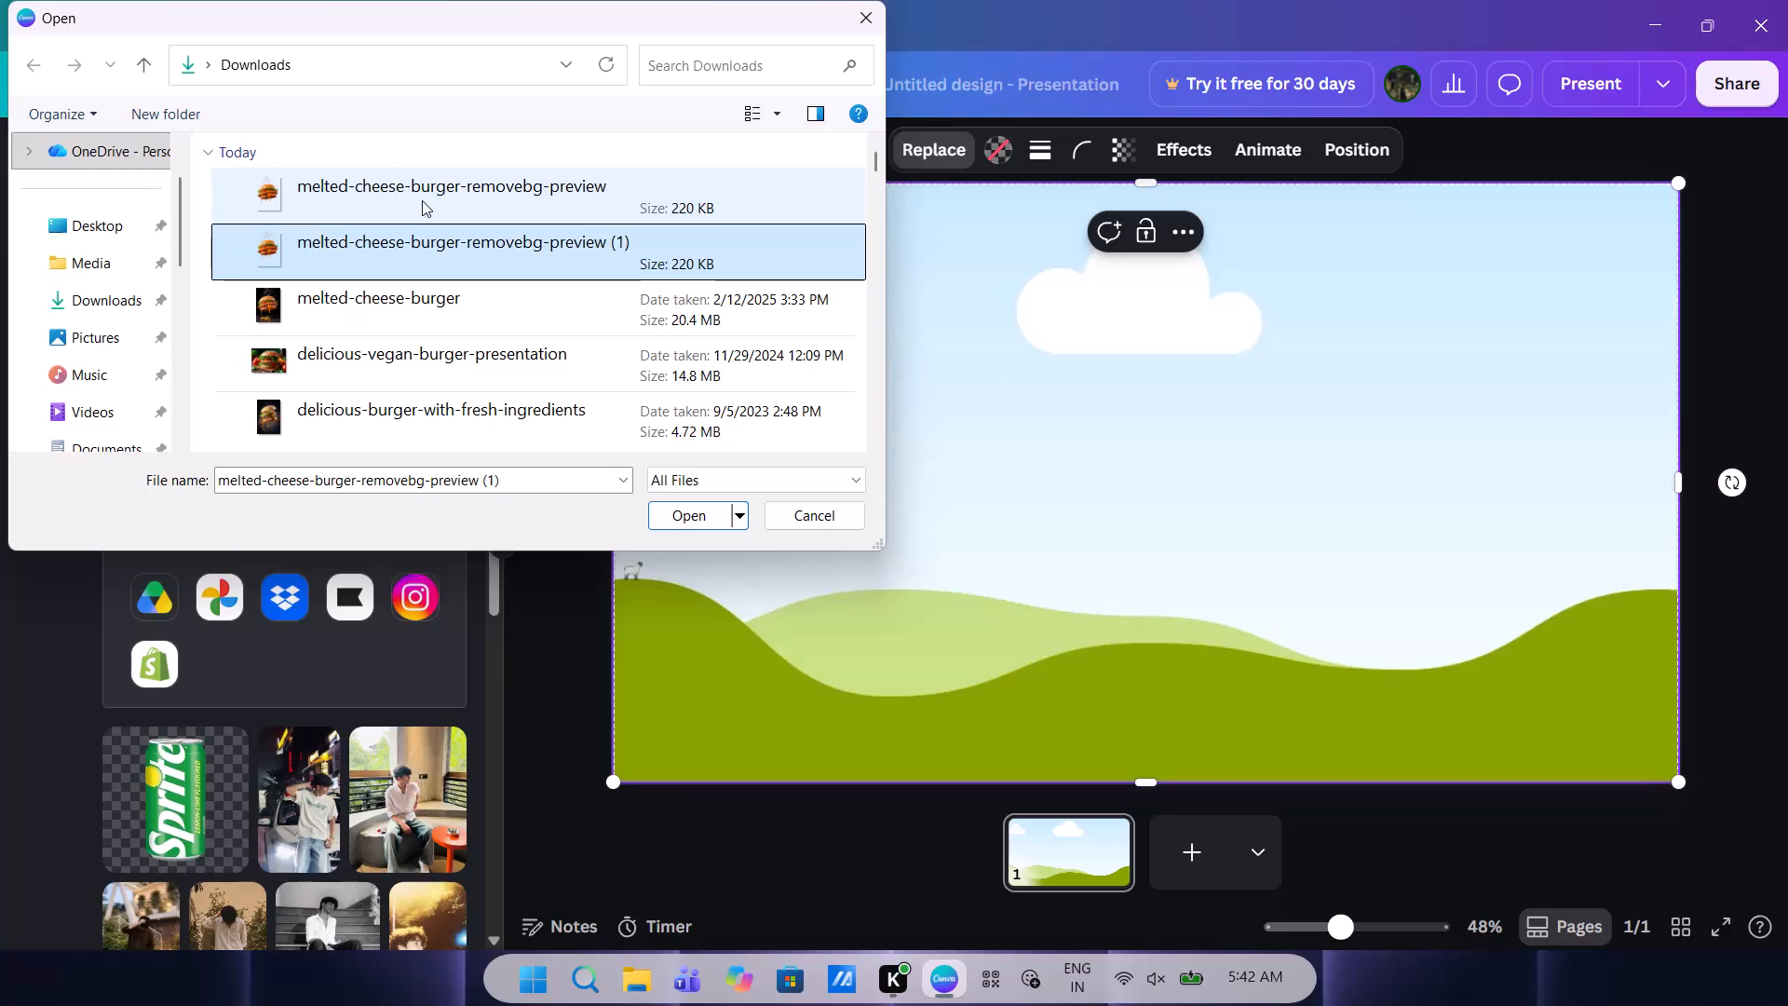
Upload the images melted-cheese-burger-removebg-preview (1) and melted-cheese-burger from the Downloads folder.
{"action": "left_click", "coordinate": [397, 278], "text": "ctrl"}
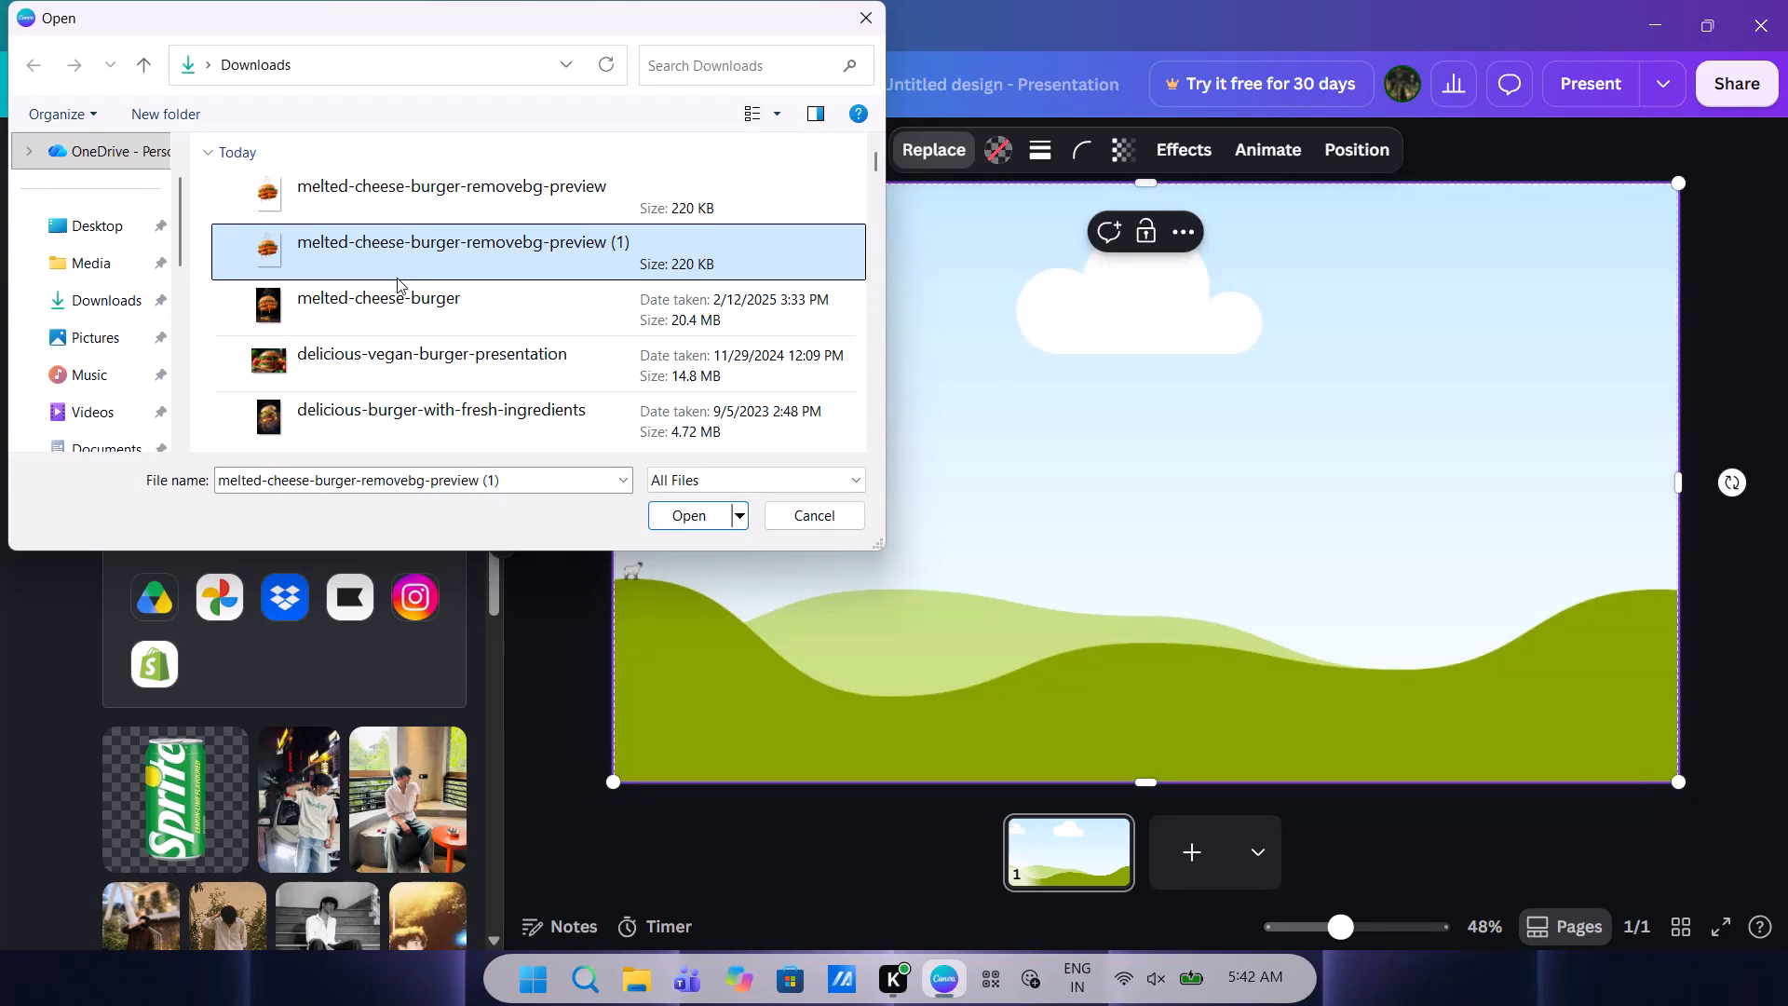
{"action": "left_click", "coordinate": [391, 295], "text": "ctrl"}
{"action": "left_click", "coordinate": [403, 262], "text": "ctrl"}
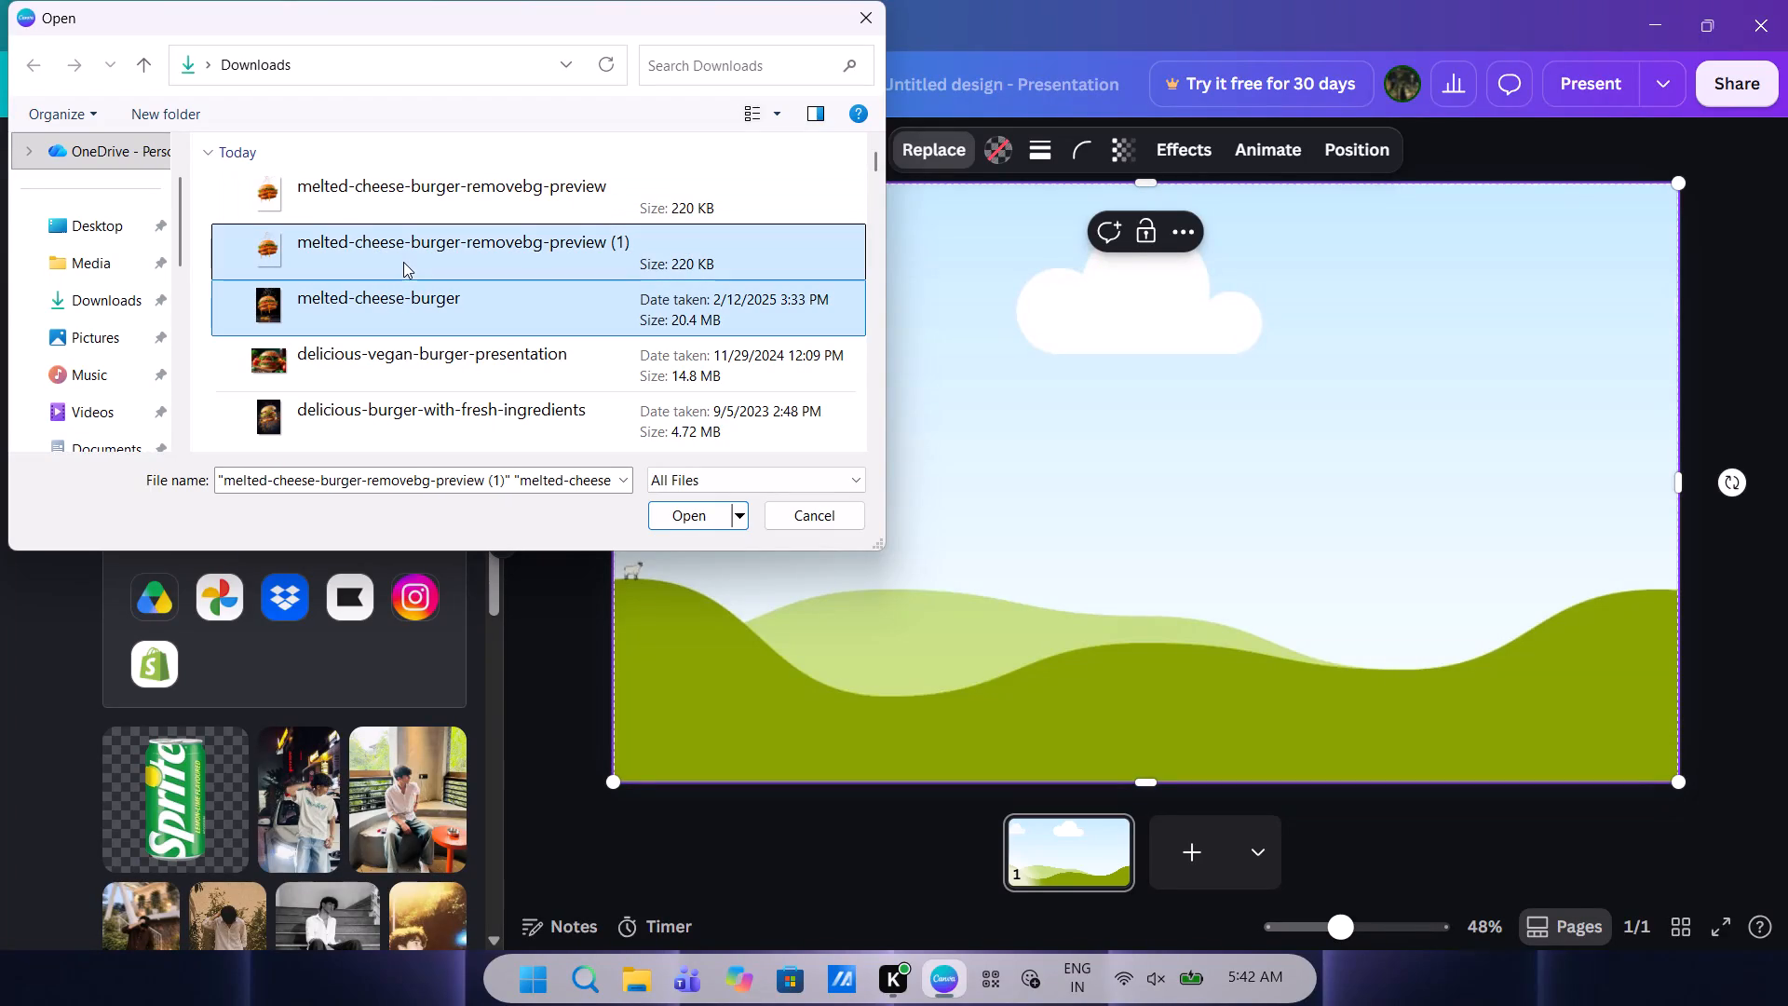
{"action": "left_click", "coordinate": [689, 523]}
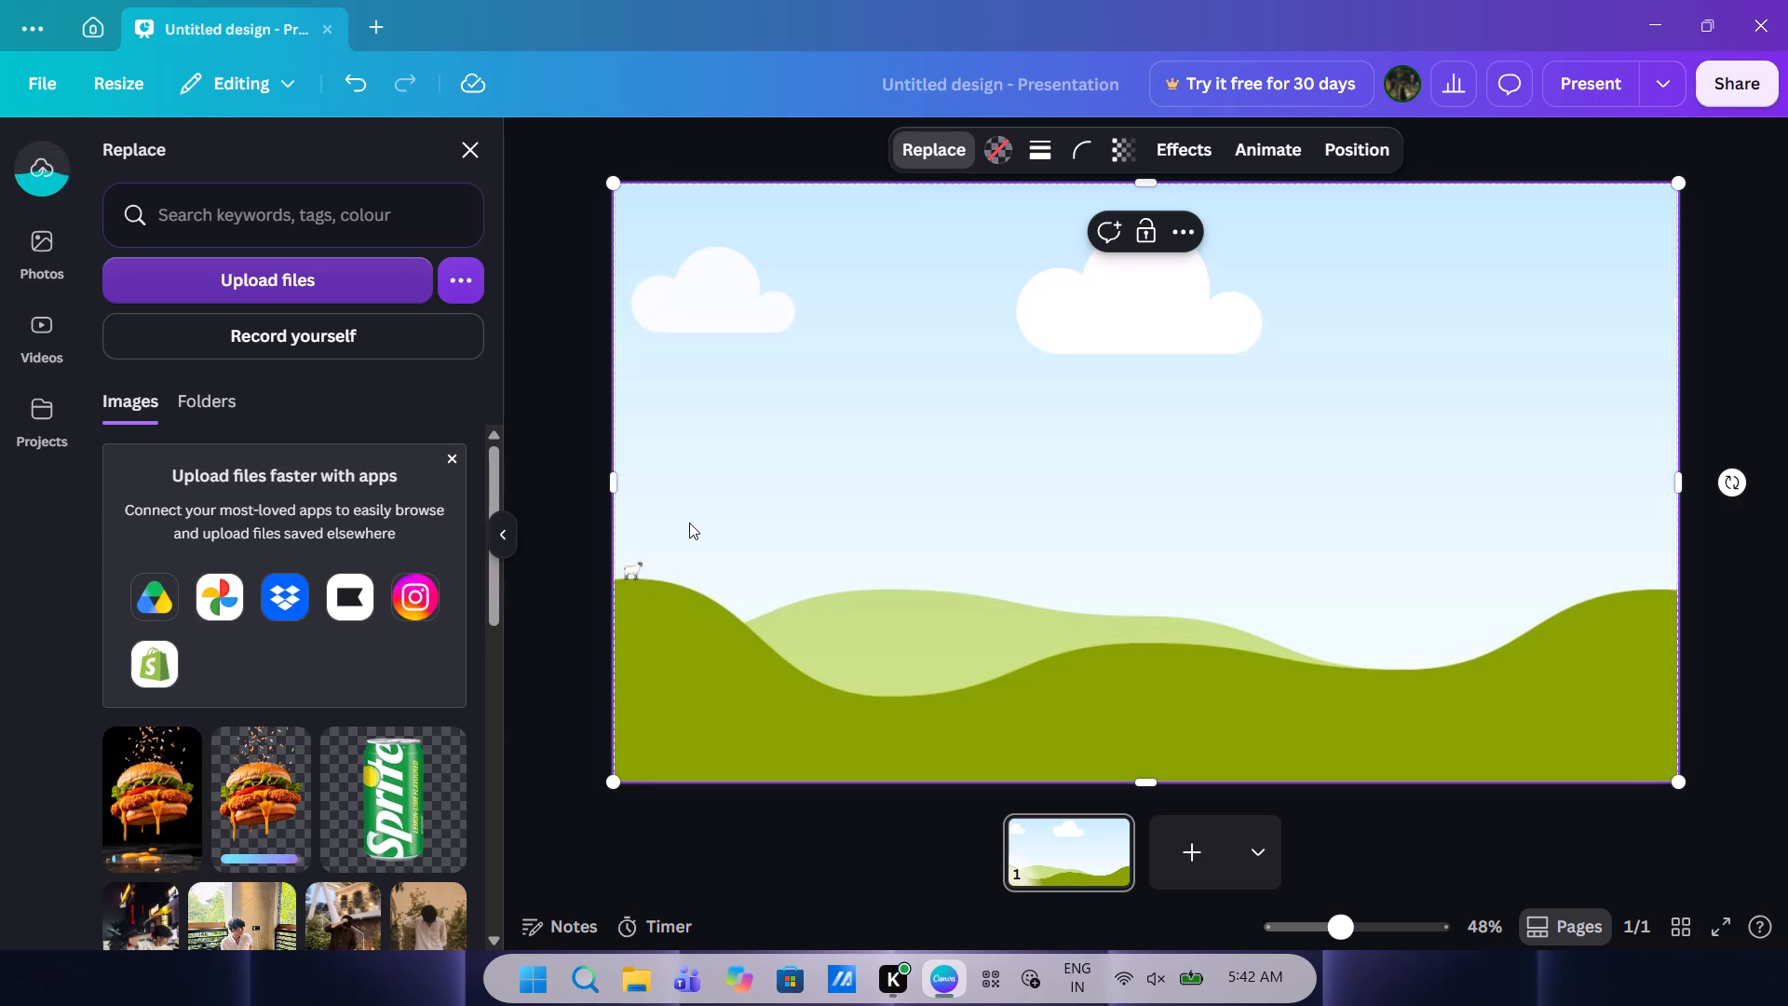
Replace the landscape placeholder on the page with the uploaded transparent cheese burger cutout.
{"action": "scroll", "coordinate": [352, 826], "scroll_direction": "down", "scroll_amount": 2}
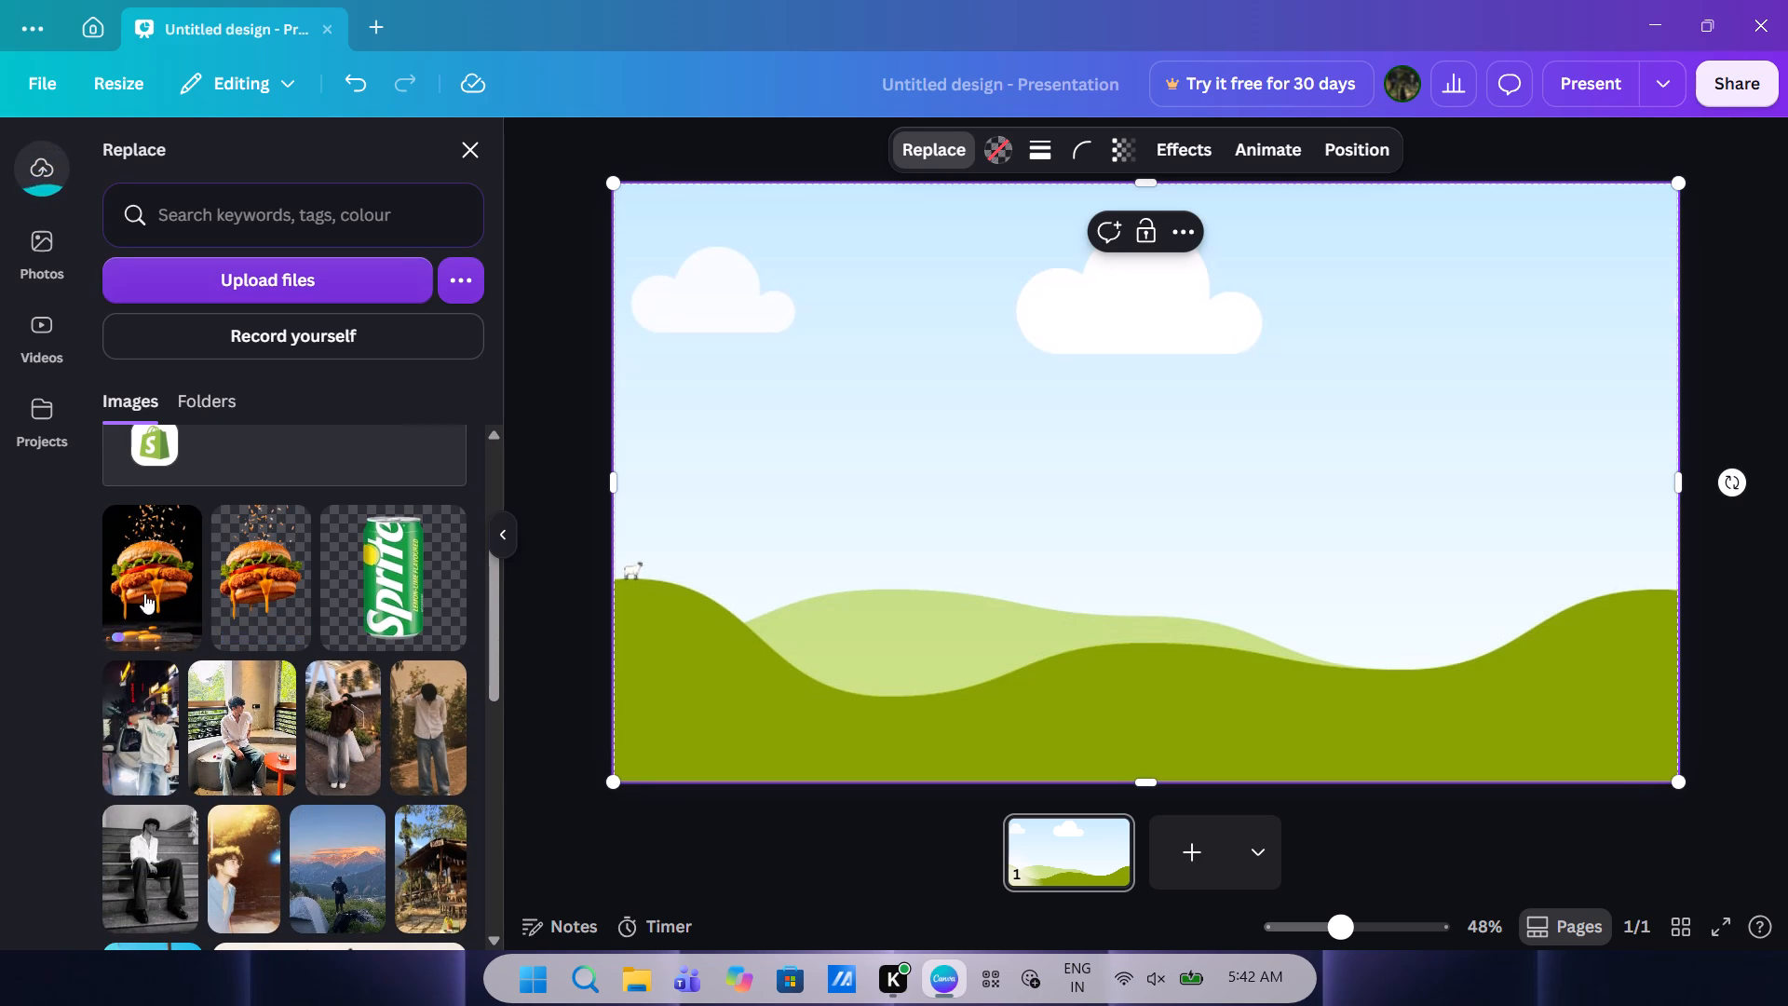
{"action": "left_click", "coordinate": [249, 578]}
Scale the burger image down proportionally to a width of about 960, roughly half the page width.
{"action": "left_click_drag", "start_coordinate": [865, 614], "coordinate": [865, 617]}
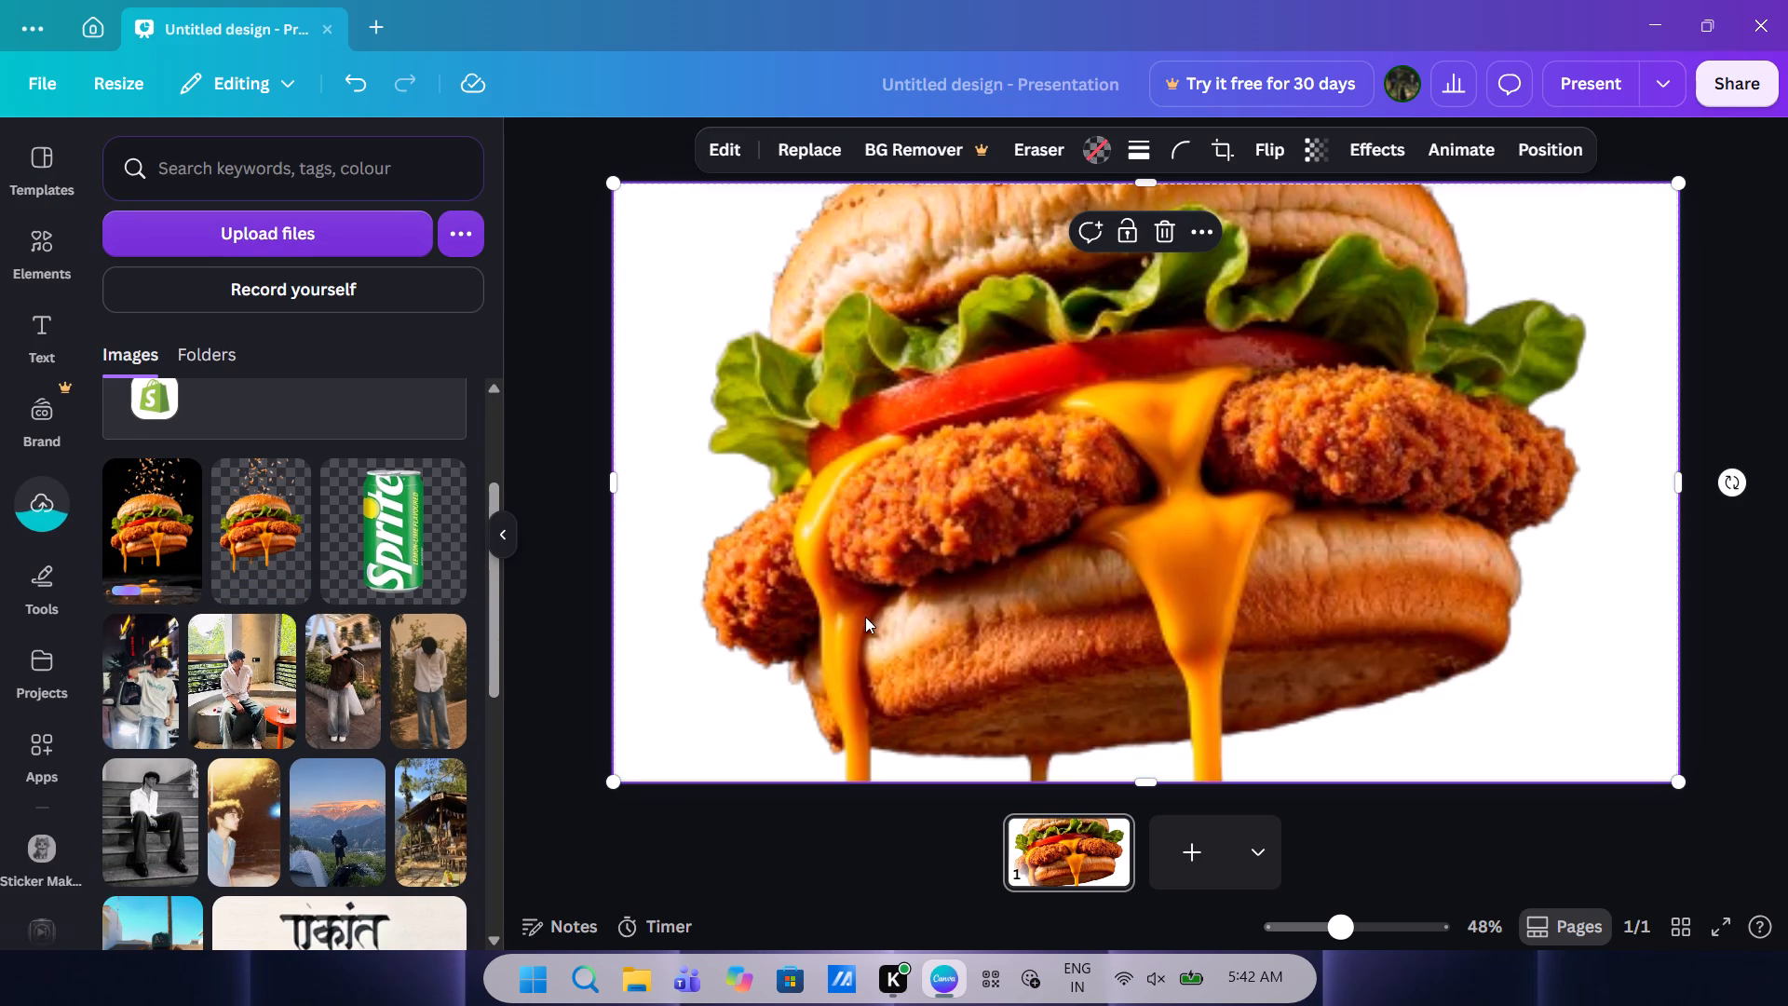
{"action": "left_click_drag", "start_coordinate": [865, 617], "coordinate": [848, 647]}
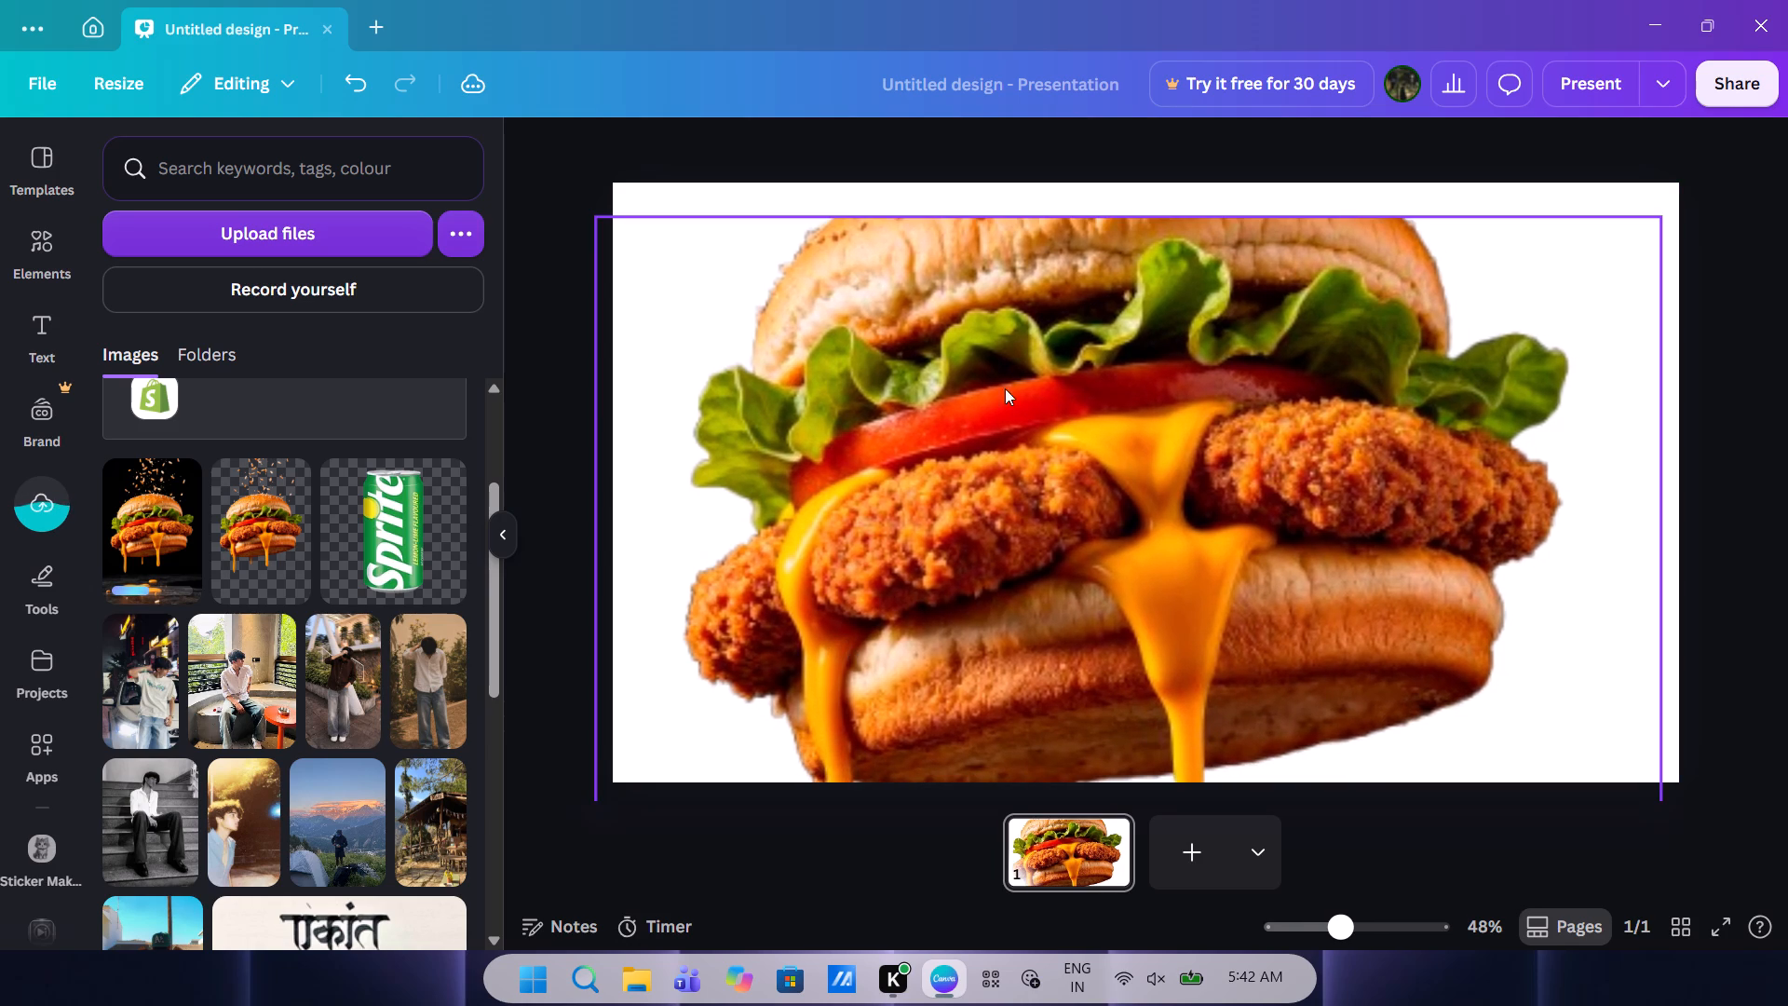
{"action": "left_click", "coordinate": [1077, 237]}
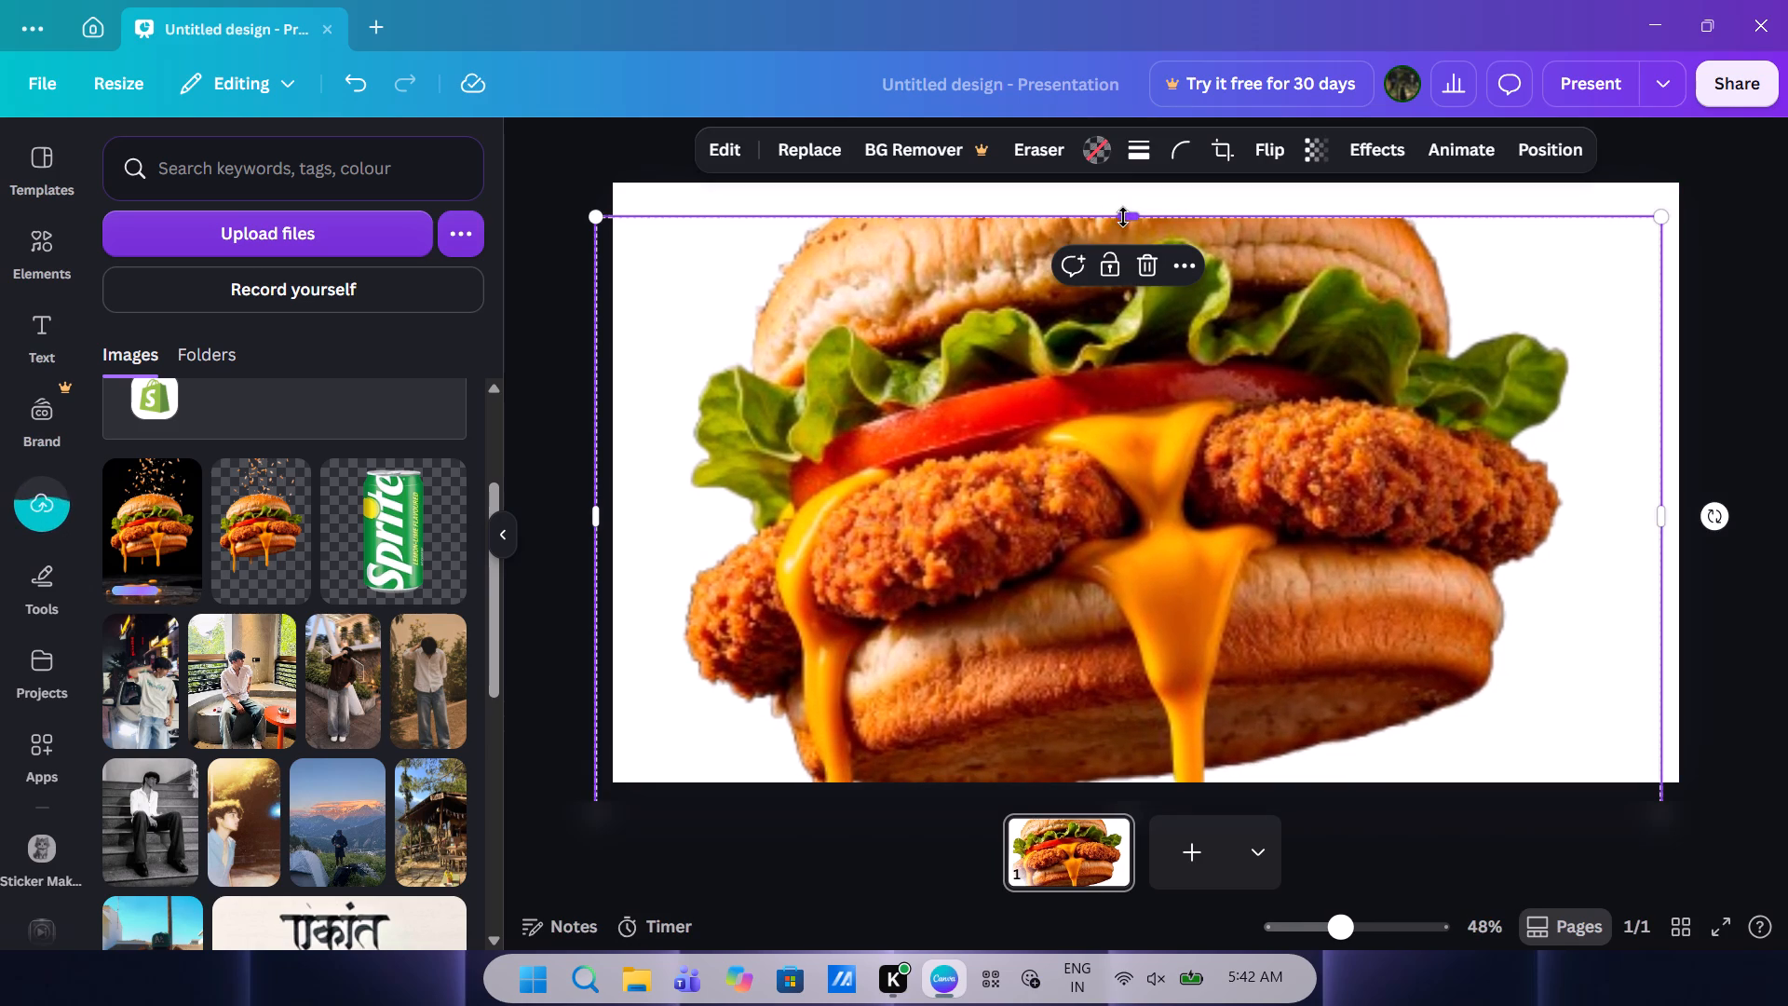
{"action": "left_click_drag", "start_coordinate": [1123, 217], "coordinate": [1106, 183]}
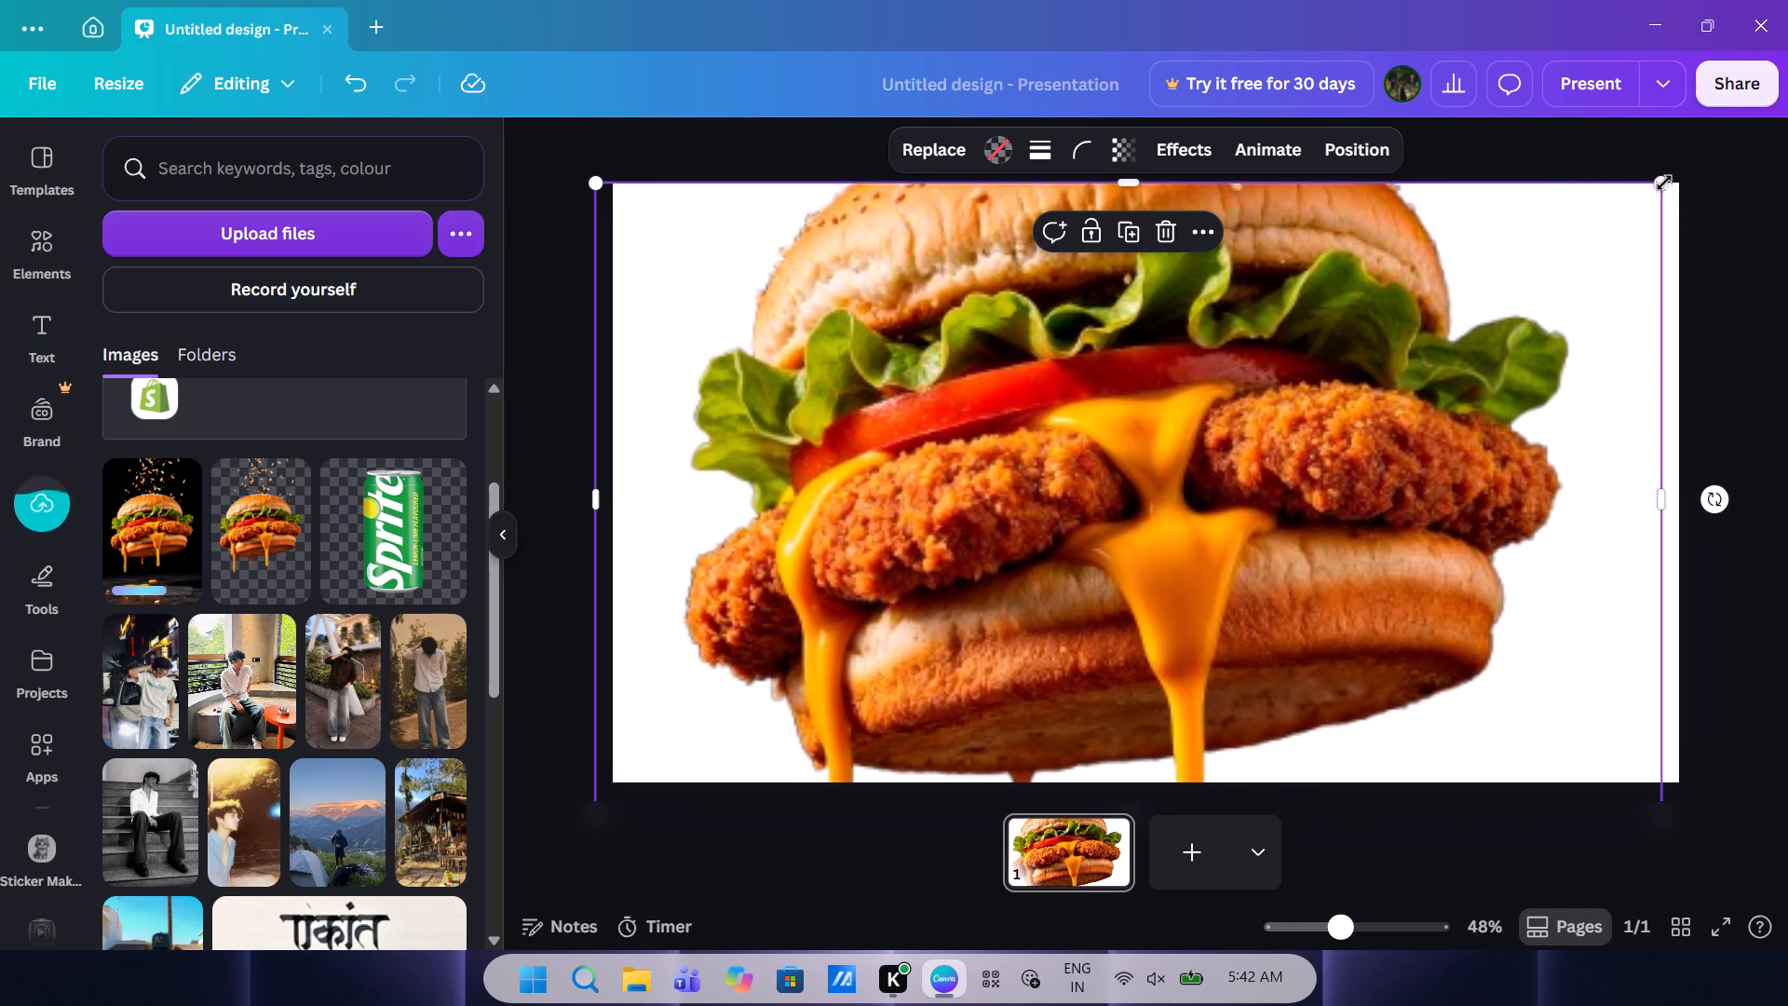
{"action": "left_click_drag", "start_coordinate": [1670, 183], "coordinate": [1137, 462]}
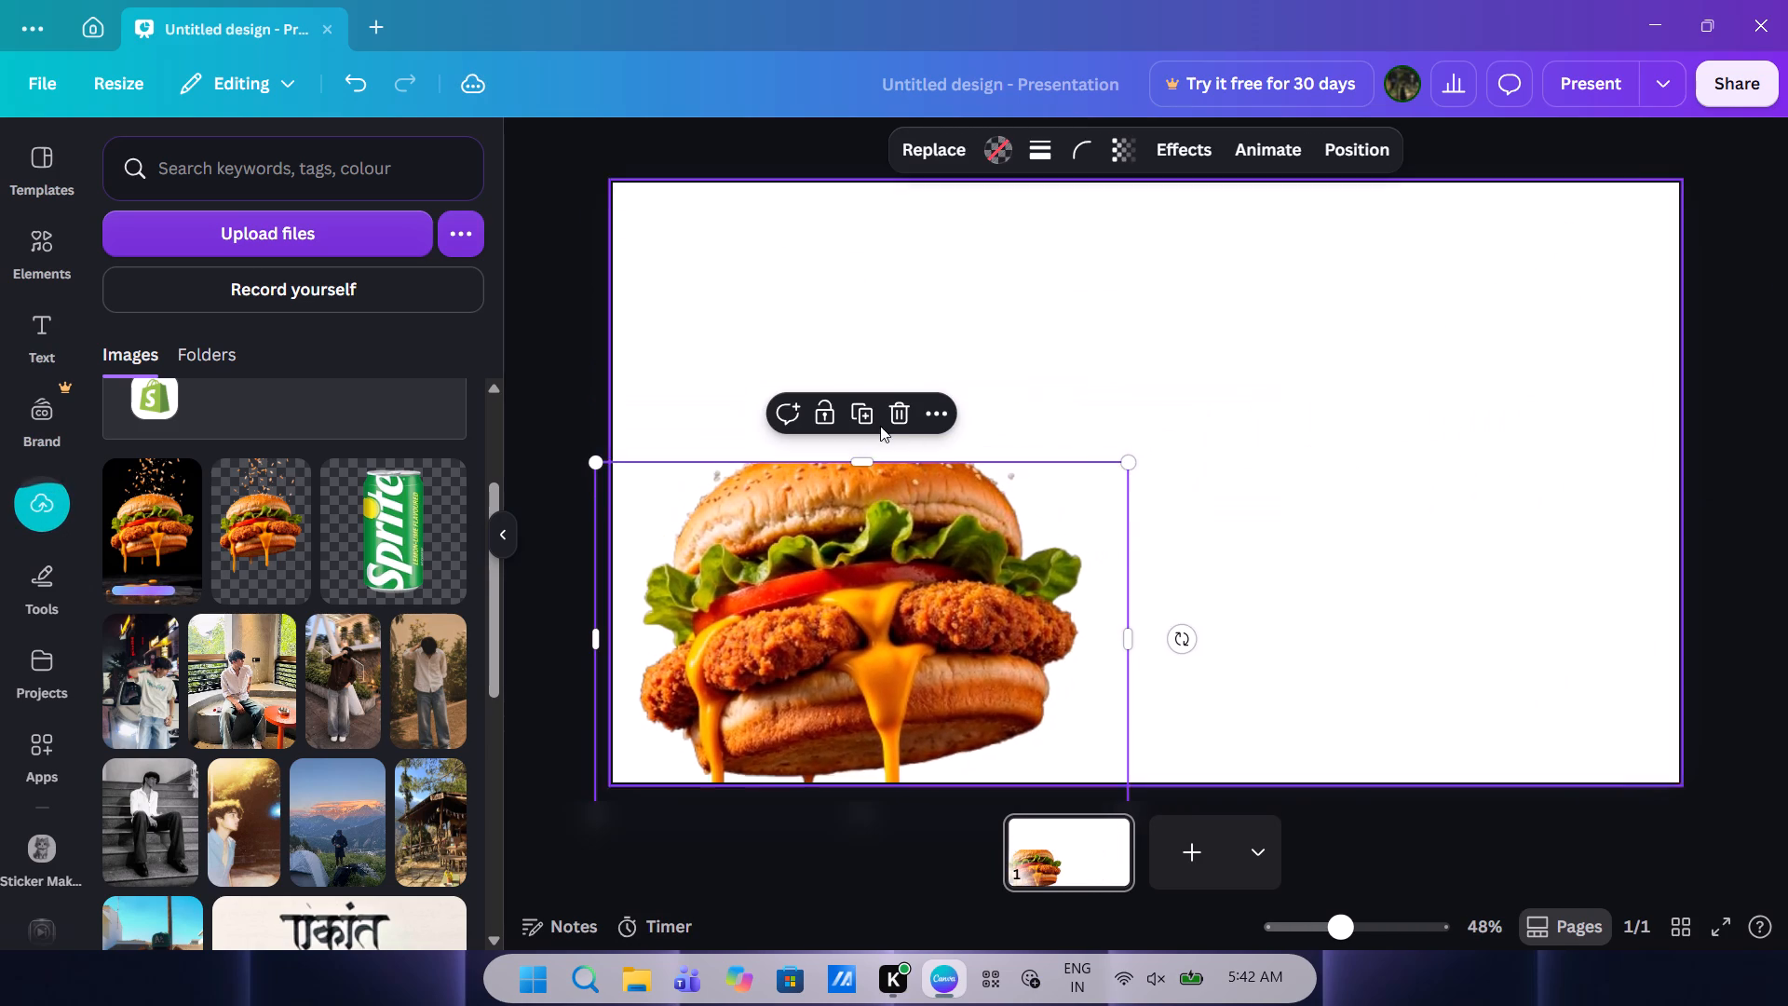
Extend the burger image's frame upward to reveal the full bun and the seeds falling above it.
{"action": "left_click_drag", "start_coordinate": [859, 457], "coordinate": [894, 320]}
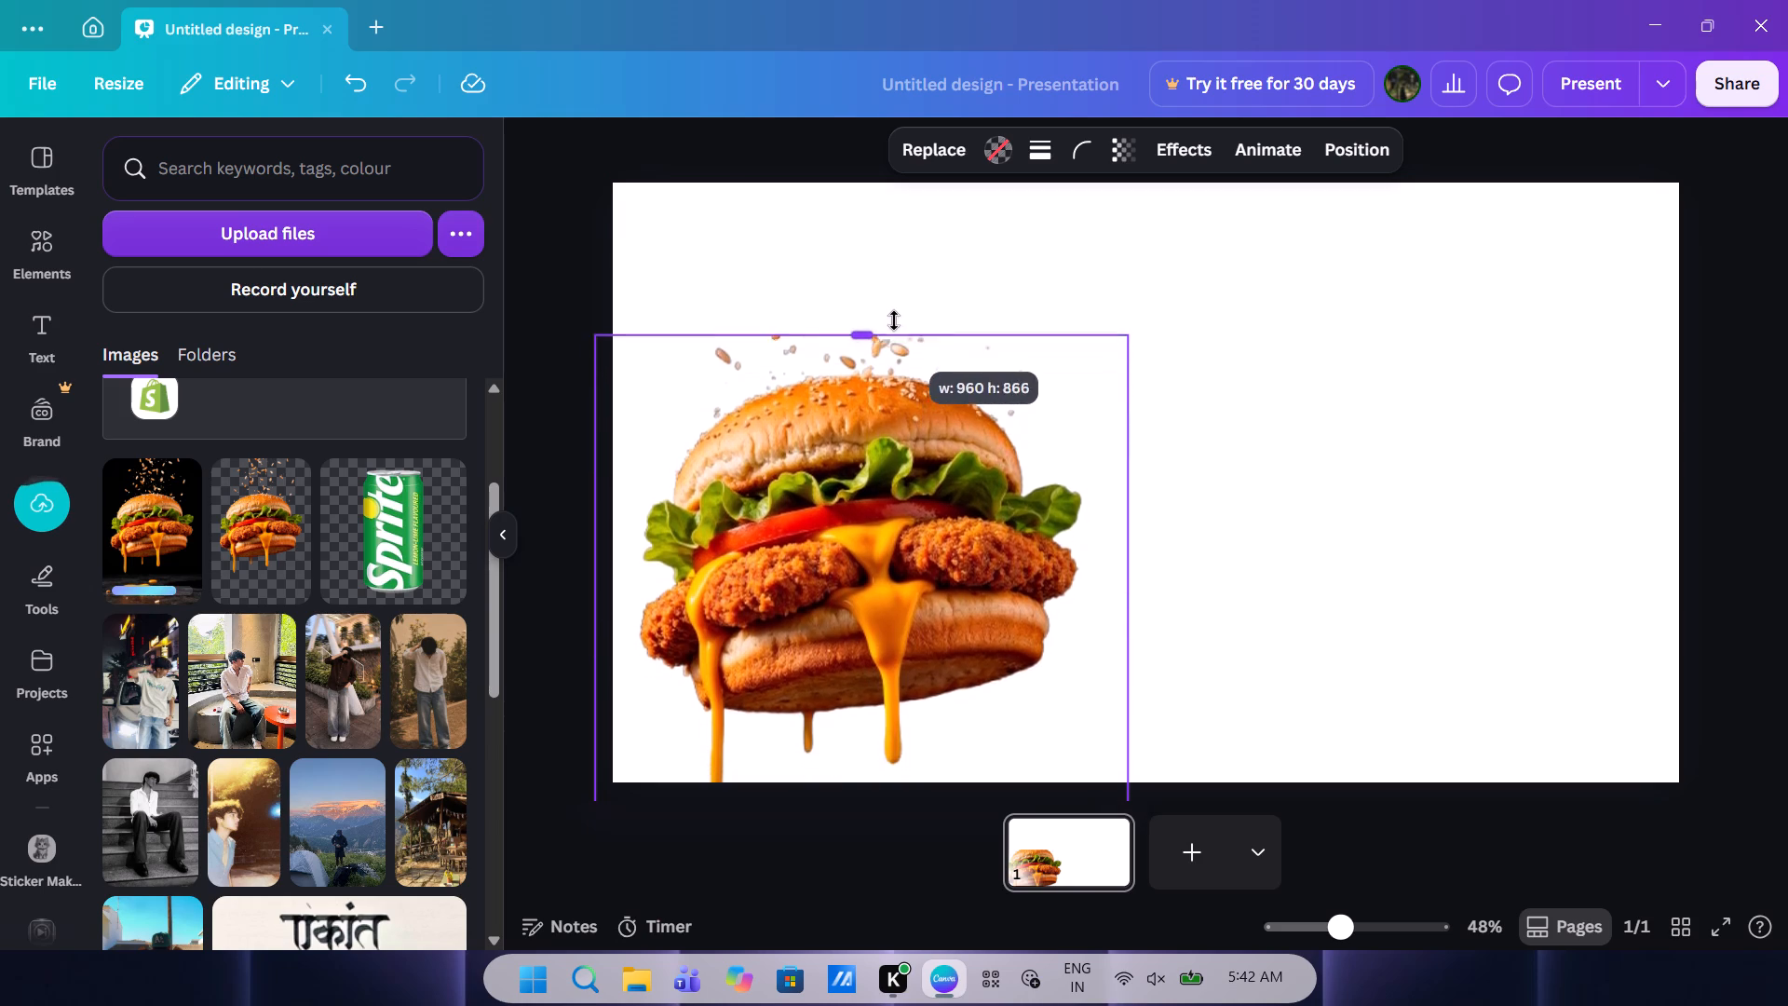
{"action": "left_click_drag", "start_coordinate": [894, 320], "coordinate": [970, 183]}
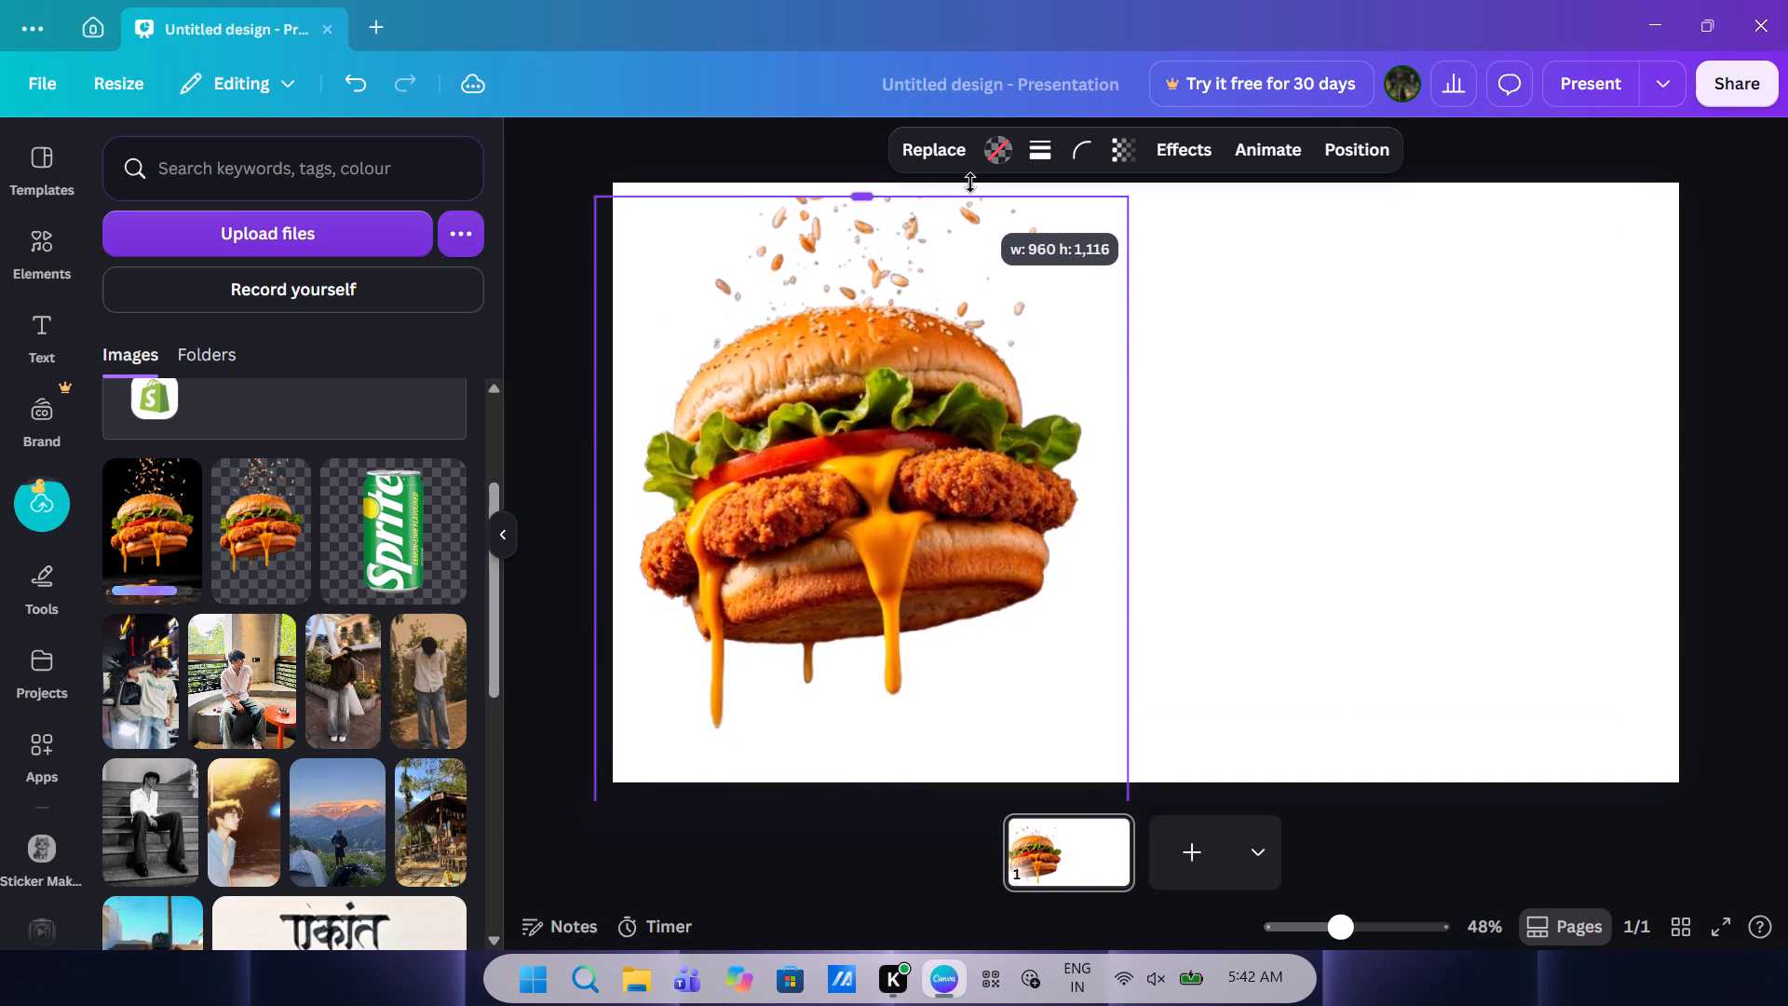
{"action": "left_click_drag", "start_coordinate": [970, 183], "coordinate": [977, 175]}
{"action": "left_click_drag", "start_coordinate": [904, 386], "coordinate": [915, 508]}
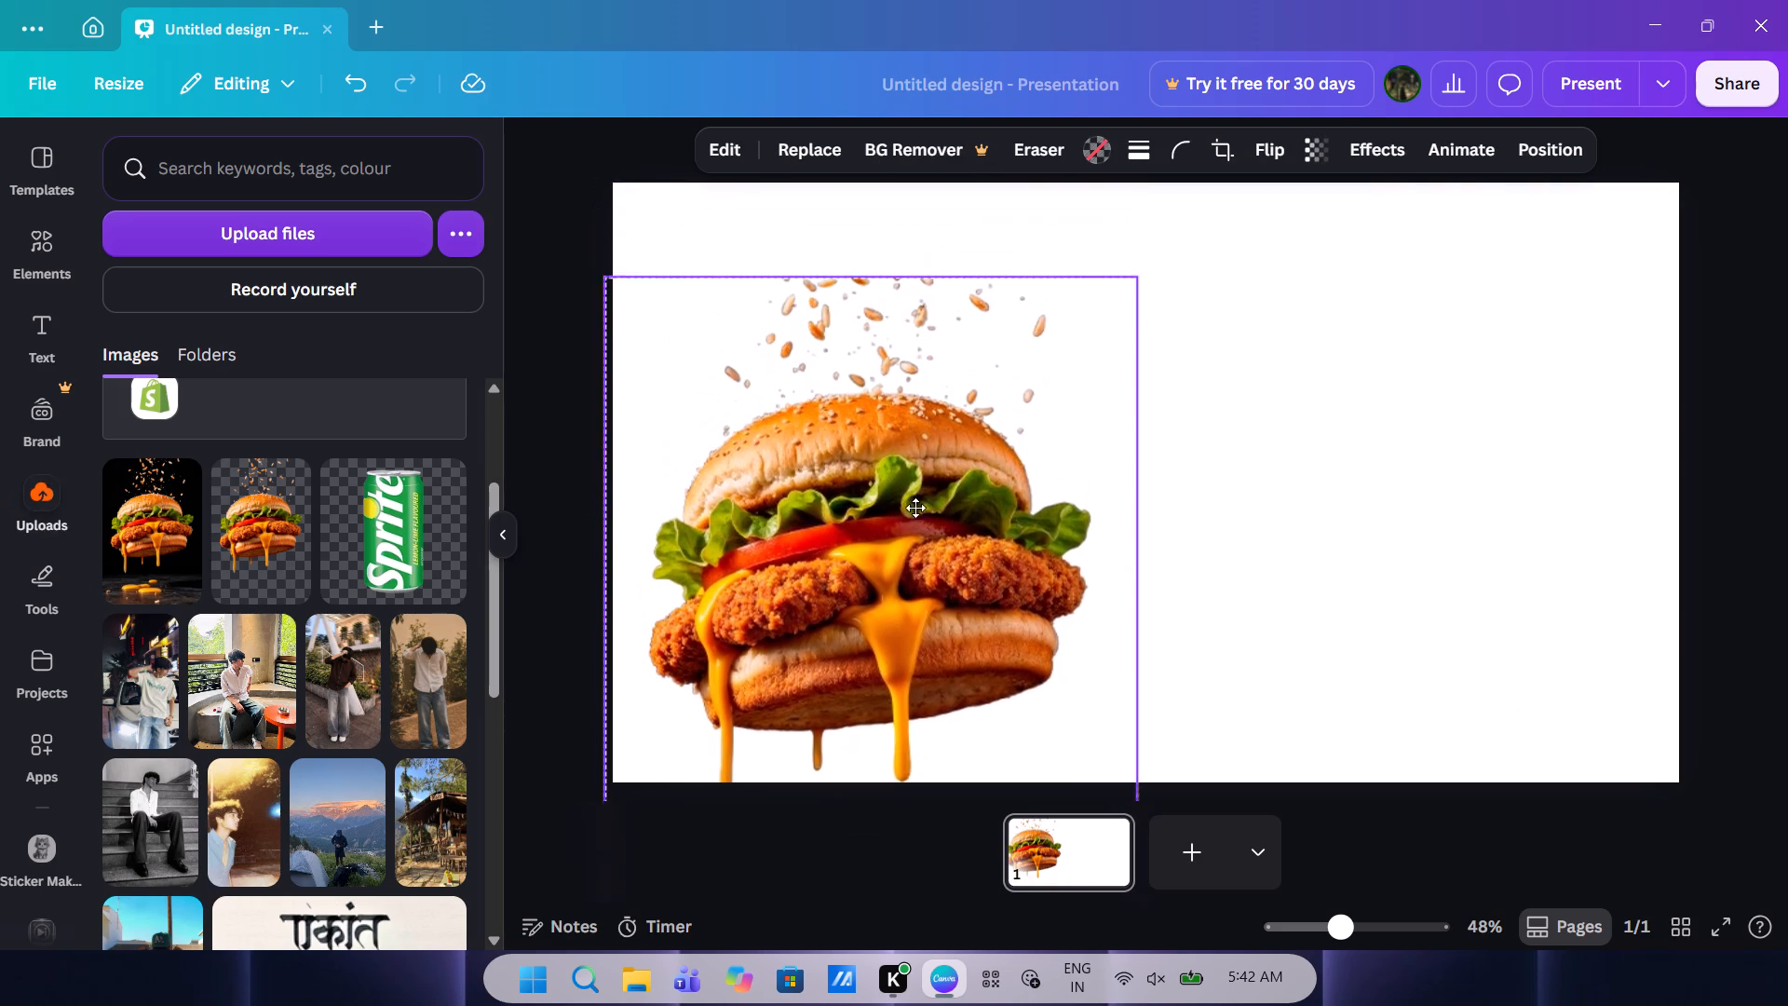
{"action": "left_click_drag", "start_coordinate": [915, 508], "coordinate": [929, 564]}
{"action": "left_click_drag", "start_coordinate": [891, 365], "coordinate": [891, 311]}
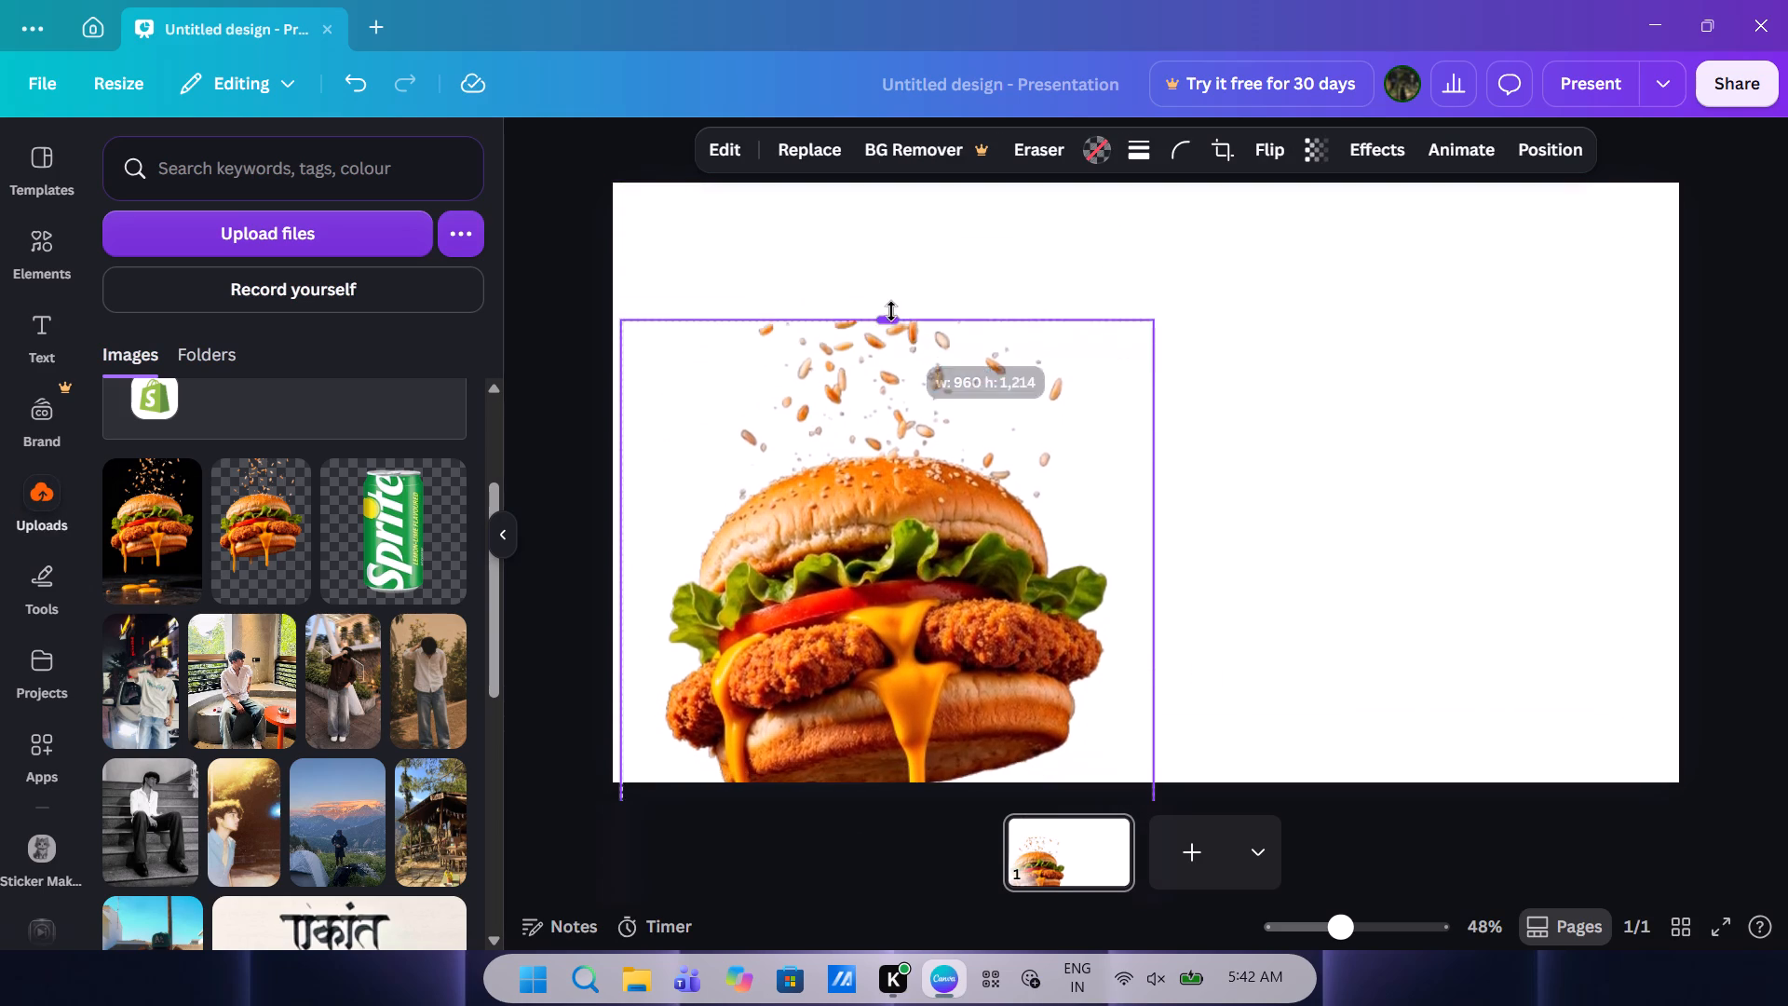
{"action": "left_click_drag", "start_coordinate": [891, 311], "coordinate": [932, 184]}
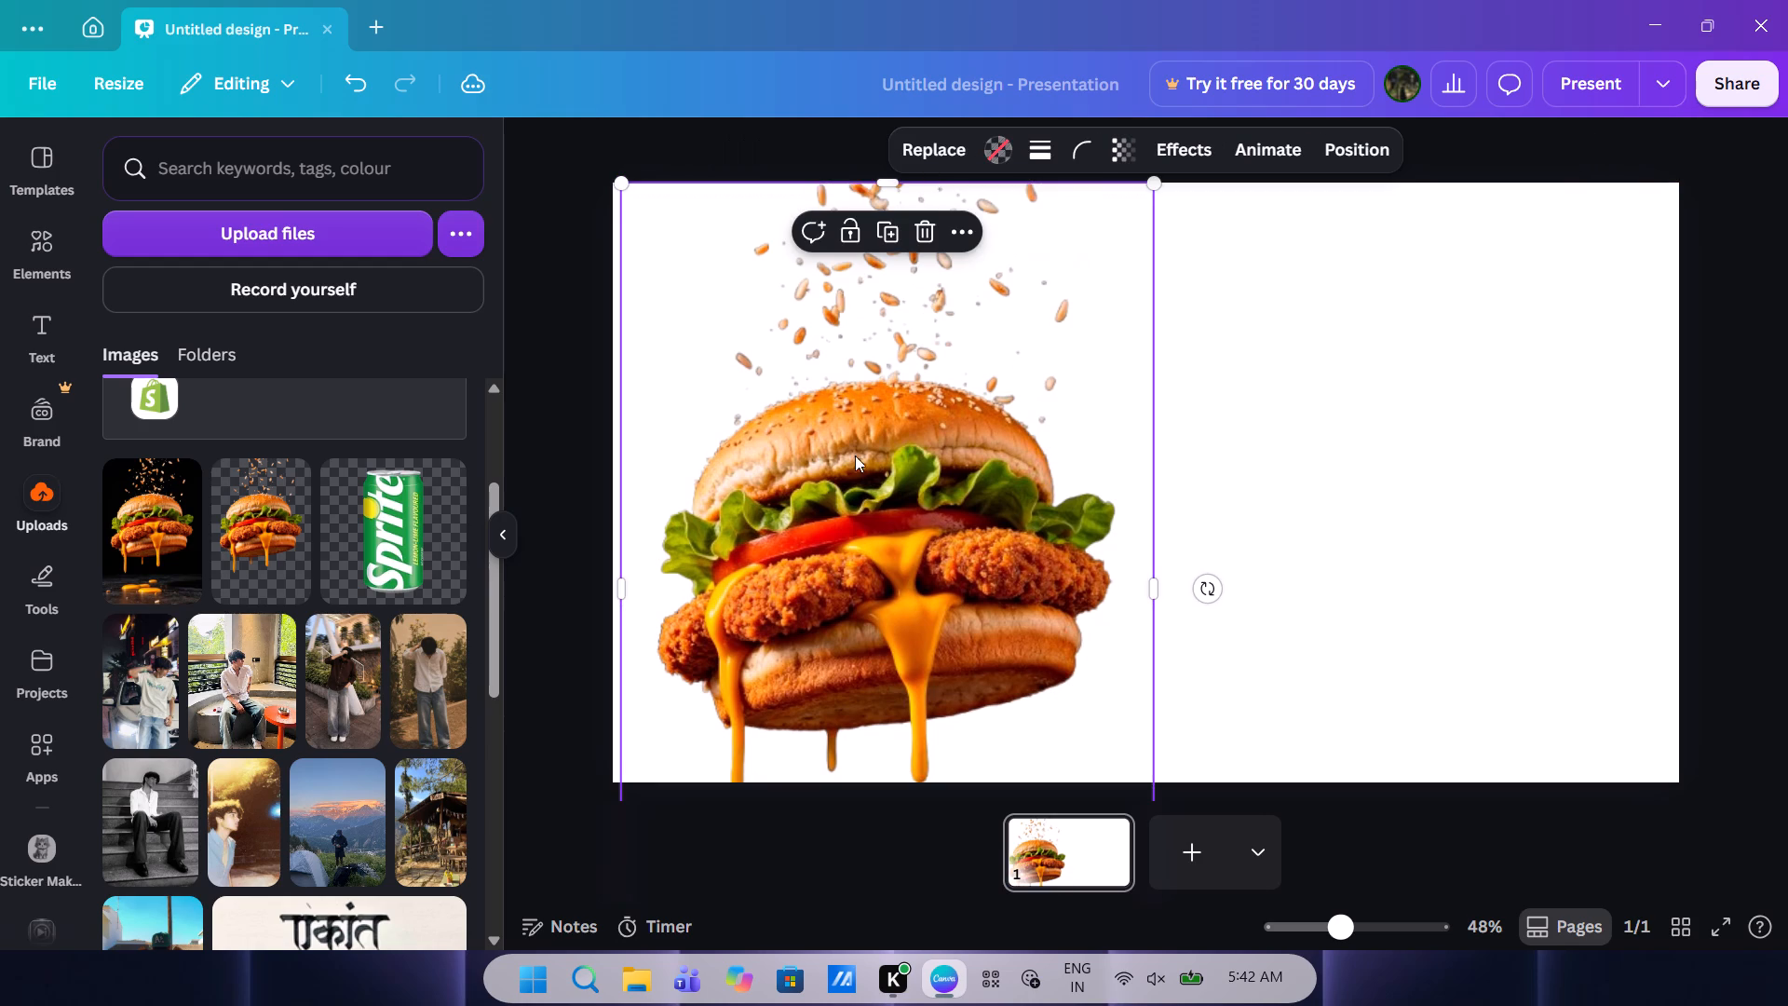
Shorten the burger image's frame from its bottom edge, trimming the empty space beneath the dripping cheese.
{"action": "left_click_drag", "start_coordinate": [857, 477], "coordinate": [1122, 534]}
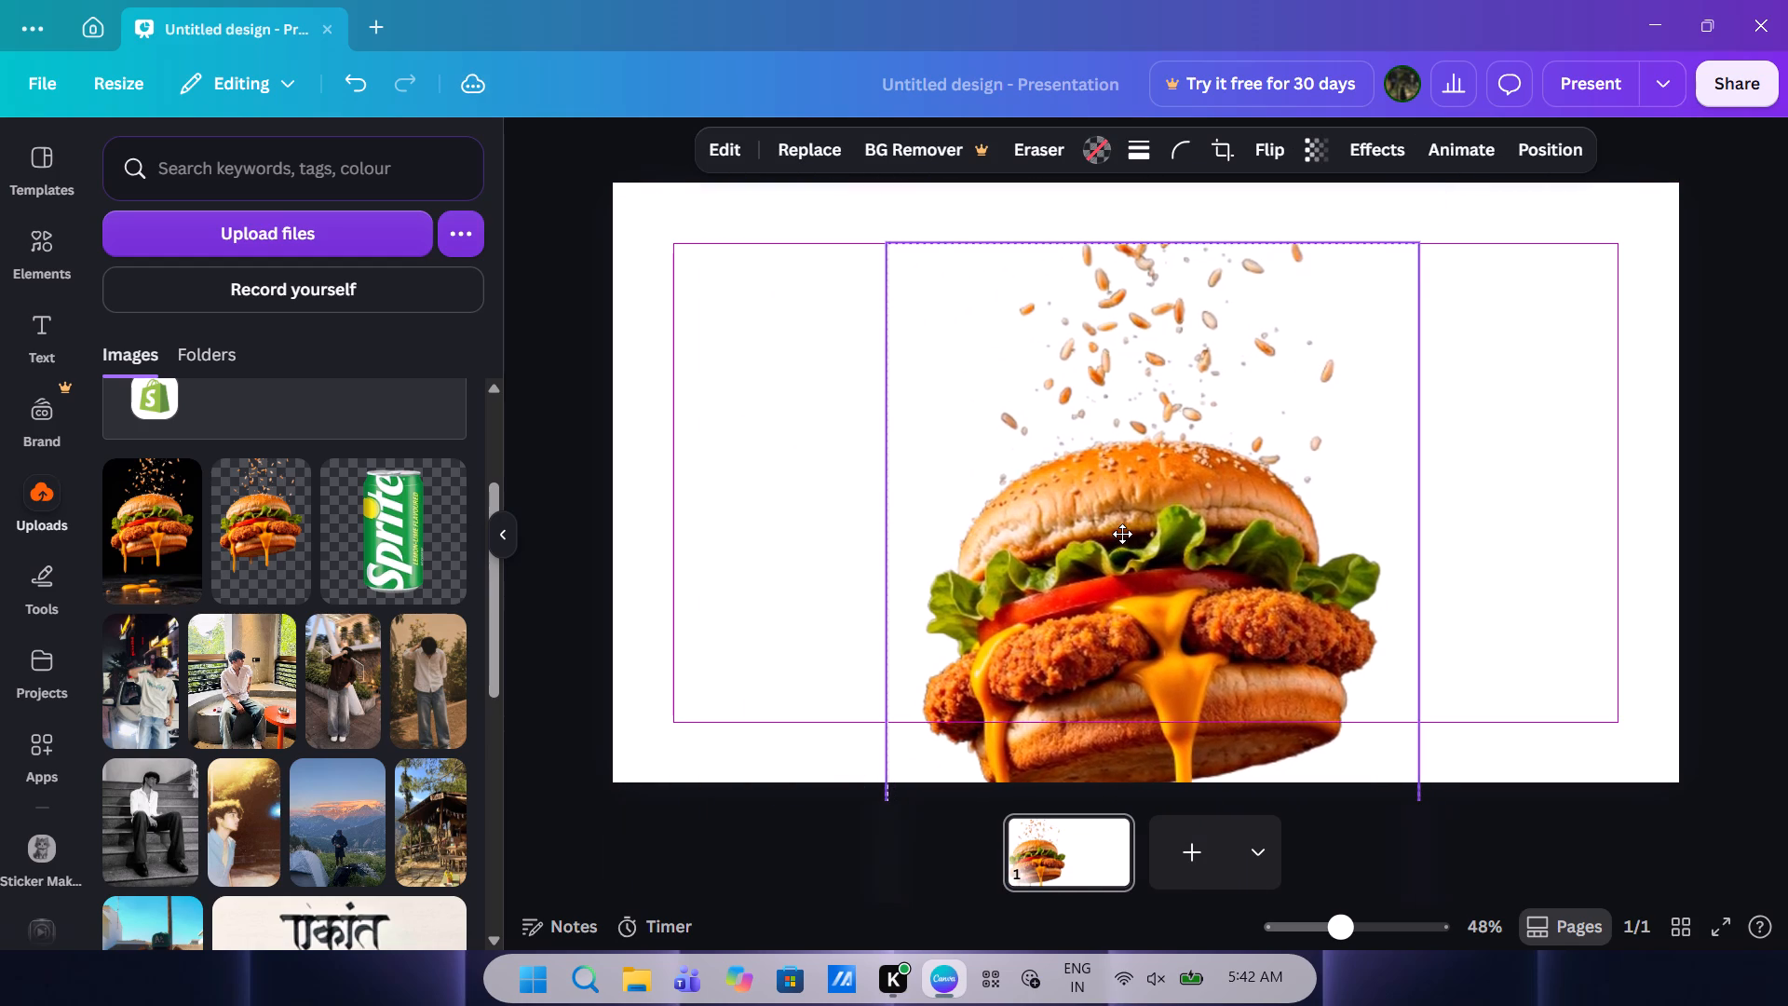
{"action": "left_click_drag", "start_coordinate": [1122, 534], "coordinate": [1122, 523]}
{"action": "left_click_drag", "start_coordinate": [1113, 526], "coordinate": [1088, 529]}
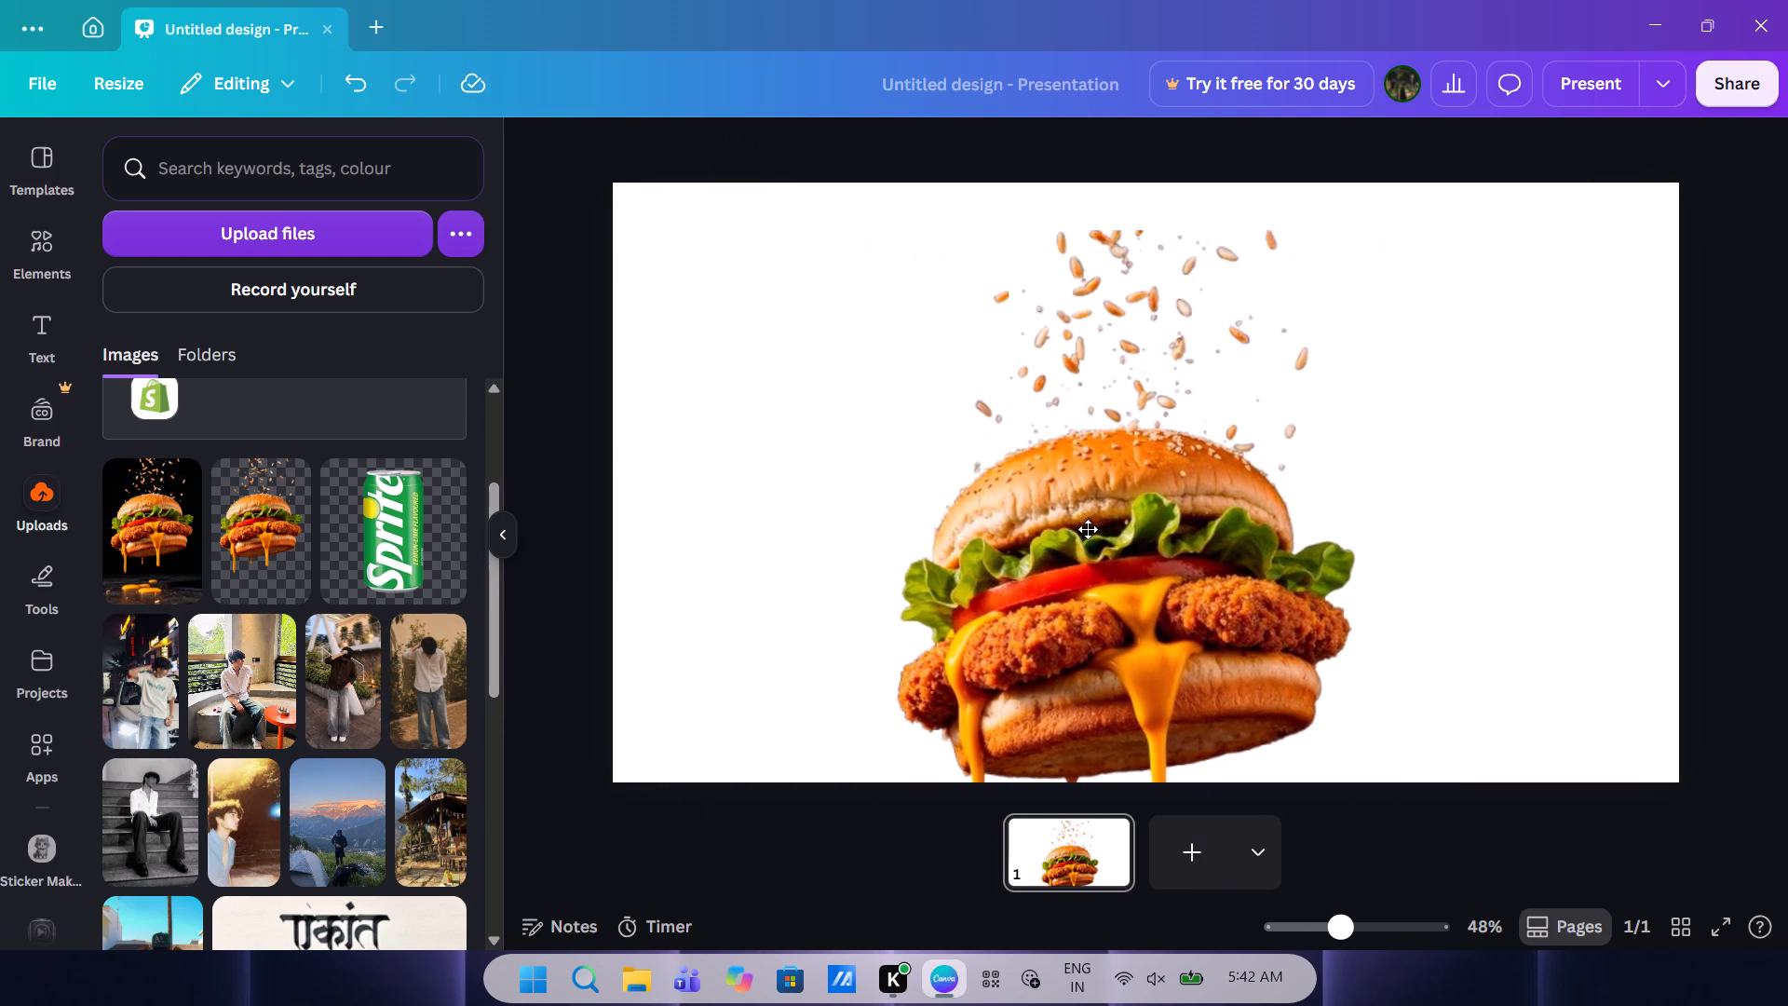
{"action": "left_click_drag", "start_coordinate": [1088, 529], "coordinate": [887, 269]}
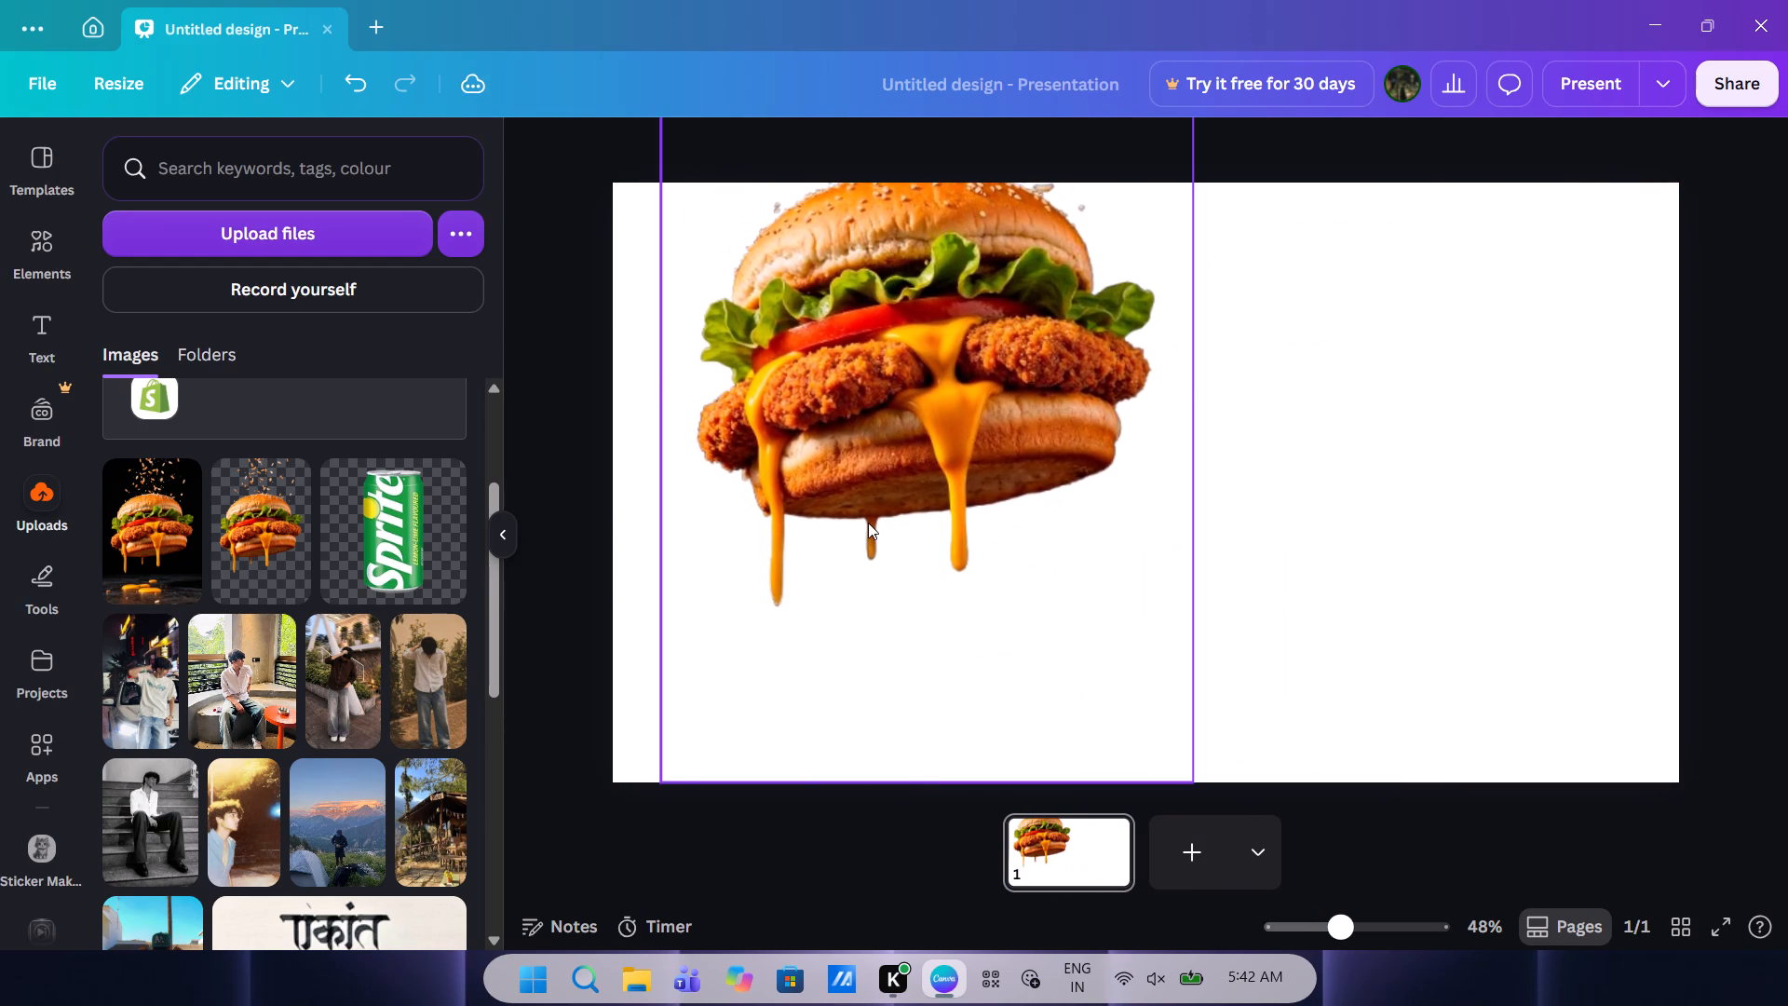
{"action": "left_click_drag", "start_coordinate": [868, 523], "coordinate": [868, 273]}
{"action": "left_click_drag", "start_coordinate": [936, 533], "coordinate": [932, 240]}
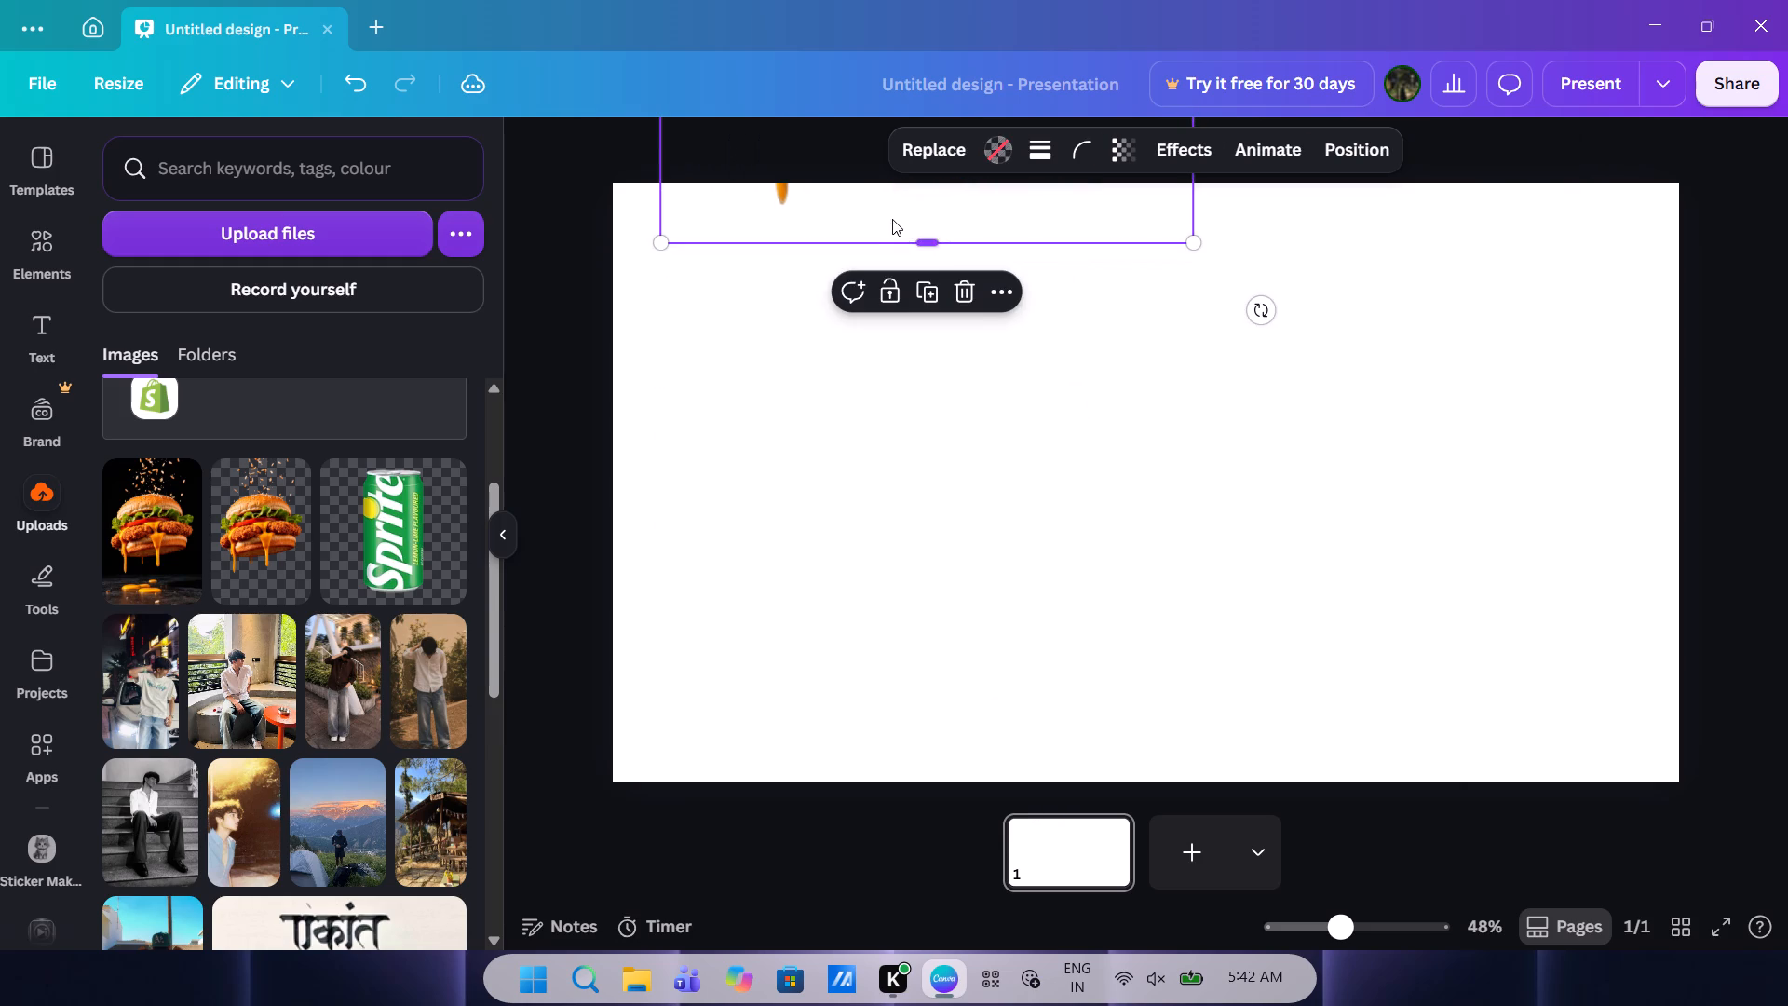
{"action": "left_click_drag", "start_coordinate": [873, 204], "coordinate": [921, 674]}
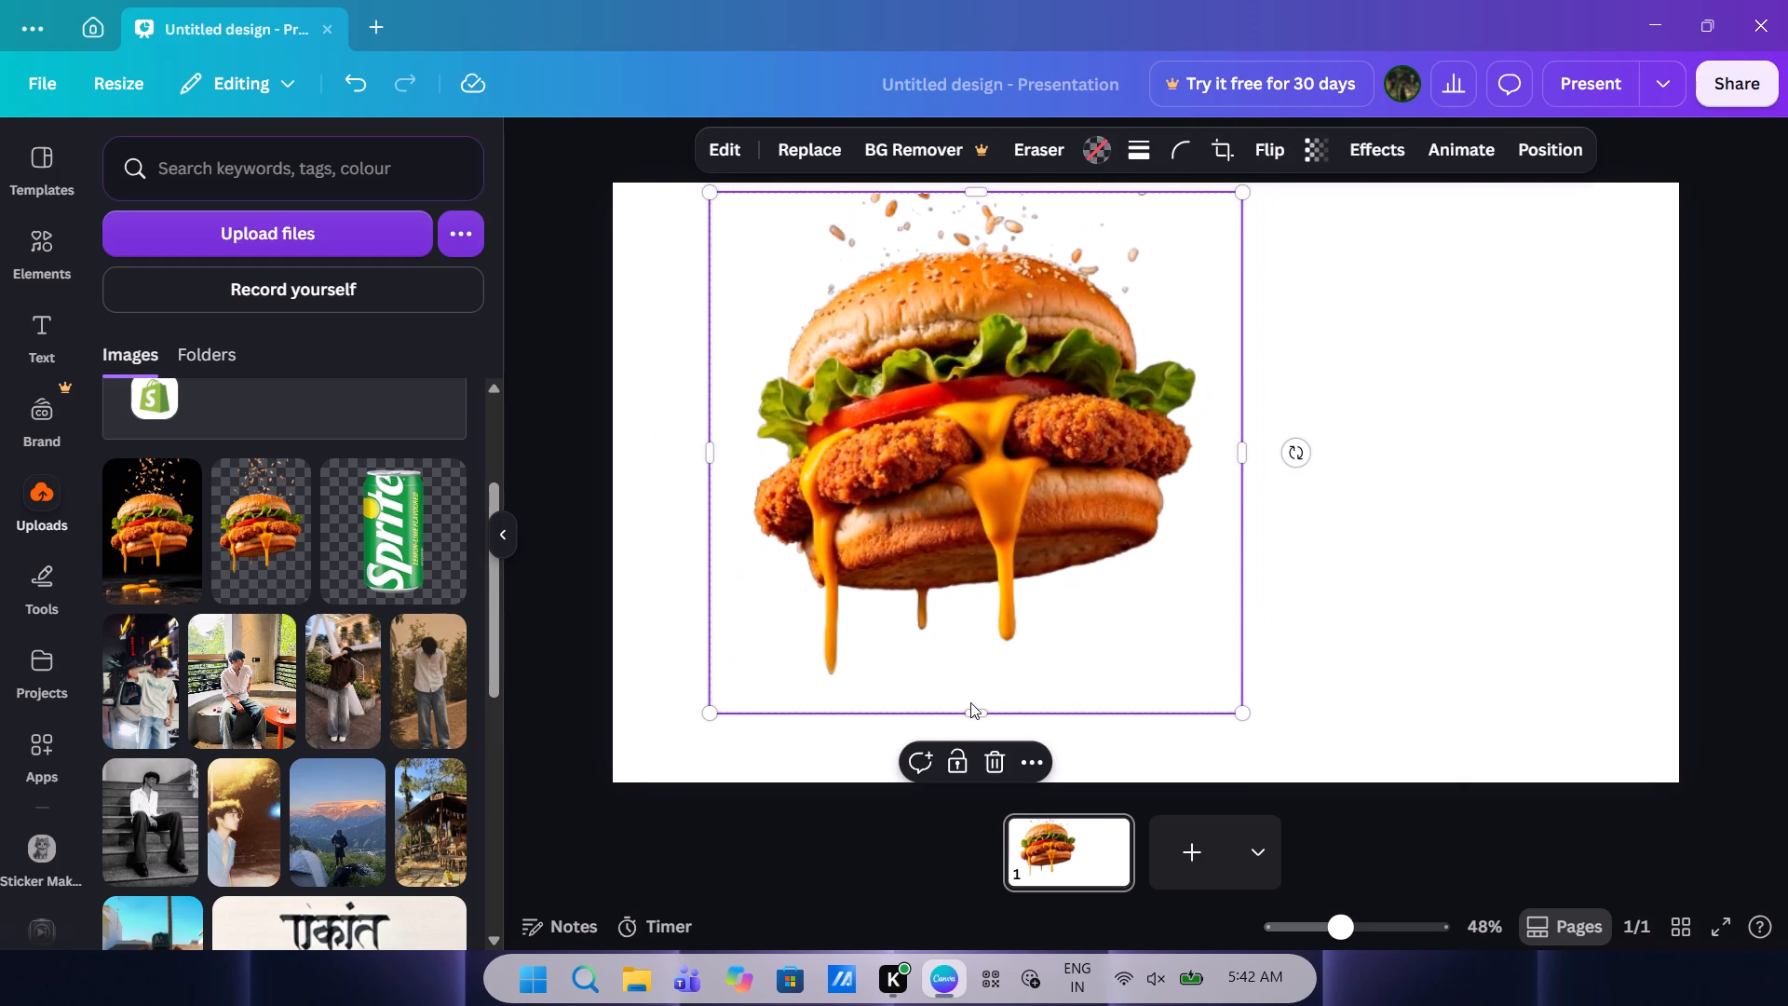
{"action": "left_click_drag", "start_coordinate": [971, 715], "coordinate": [960, 628]}
Move the cropped burger image to the centre of the page and deselect it.
{"action": "left_click_drag", "start_coordinate": [909, 492], "coordinate": [1033, 613]}
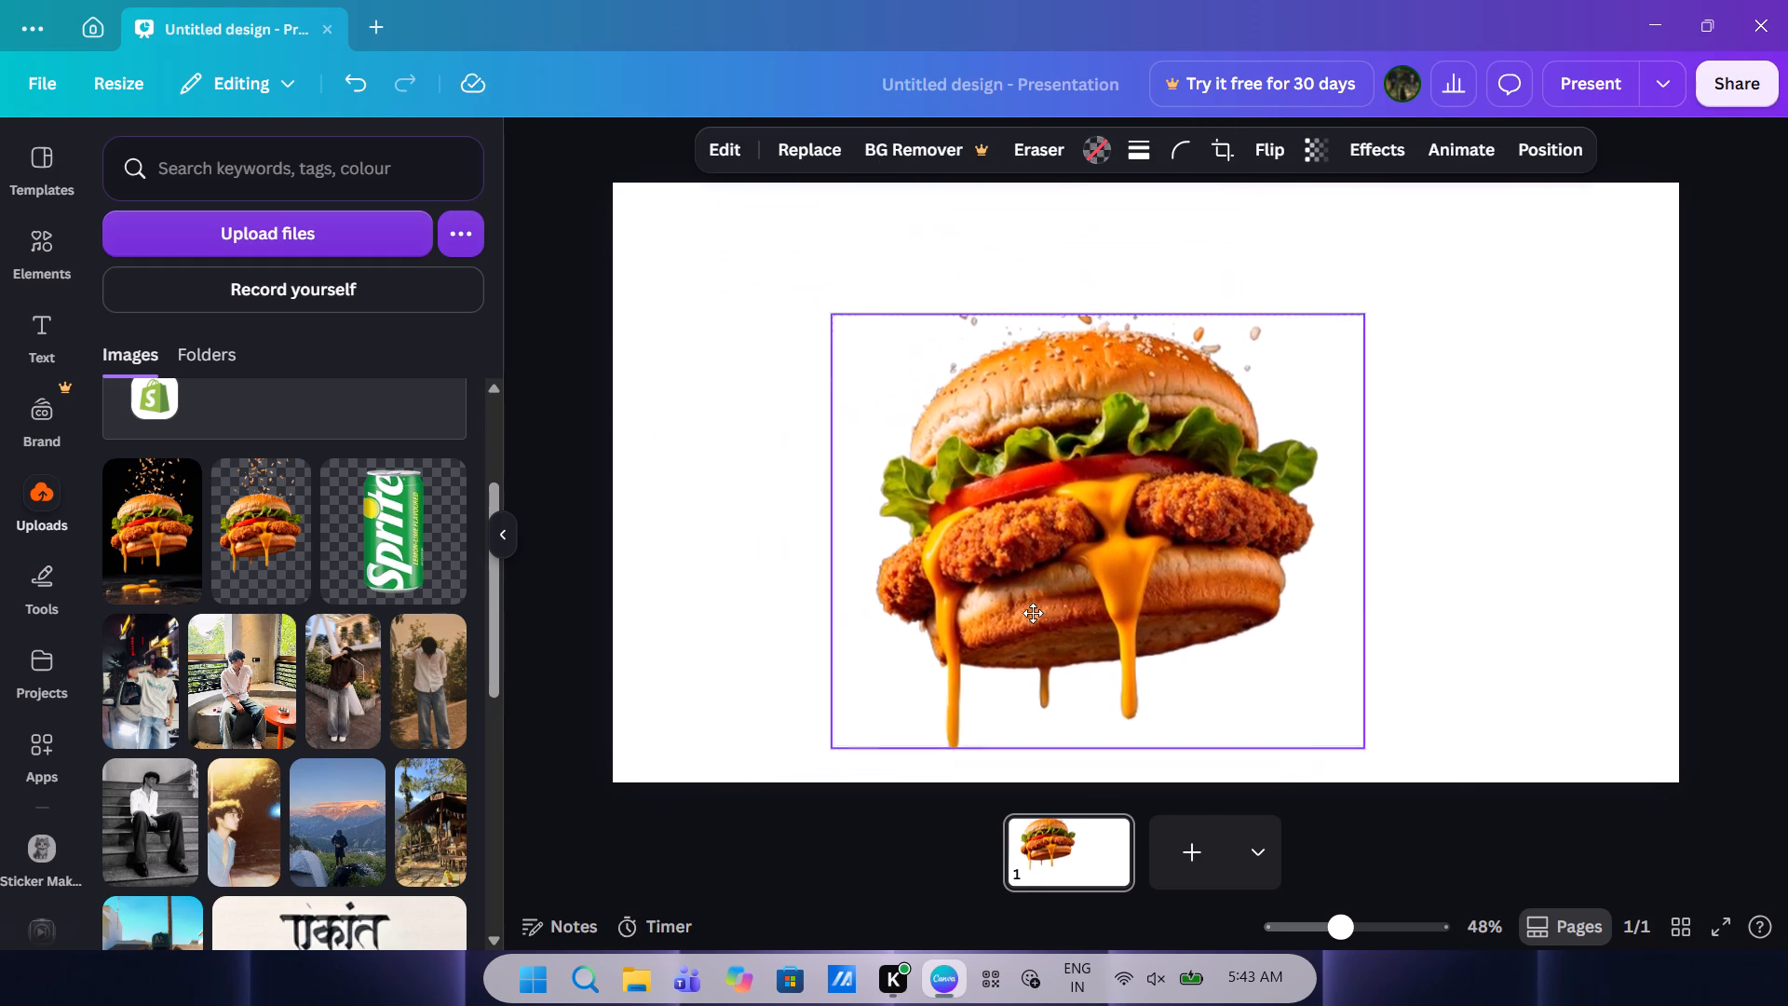
{"action": "left_click_drag", "start_coordinate": [1033, 613], "coordinate": [1099, 645]}
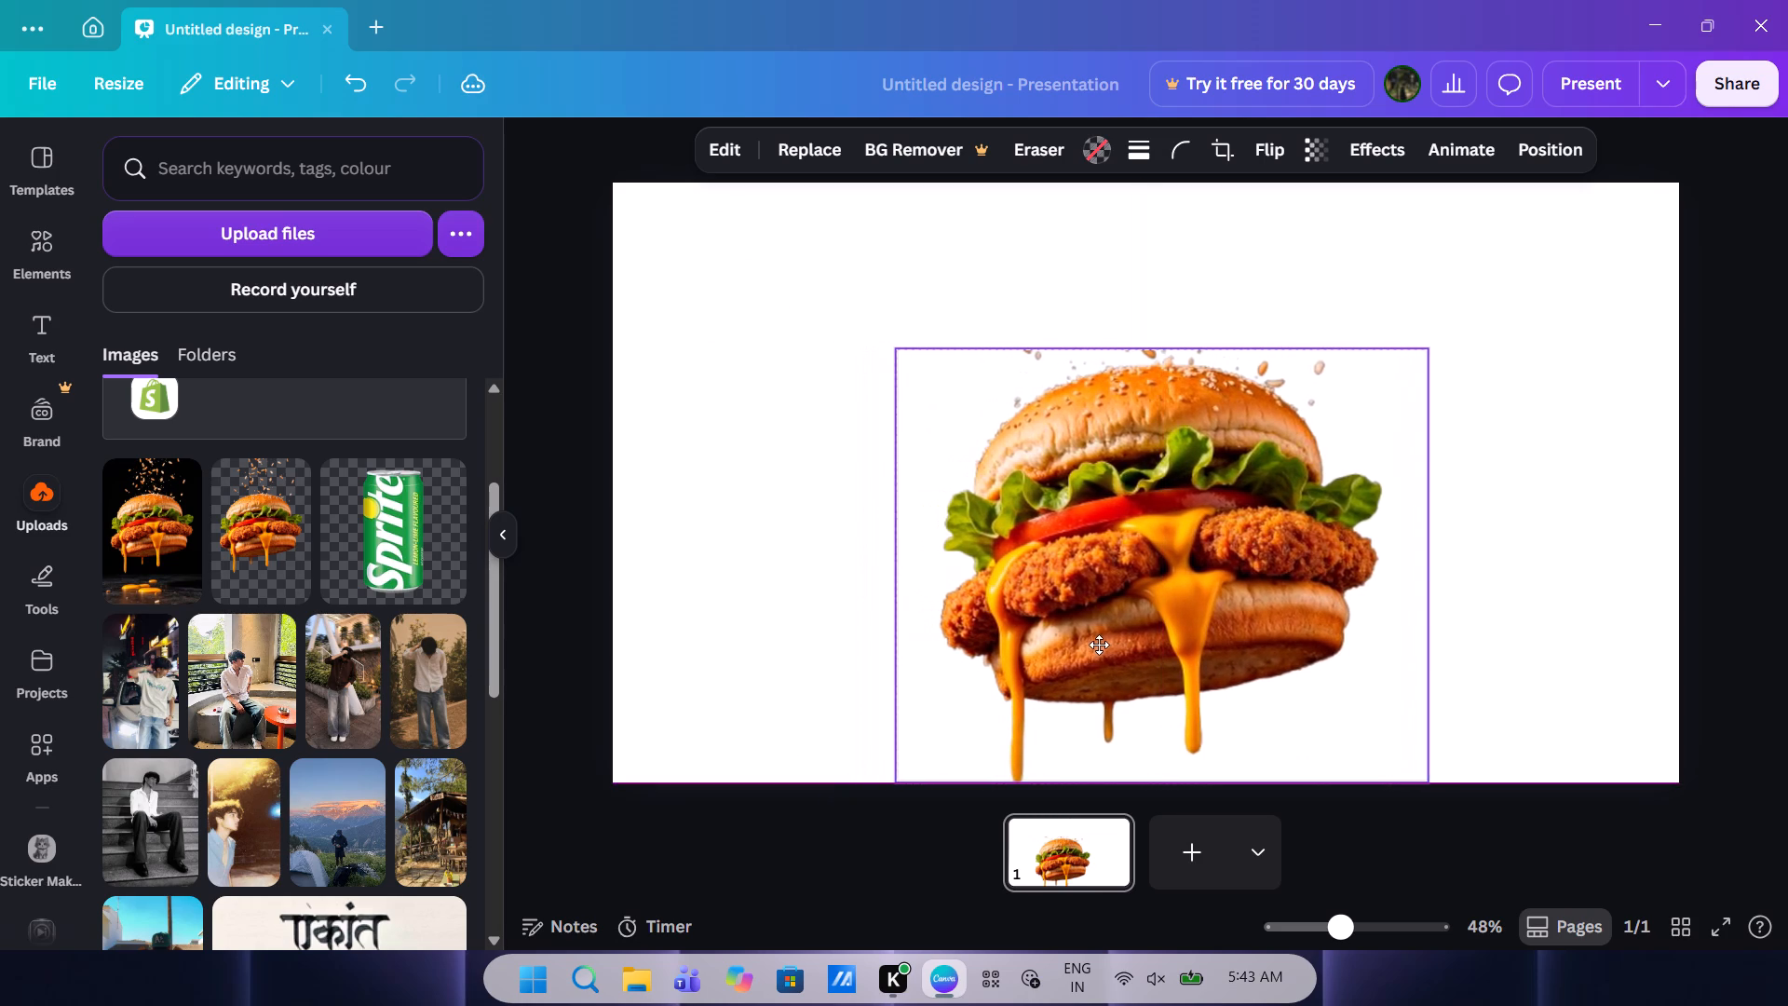
{"action": "left_click_drag", "start_coordinate": [1099, 645], "coordinate": [1085, 636]}
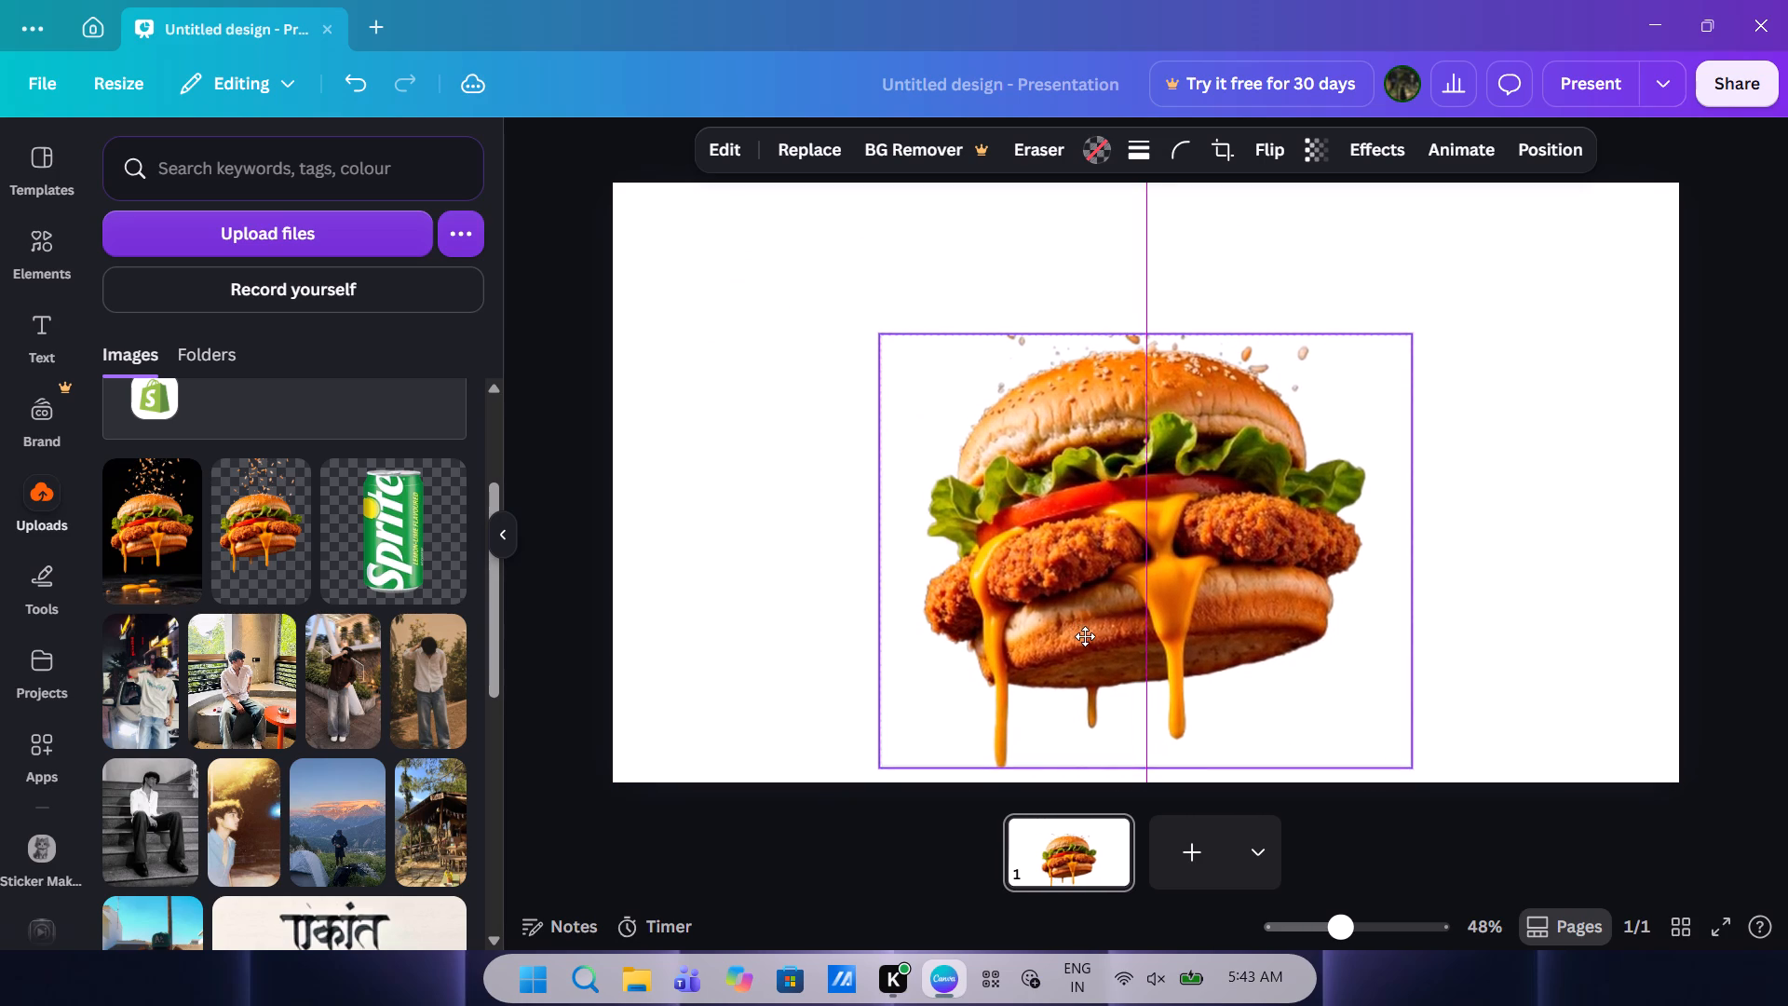
{"action": "left_click_drag", "start_coordinate": [1085, 636], "coordinate": [1064, 610]}
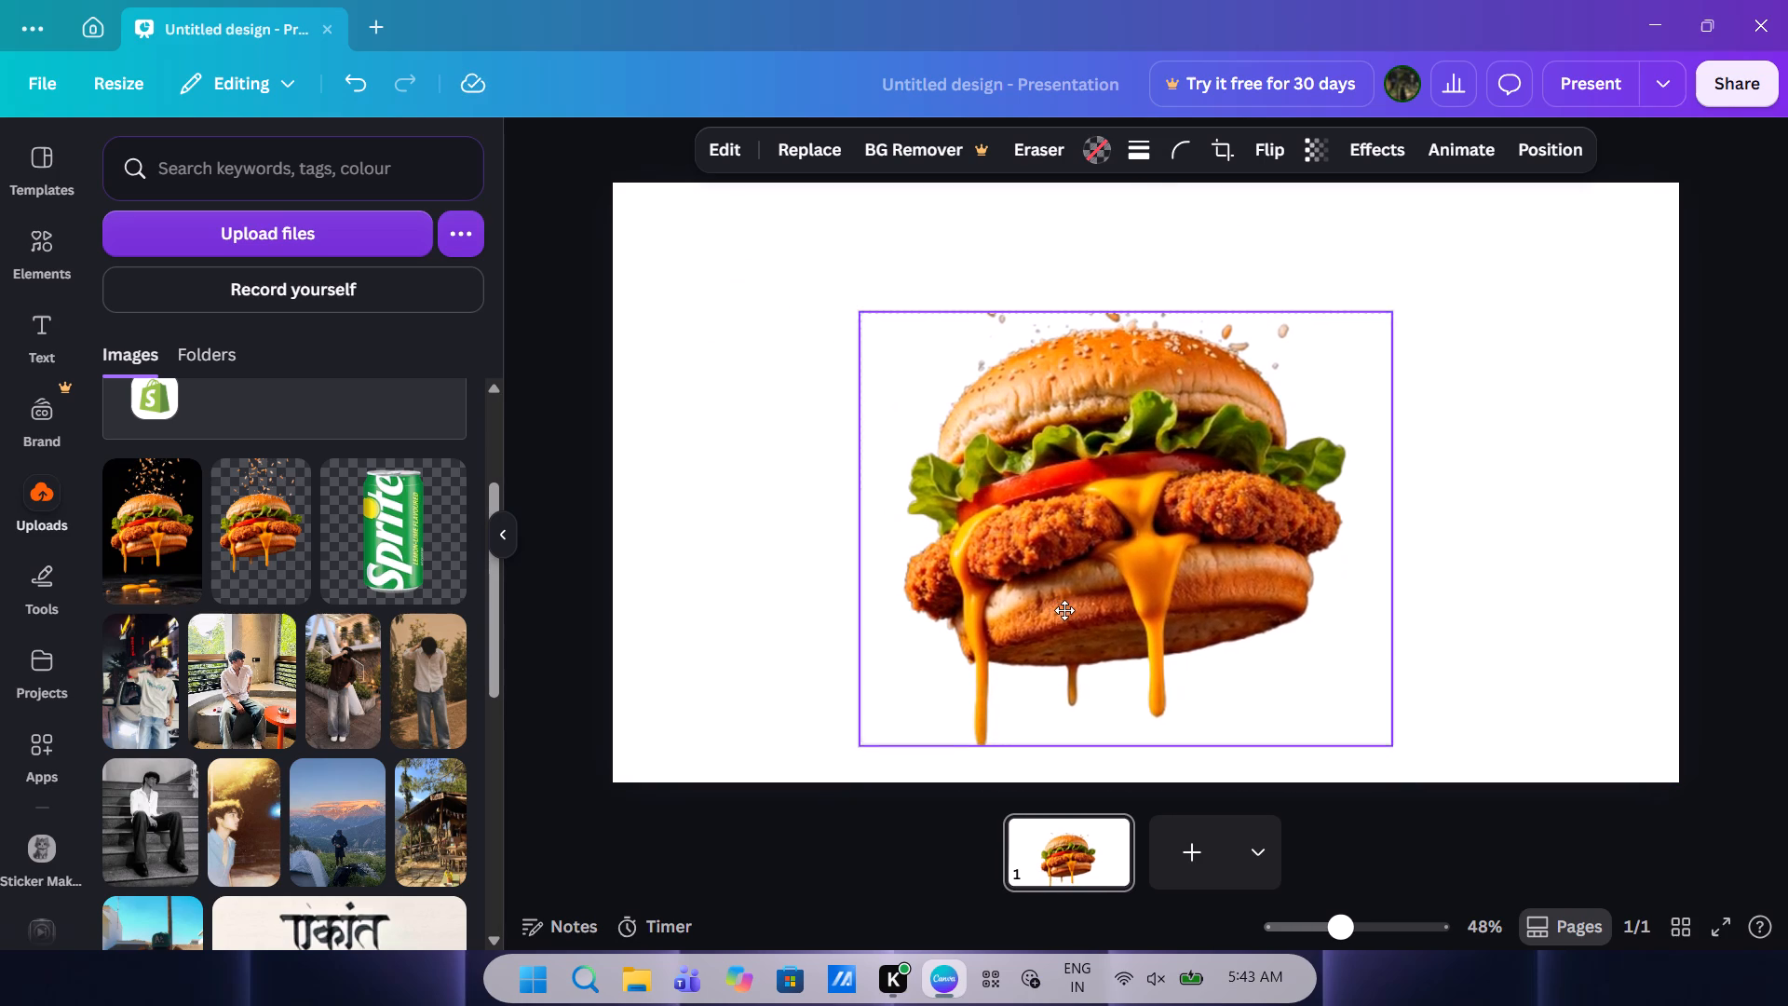
{"action": "left_click_drag", "start_coordinate": [1064, 610], "coordinate": [1064, 590]}
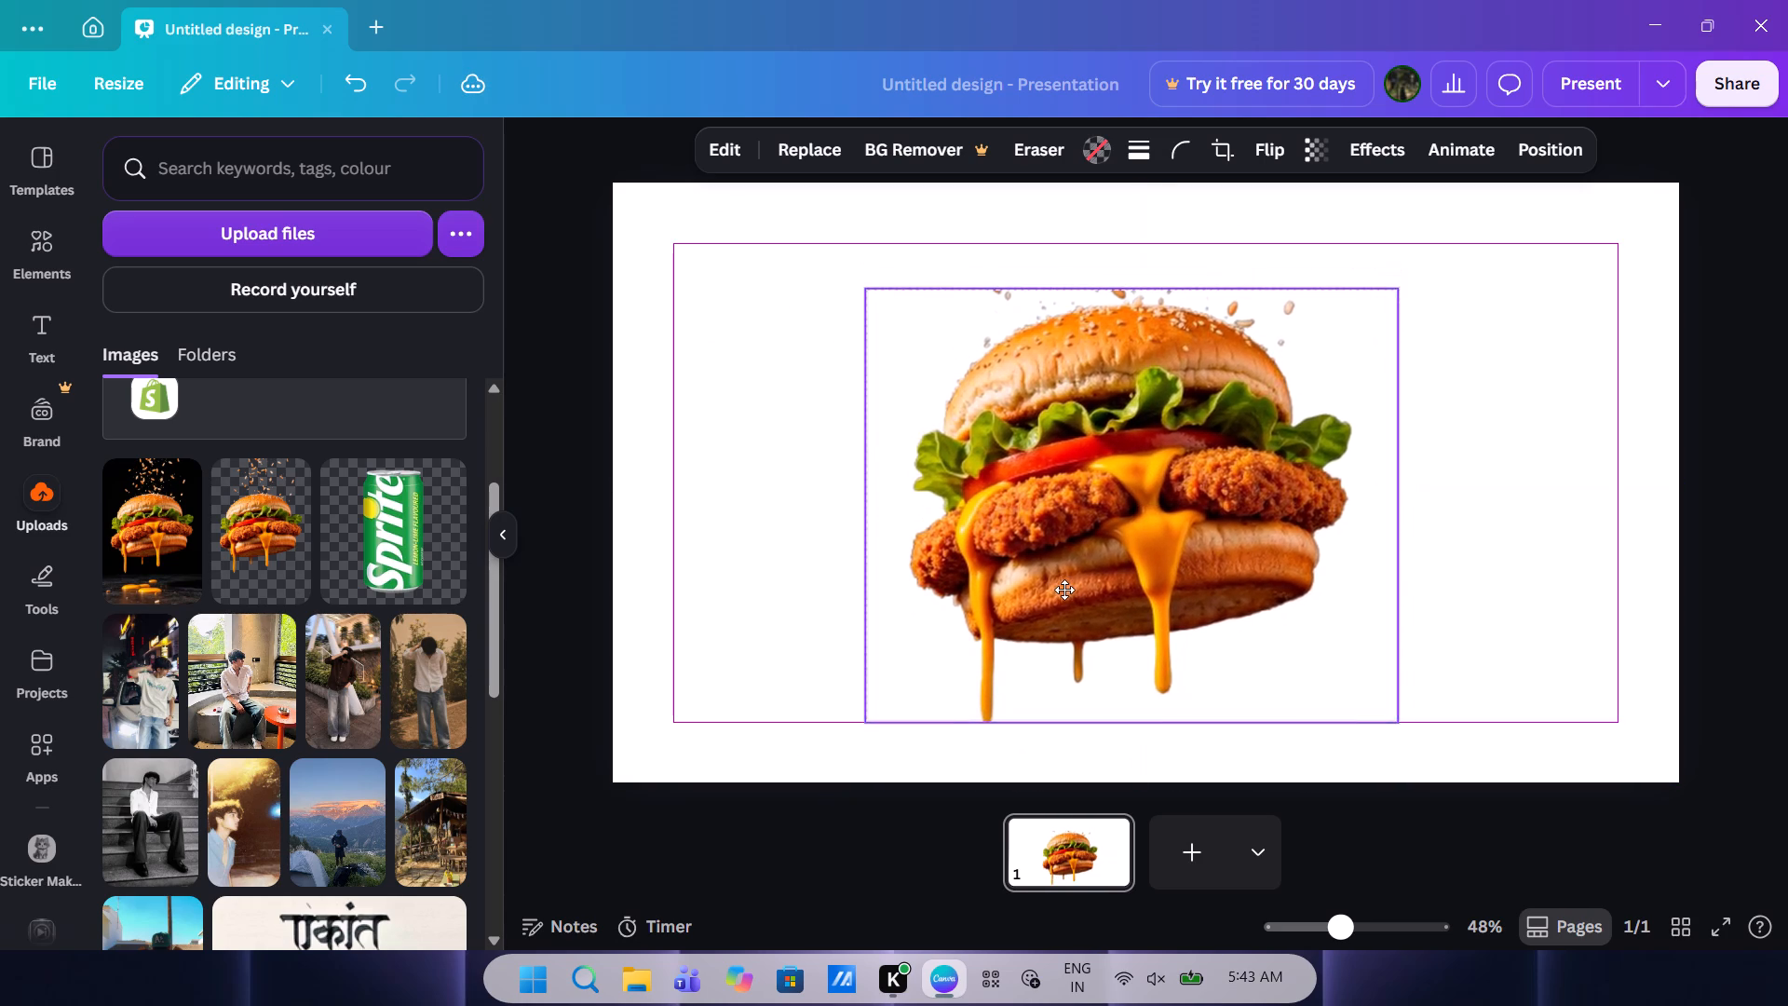
{"action": "left_click_drag", "start_coordinate": [1064, 590], "coordinate": [1081, 605]}
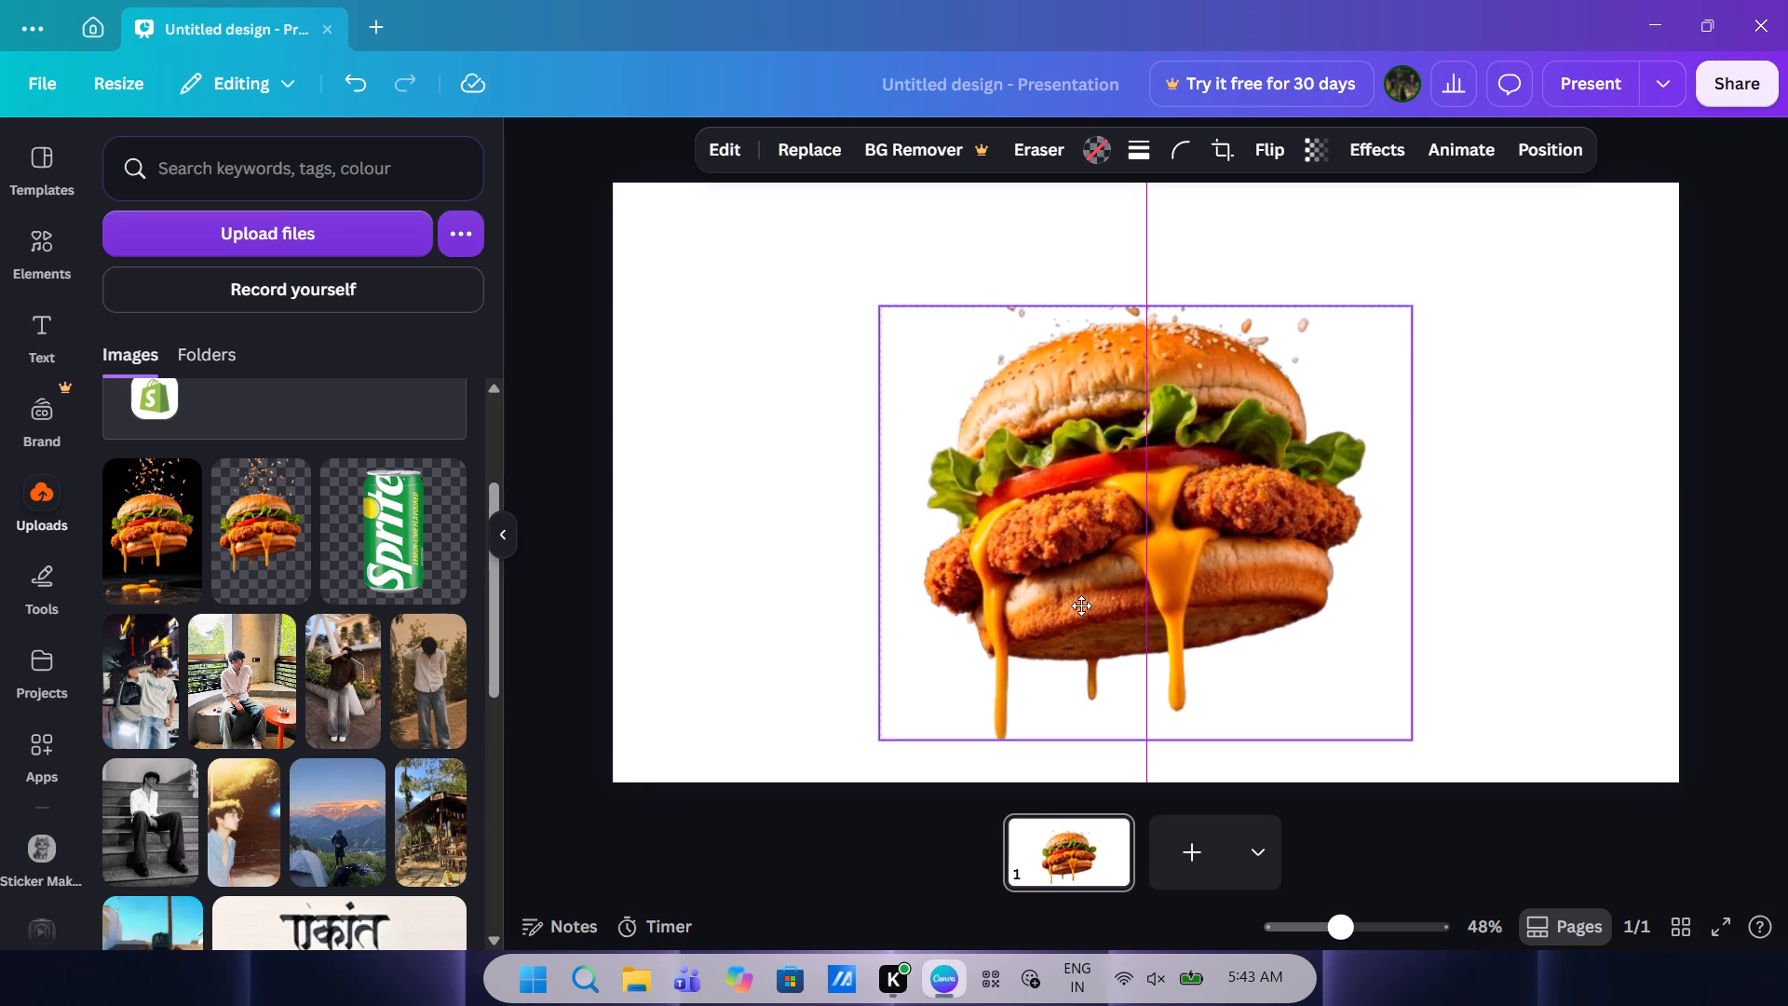
{"action": "left_click_drag", "start_coordinate": [1081, 605], "coordinate": [1081, 615]}
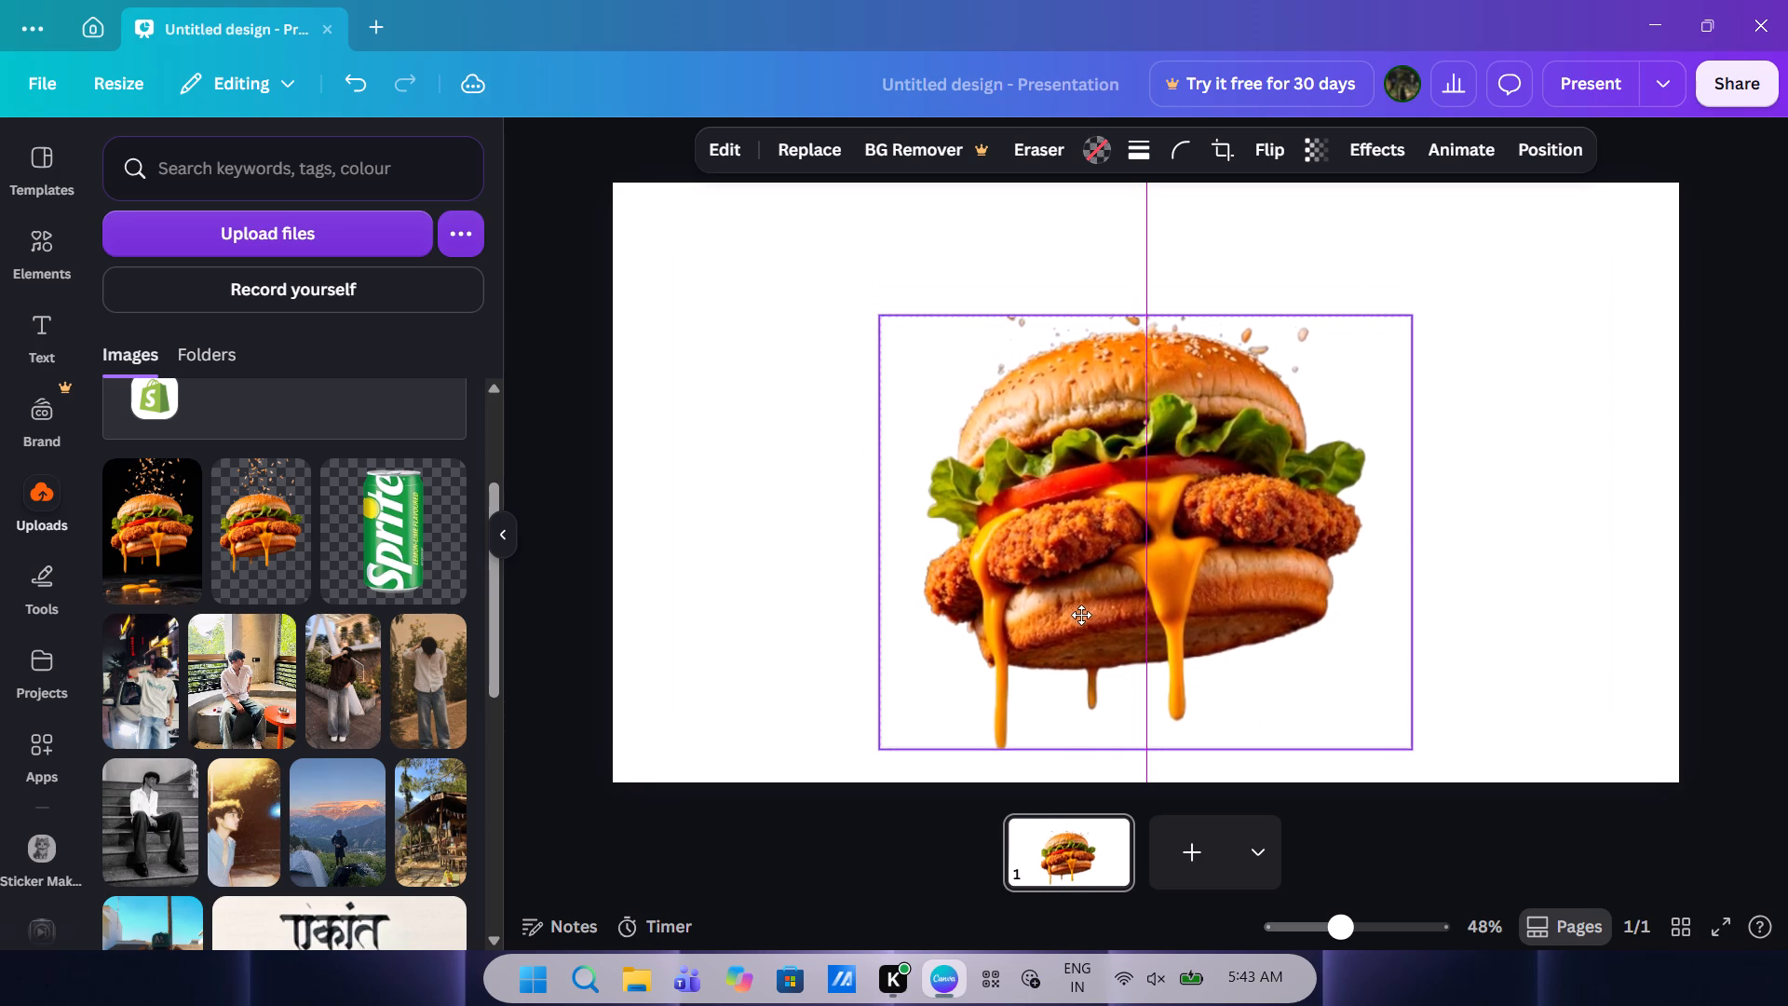
{"action": "left_click_drag", "start_coordinate": [1081, 615], "coordinate": [1084, 573]}
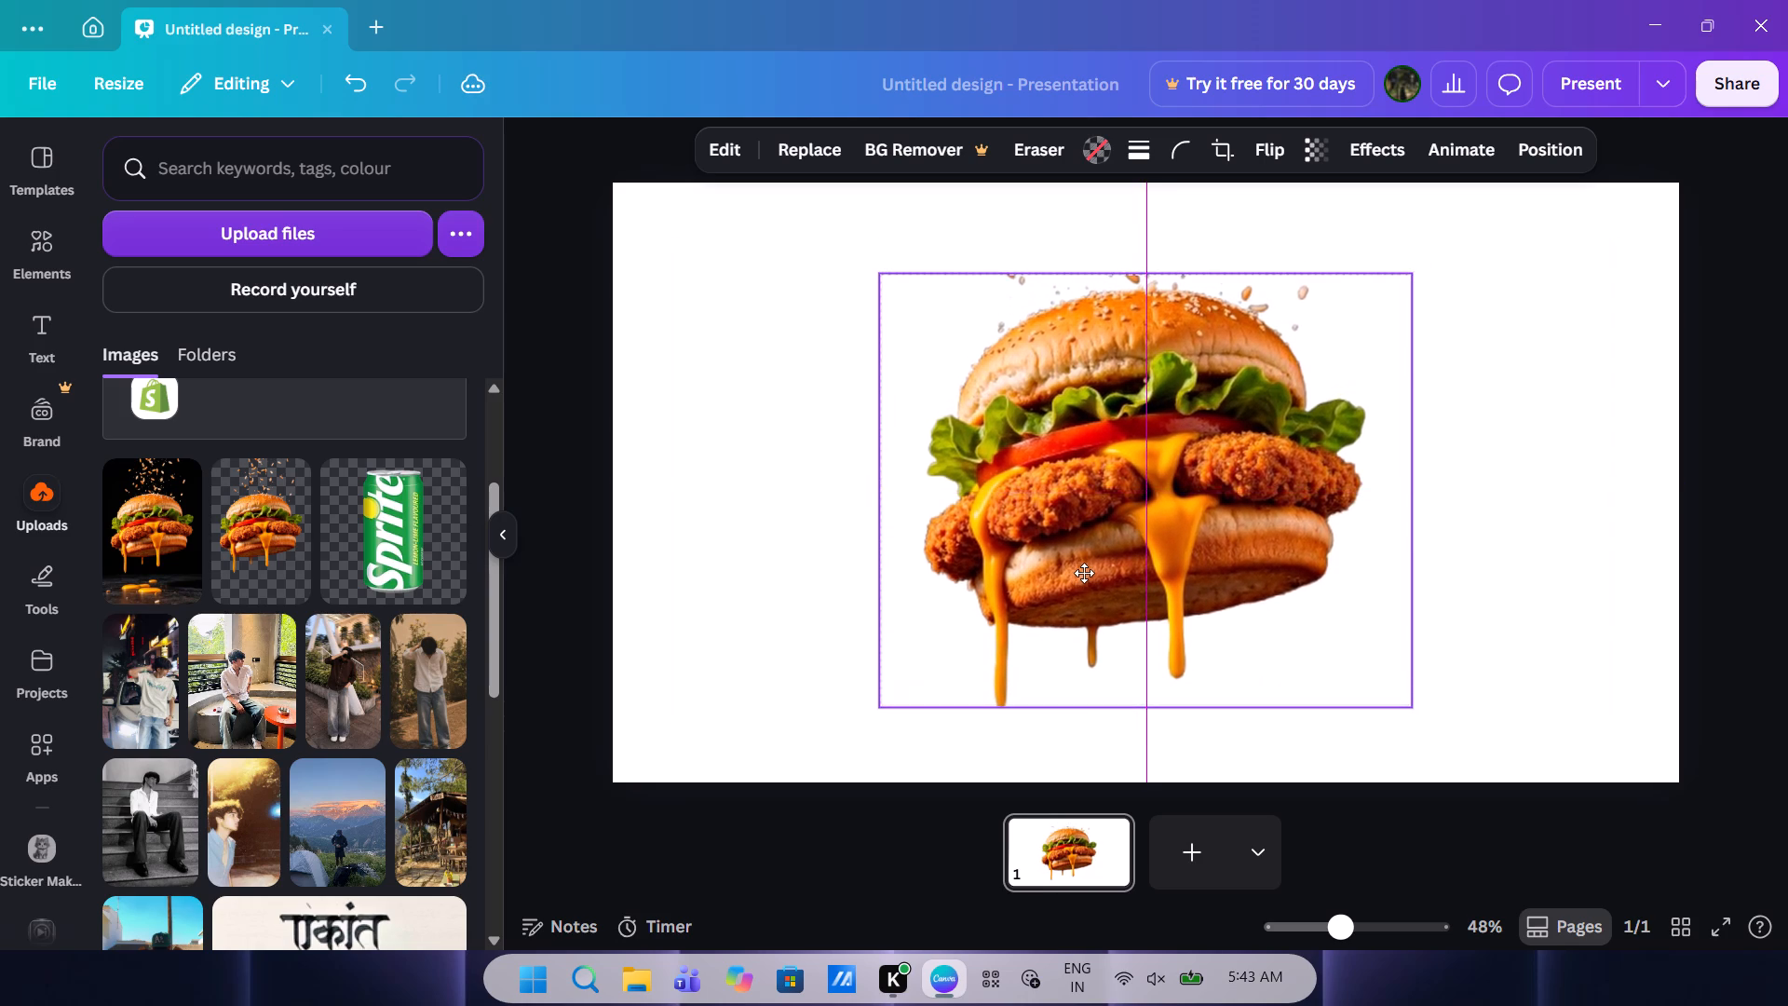
{"action": "left_click_drag", "start_coordinate": [1084, 573], "coordinate": [1078, 590]}
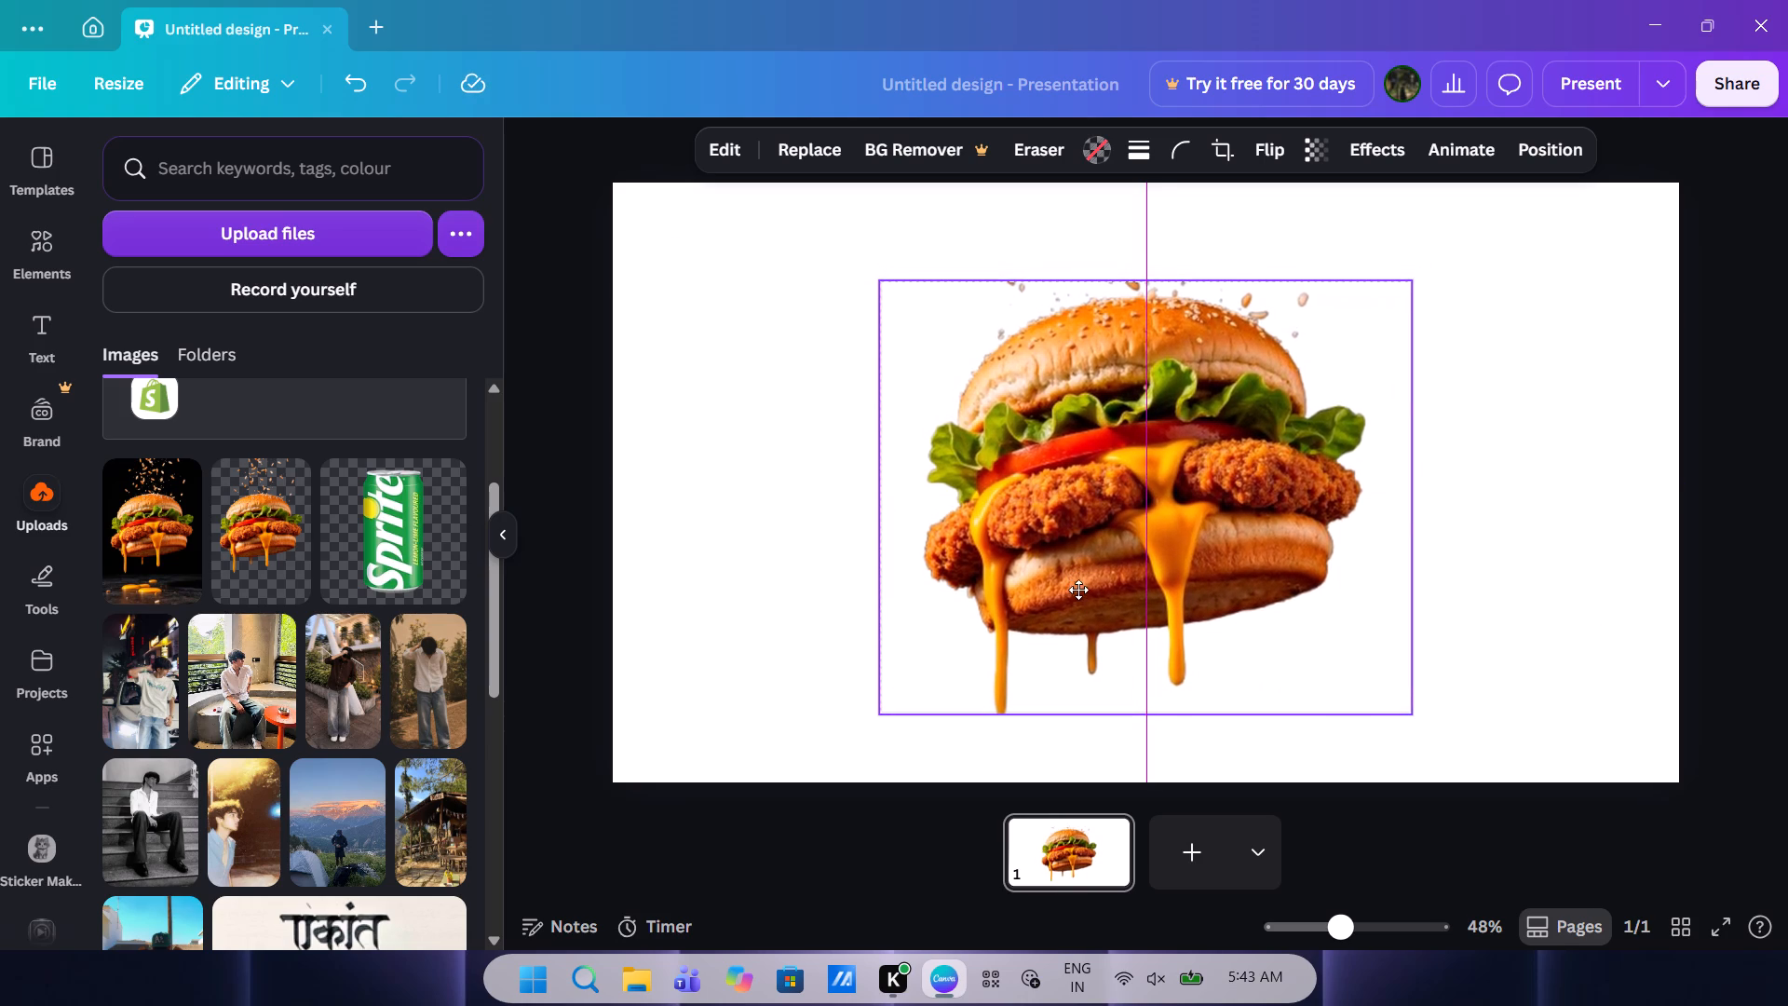
{"action": "left_click_drag", "start_coordinate": [1078, 590], "coordinate": [1079, 551]}
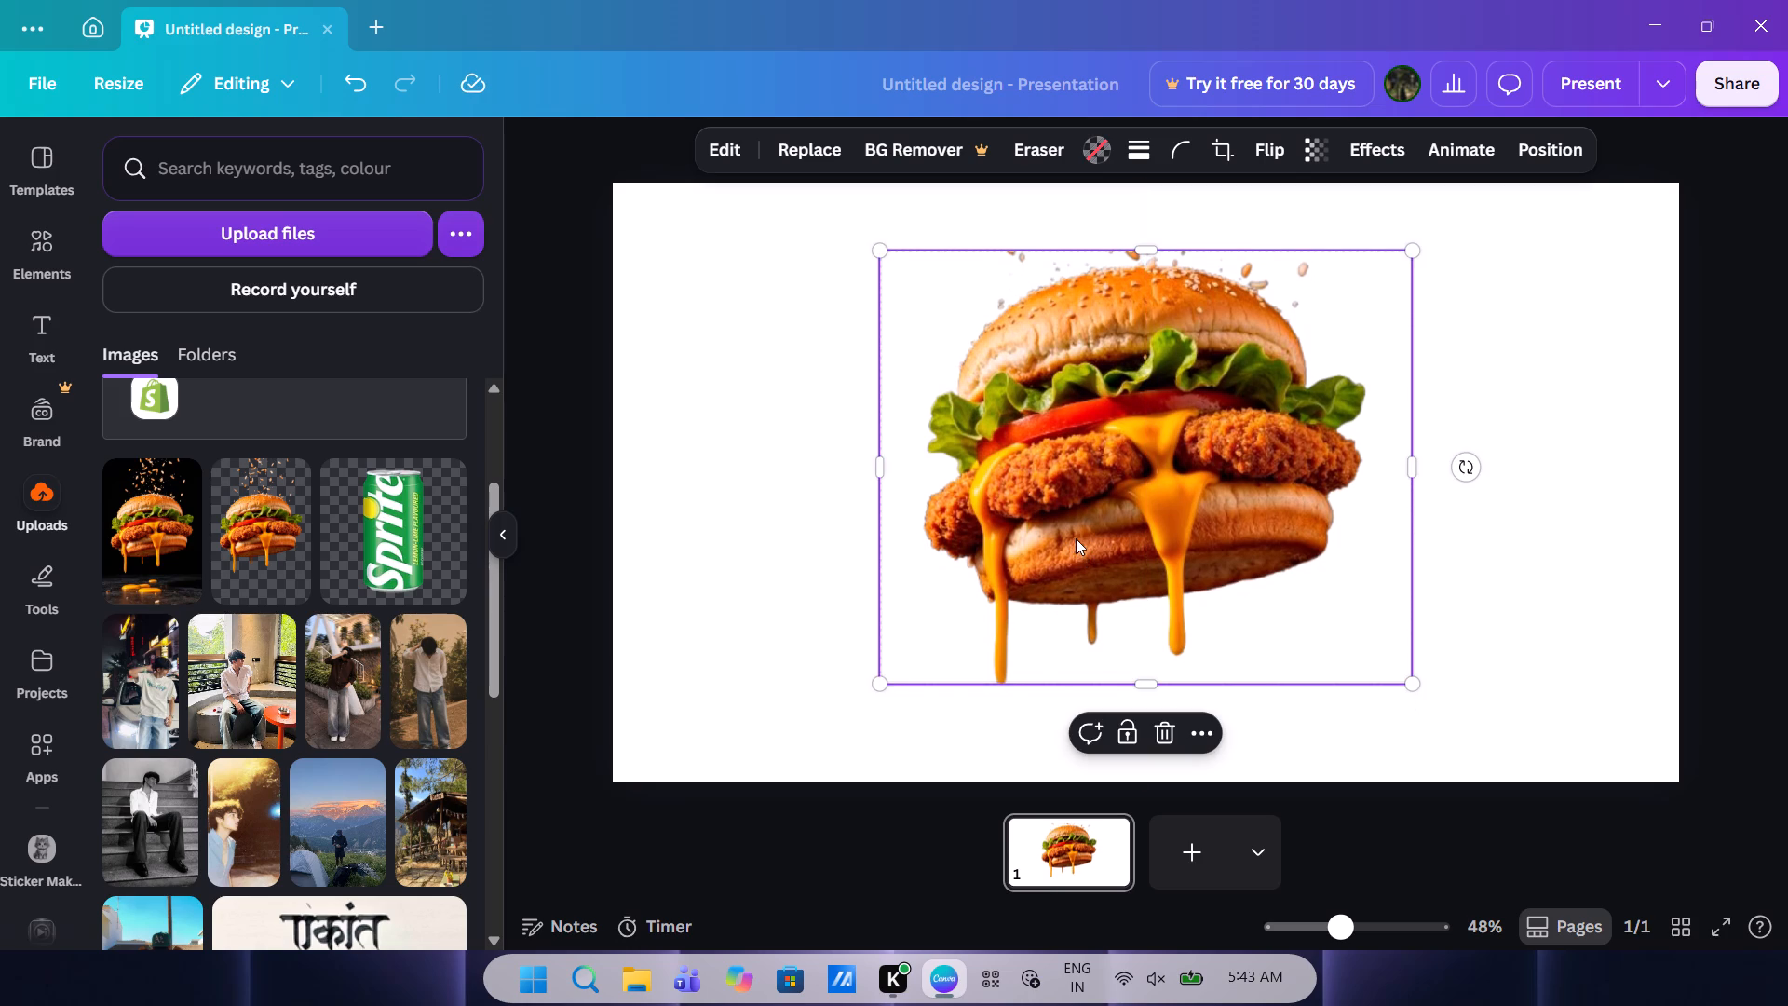
{"action": "left_click_drag", "start_coordinate": [1076, 538], "coordinate": [1072, 557]}
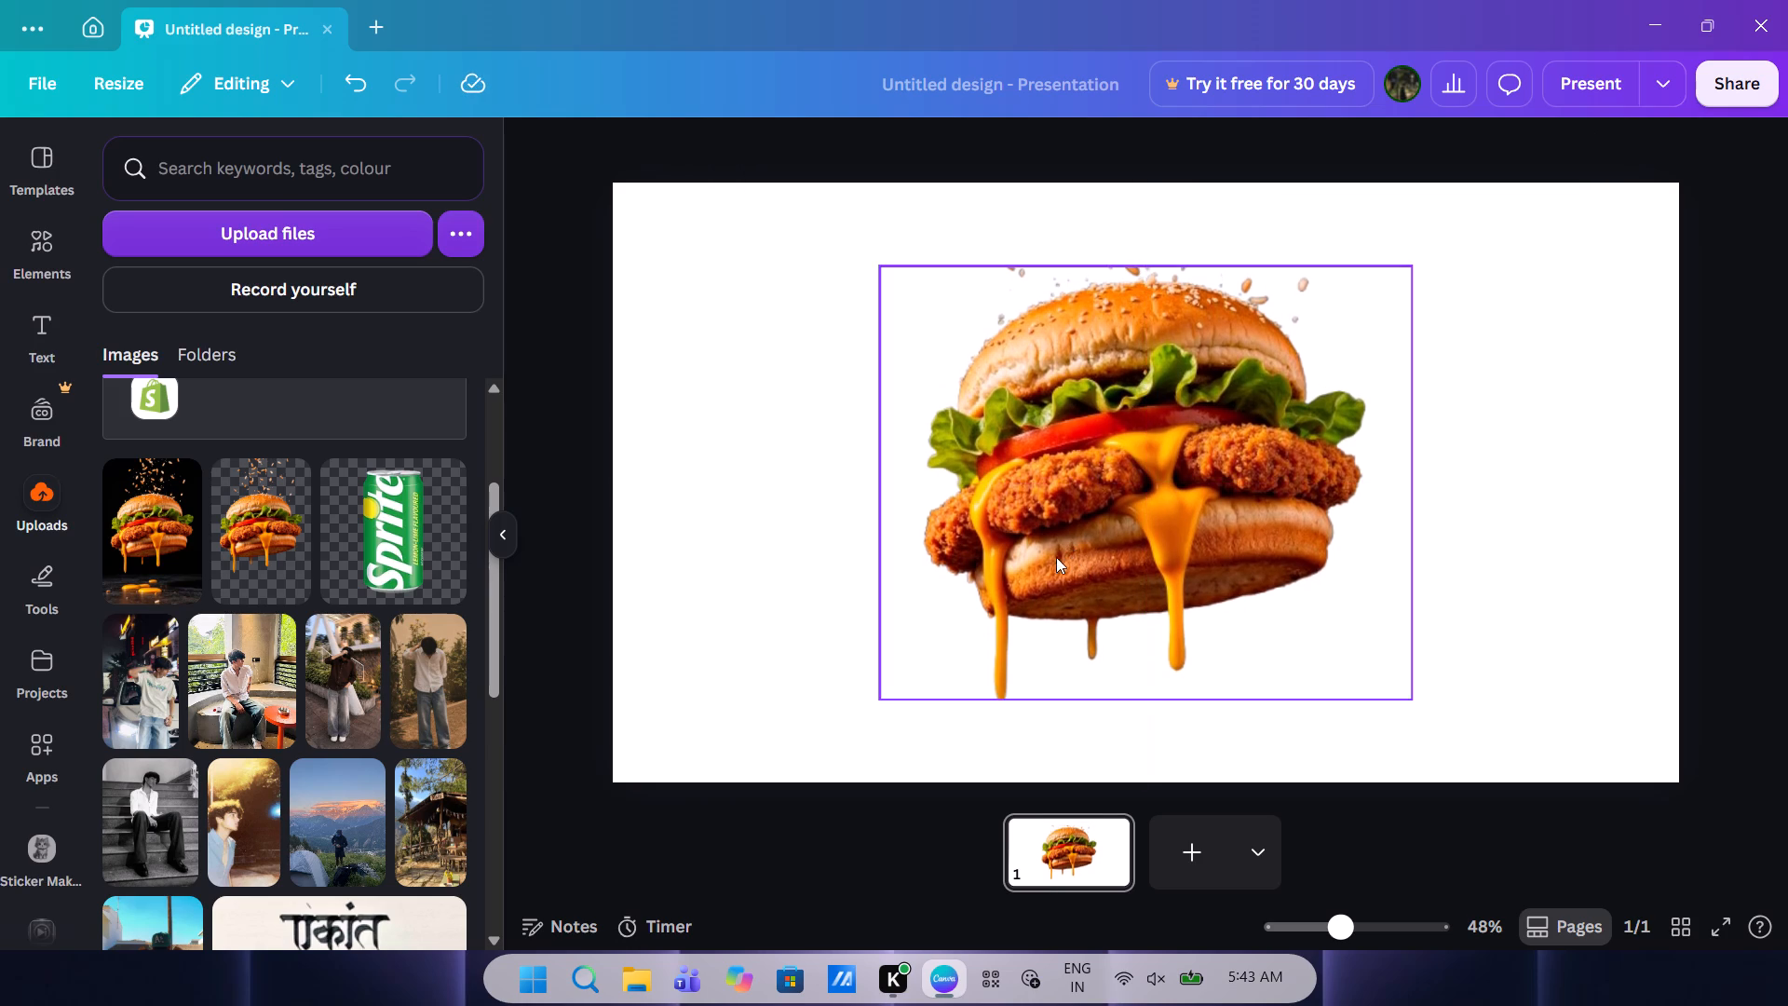
{"action": "left_click", "coordinate": [834, 570]}
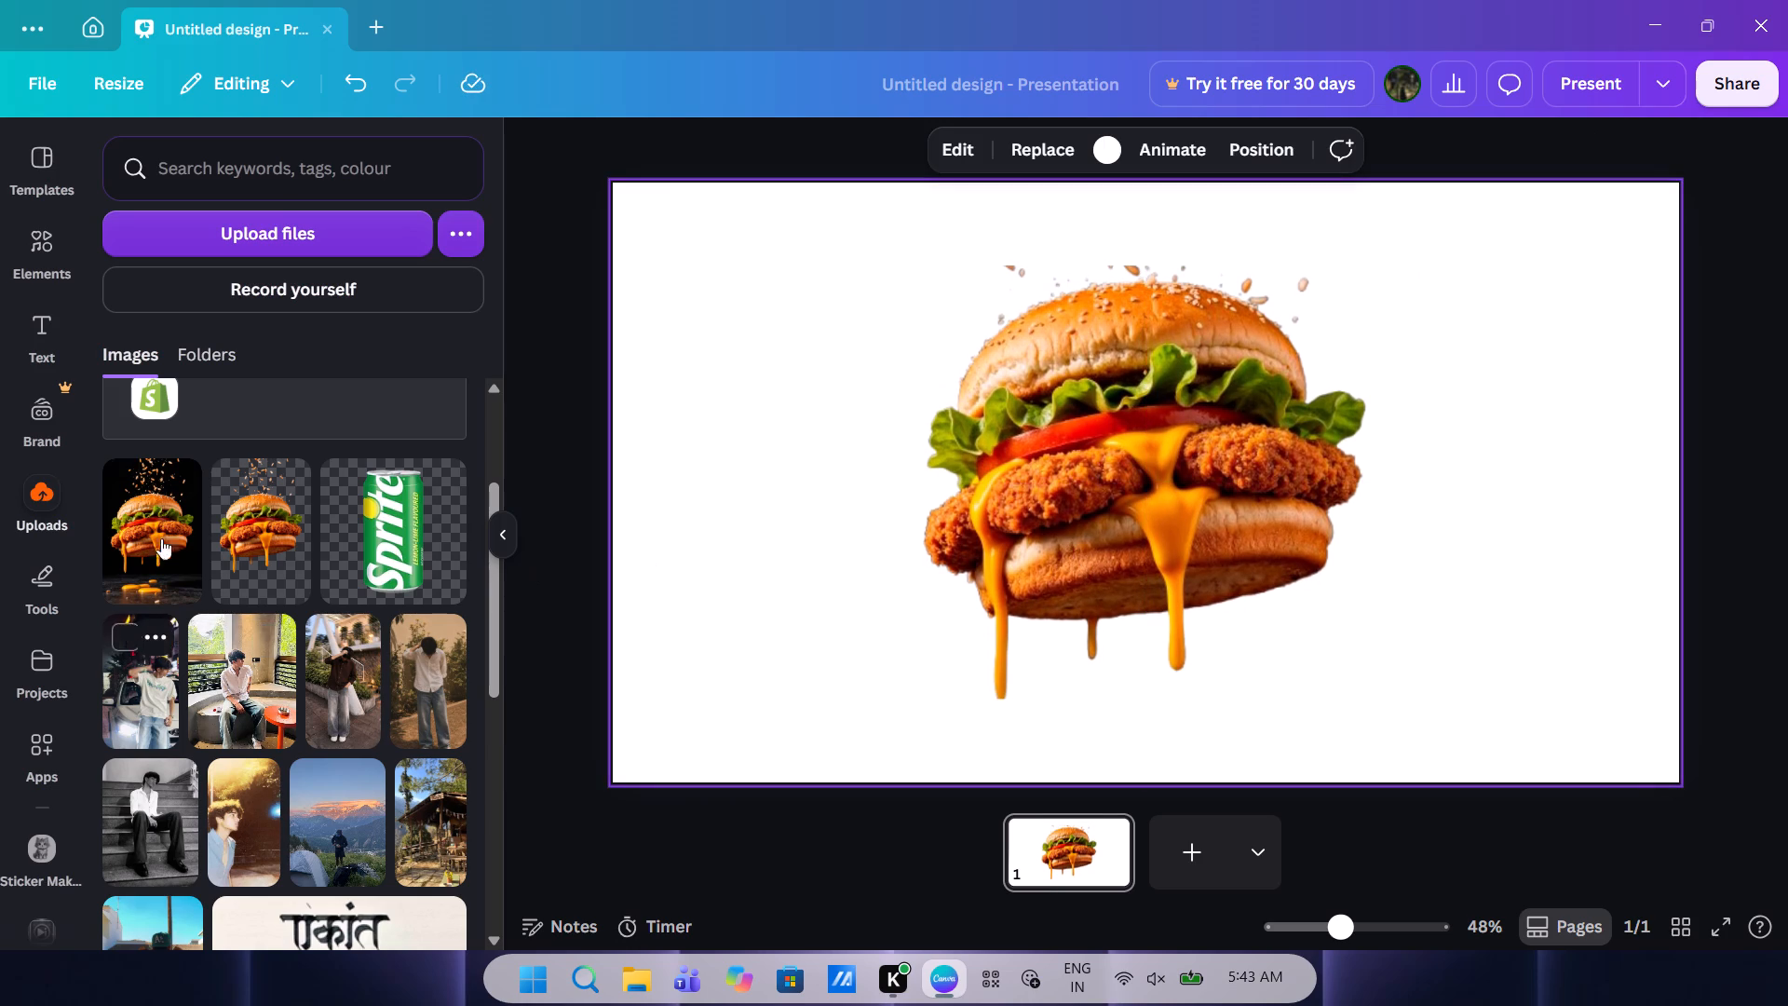
Upload the image delicious-burger-with-fresh-ingredients from the Downloads folder.
{"action": "left_click", "coordinate": [279, 238]}
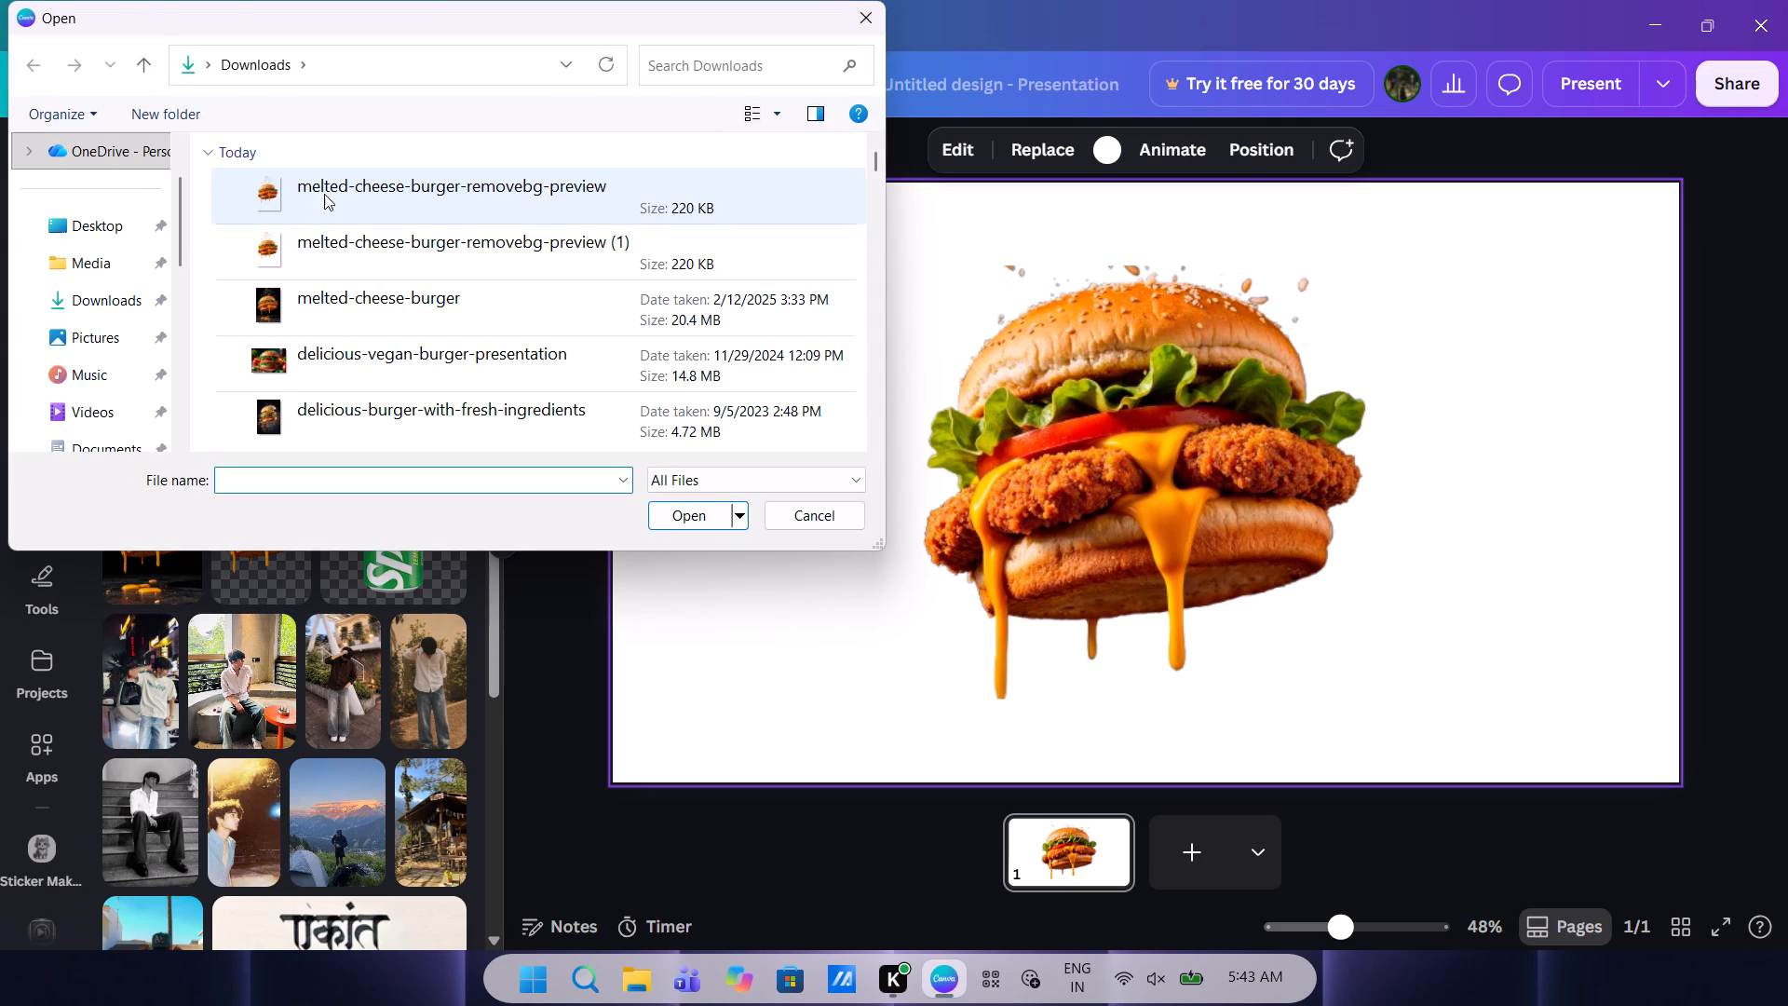
{"action": "scroll", "coordinate": [296, 325], "scroll_direction": "down", "scroll_amount": 1}
{"action": "scroll", "coordinate": [308, 285], "scroll_direction": "up", "scroll_amount": 1}
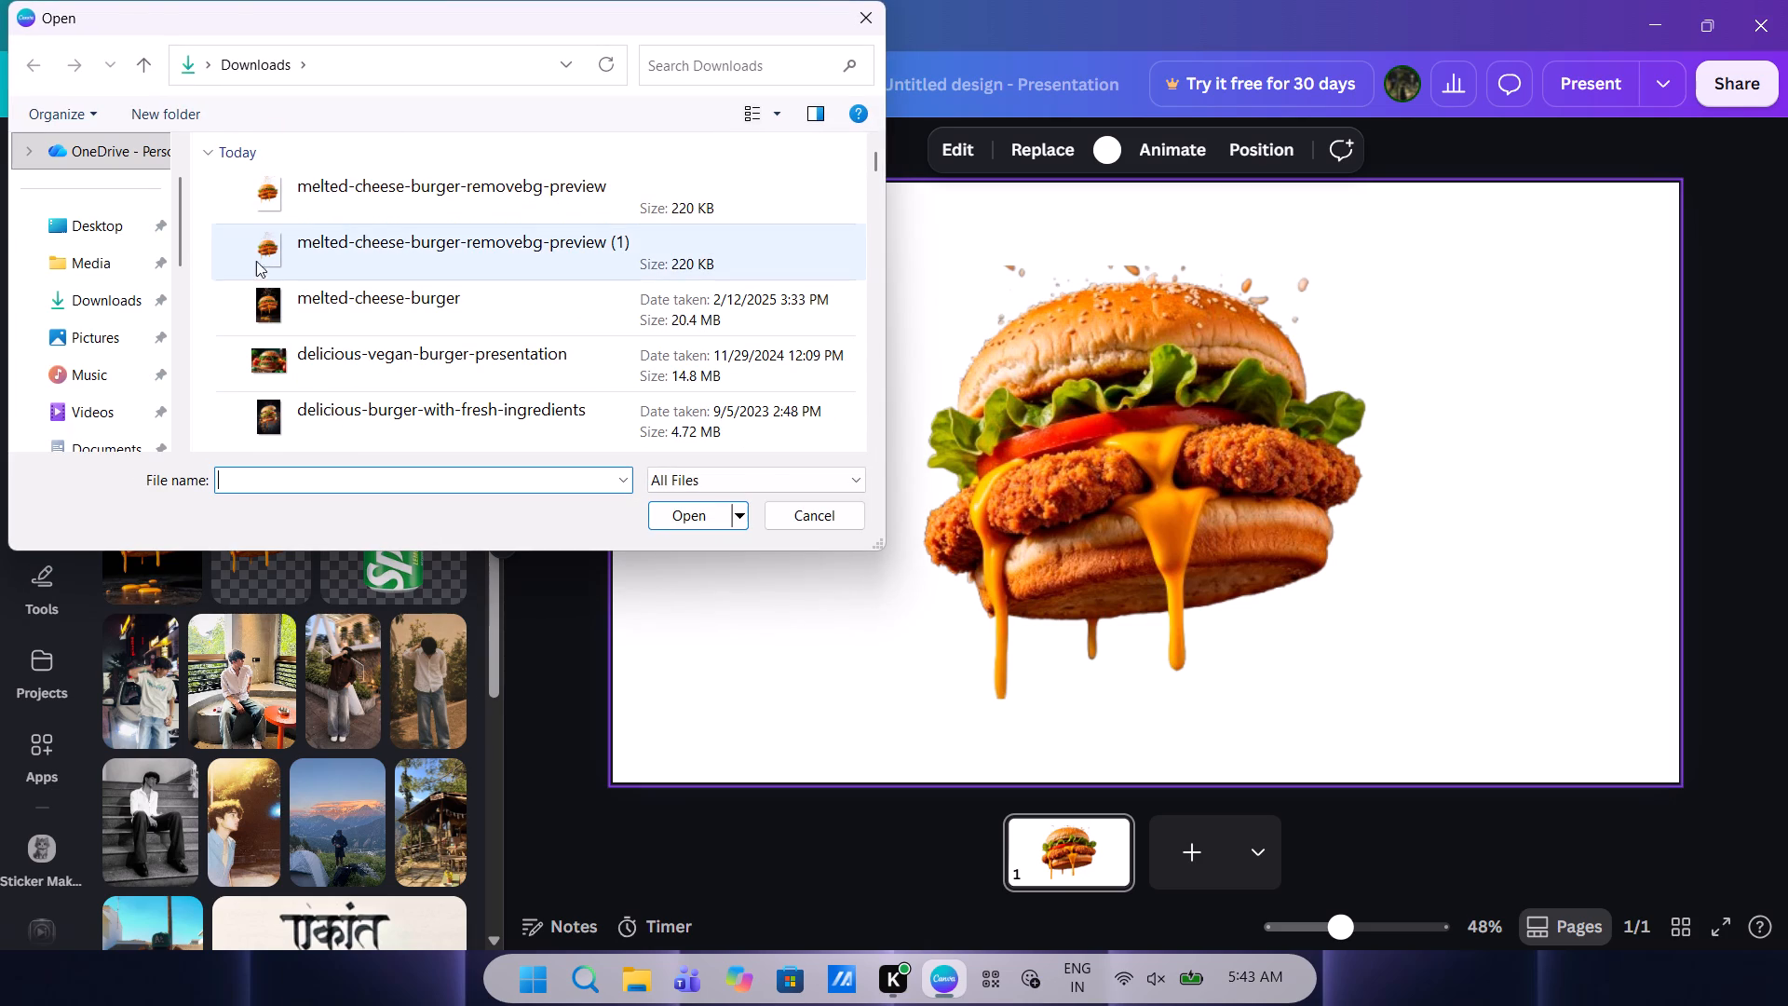
{"action": "scroll", "coordinate": [283, 410], "scroll_direction": "down", "scroll_amount": 1, "text": "ctrl"}
{"action": "left_click", "coordinate": [300, 423], "text": "ctrl"}
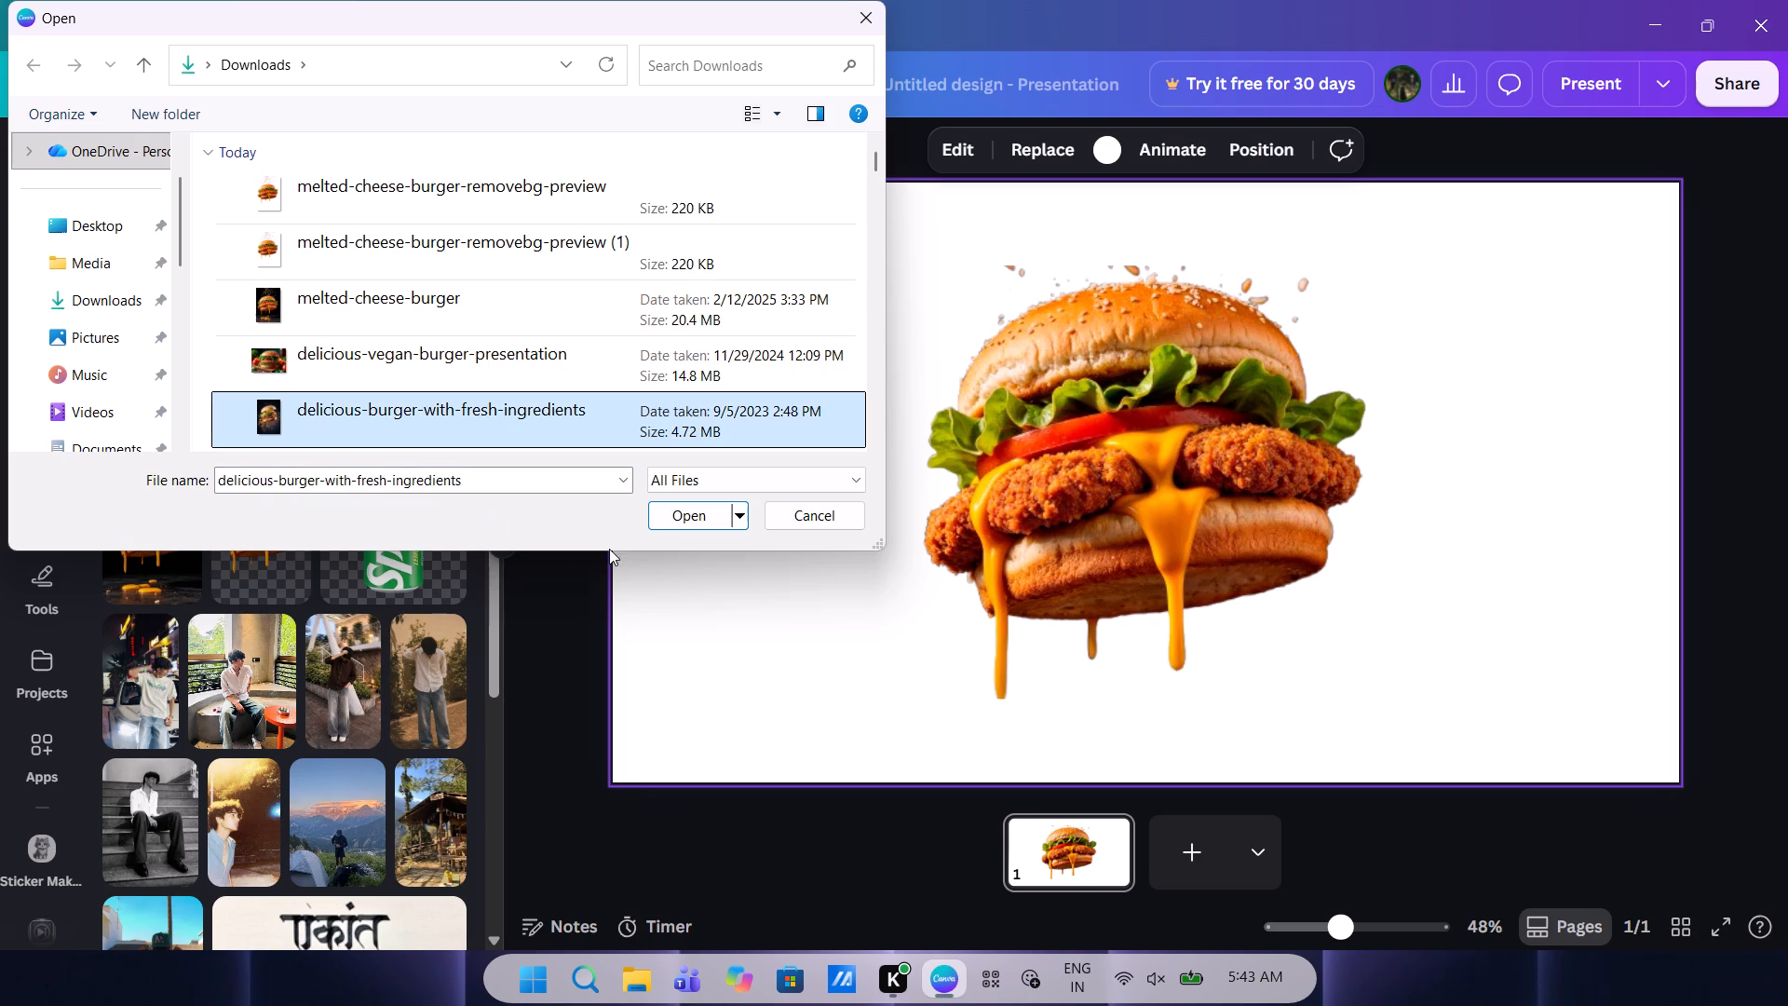
{"action": "left_click", "coordinate": [711, 513], "text": "ctrl"}
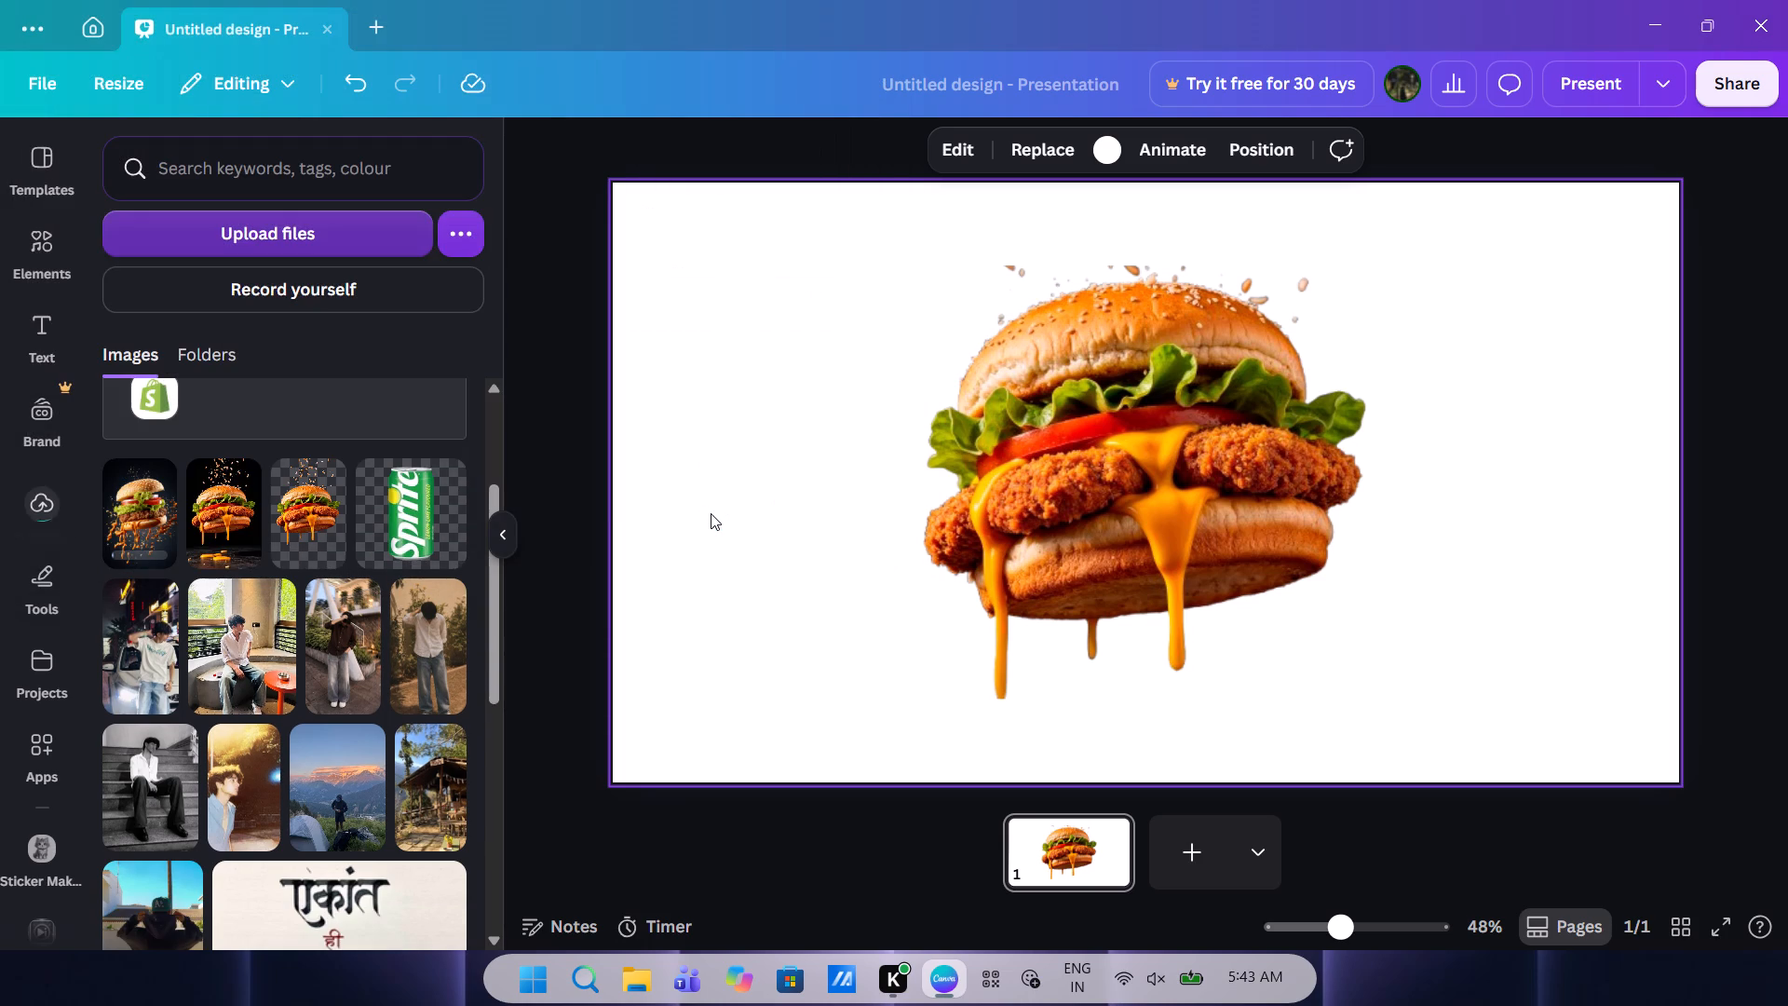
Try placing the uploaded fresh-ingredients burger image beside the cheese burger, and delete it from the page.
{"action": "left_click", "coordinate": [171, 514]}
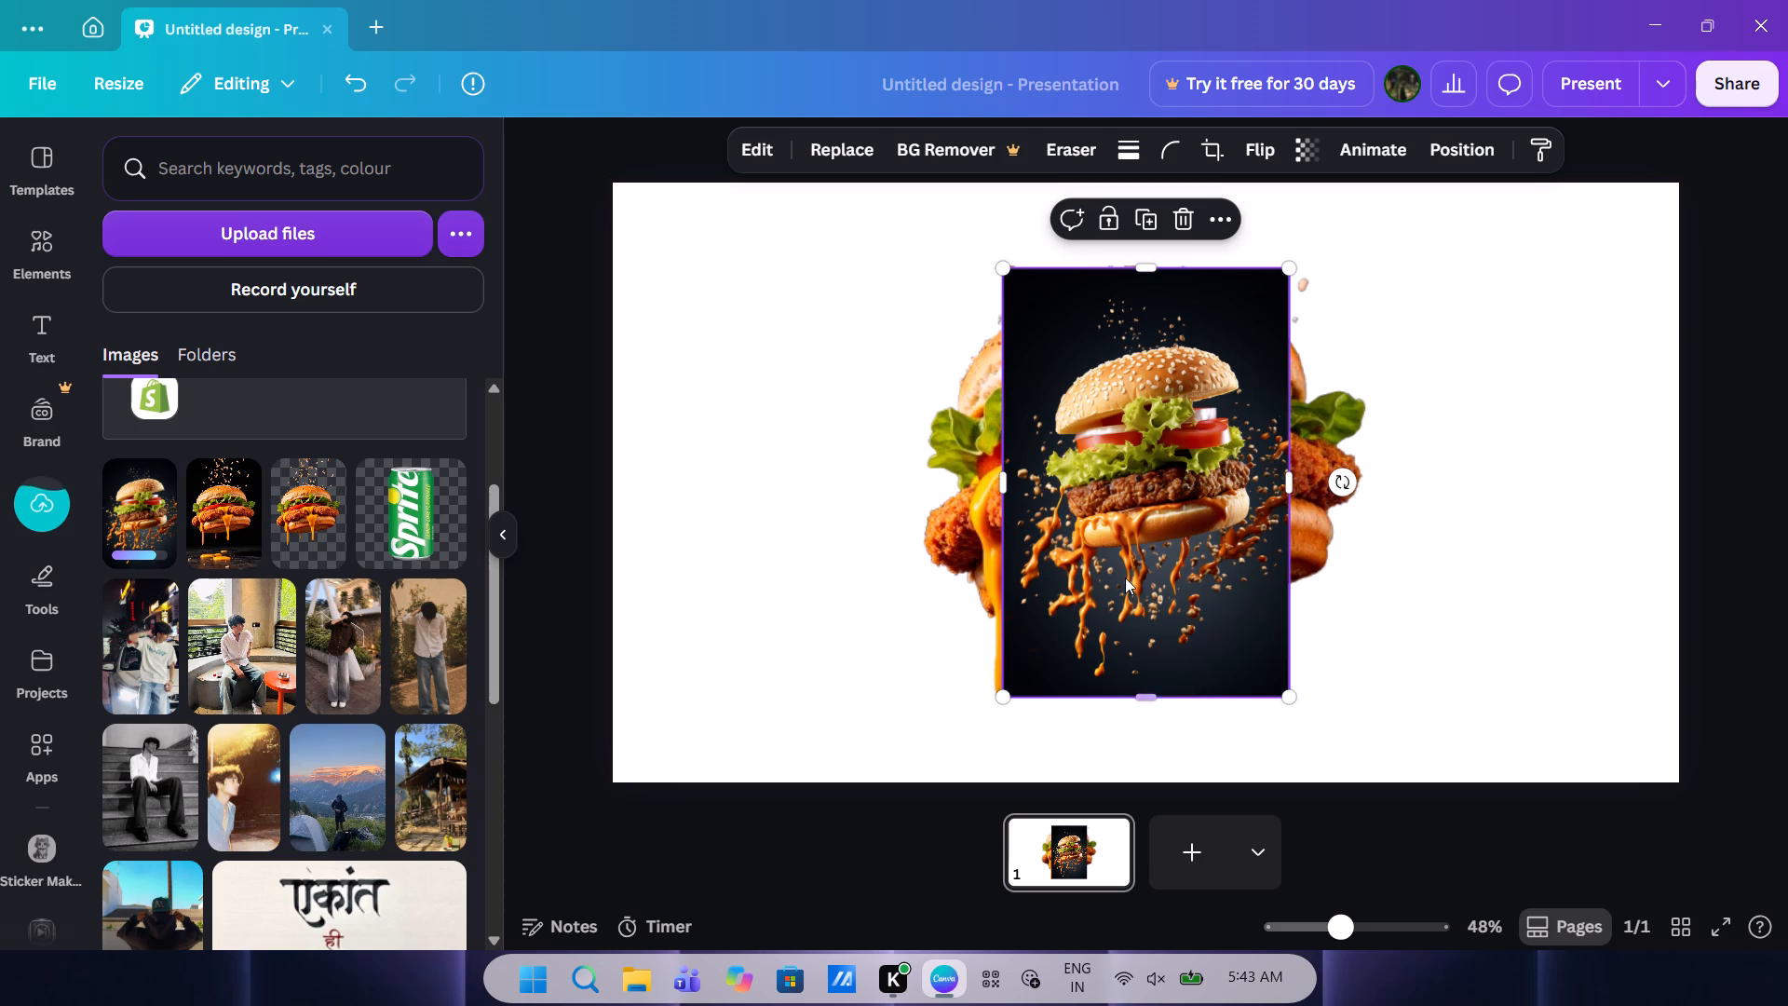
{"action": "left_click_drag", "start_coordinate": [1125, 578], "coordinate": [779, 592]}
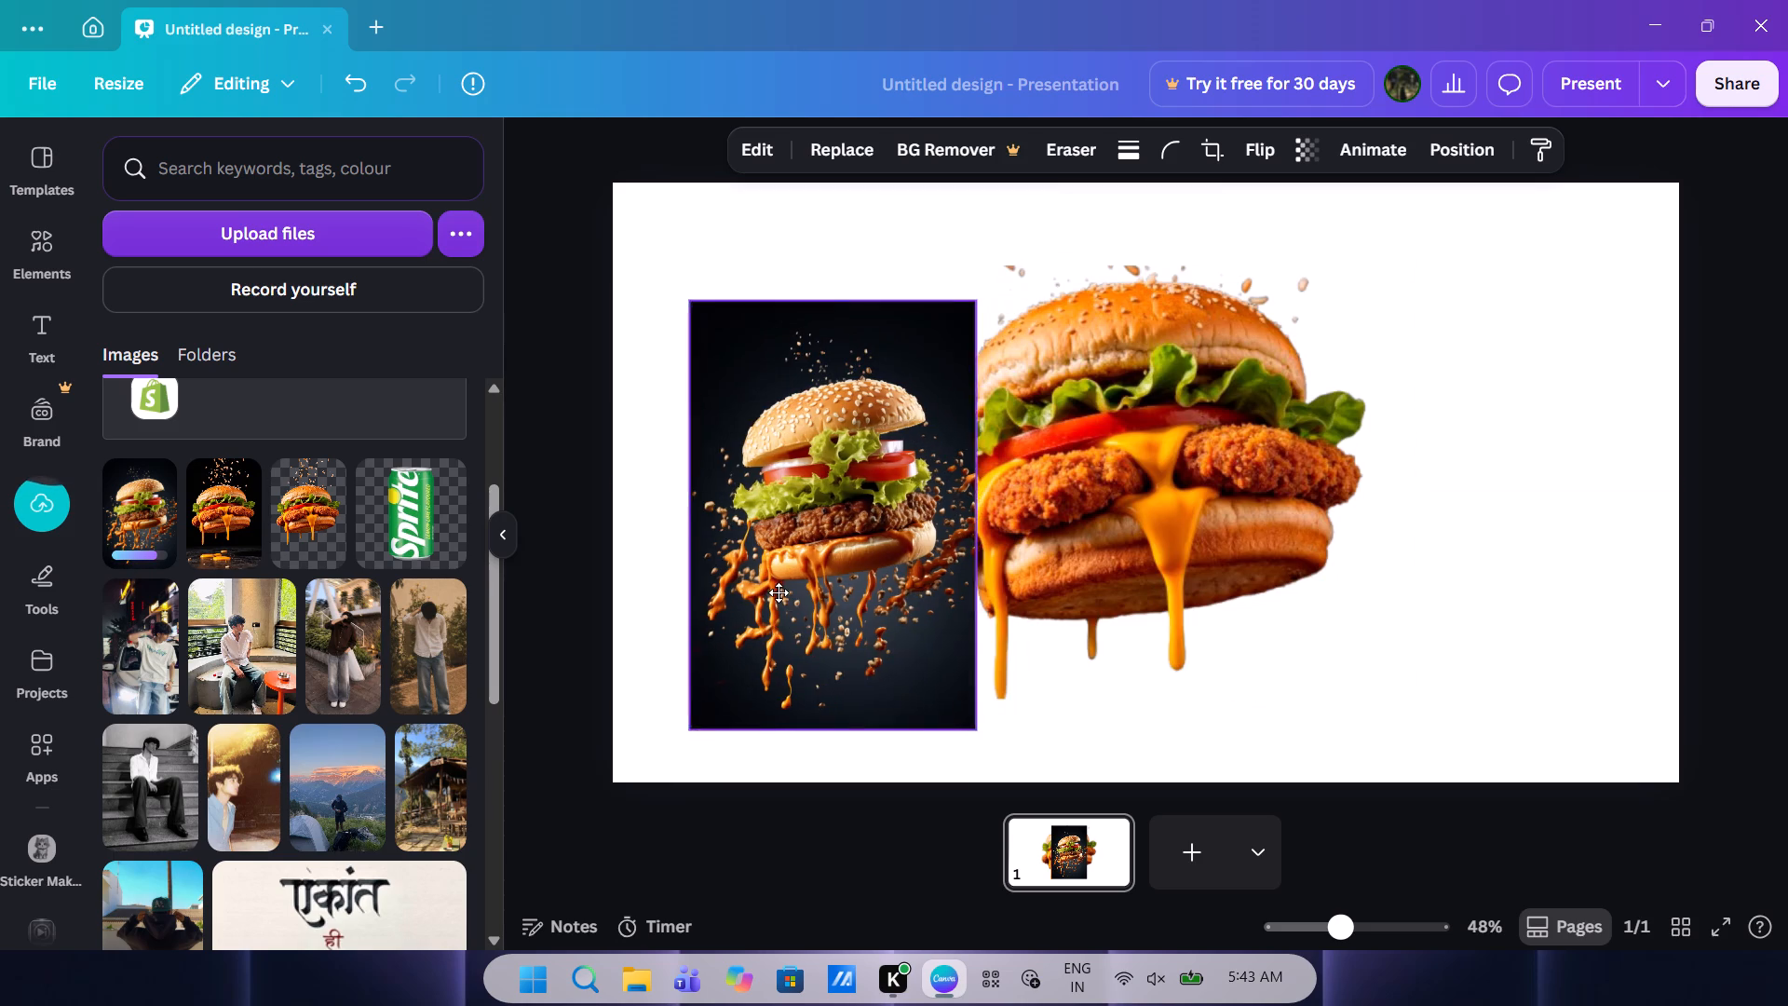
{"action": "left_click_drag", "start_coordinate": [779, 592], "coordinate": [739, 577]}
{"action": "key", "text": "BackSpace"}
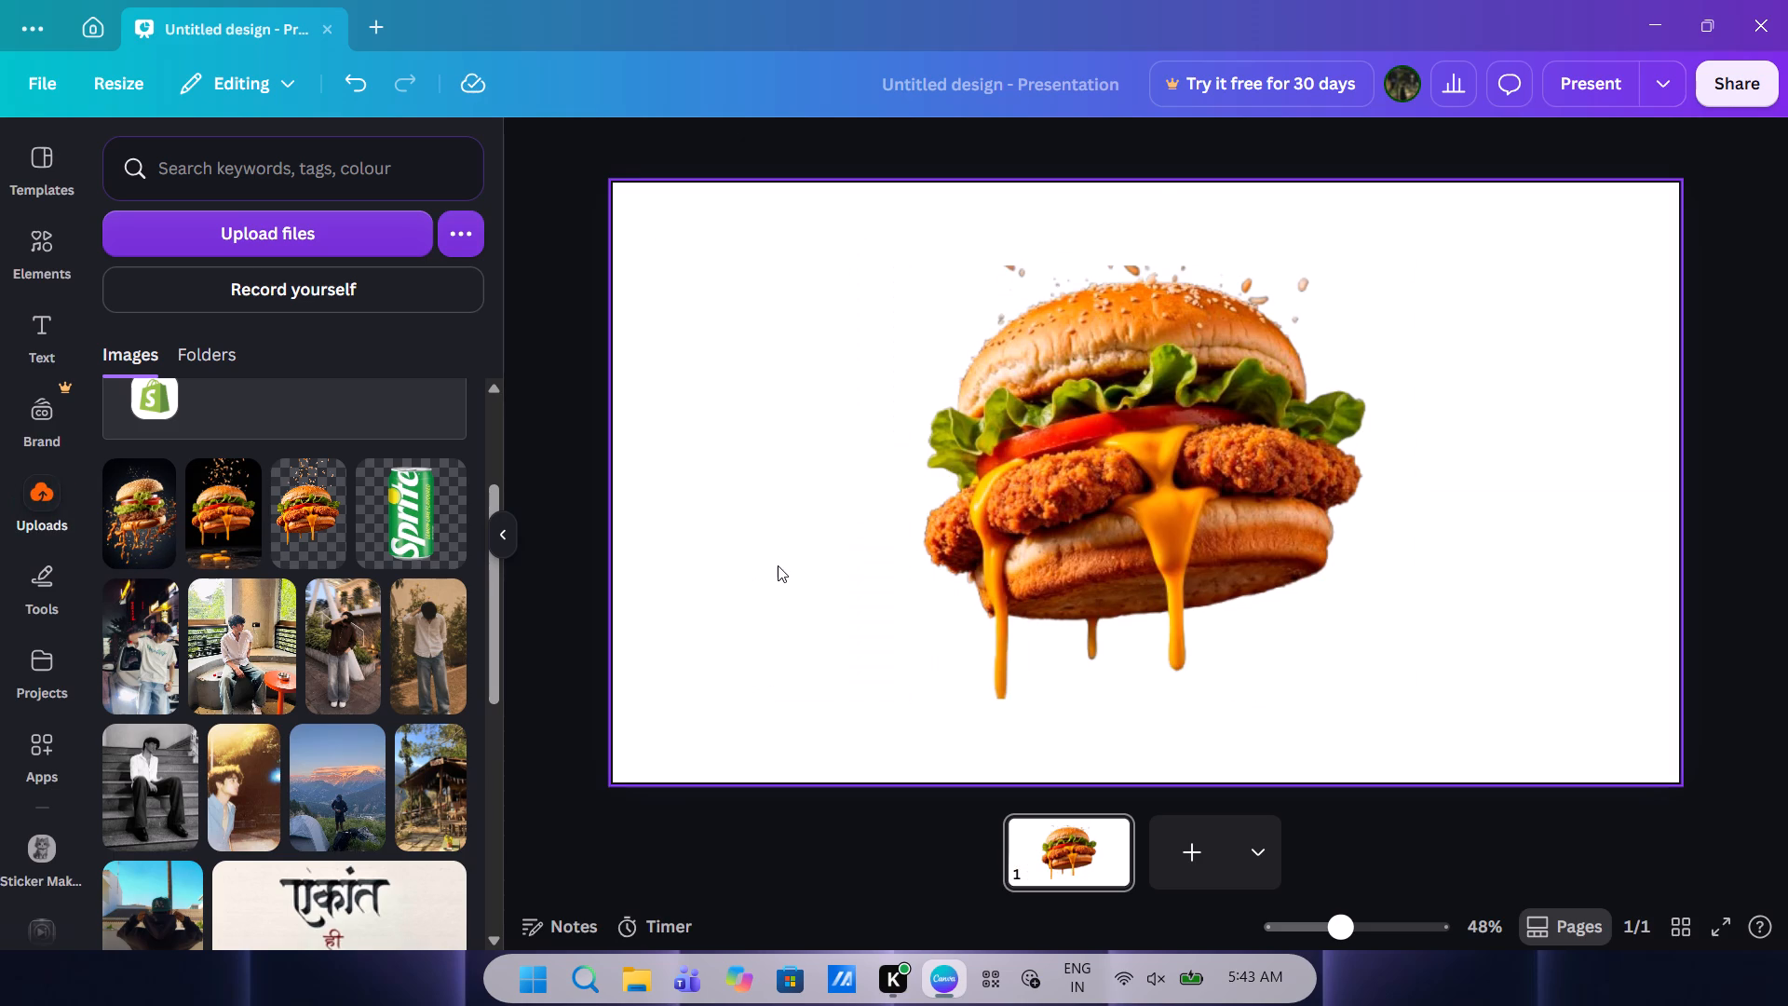
Fill the page background with the default linear gradient from black #000000 to grey #737373.
{"action": "left_click", "coordinate": [781, 564]}
{"action": "left_click", "coordinate": [1100, 143]}
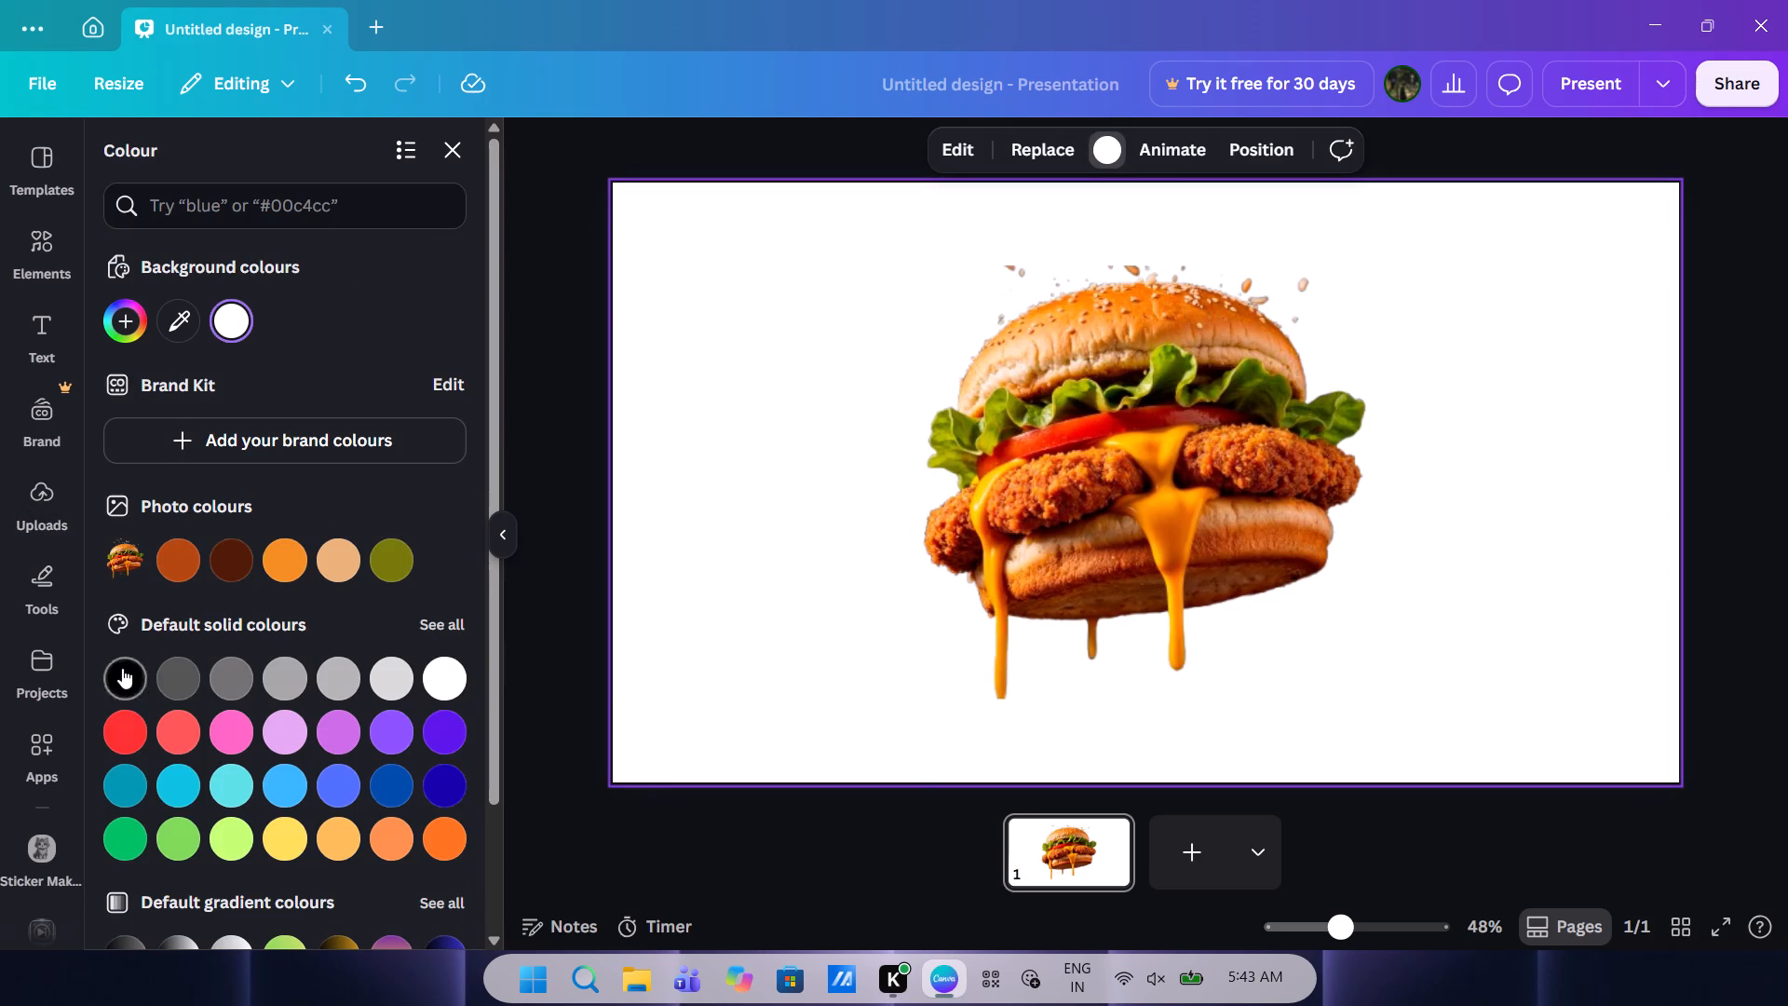
{"action": "left_click", "coordinate": [122, 668]}
{"action": "scroll", "coordinate": [196, 695], "scroll_direction": "down", "scroll_amount": 1}
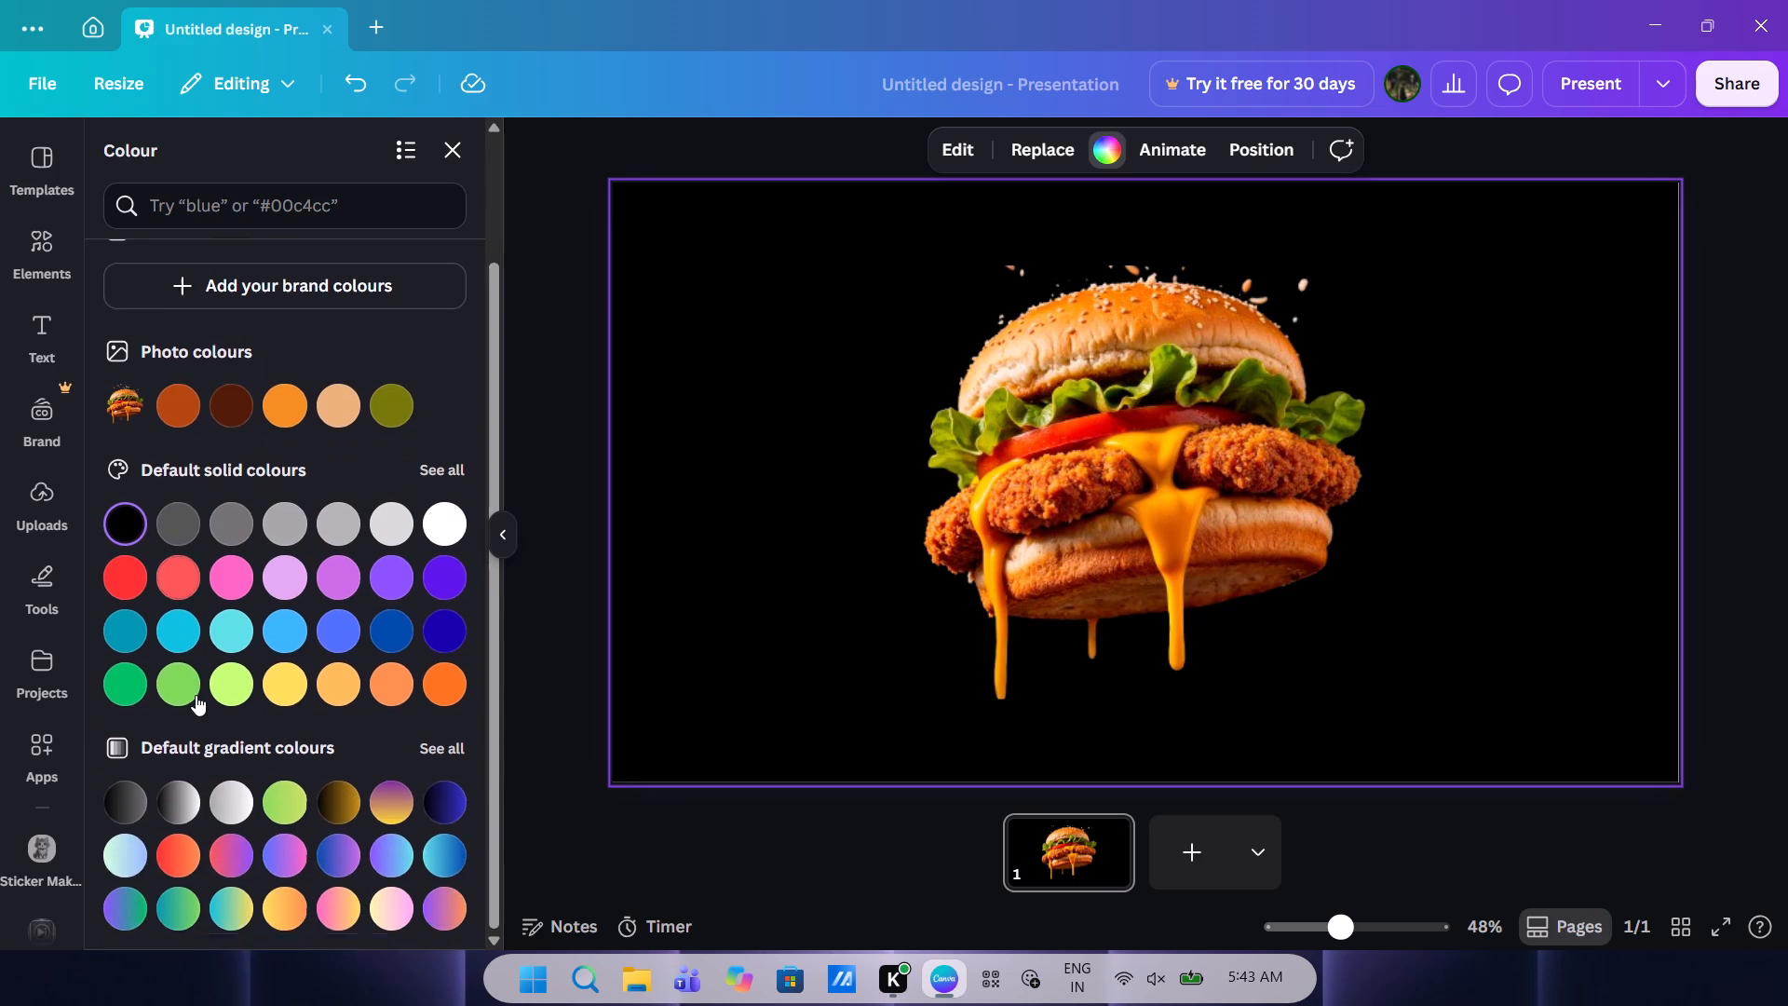
{"action": "scroll", "coordinate": [196, 695], "scroll_direction": "down", "scroll_amount": 2}
{"action": "left_click", "coordinate": [107, 791]}
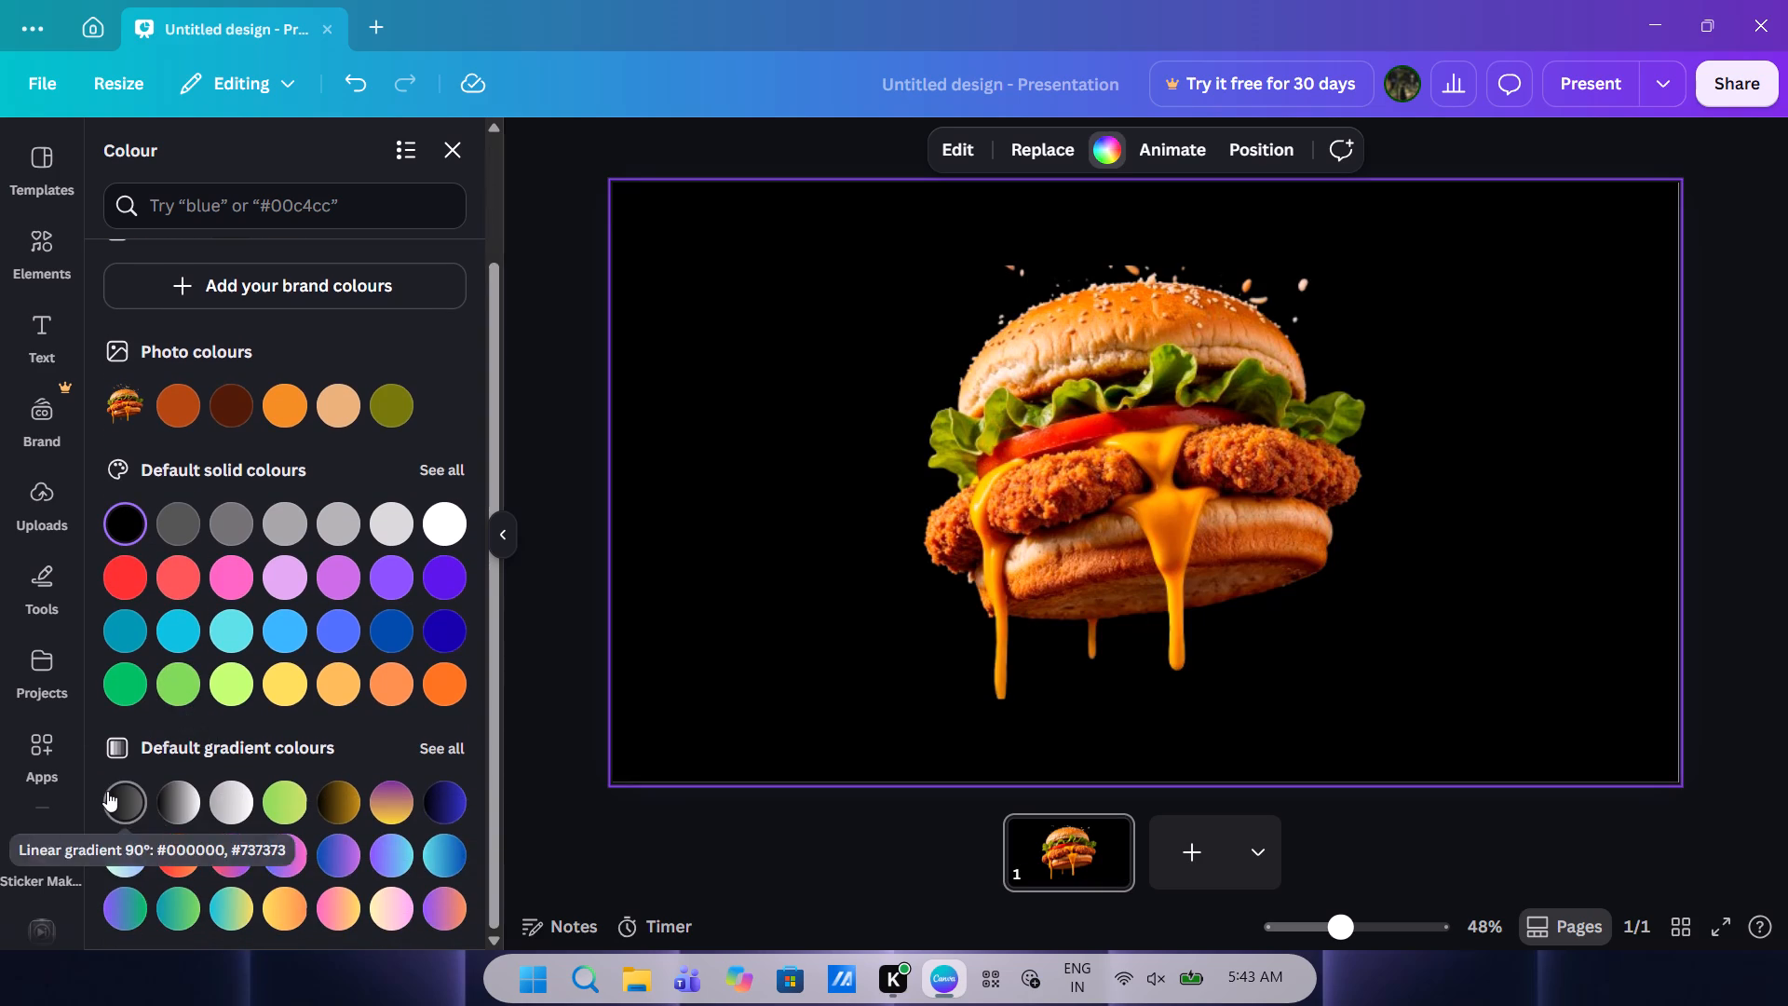
Change the background gradient to the radial style and reorder its colours so grey is in the centre and black at the edges.
{"action": "scroll", "coordinate": [188, 646], "scroll_direction": "up", "scroll_amount": 2}
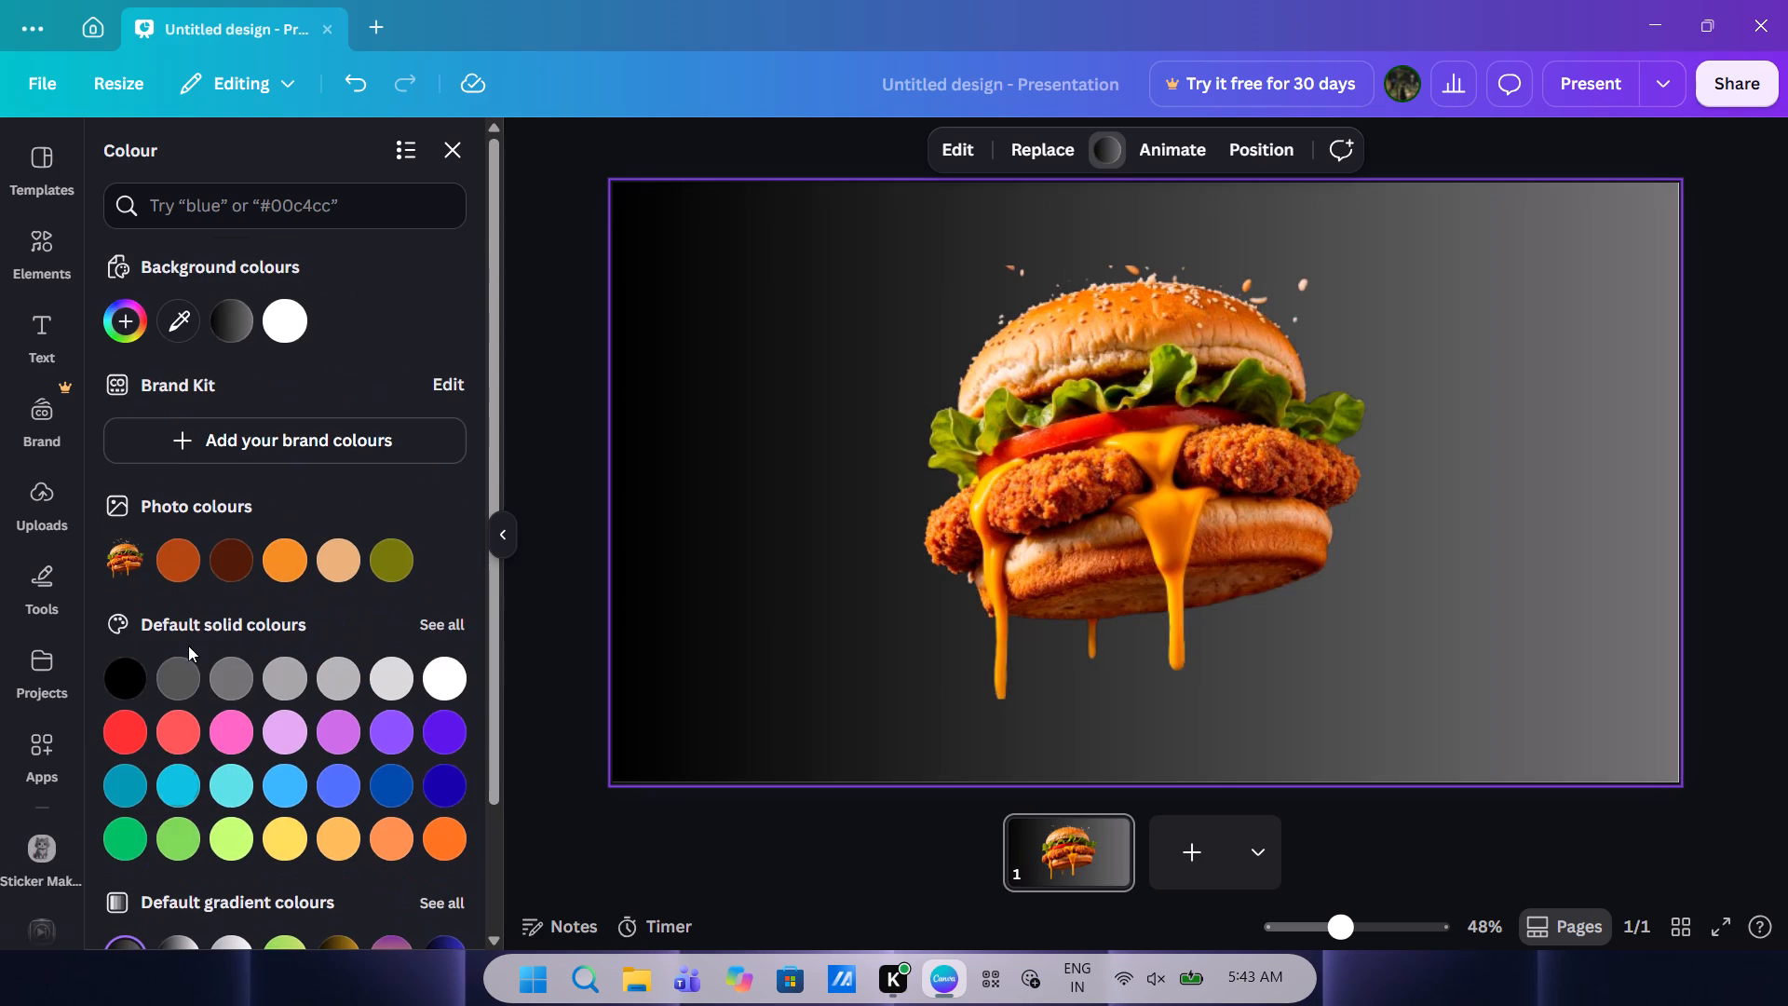
{"action": "left_click", "coordinate": [129, 319]}
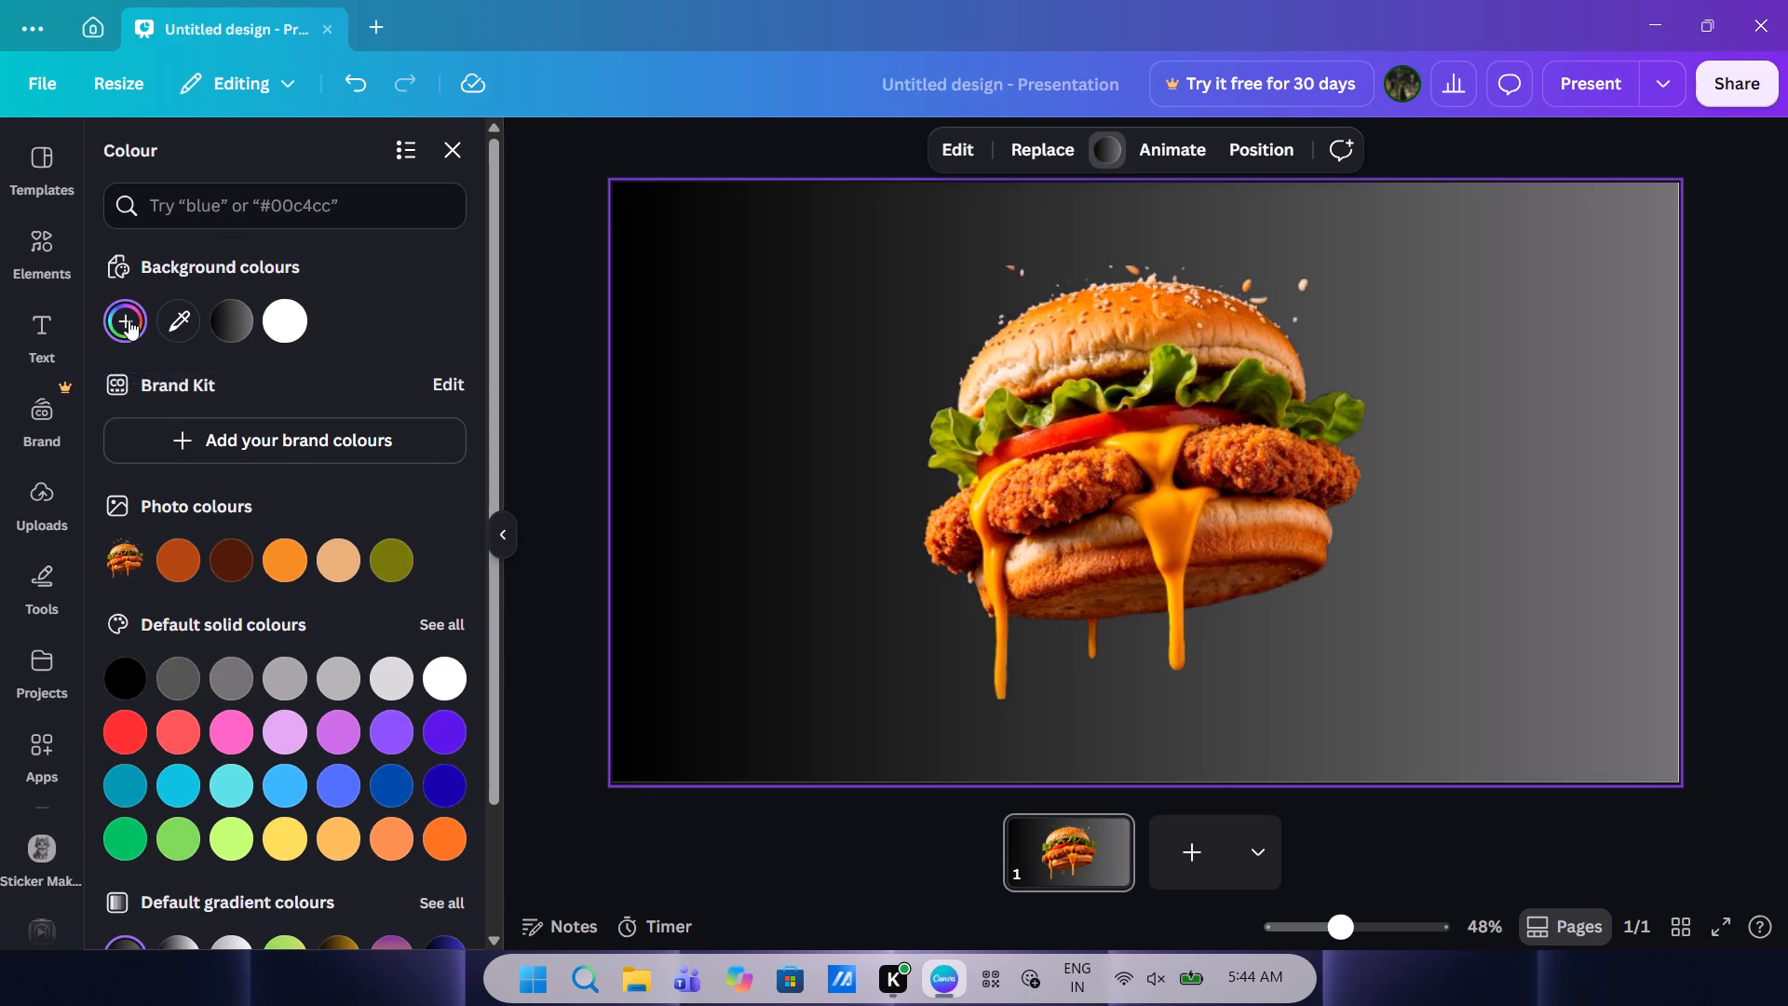
{"action": "left_click", "coordinate": [345, 575]}
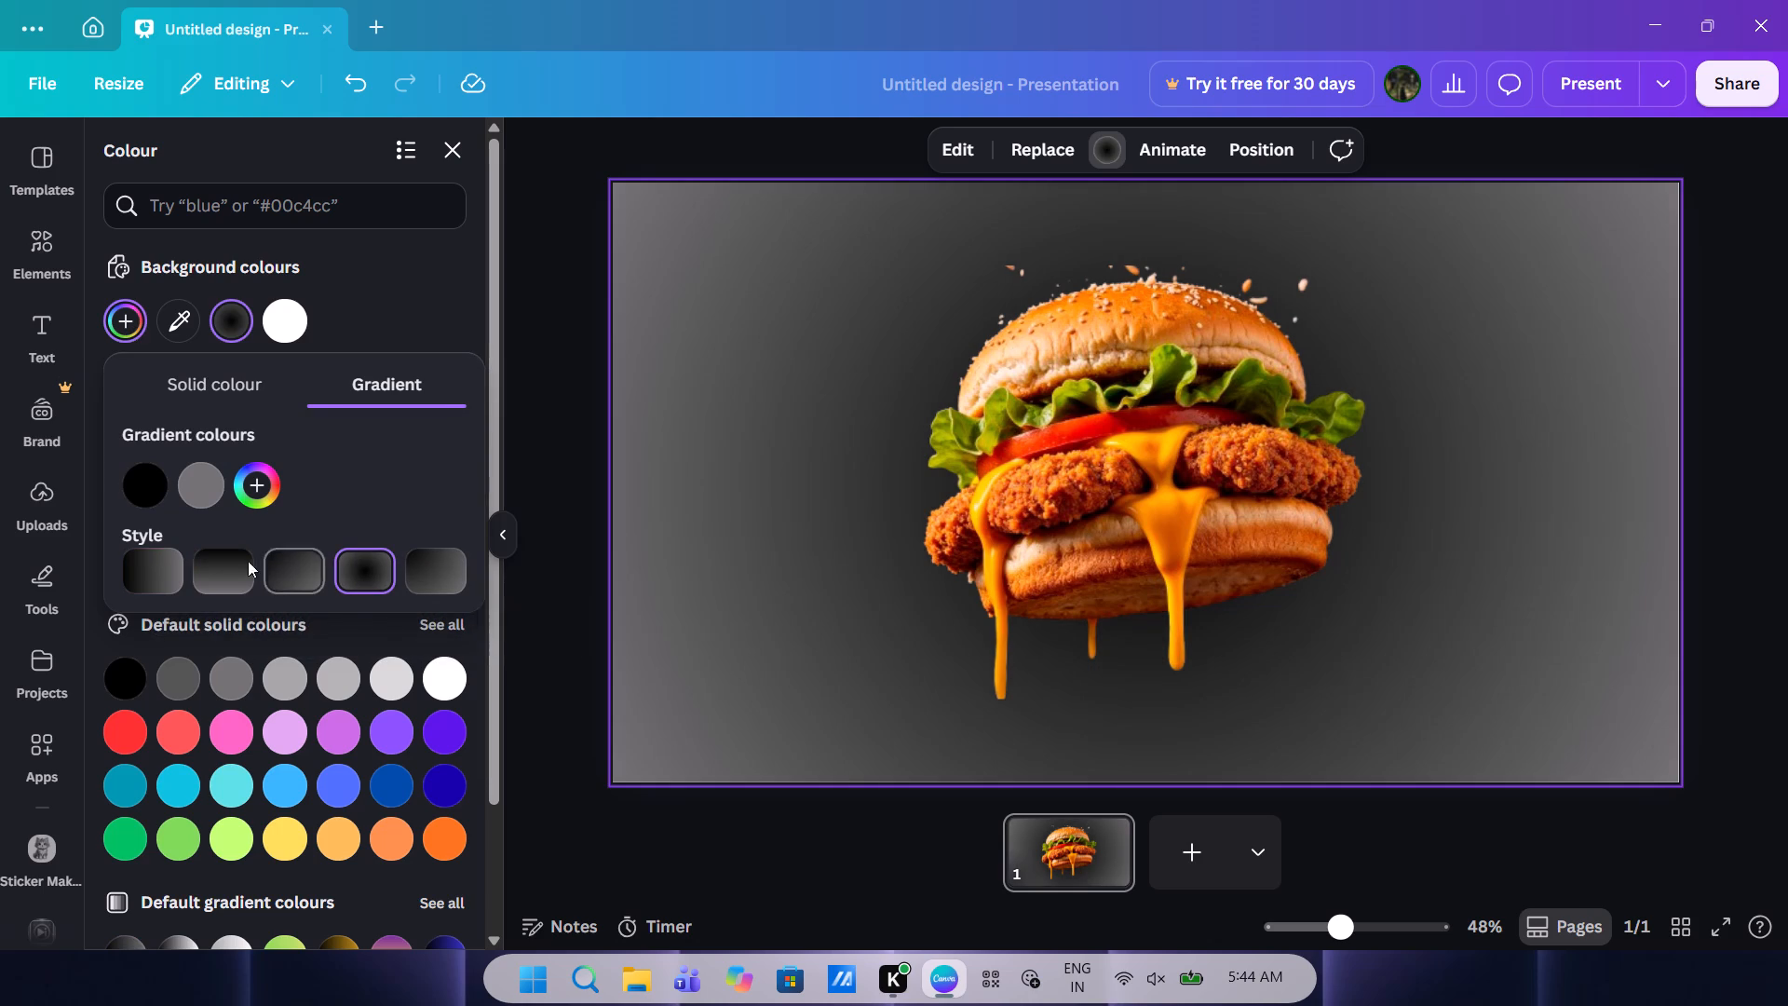
{"action": "left_click_drag", "start_coordinate": [198, 501], "coordinate": [126, 483]}
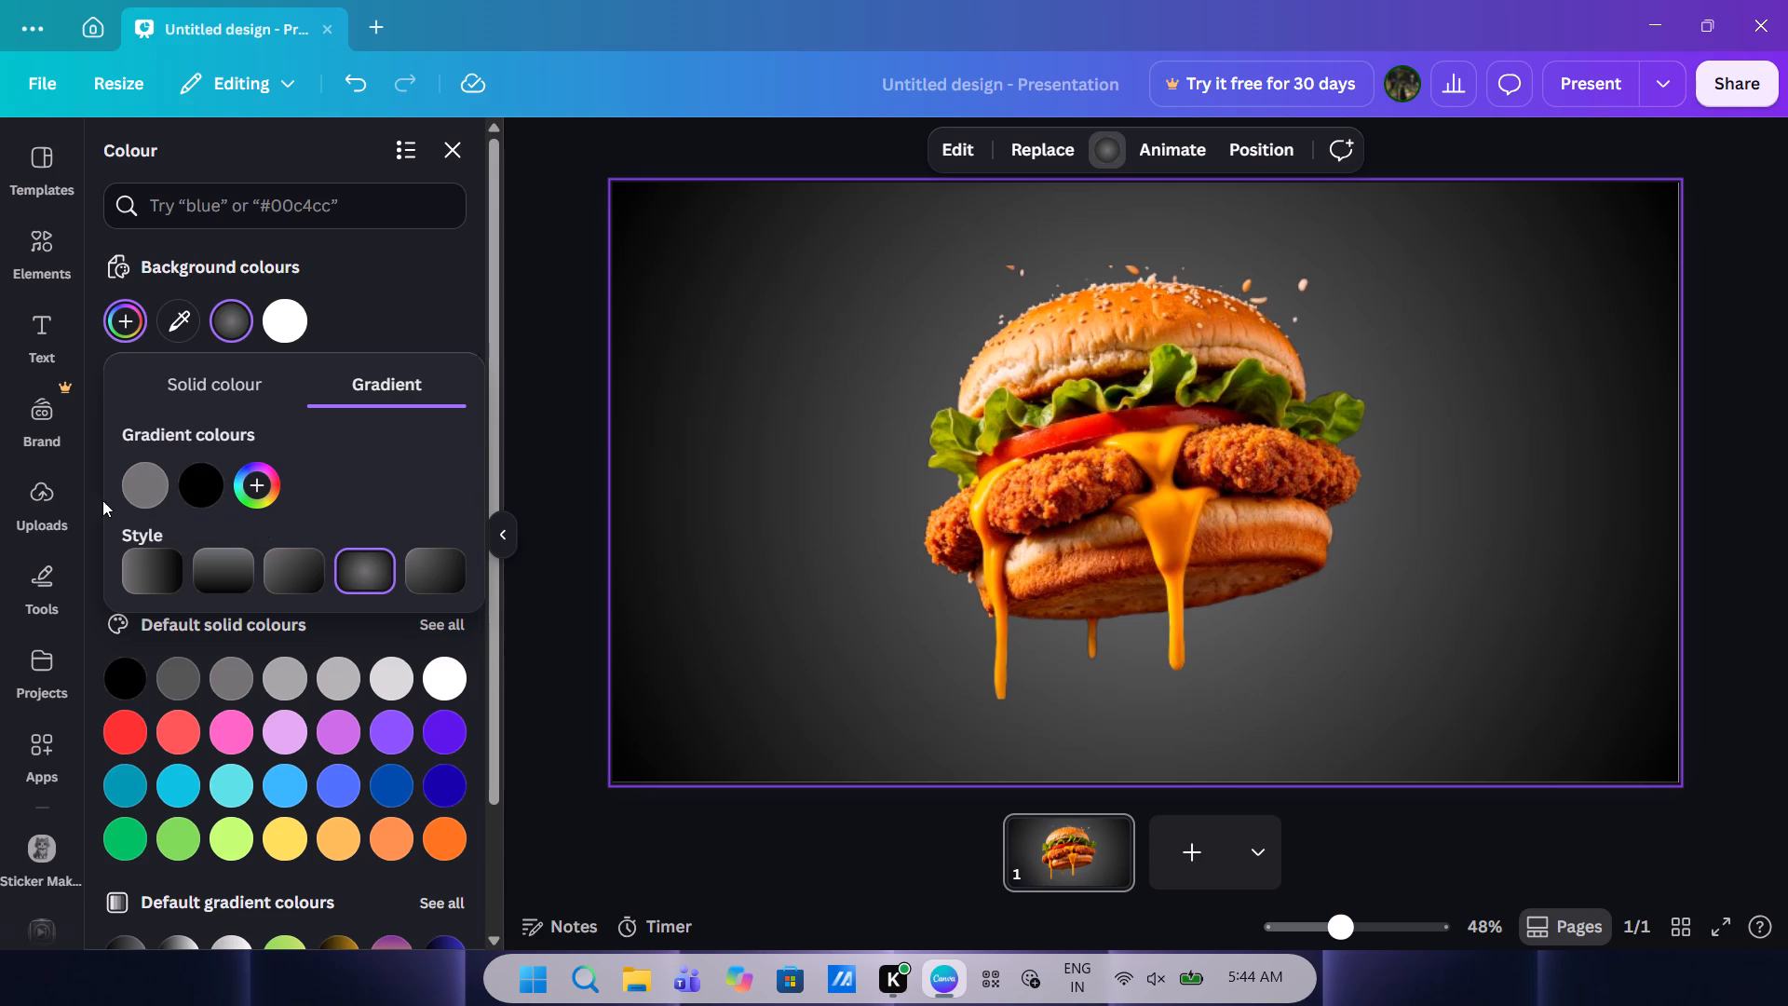
Darken the background gradient's centre grey to #404040.
{"action": "left_click", "coordinate": [126, 484]}
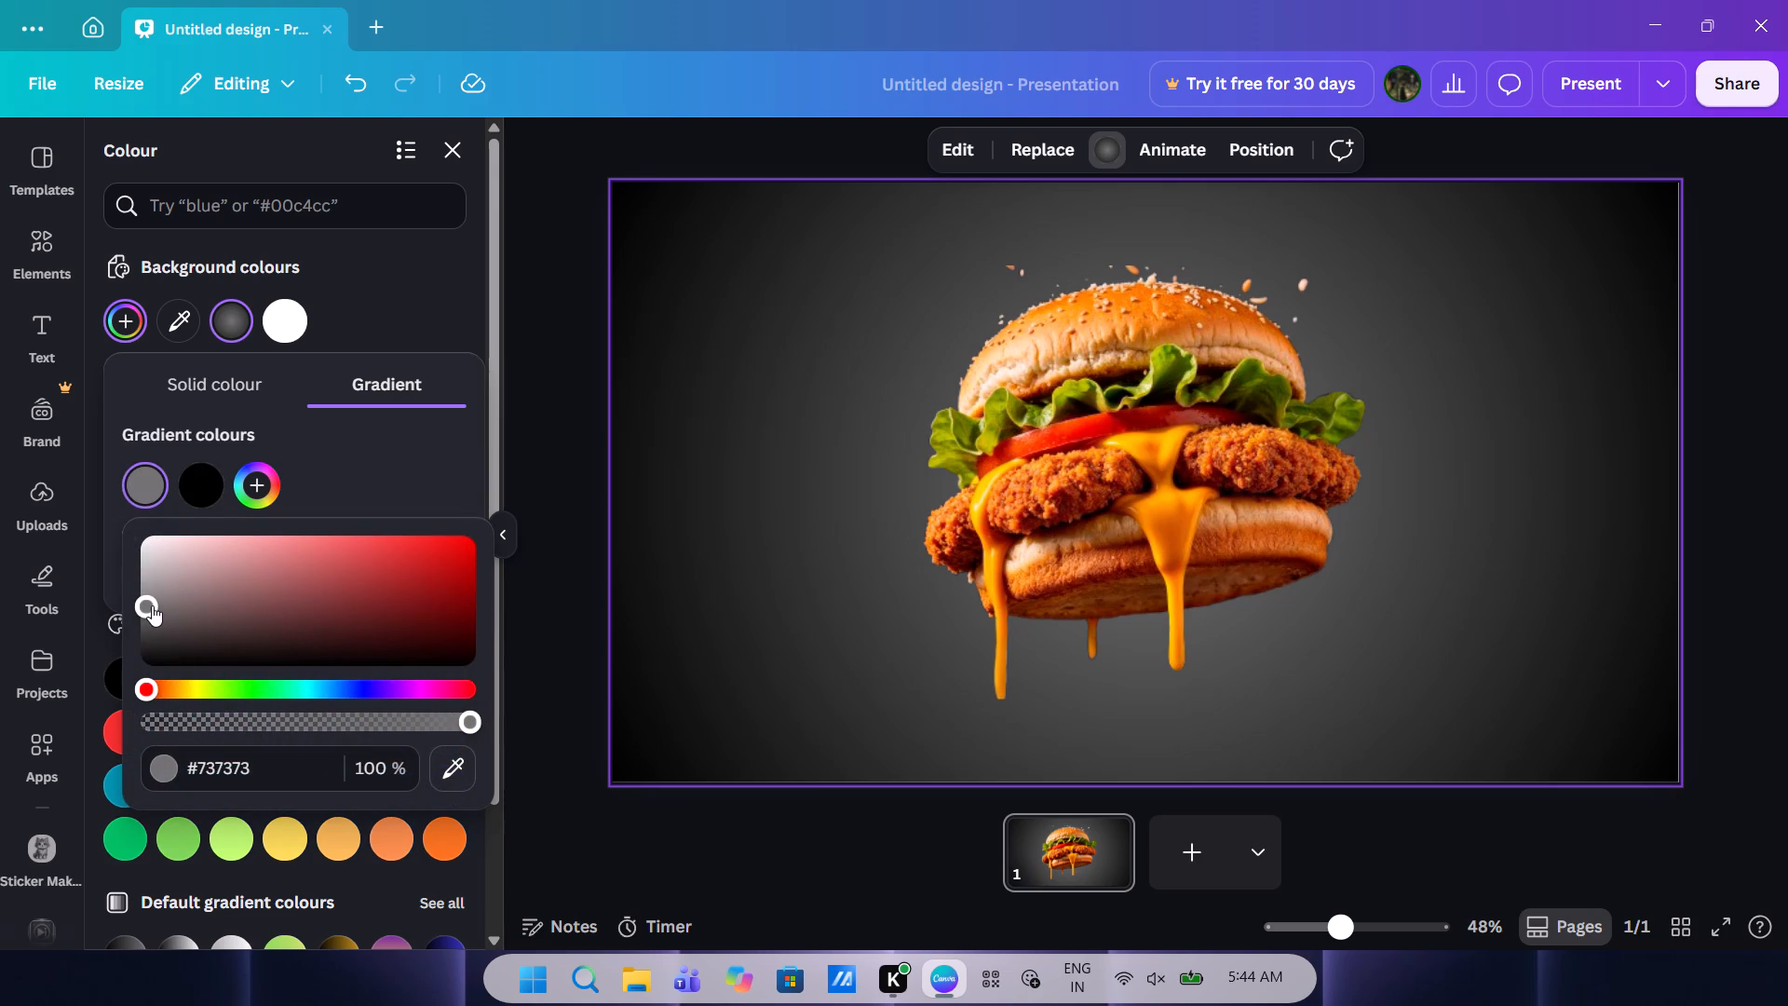
{"action": "left_click_drag", "start_coordinate": [152, 605], "coordinate": [148, 627]}
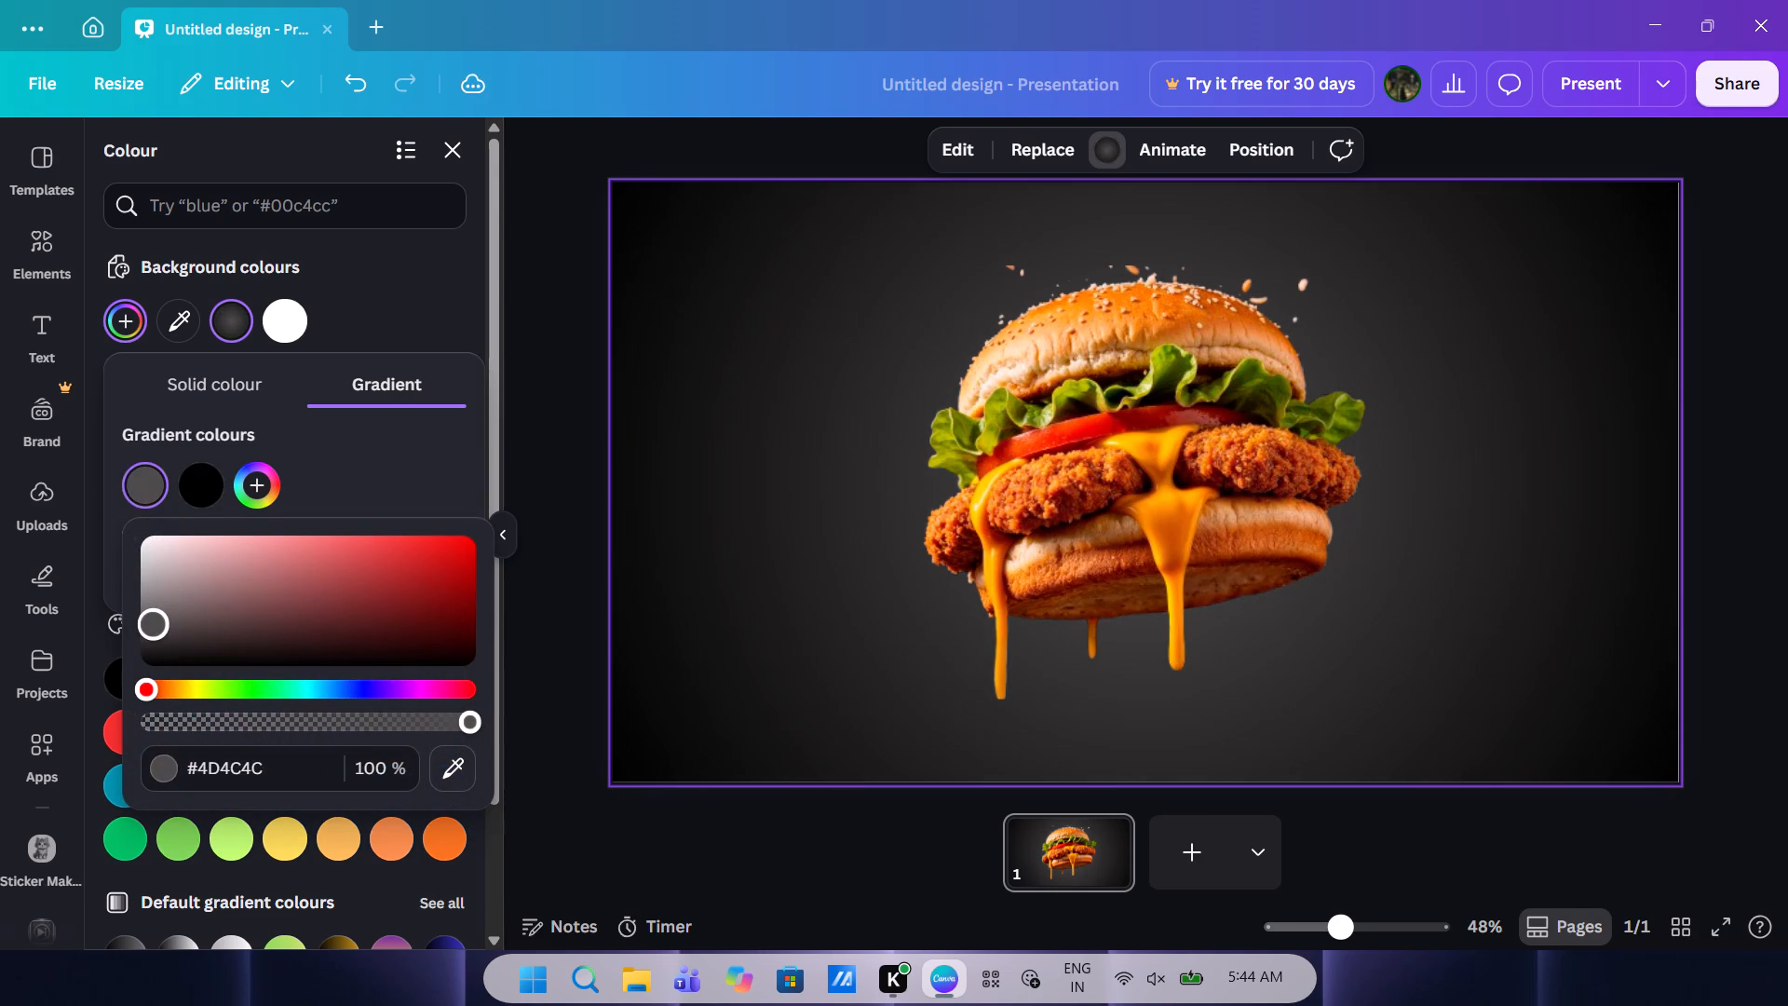
{"action": "left_click_drag", "start_coordinate": [148, 627], "coordinate": [146, 638]}
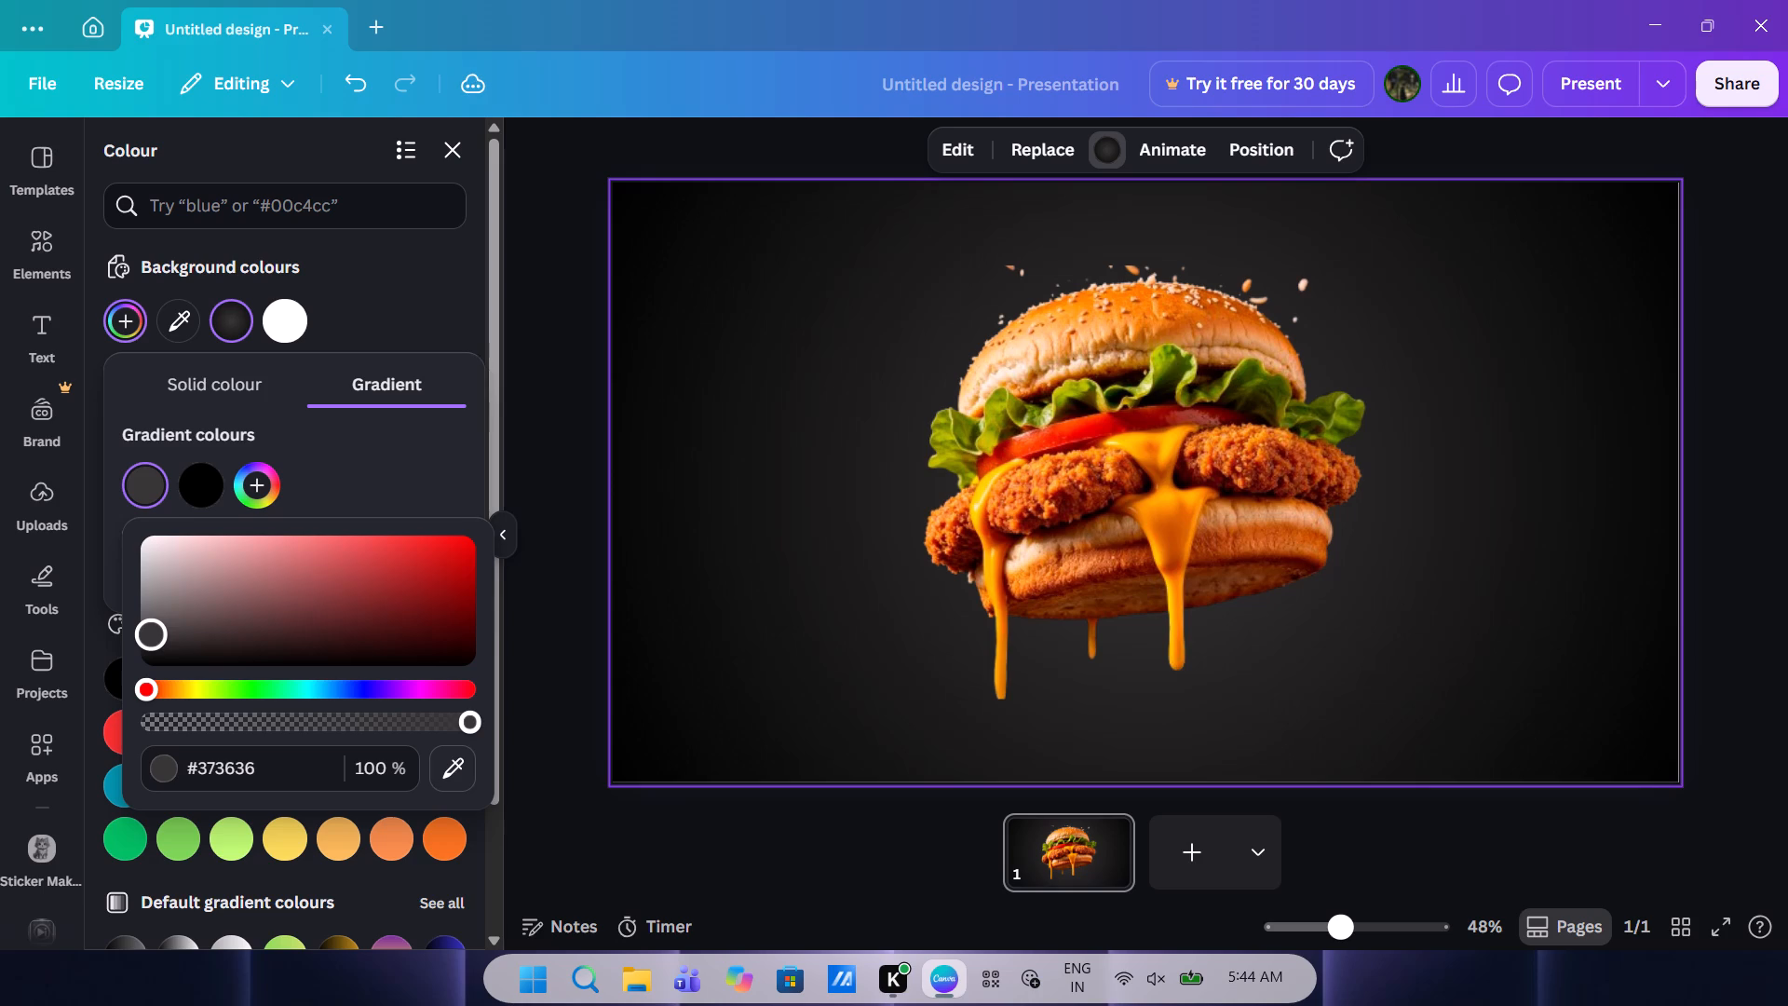
{"action": "left_click_drag", "start_coordinate": [146, 638], "coordinate": [145, 632]}
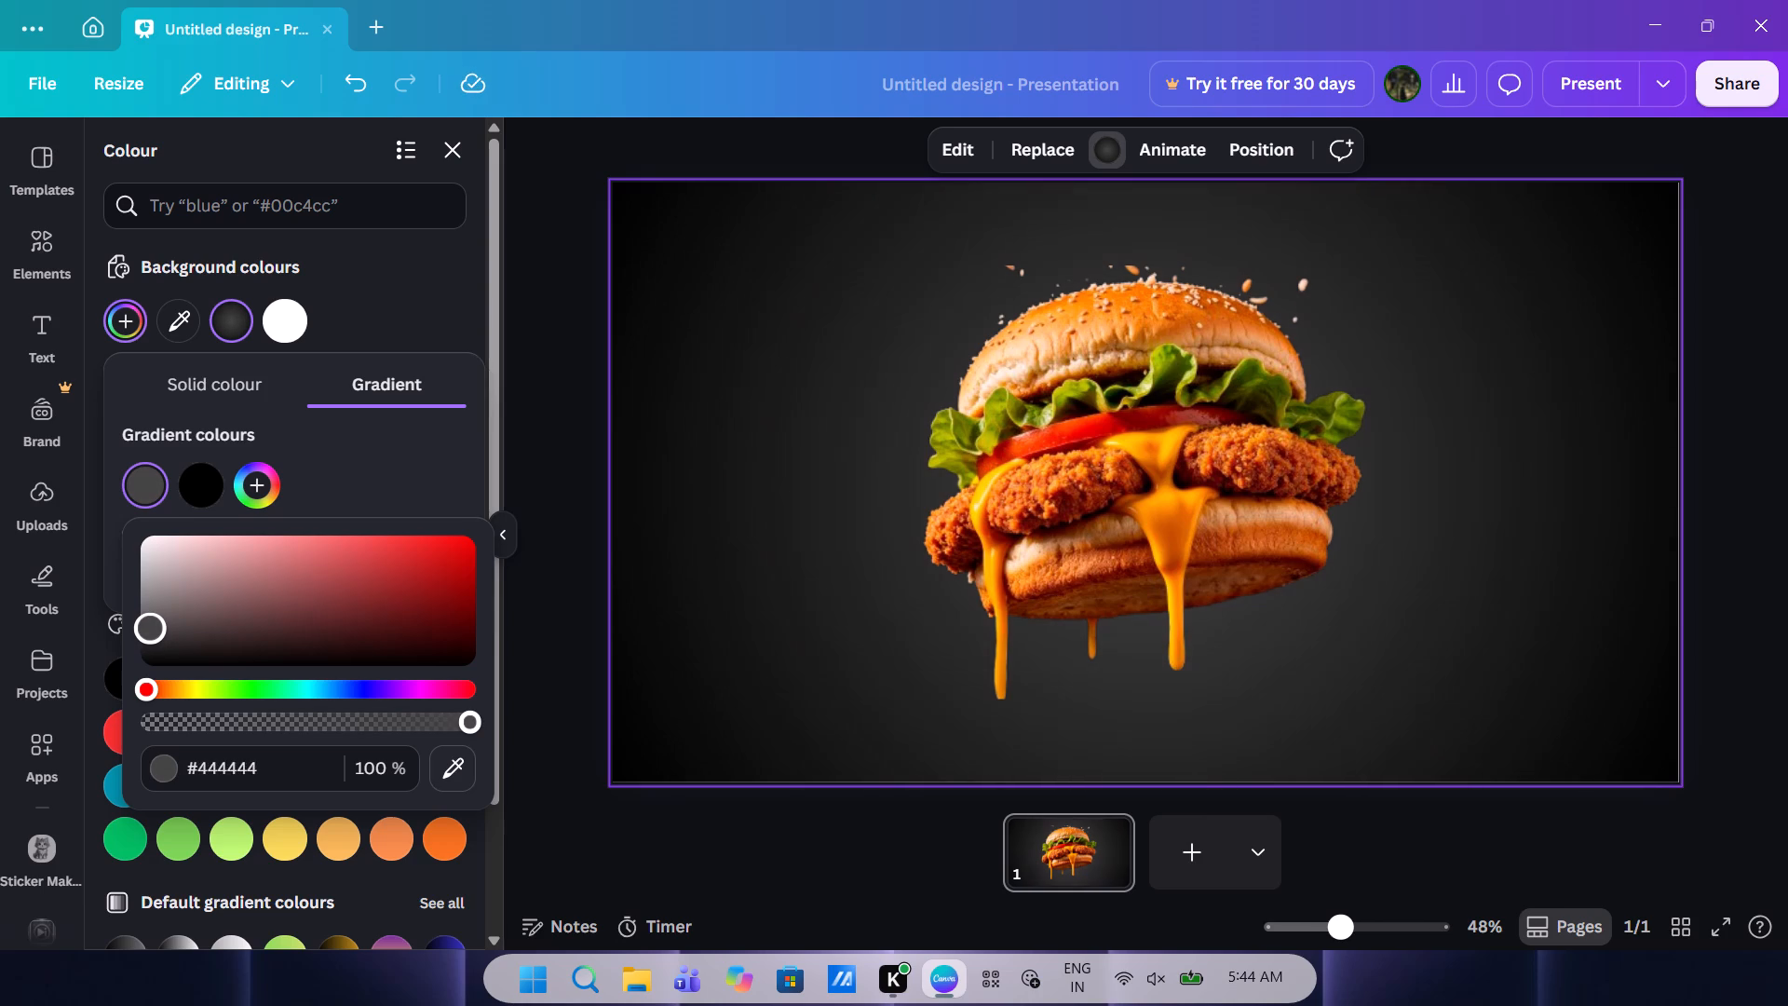
{"action": "left_click_drag", "start_coordinate": [145, 632], "coordinate": [145, 649]}
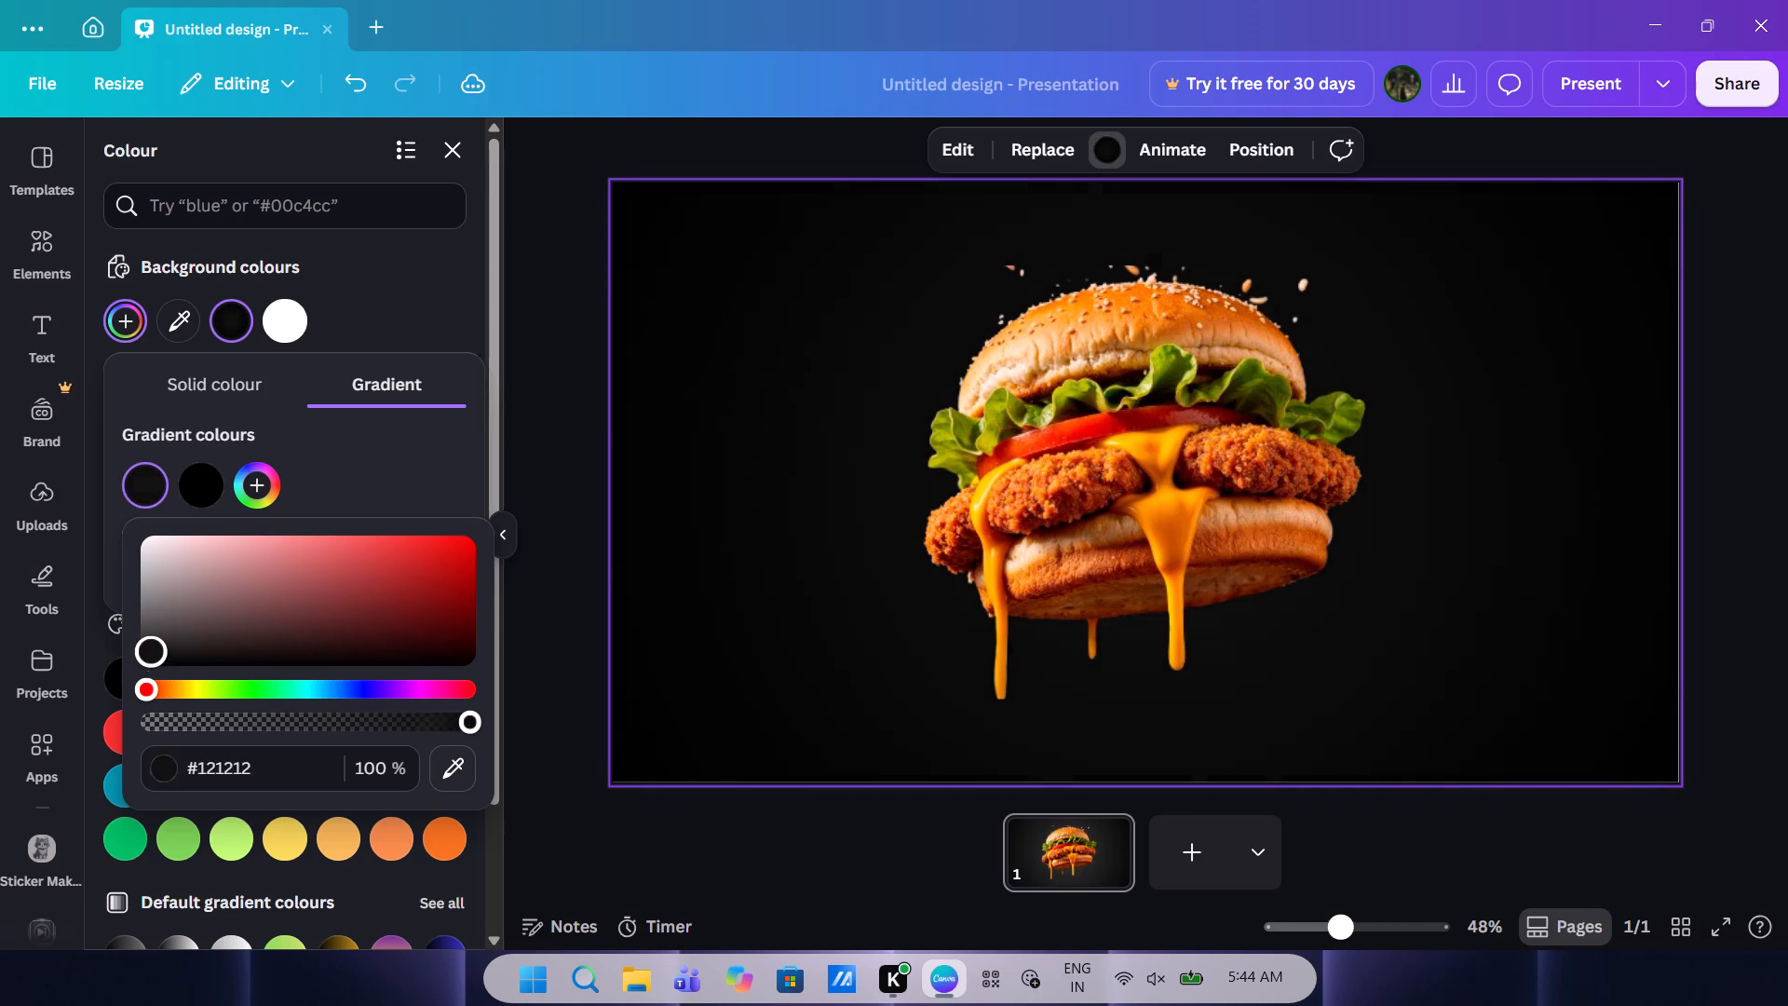
{"action": "left_click_drag", "start_coordinate": [145, 649], "coordinate": [145, 632]}
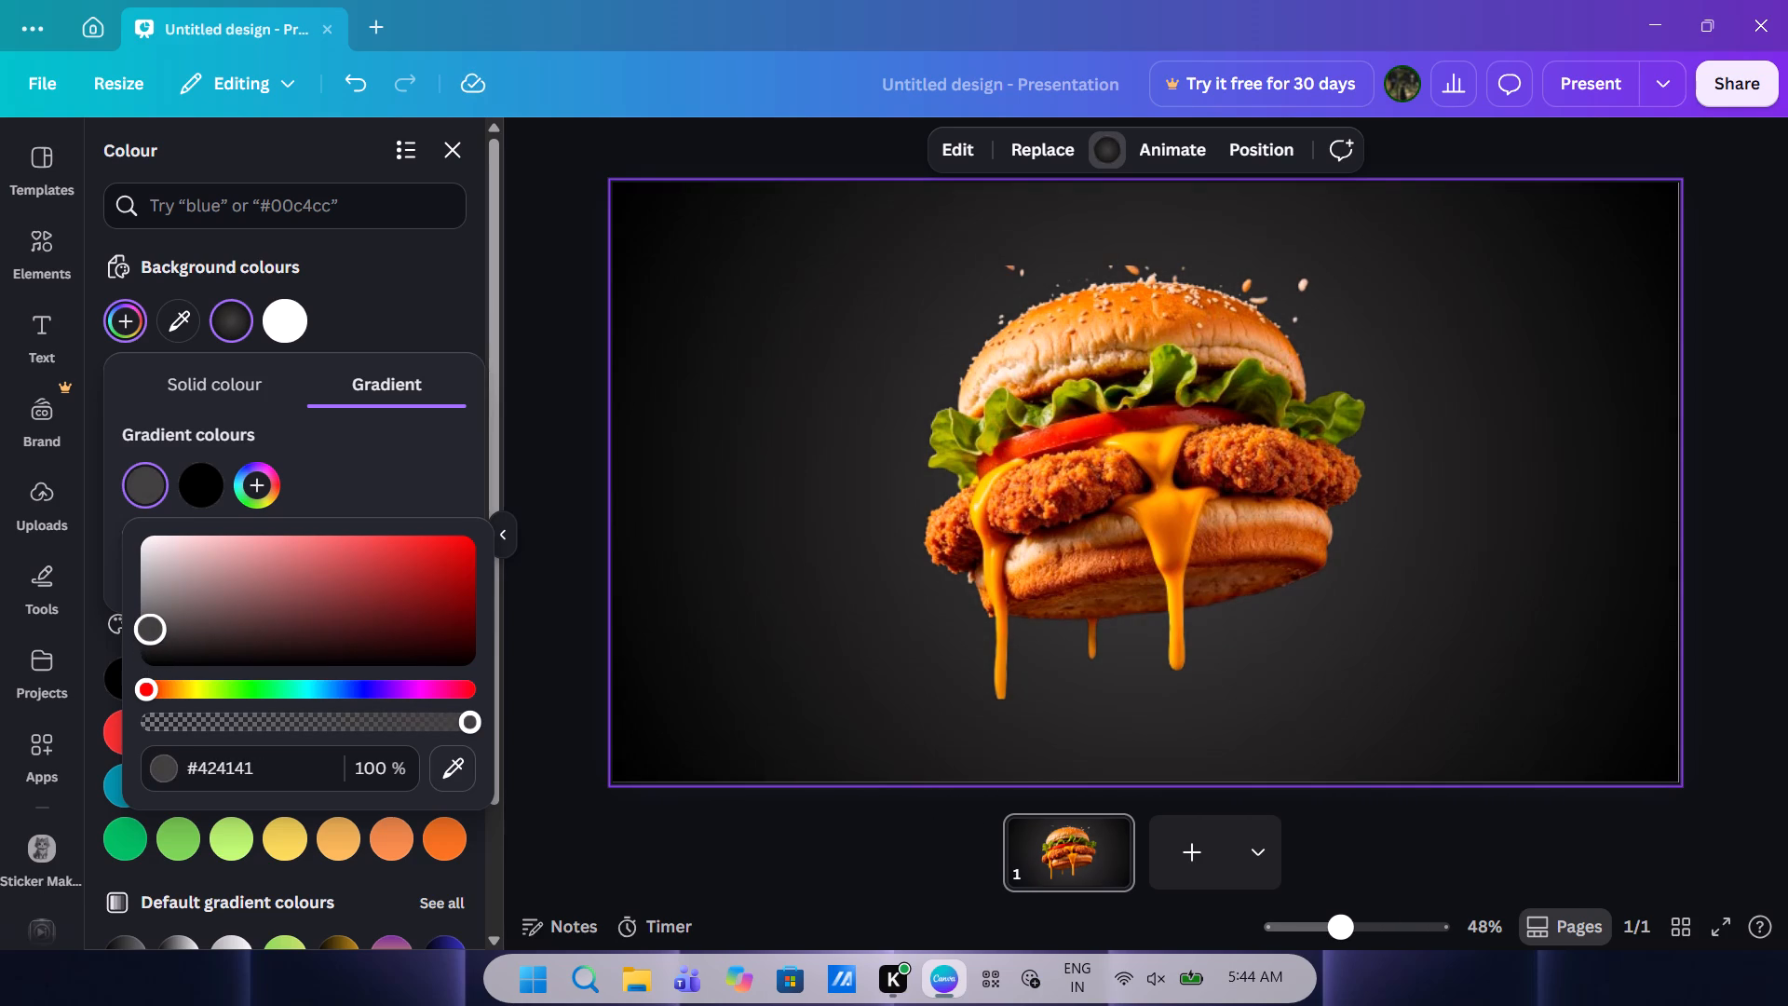
{"action": "left_click_drag", "start_coordinate": [145, 632], "coordinate": [136, 634]}
{"action": "left_click", "coordinate": [403, 437]}
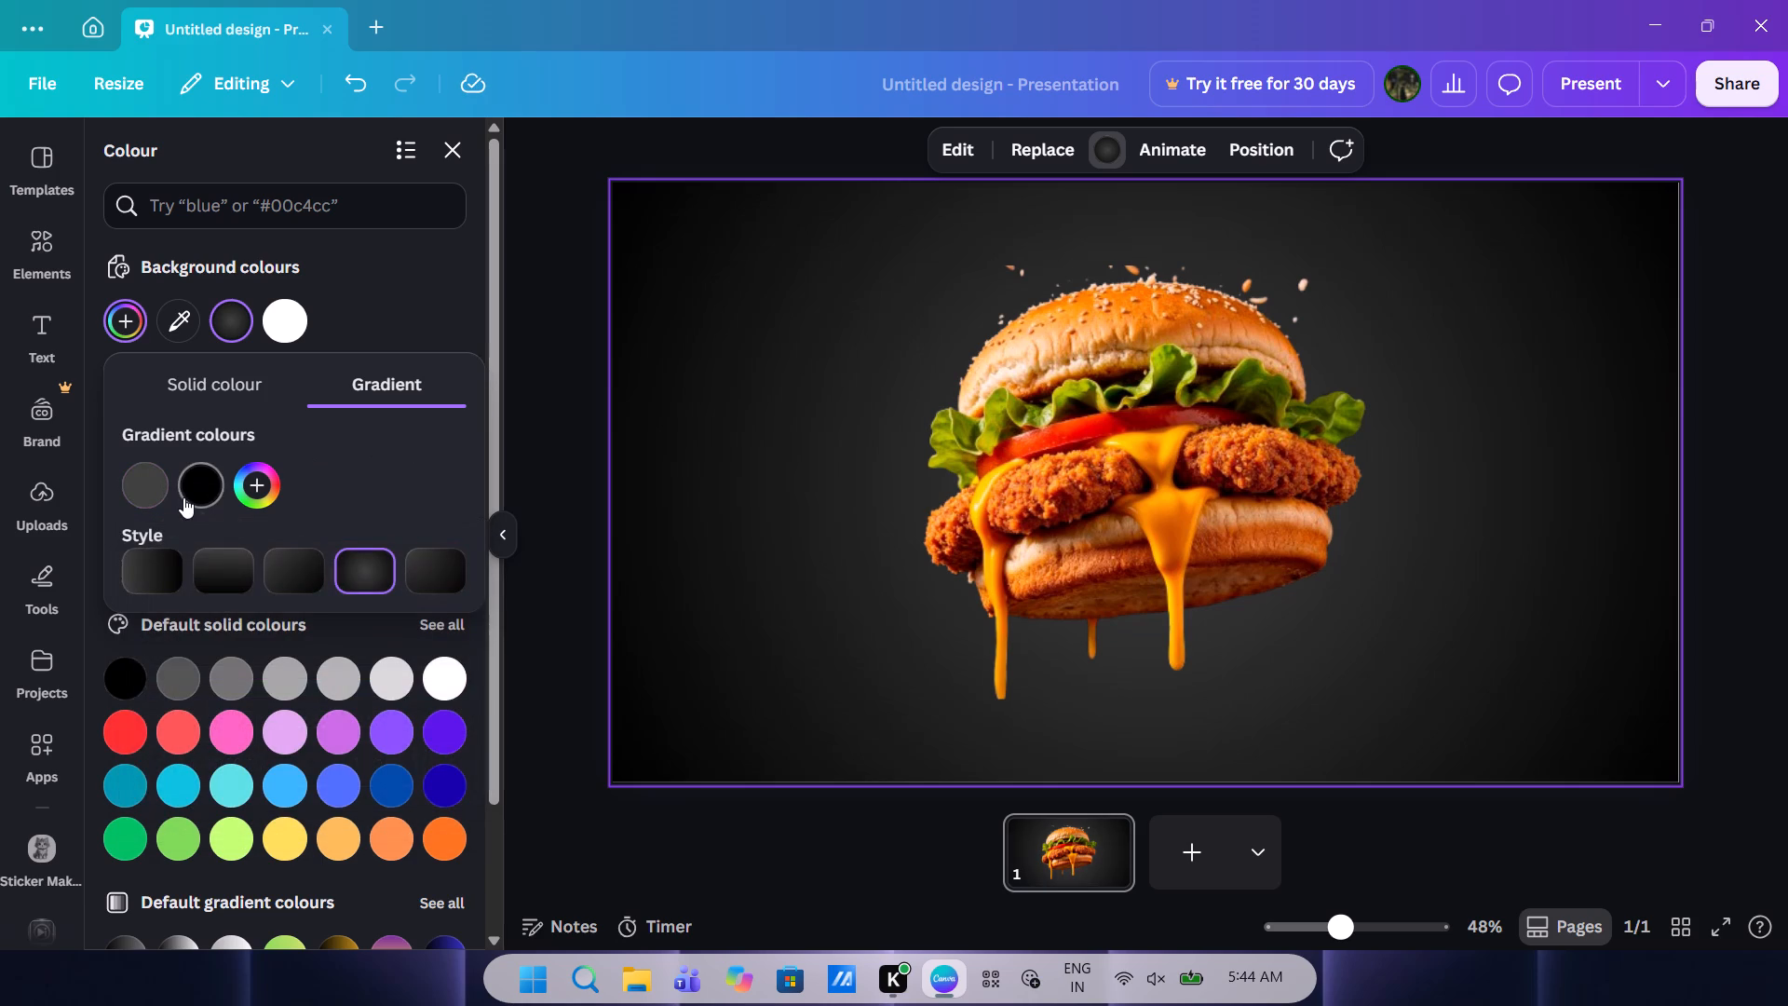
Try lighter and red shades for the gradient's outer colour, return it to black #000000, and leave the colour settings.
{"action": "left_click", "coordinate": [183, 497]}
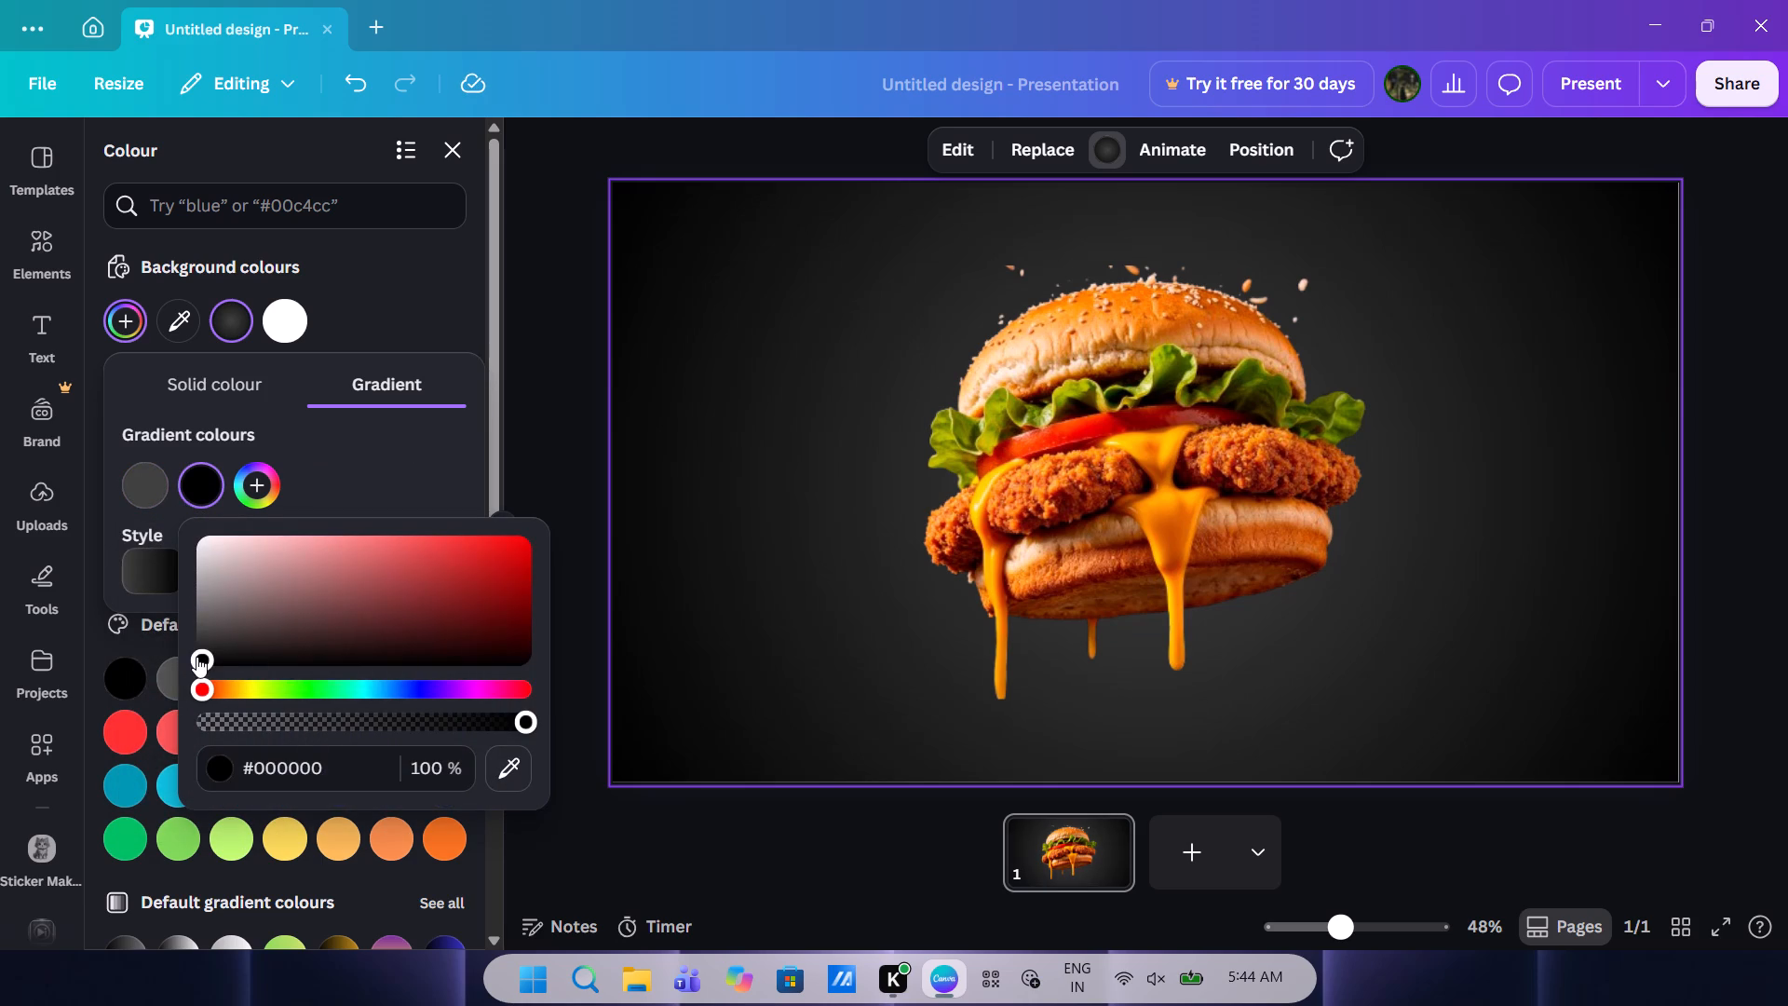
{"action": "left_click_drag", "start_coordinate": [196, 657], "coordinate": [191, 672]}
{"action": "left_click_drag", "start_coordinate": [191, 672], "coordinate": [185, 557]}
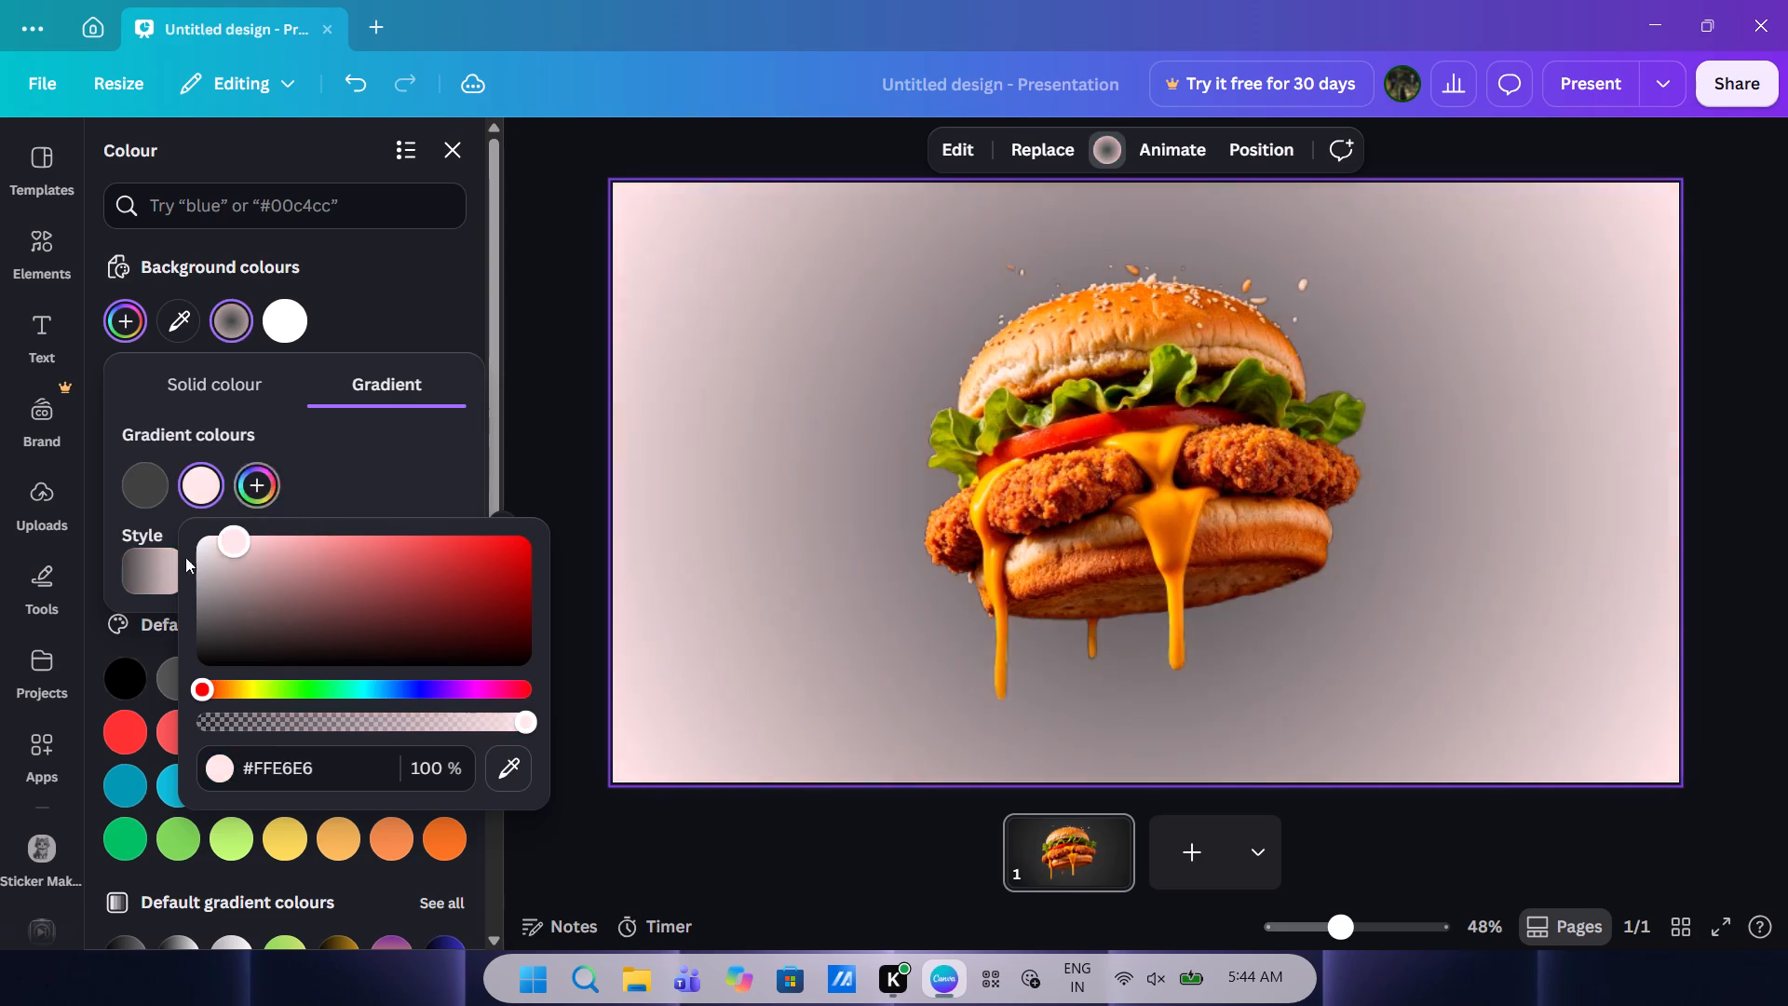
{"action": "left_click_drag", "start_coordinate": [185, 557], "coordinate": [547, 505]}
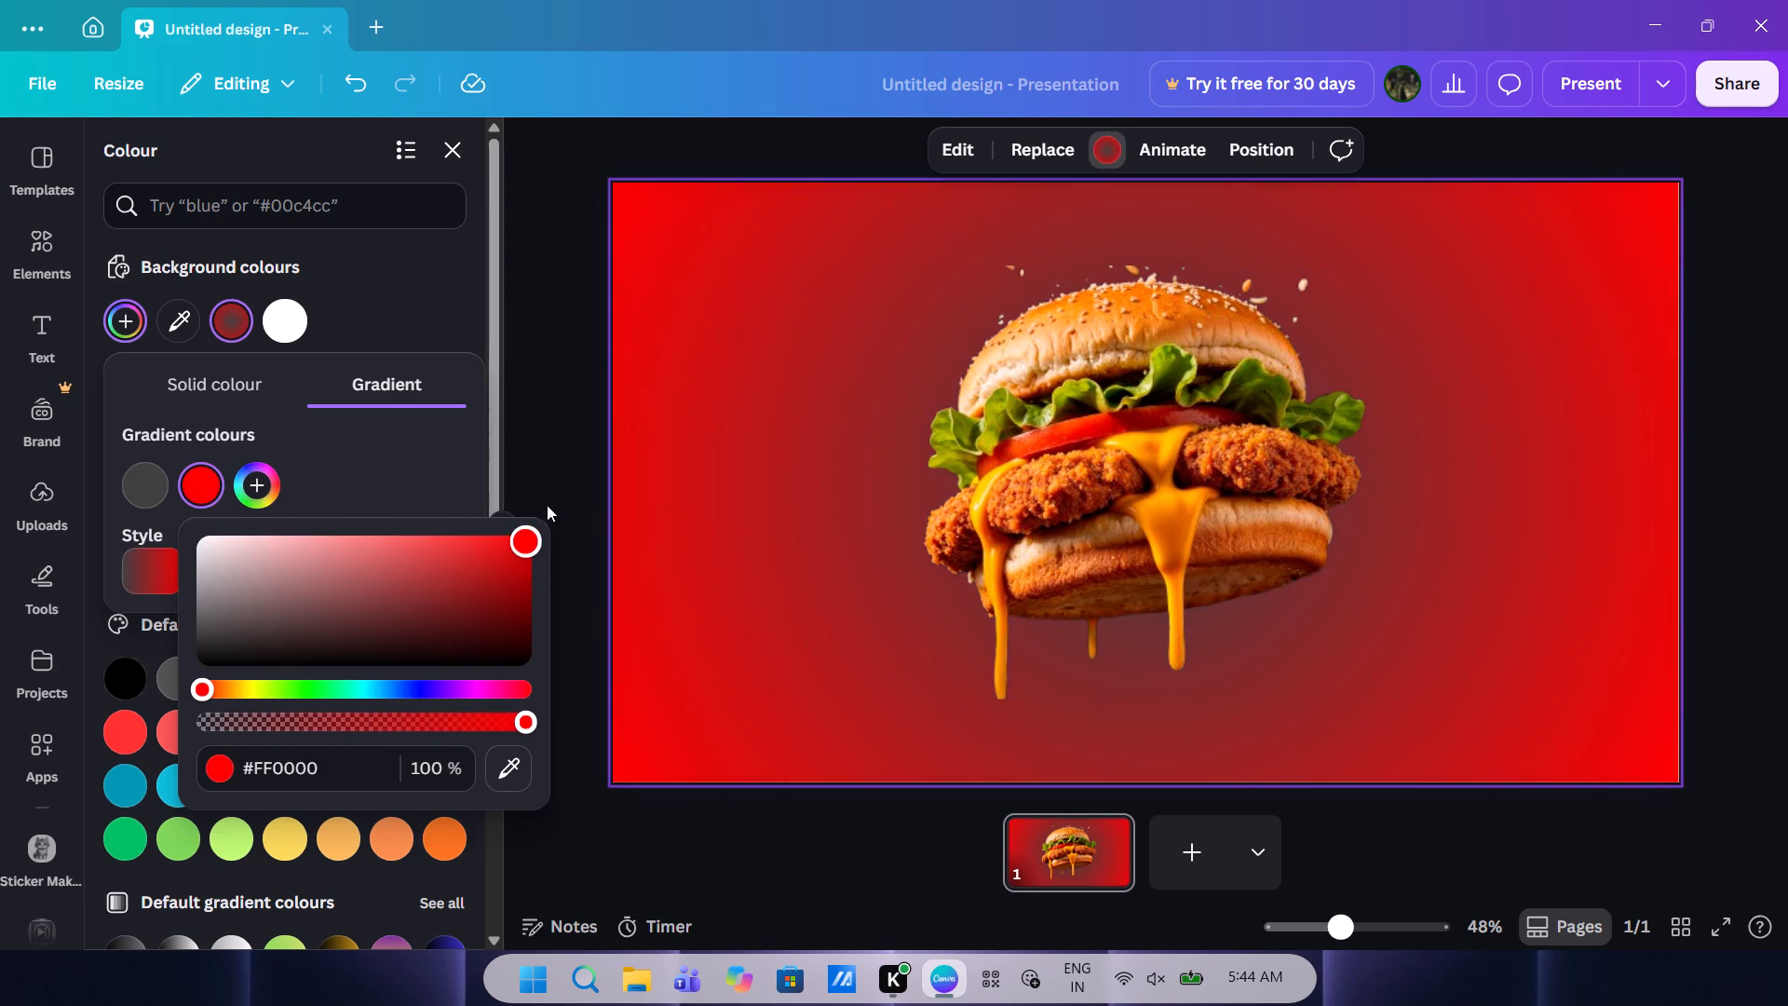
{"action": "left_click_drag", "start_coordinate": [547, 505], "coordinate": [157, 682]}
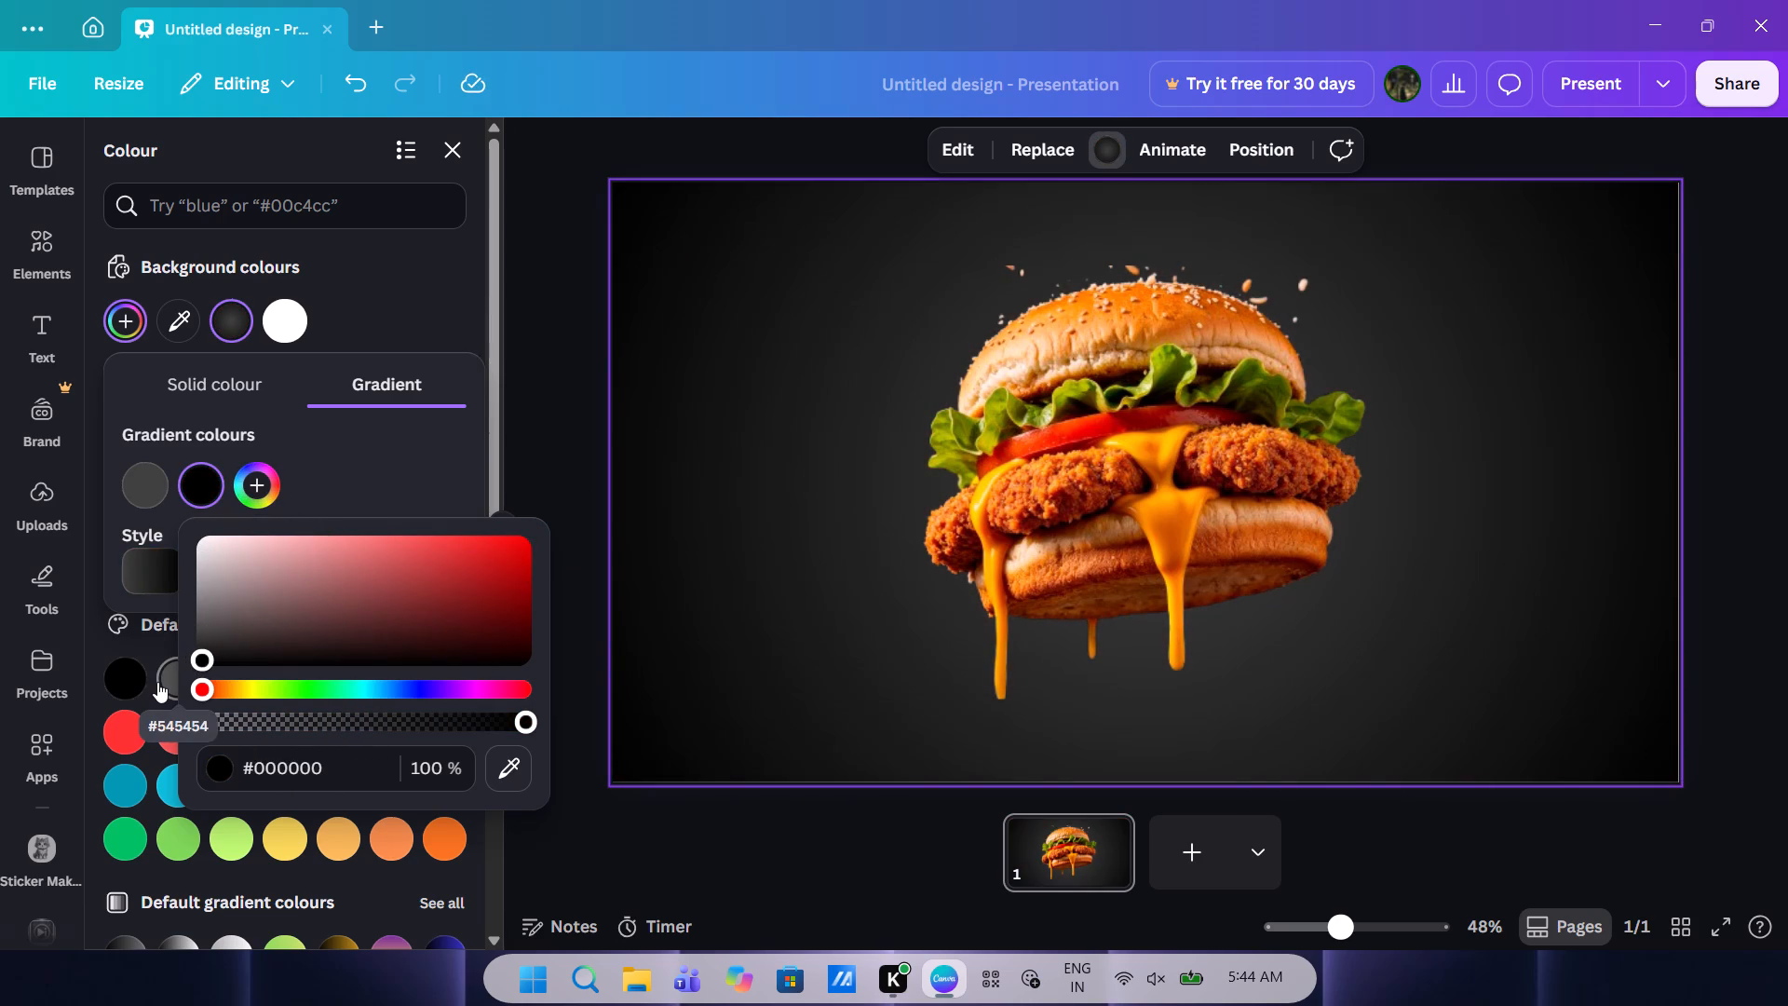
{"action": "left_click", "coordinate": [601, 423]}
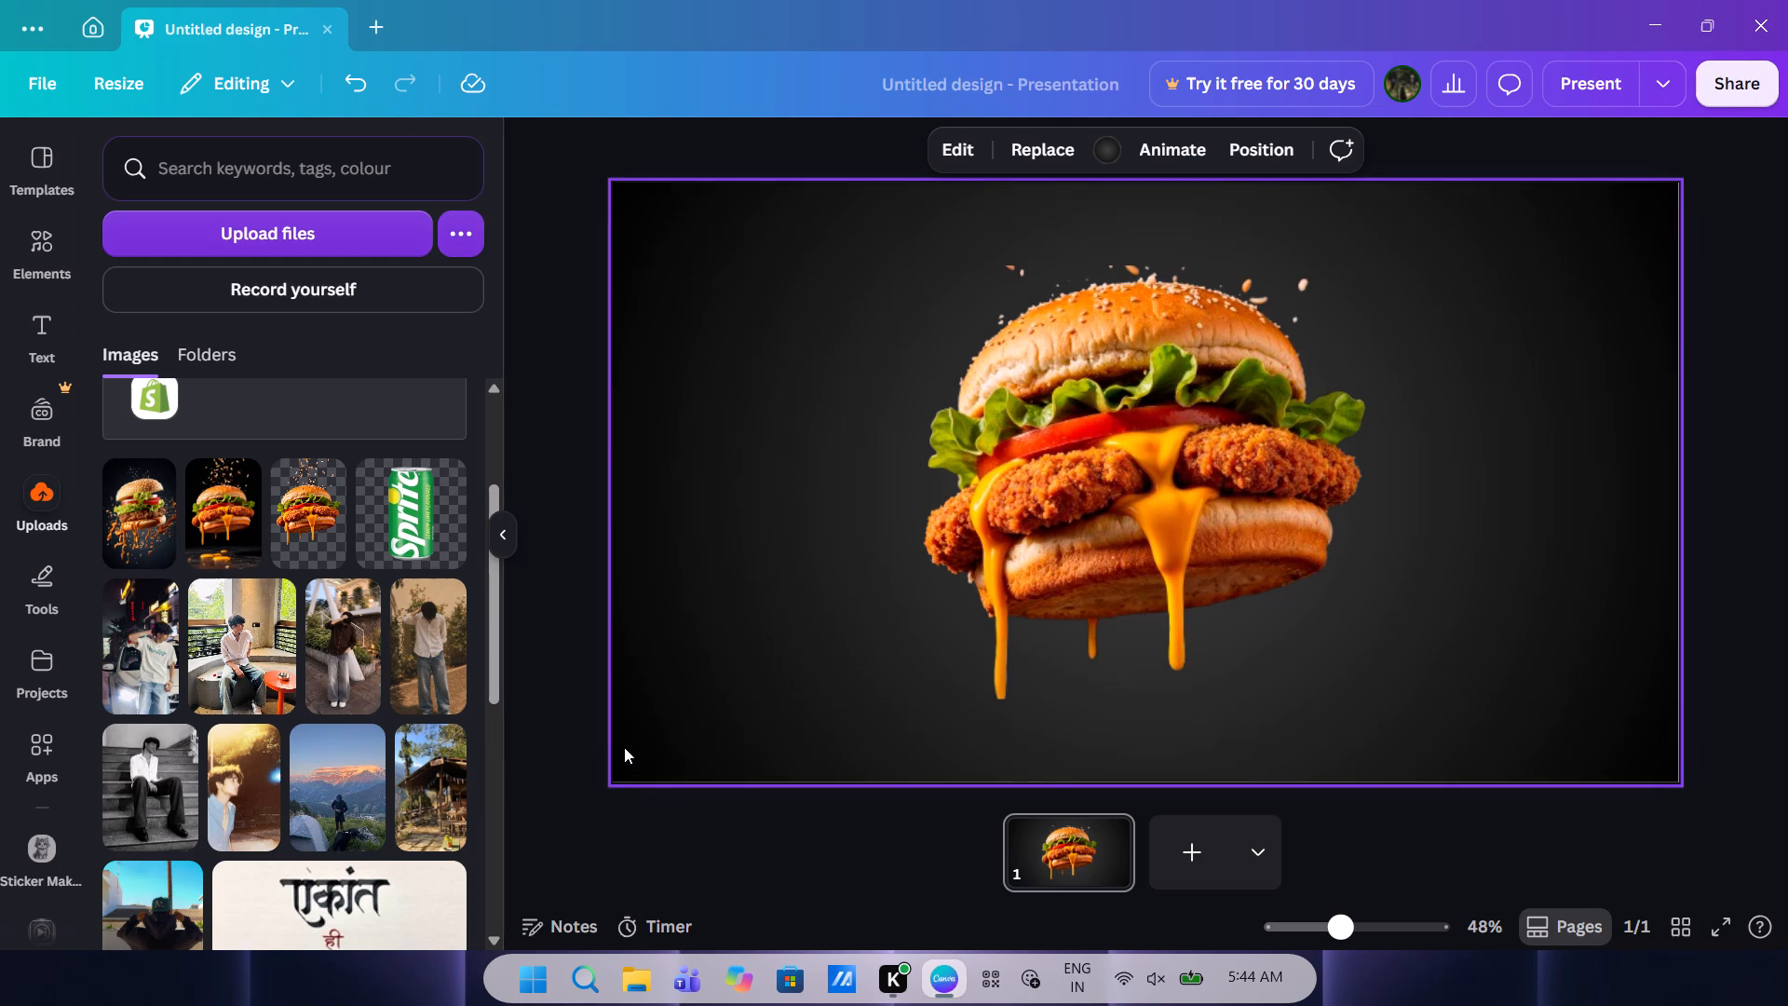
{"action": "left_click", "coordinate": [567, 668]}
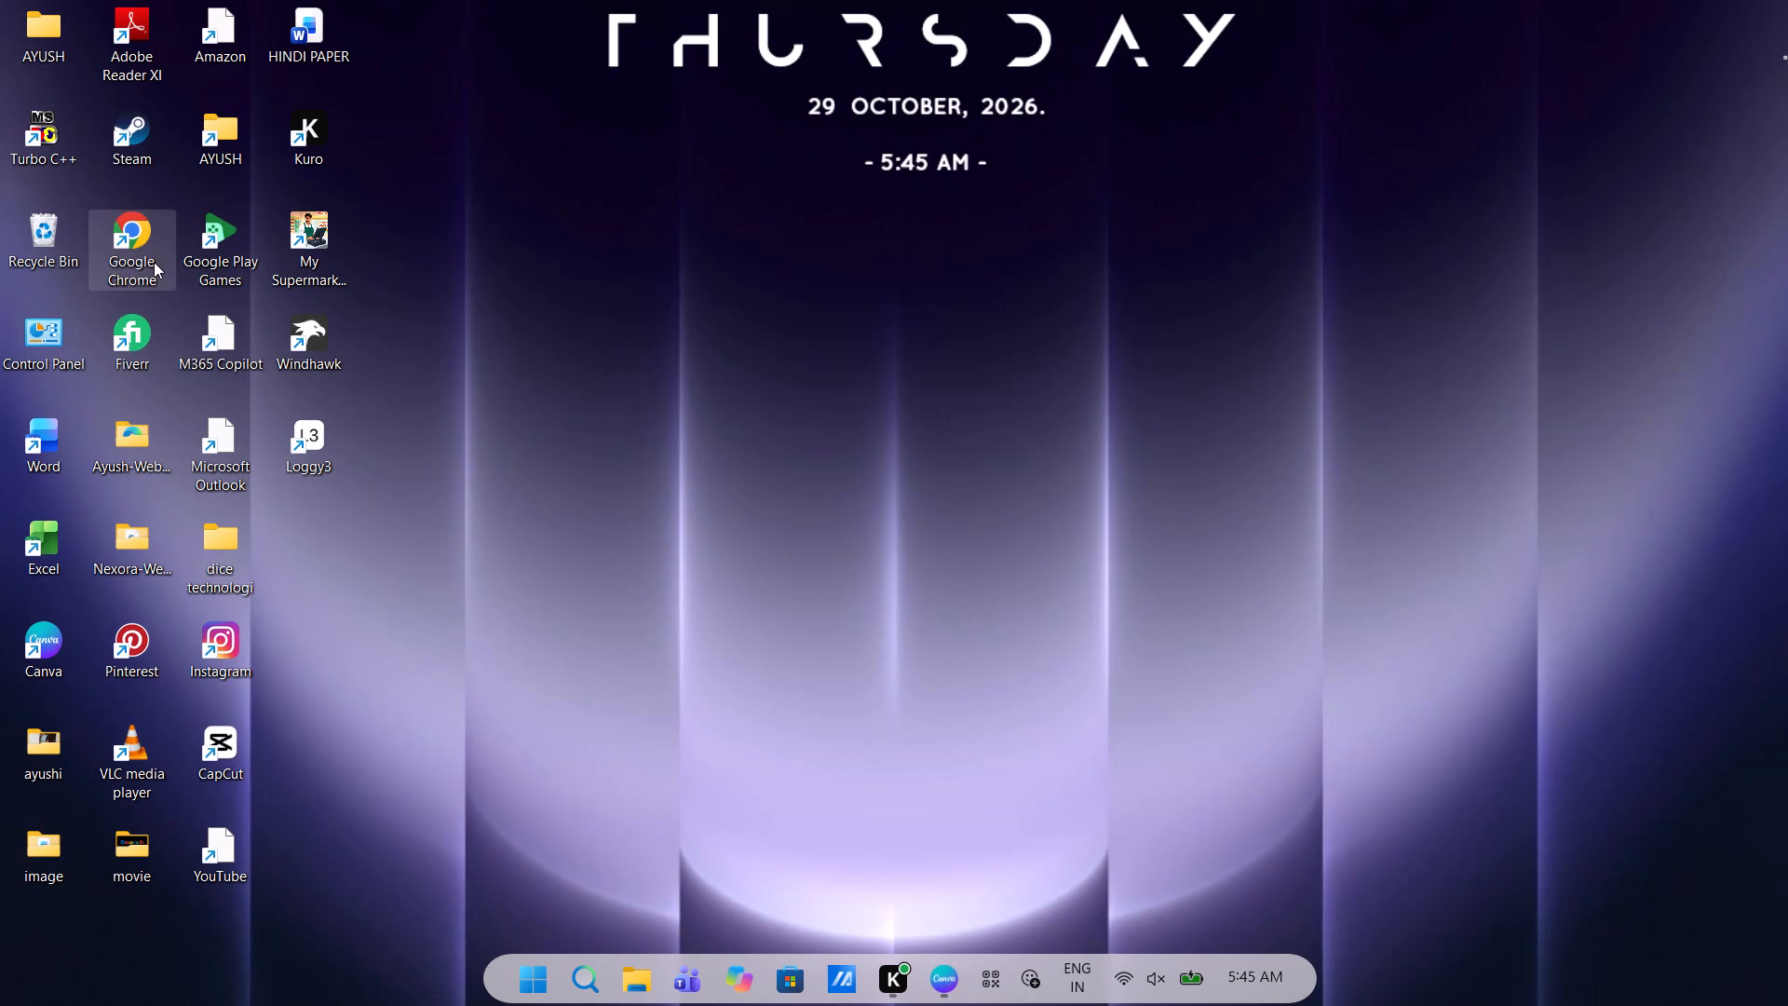
Switch to Google Chrome, search for "background remove" and open the remove.bg website.
{"action": "triple_click", "coordinate": [154, 262]}
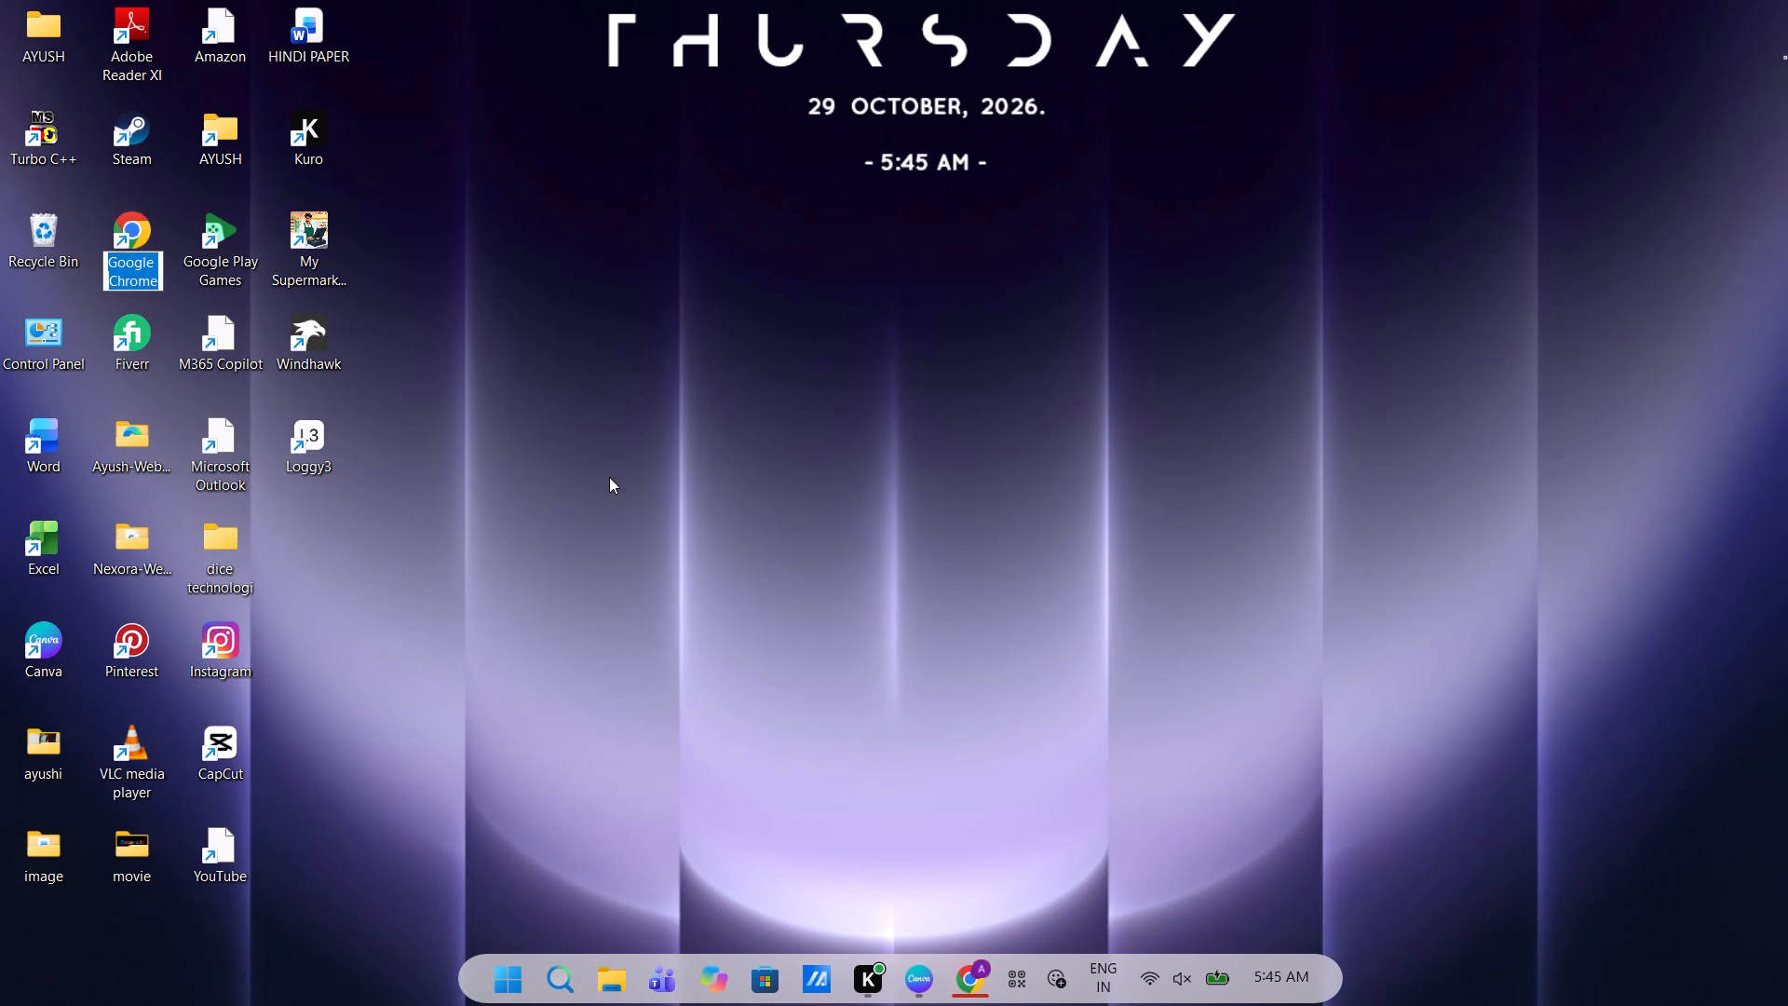
{"action": "double_click", "coordinate": [111, 226]}
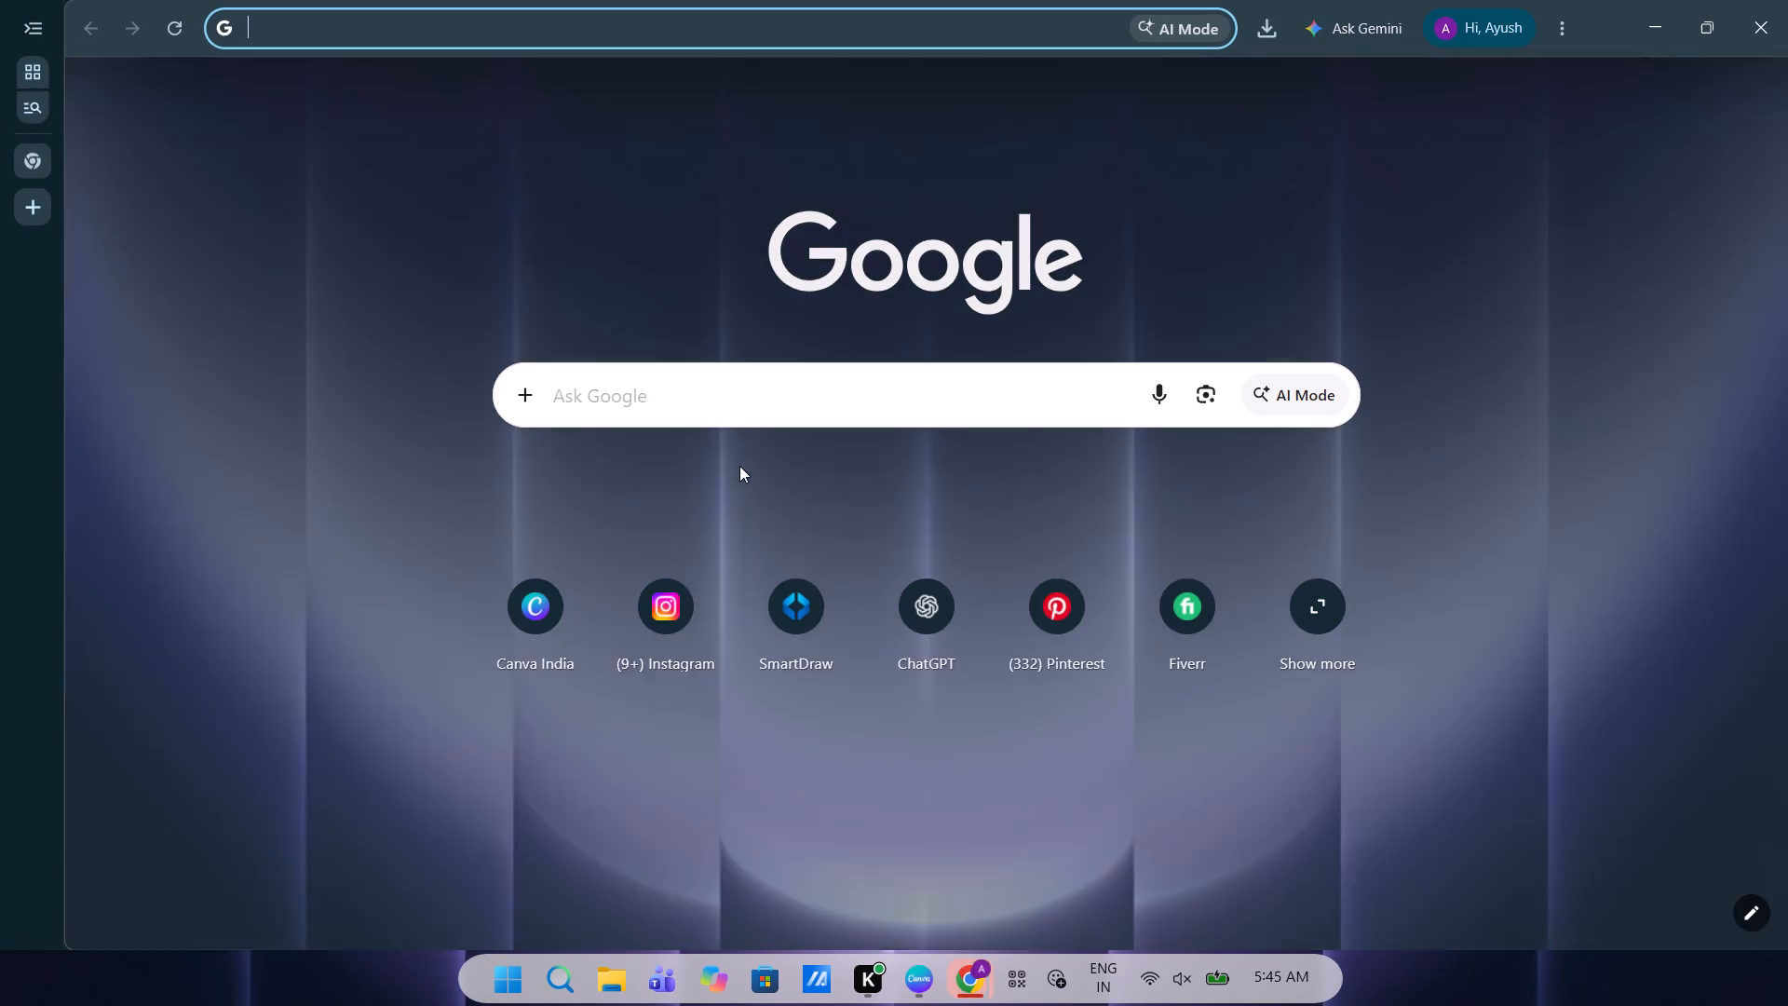
{"action": "left_click", "coordinate": [712, 402]}
{"action": "left_click", "coordinate": [603, 433]}
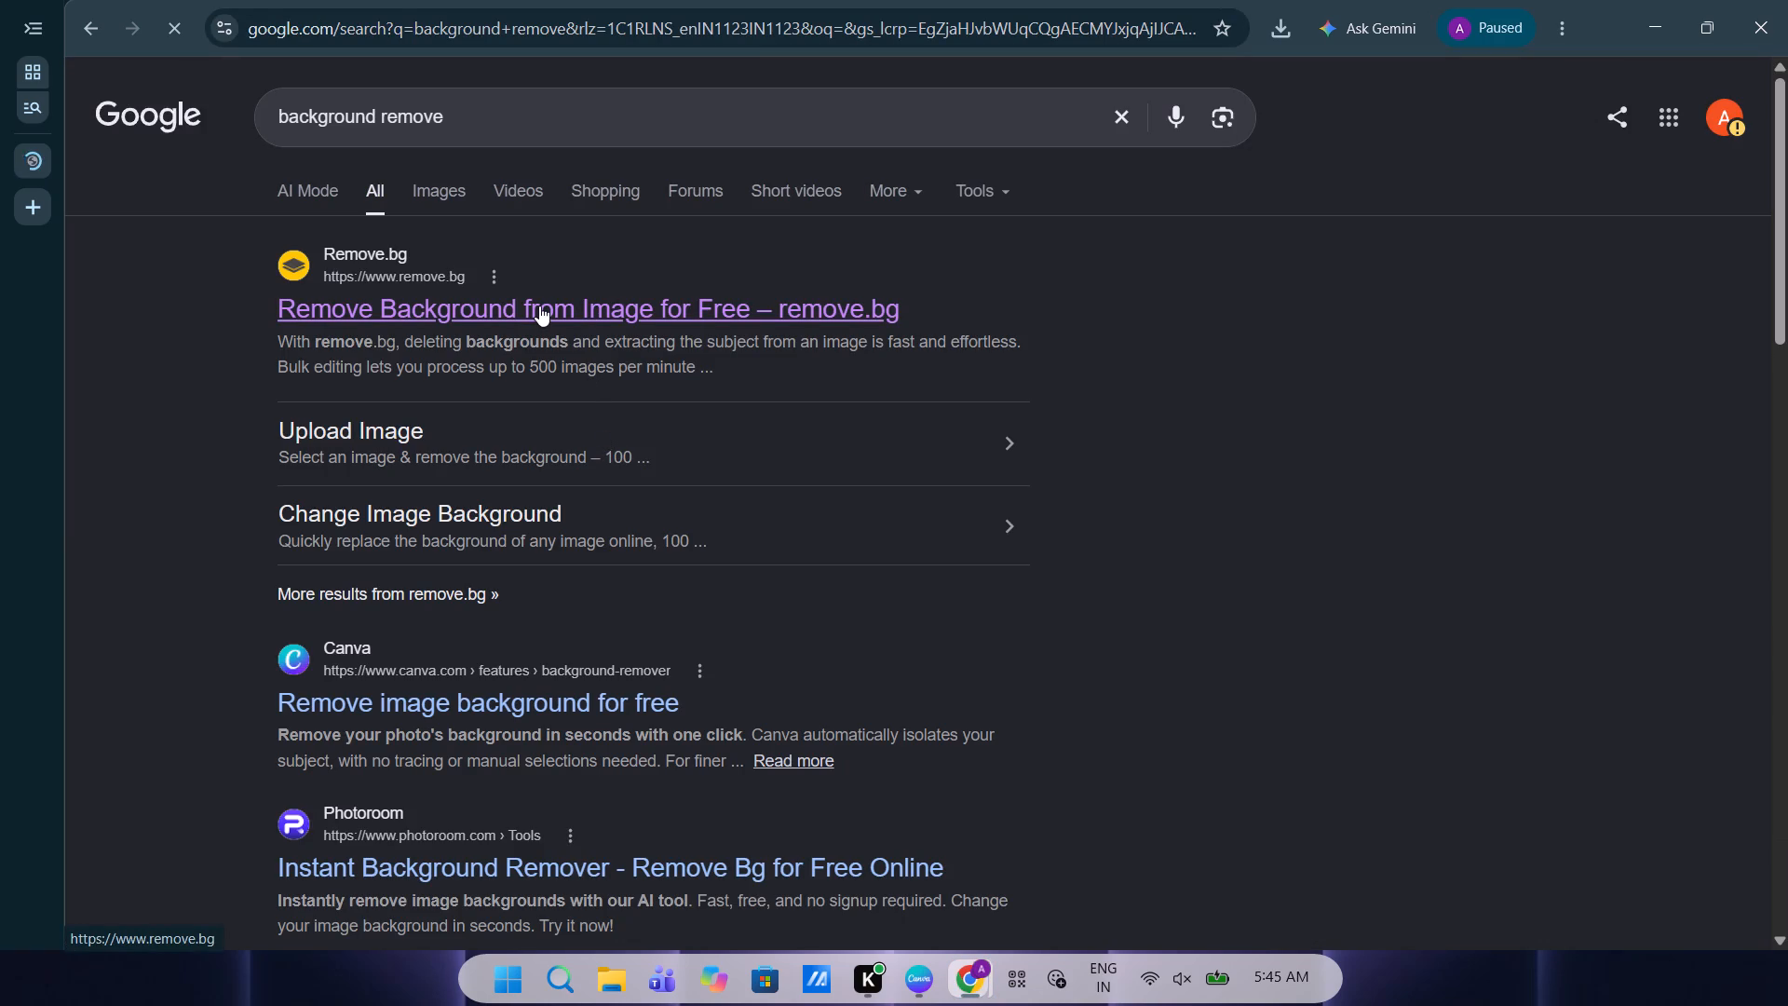
{"action": "left_click", "coordinate": [539, 306]}
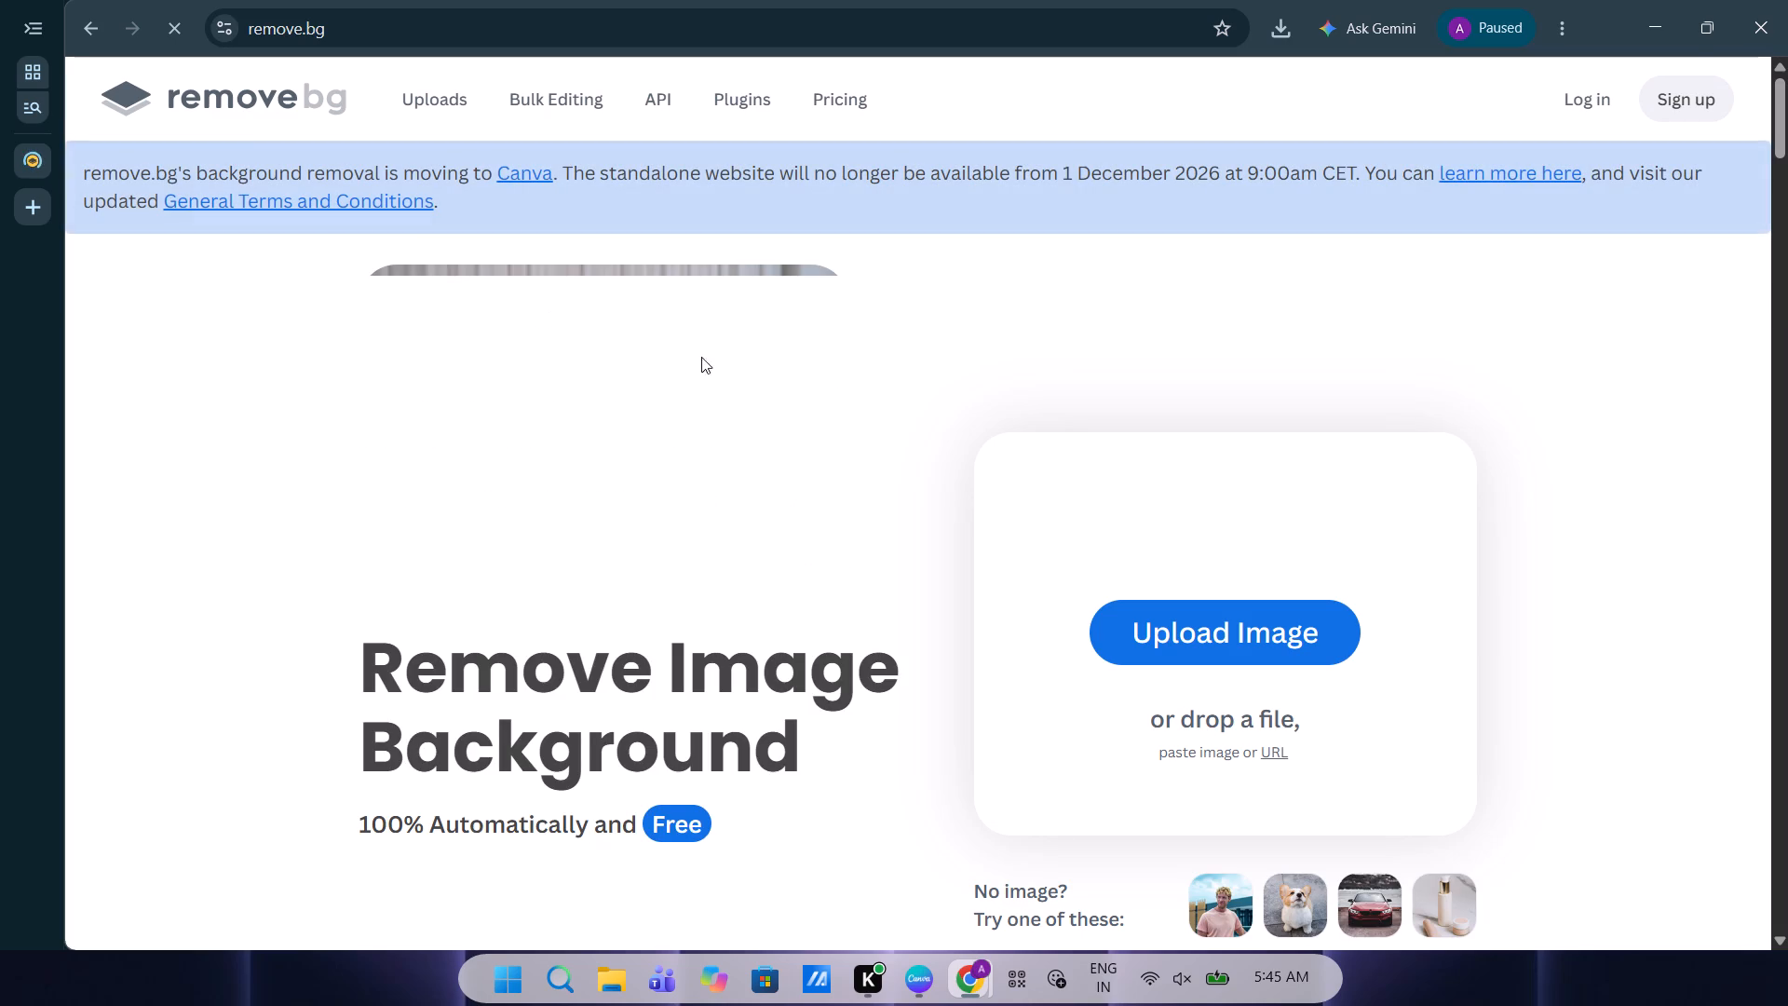
Upload delicious-vegan-burger-presentation from the Downloads folder to remove.bg for background removal.
{"action": "left_click", "coordinate": [1228, 661]}
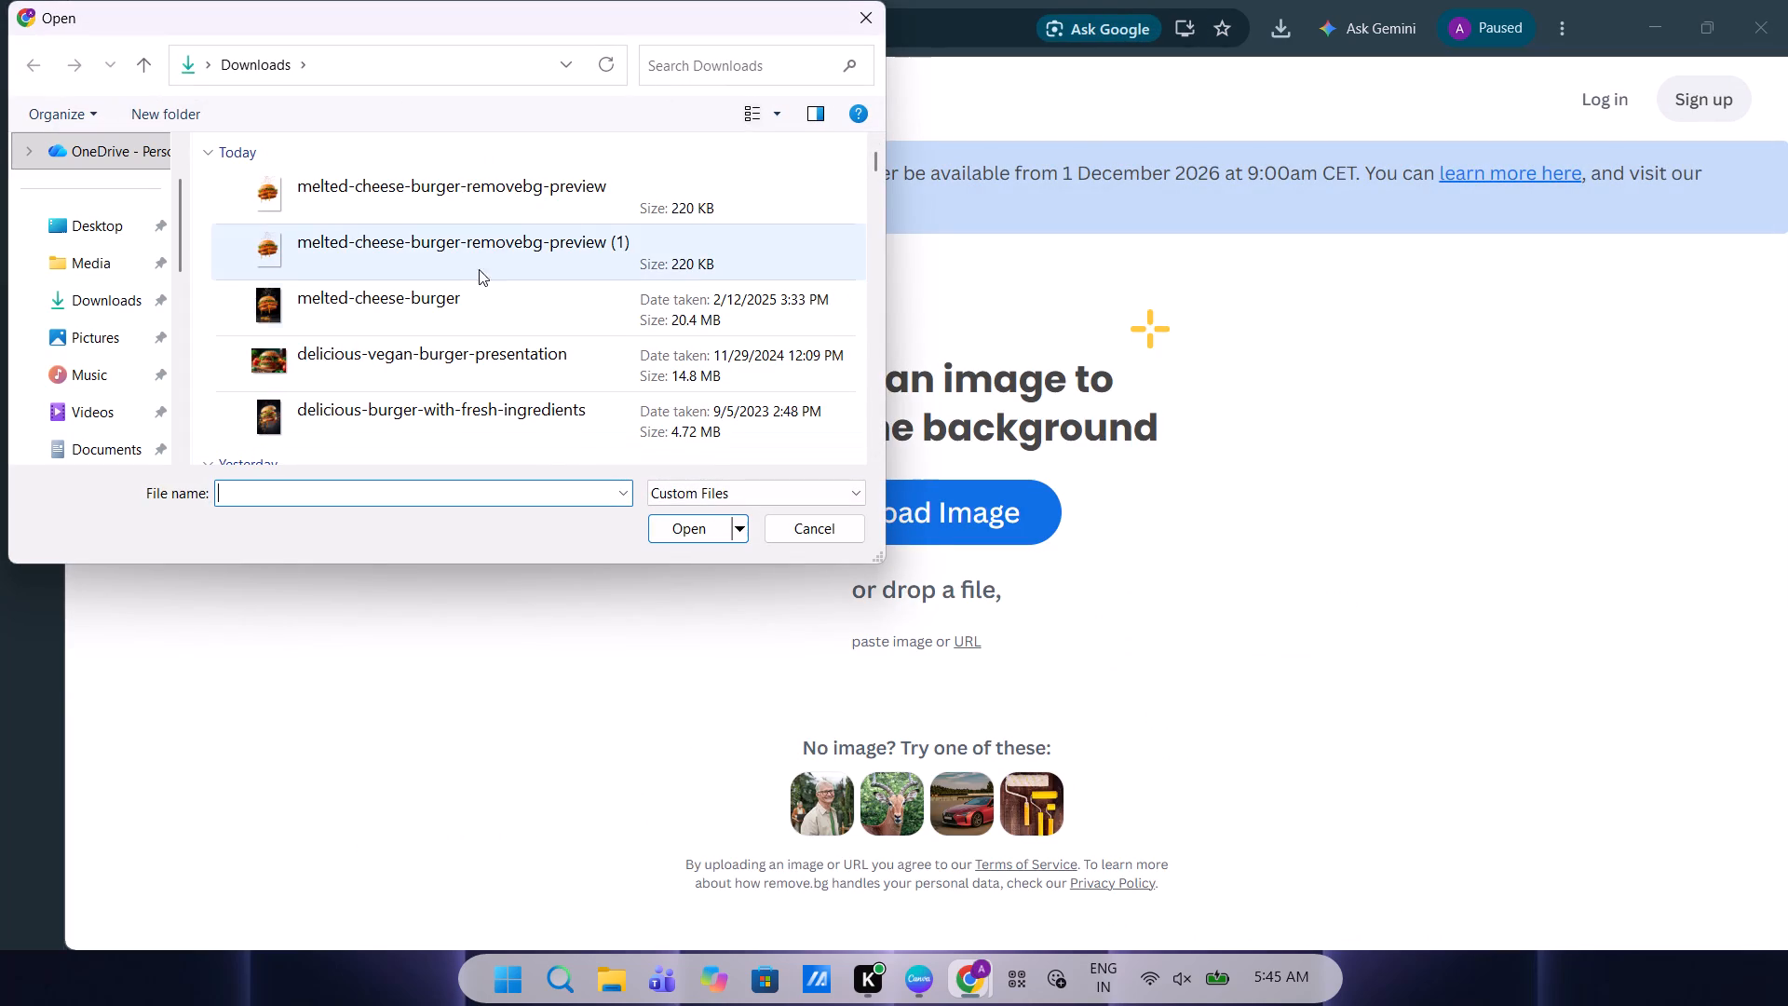
{"action": "scroll", "coordinate": [413, 309], "scroll_direction": "down", "scroll_amount": 1}
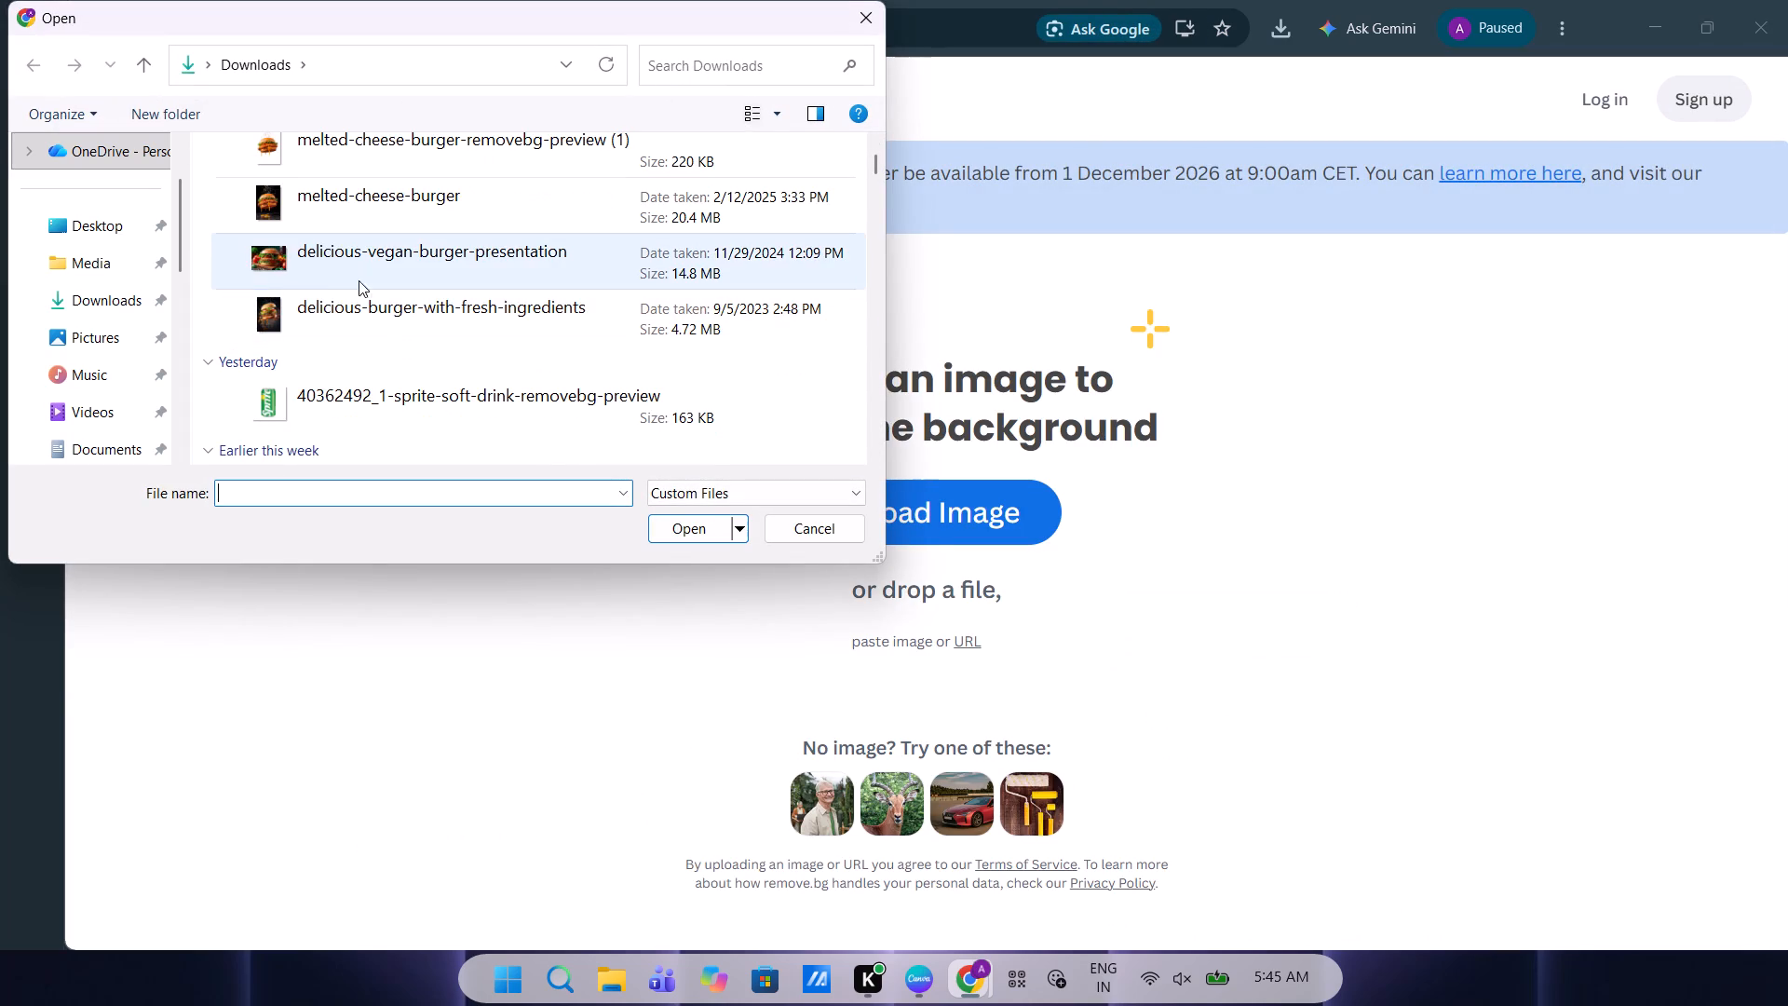
{"action": "double_click", "coordinate": [374, 268]}
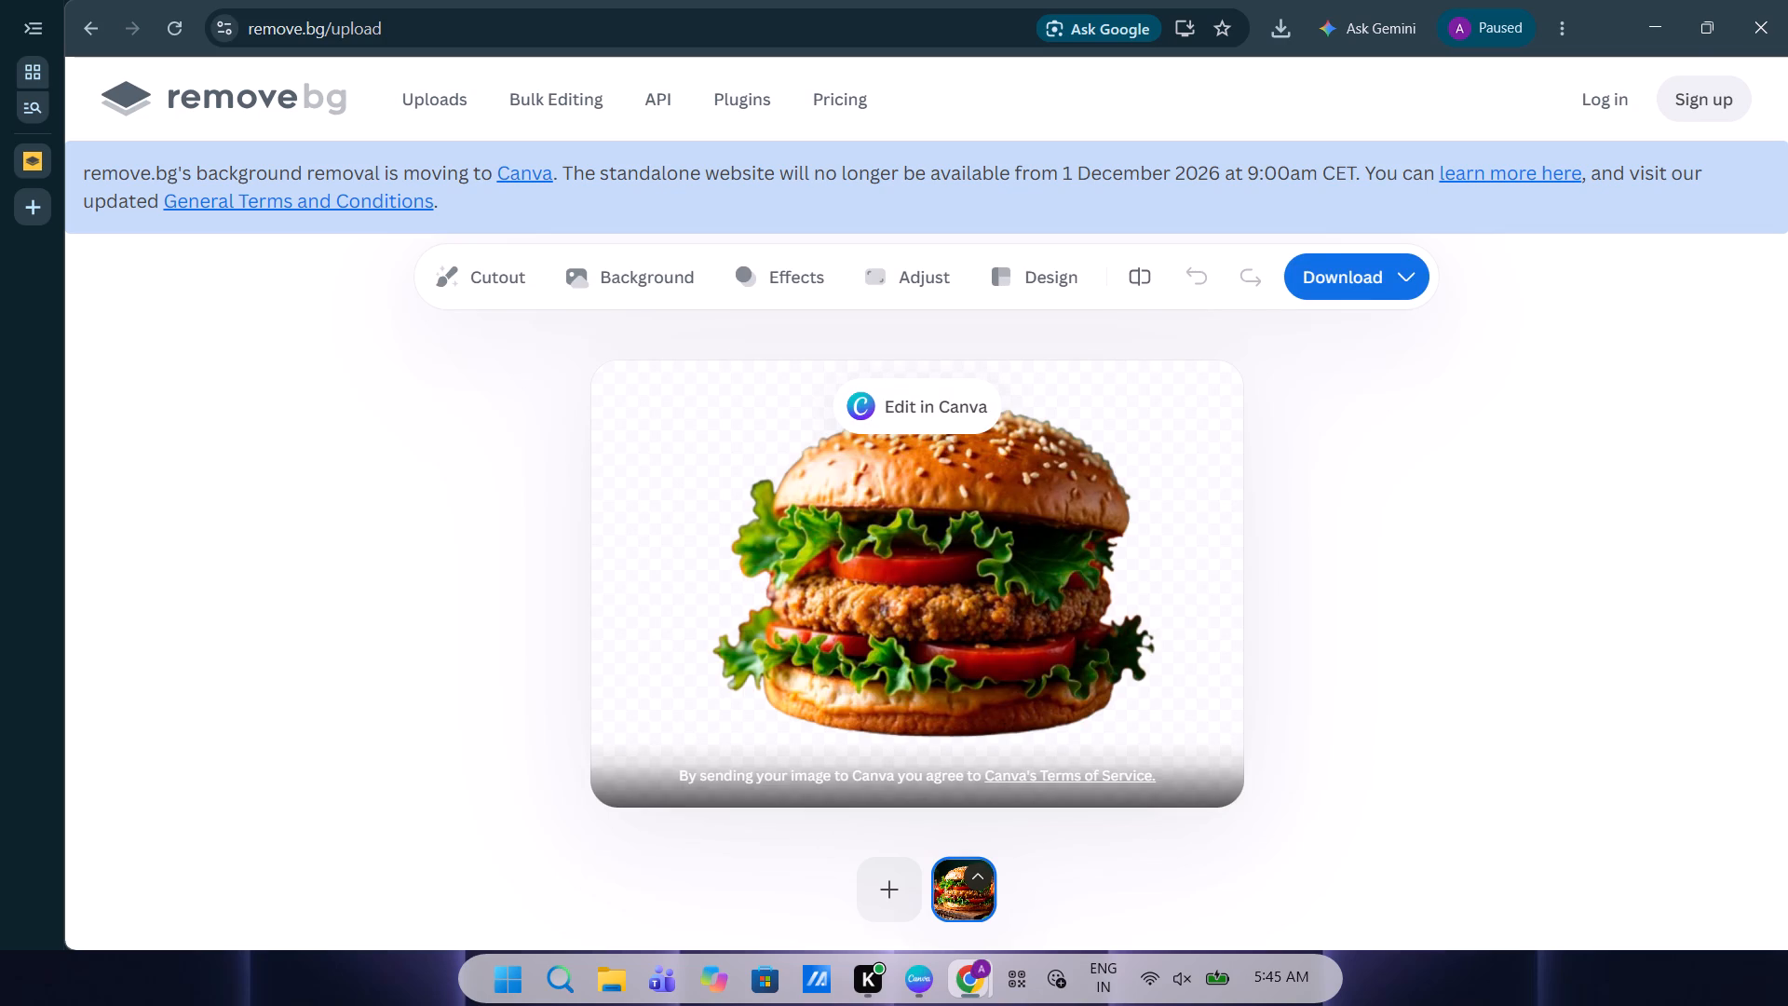
Download the vegan burger cutout as the free 604 x 413 preview and close the remove.bg window.
{"action": "left_click", "coordinate": [1331, 279]}
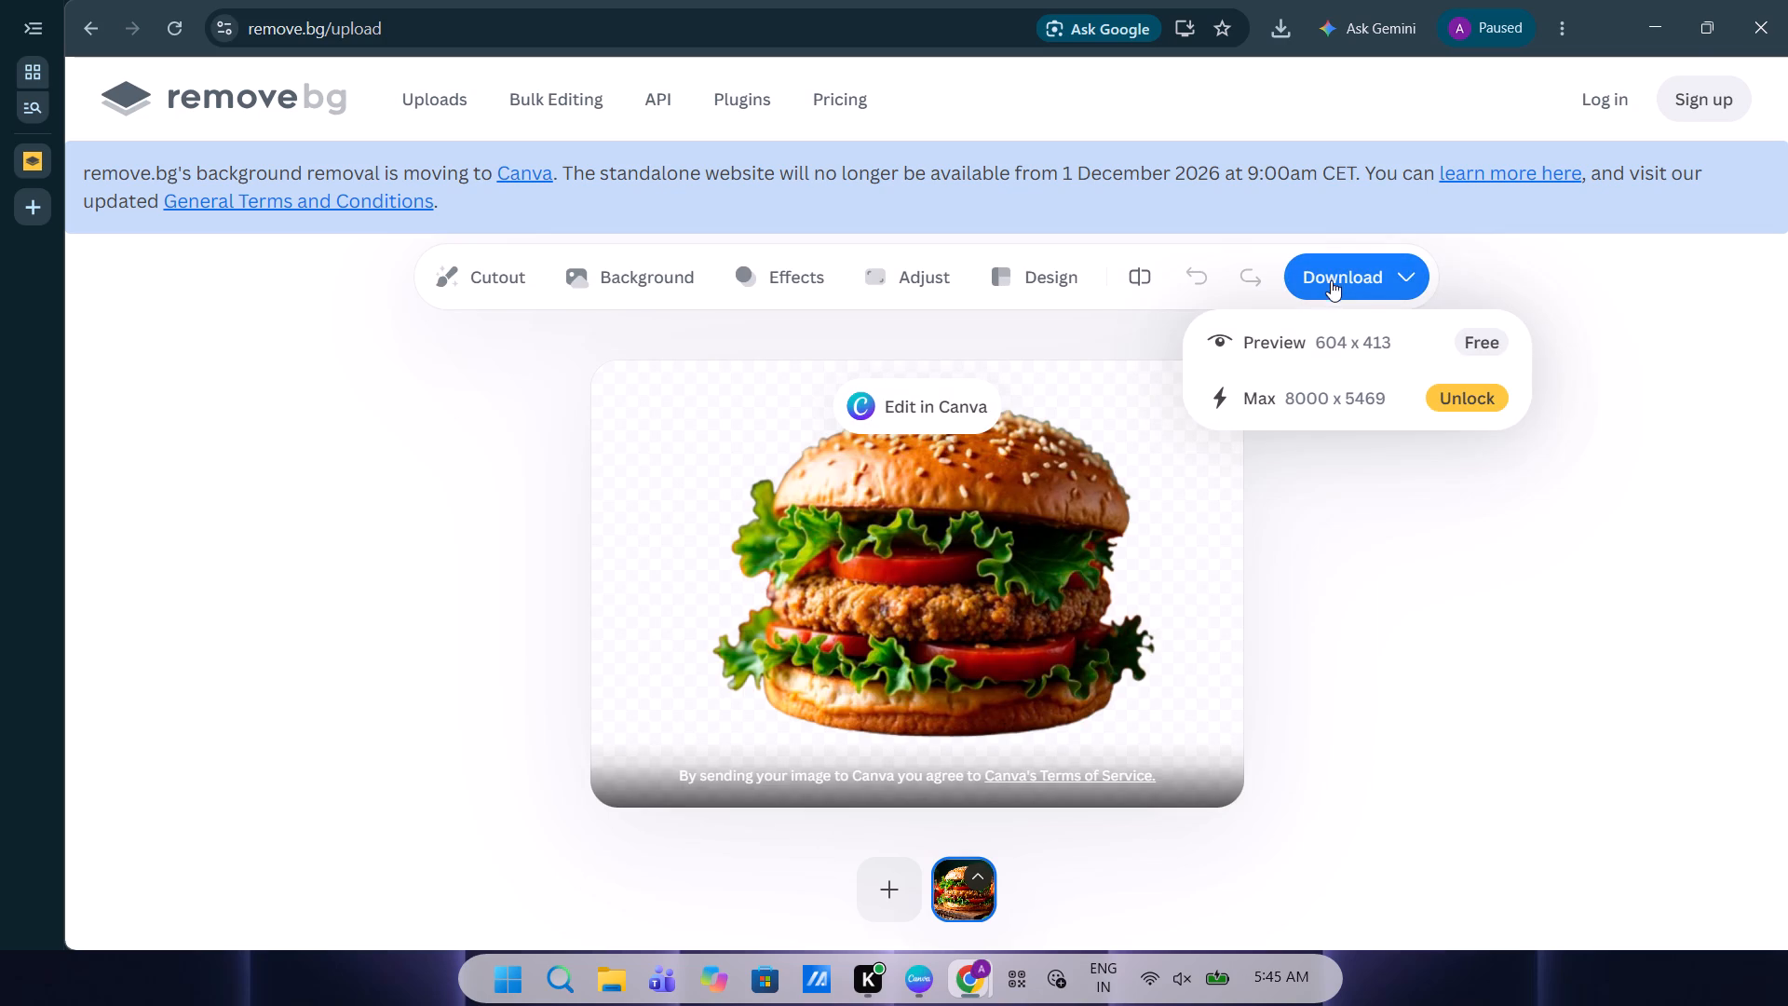
{"action": "left_click", "coordinate": [1329, 347]}
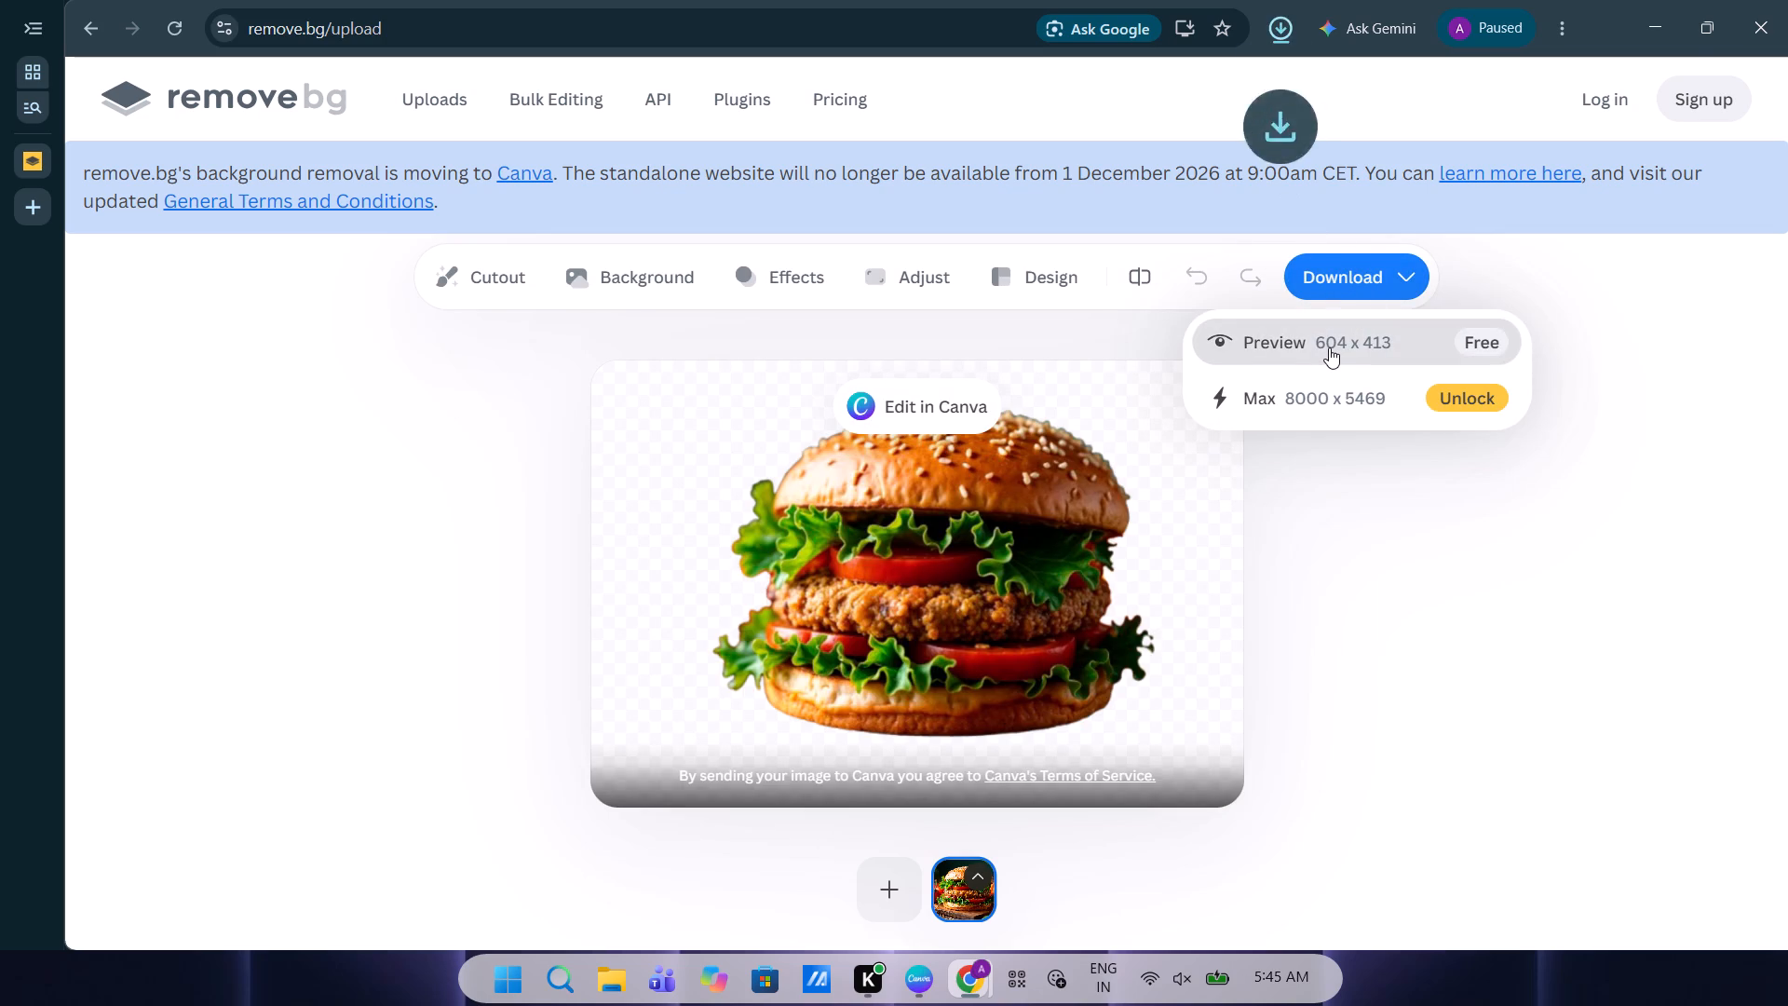
{"action": "left_click", "coordinate": [1757, 30]}
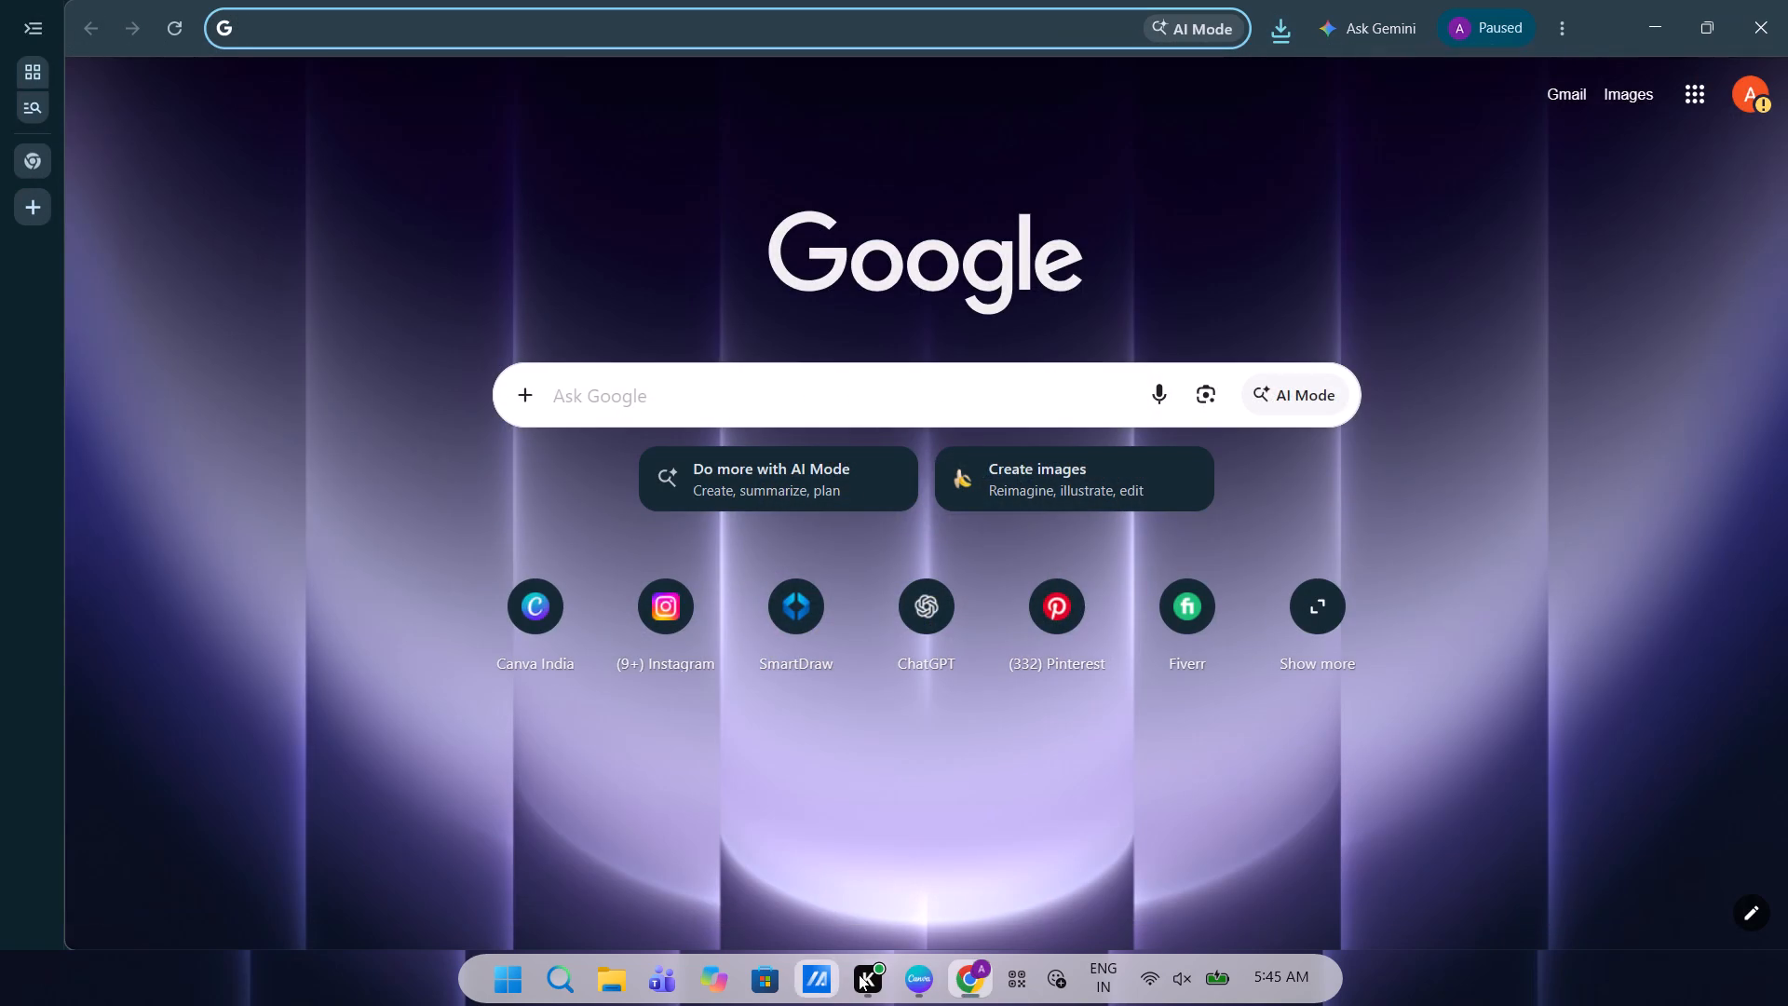
Switch to Canva, upload delicious-vegan-burger-presentation-removebg-preview from the Downloads folder, and add it to the page.
{"action": "left_click", "coordinate": [909, 985]}
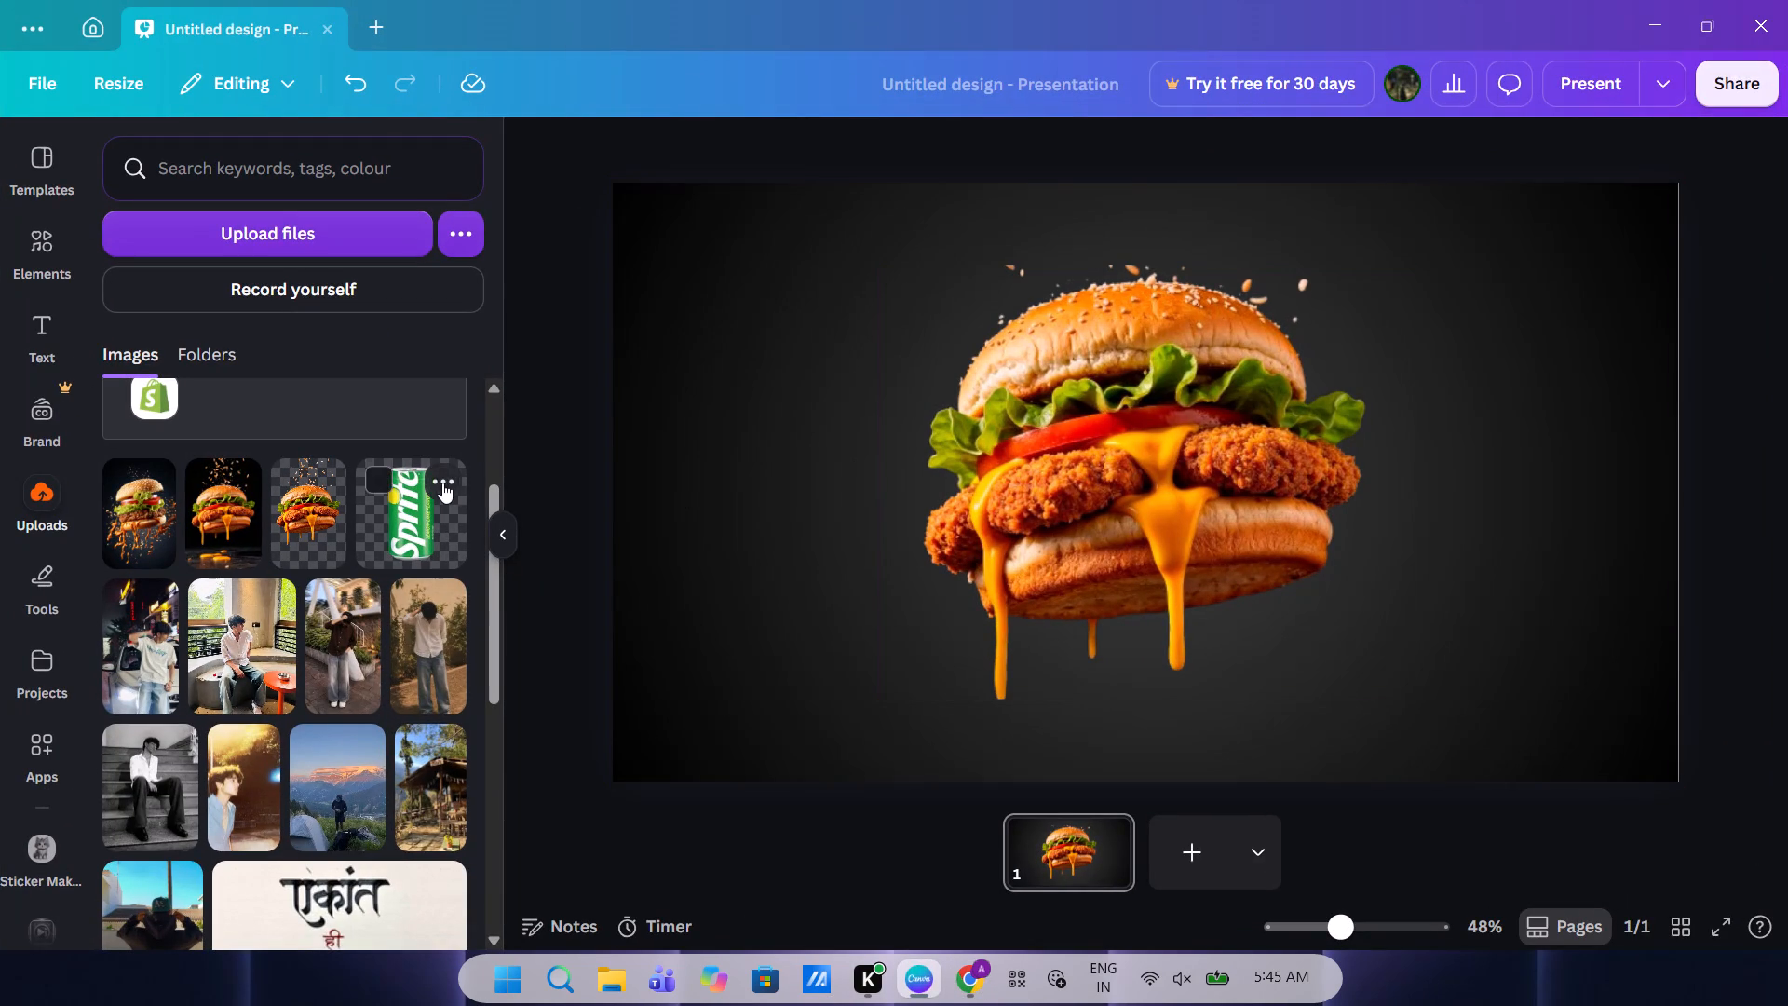
{"action": "left_click", "coordinate": [317, 228]}
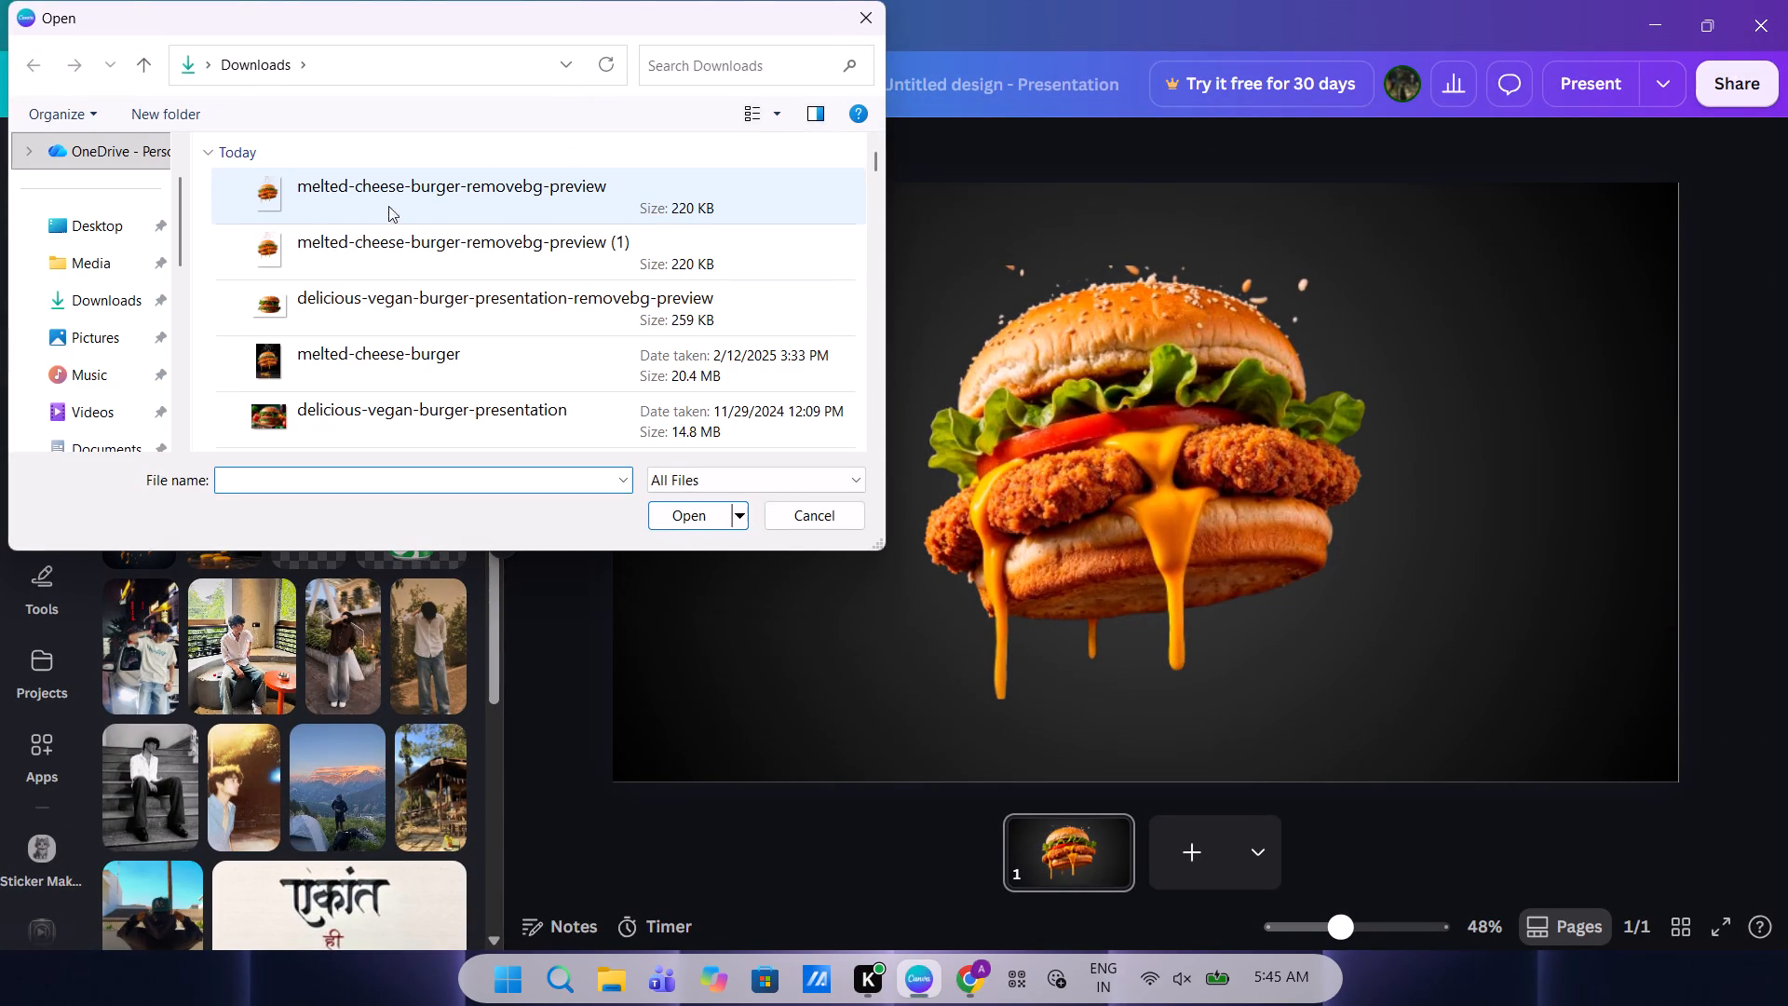
{"action": "scroll", "coordinate": [373, 274], "scroll_direction": "up", "scroll_amount": 2}
{"action": "double_click", "coordinate": [372, 300]}
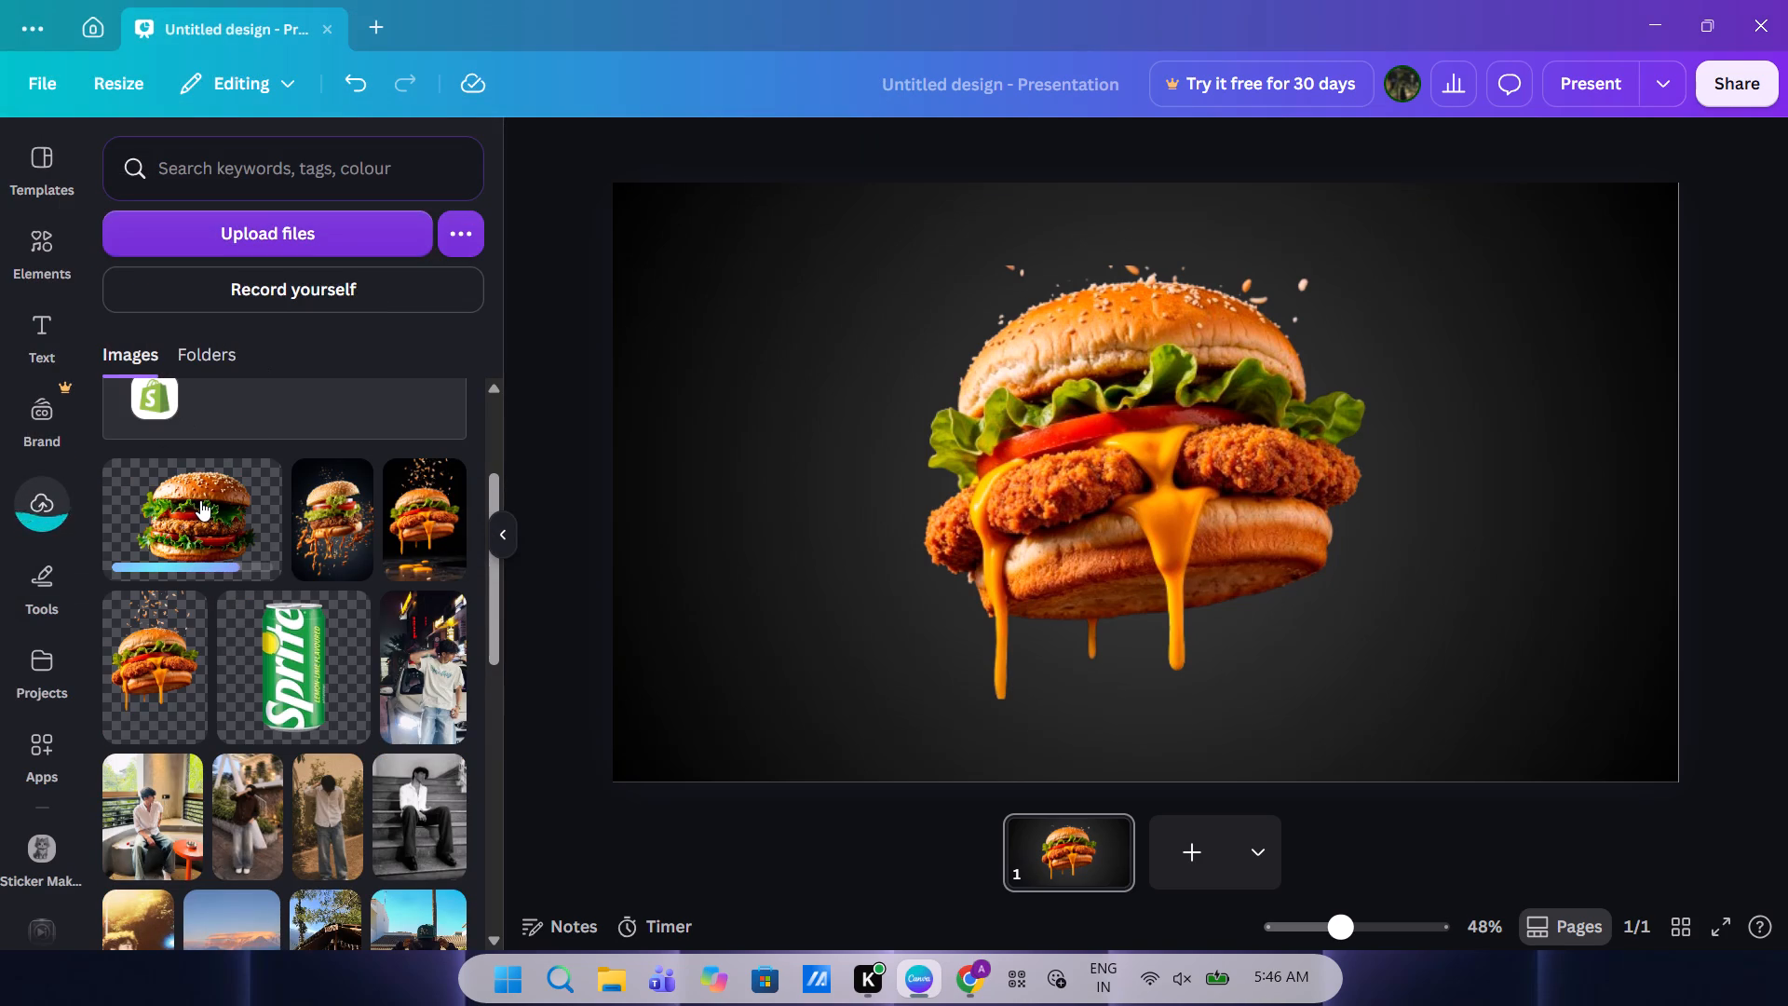
{"action": "left_click", "coordinate": [200, 500]}
Shrink the vegan burger cutout and place it in the empty area beside the large melted-cheese burger.
{"action": "left_click_drag", "start_coordinate": [1078, 481], "coordinate": [1075, 481]}
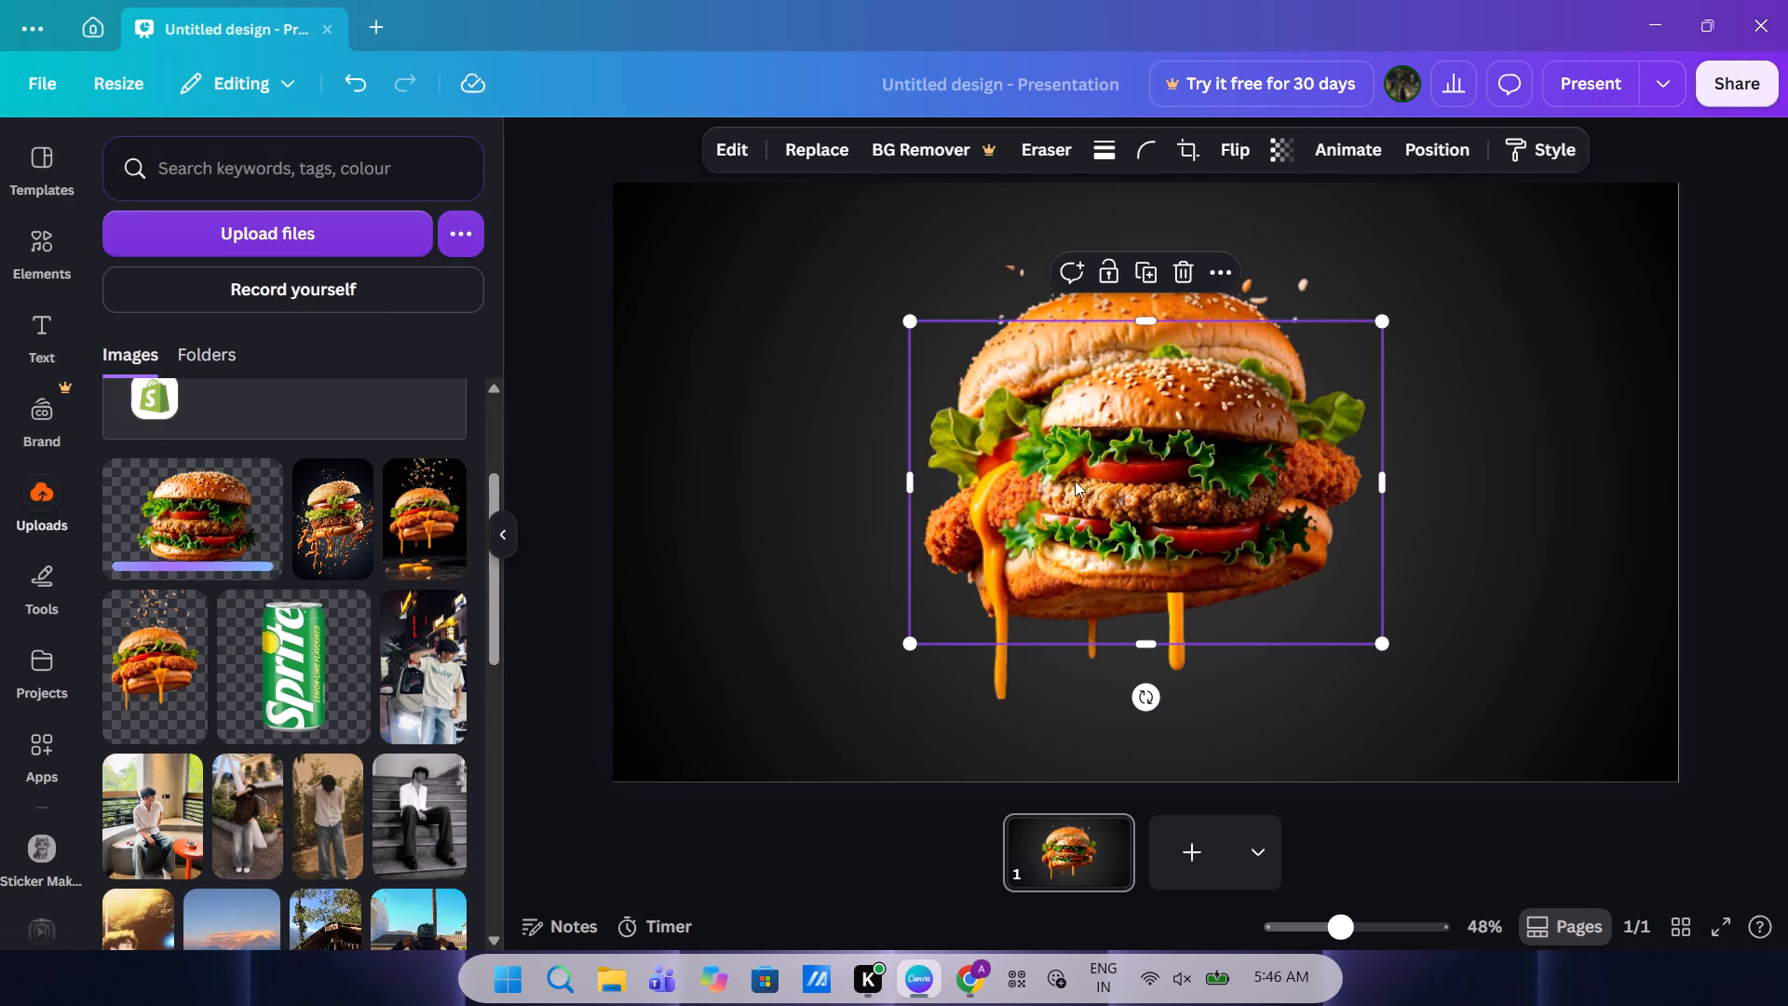
{"action": "left_click_drag", "start_coordinate": [1075, 481], "coordinate": [664, 410]}
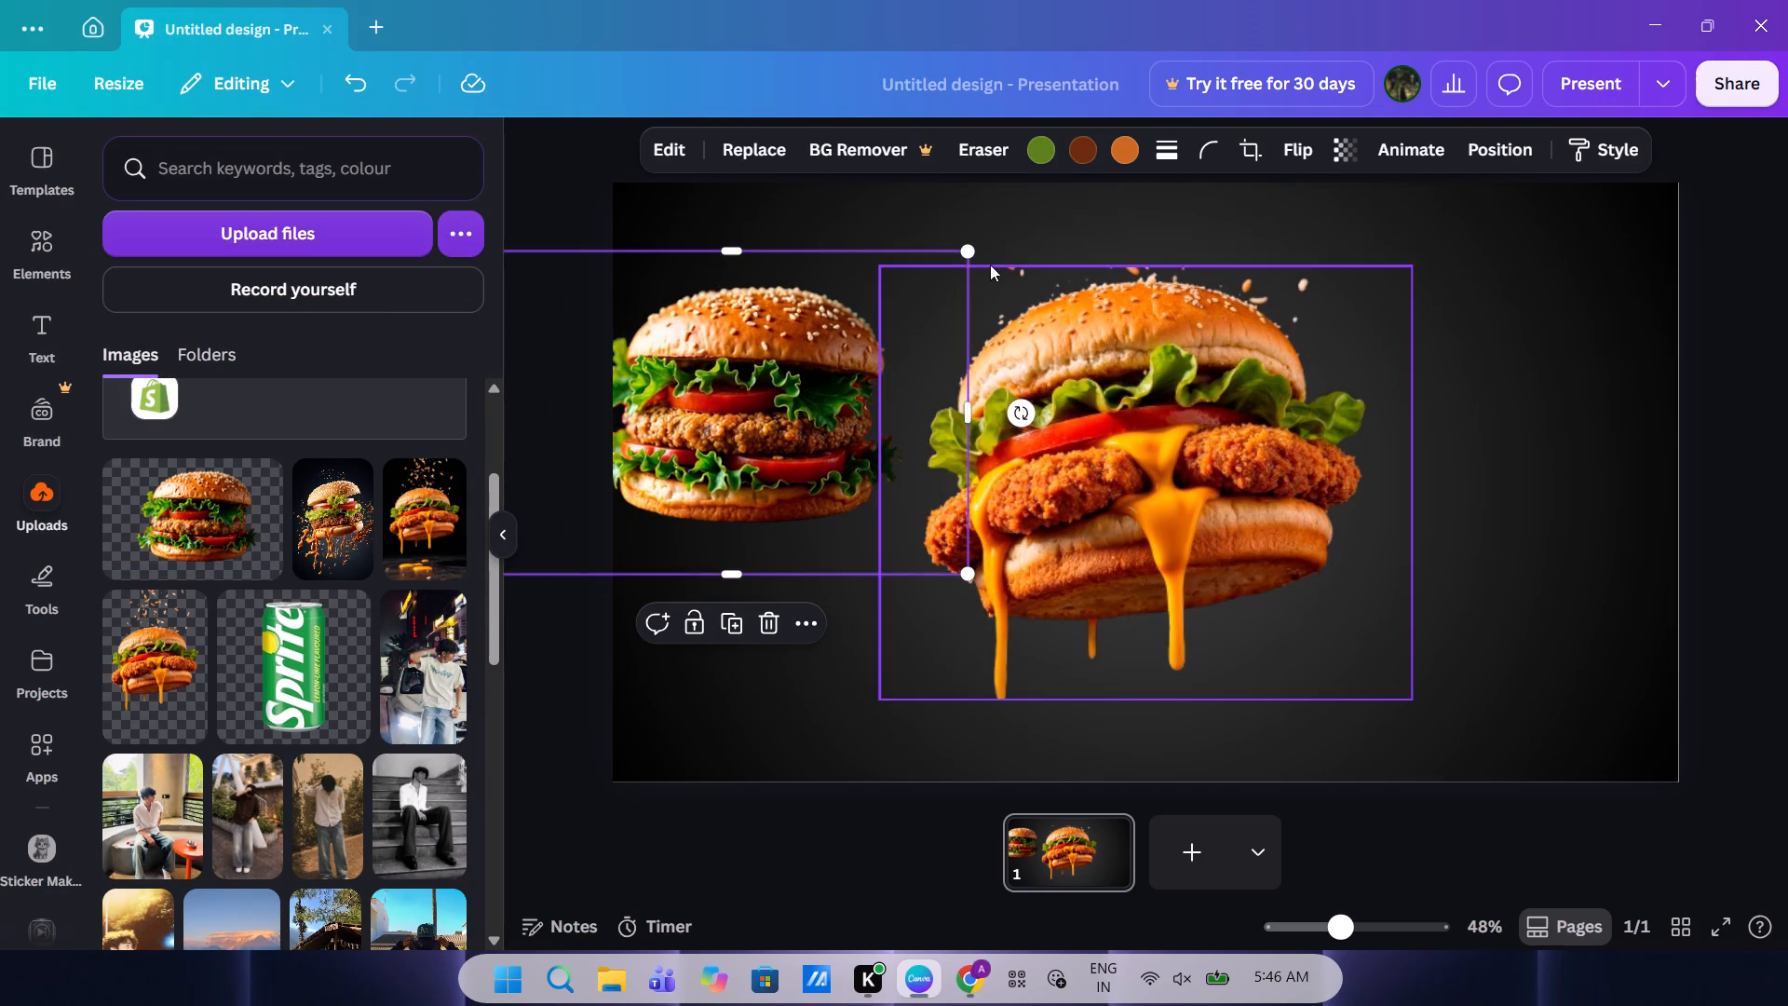
{"action": "left_click_drag", "start_coordinate": [966, 254], "coordinate": [726, 469]}
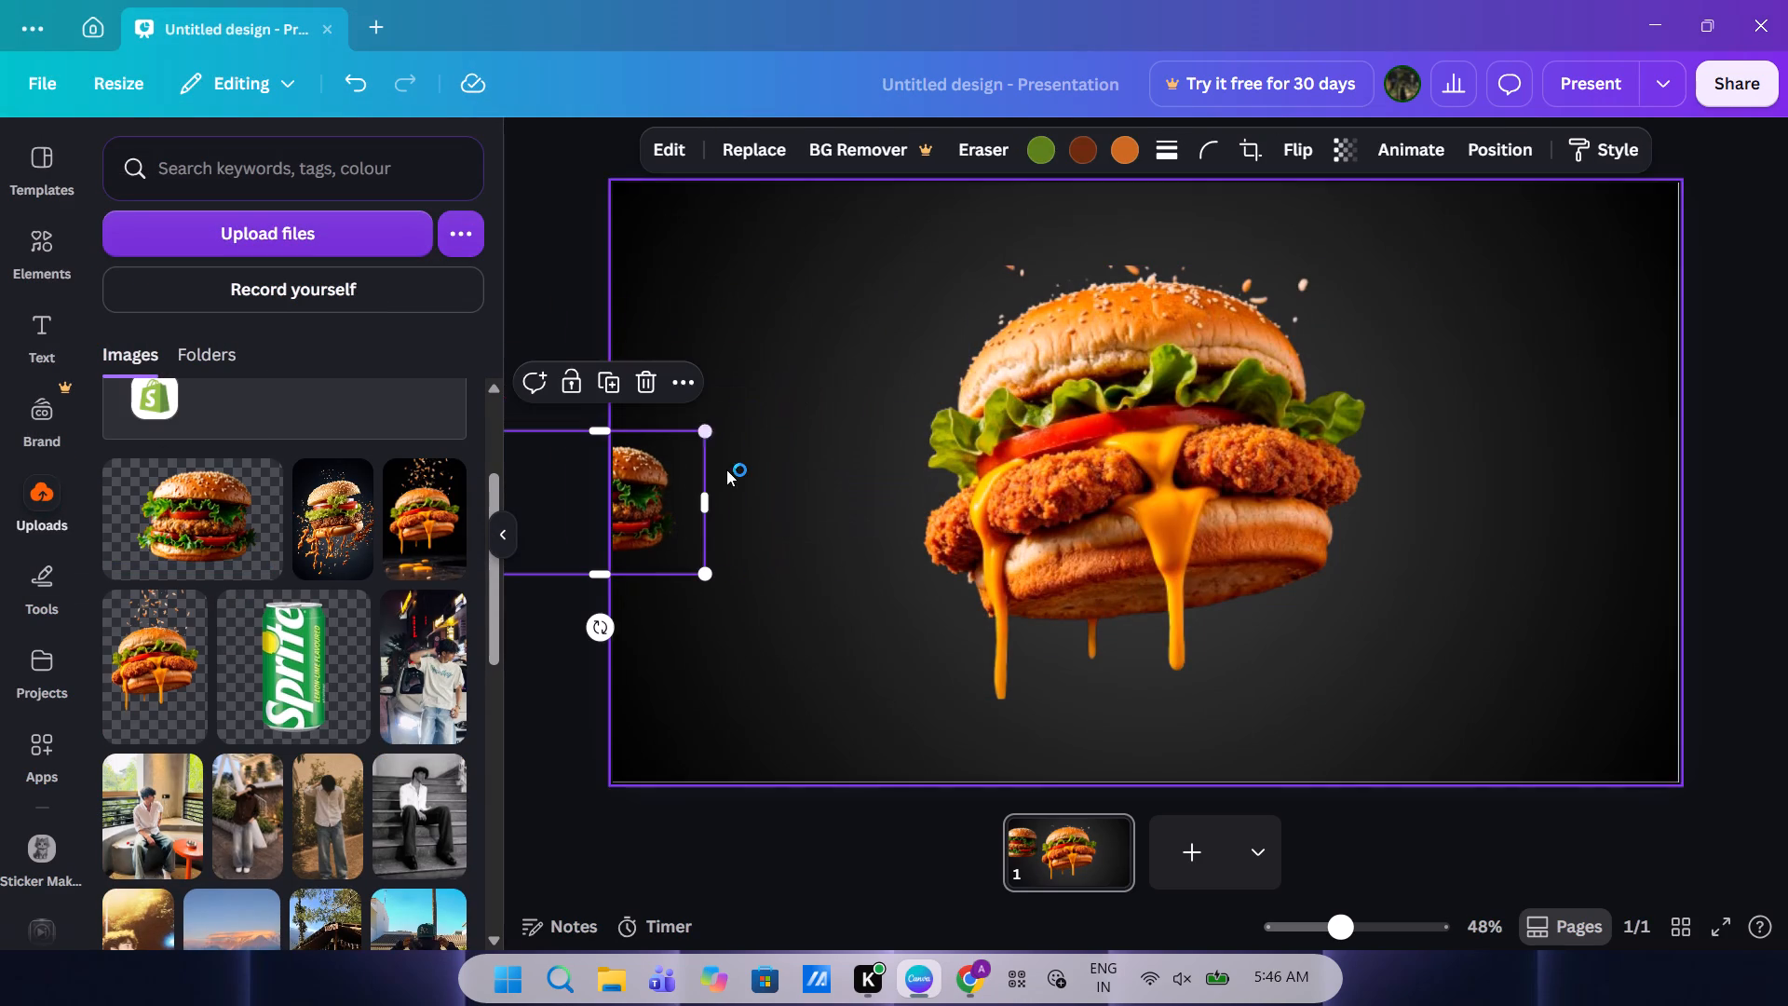
{"action": "left_click_drag", "start_coordinate": [637, 487], "coordinate": [805, 454]}
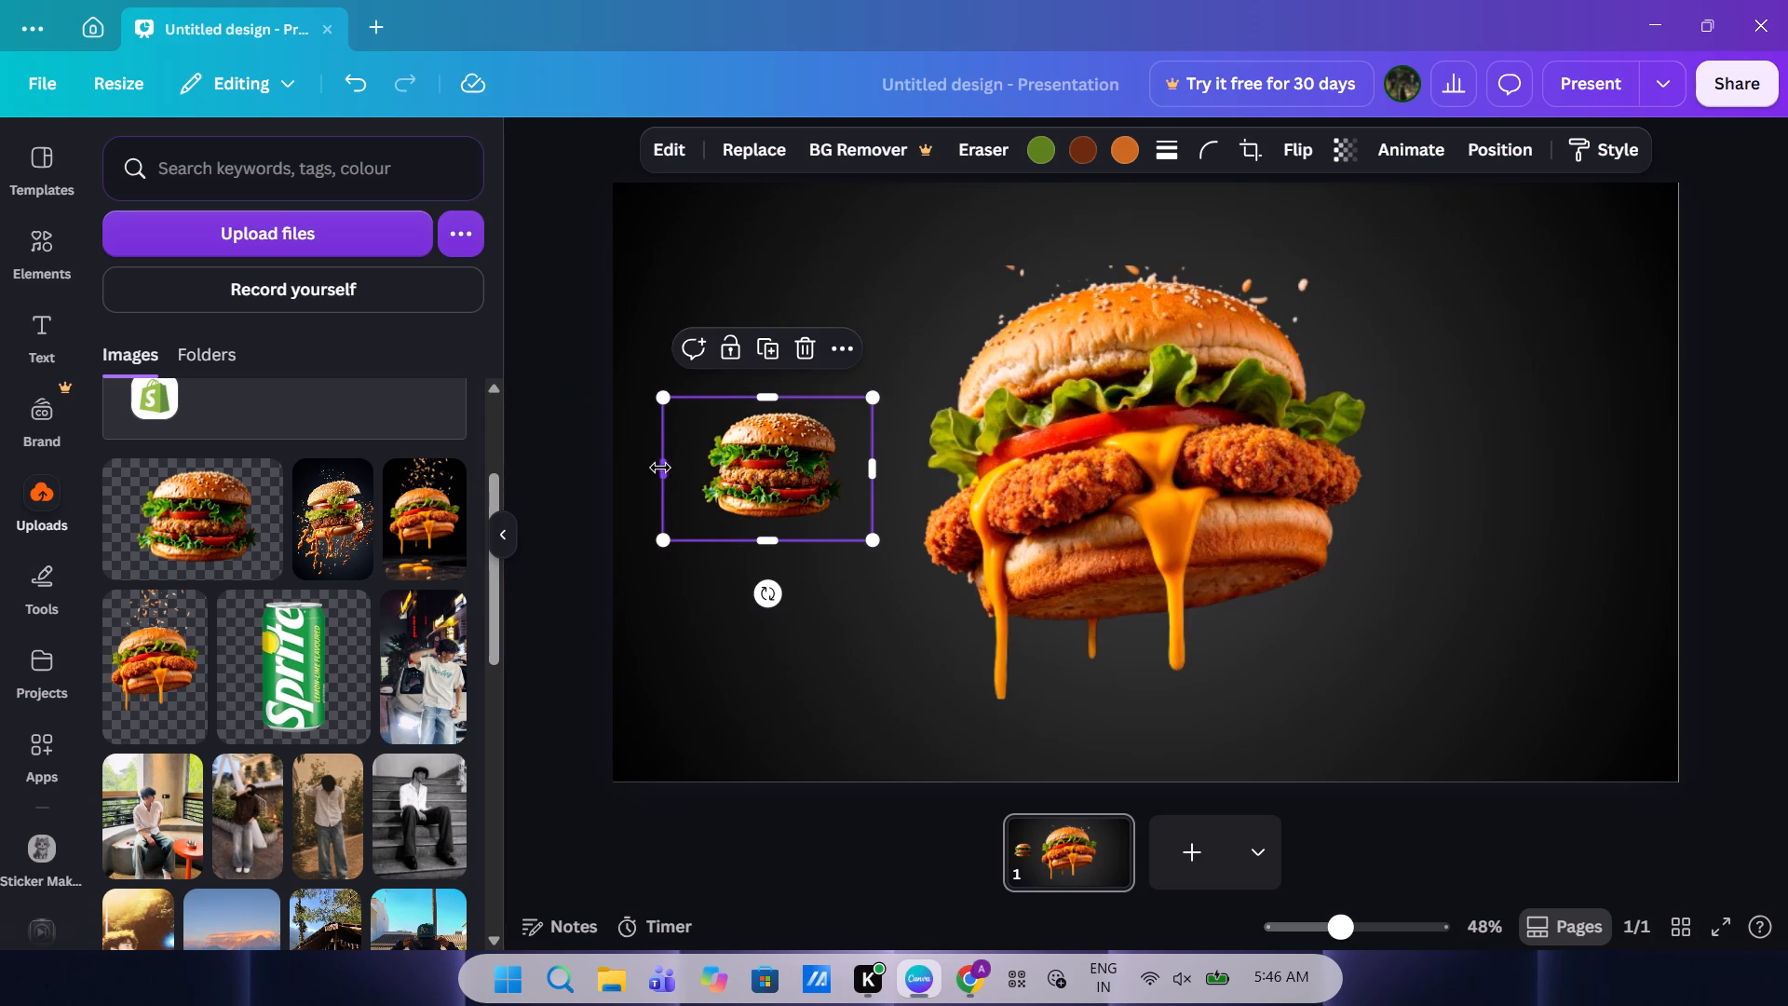
Crop all four sides of the vegan burger image tightly around the burger, to a width of about 249.
{"action": "left_click_drag", "start_coordinate": [668, 471], "coordinate": [711, 469]}
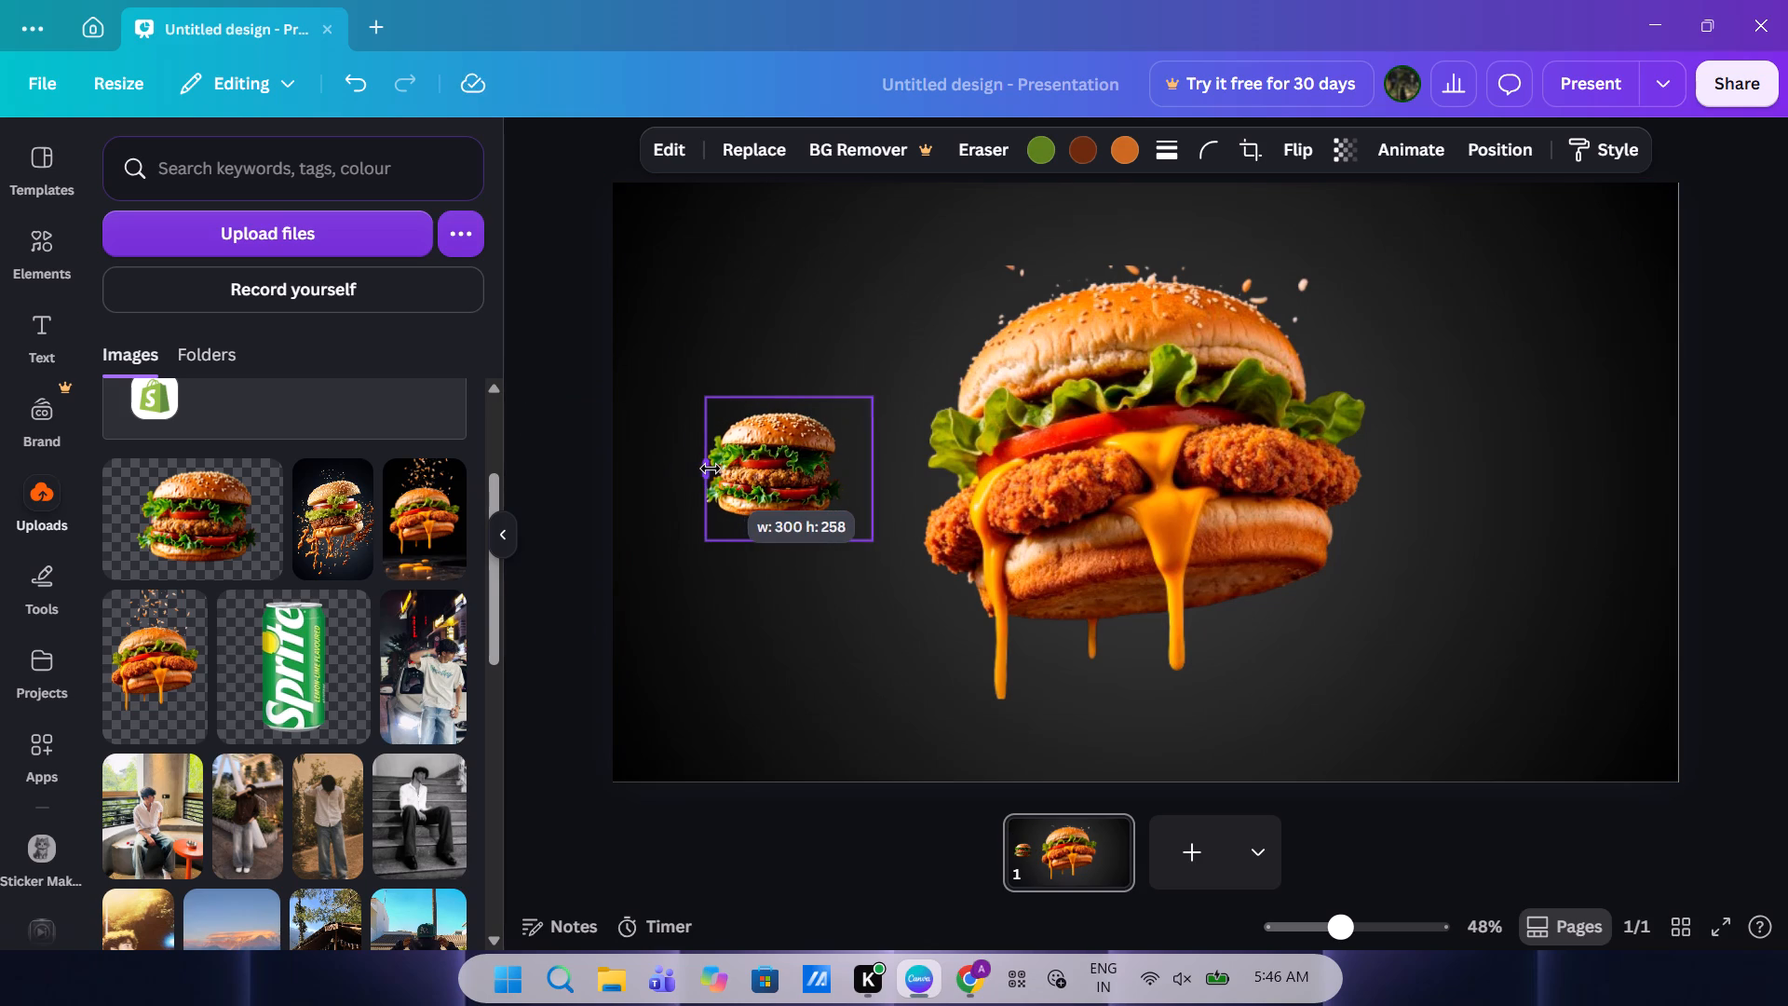
{"action": "left_click_drag", "start_coordinate": [711, 469], "coordinate": [709, 469]}
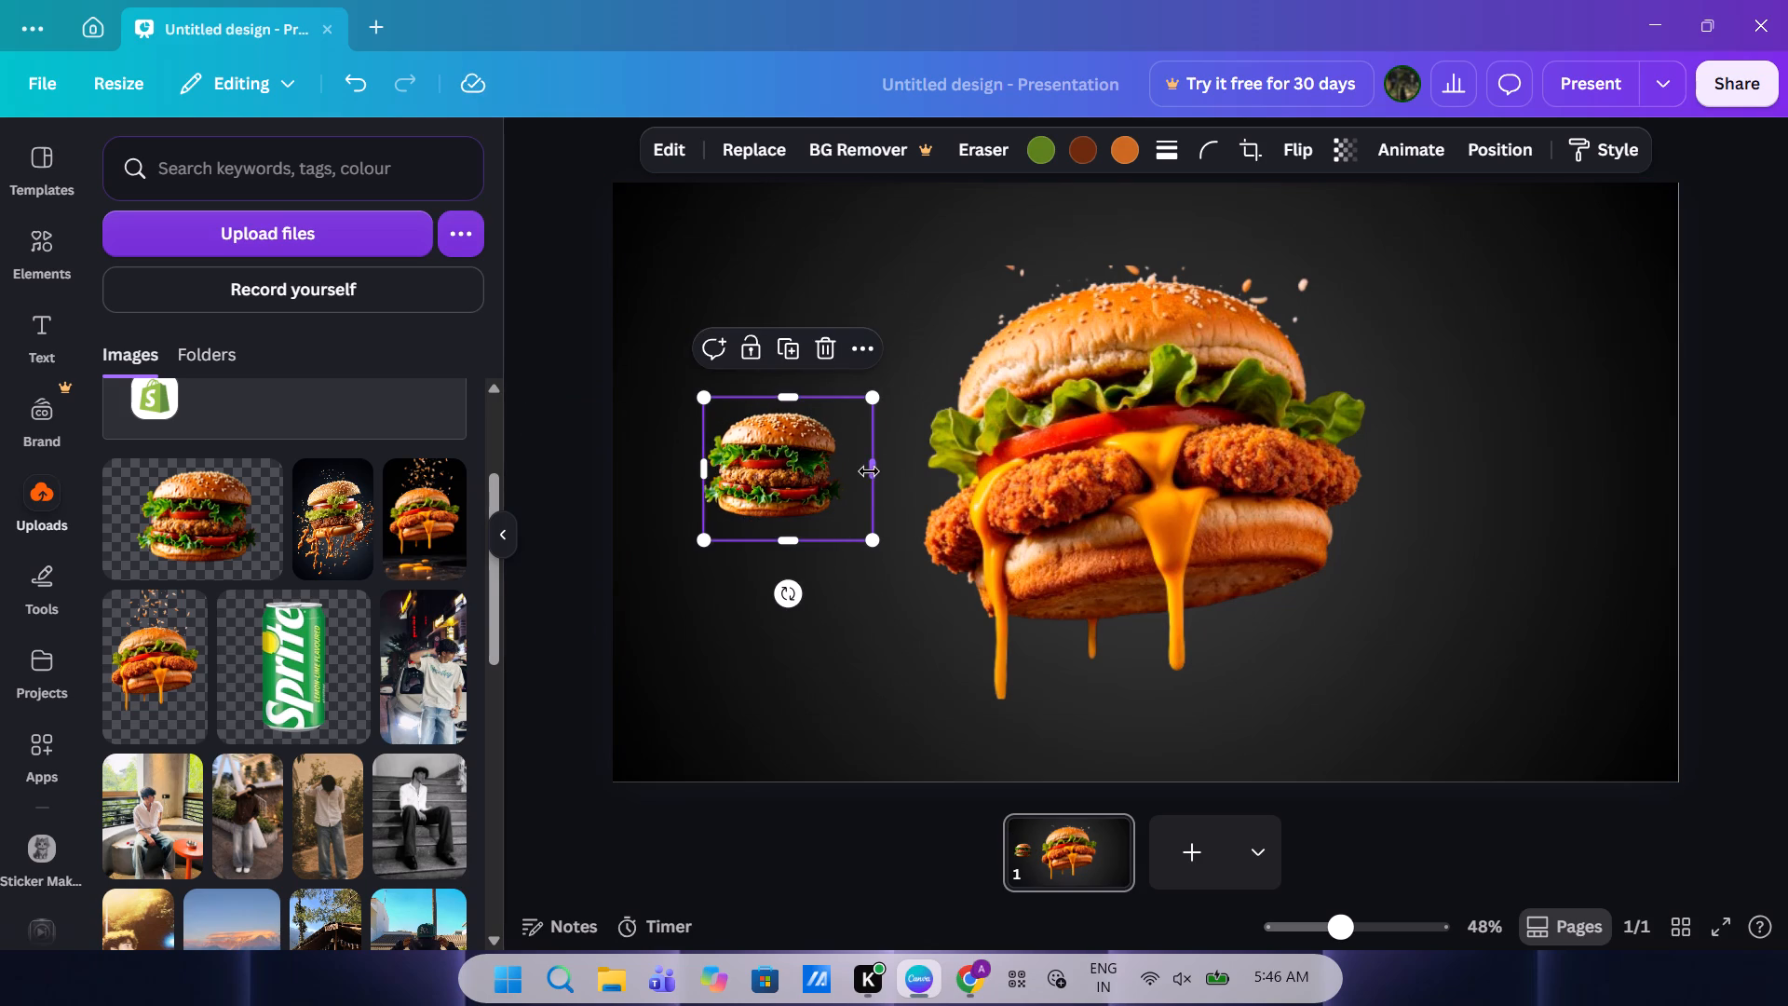
{"action": "left_click_drag", "start_coordinate": [869, 471], "coordinate": [838, 478]}
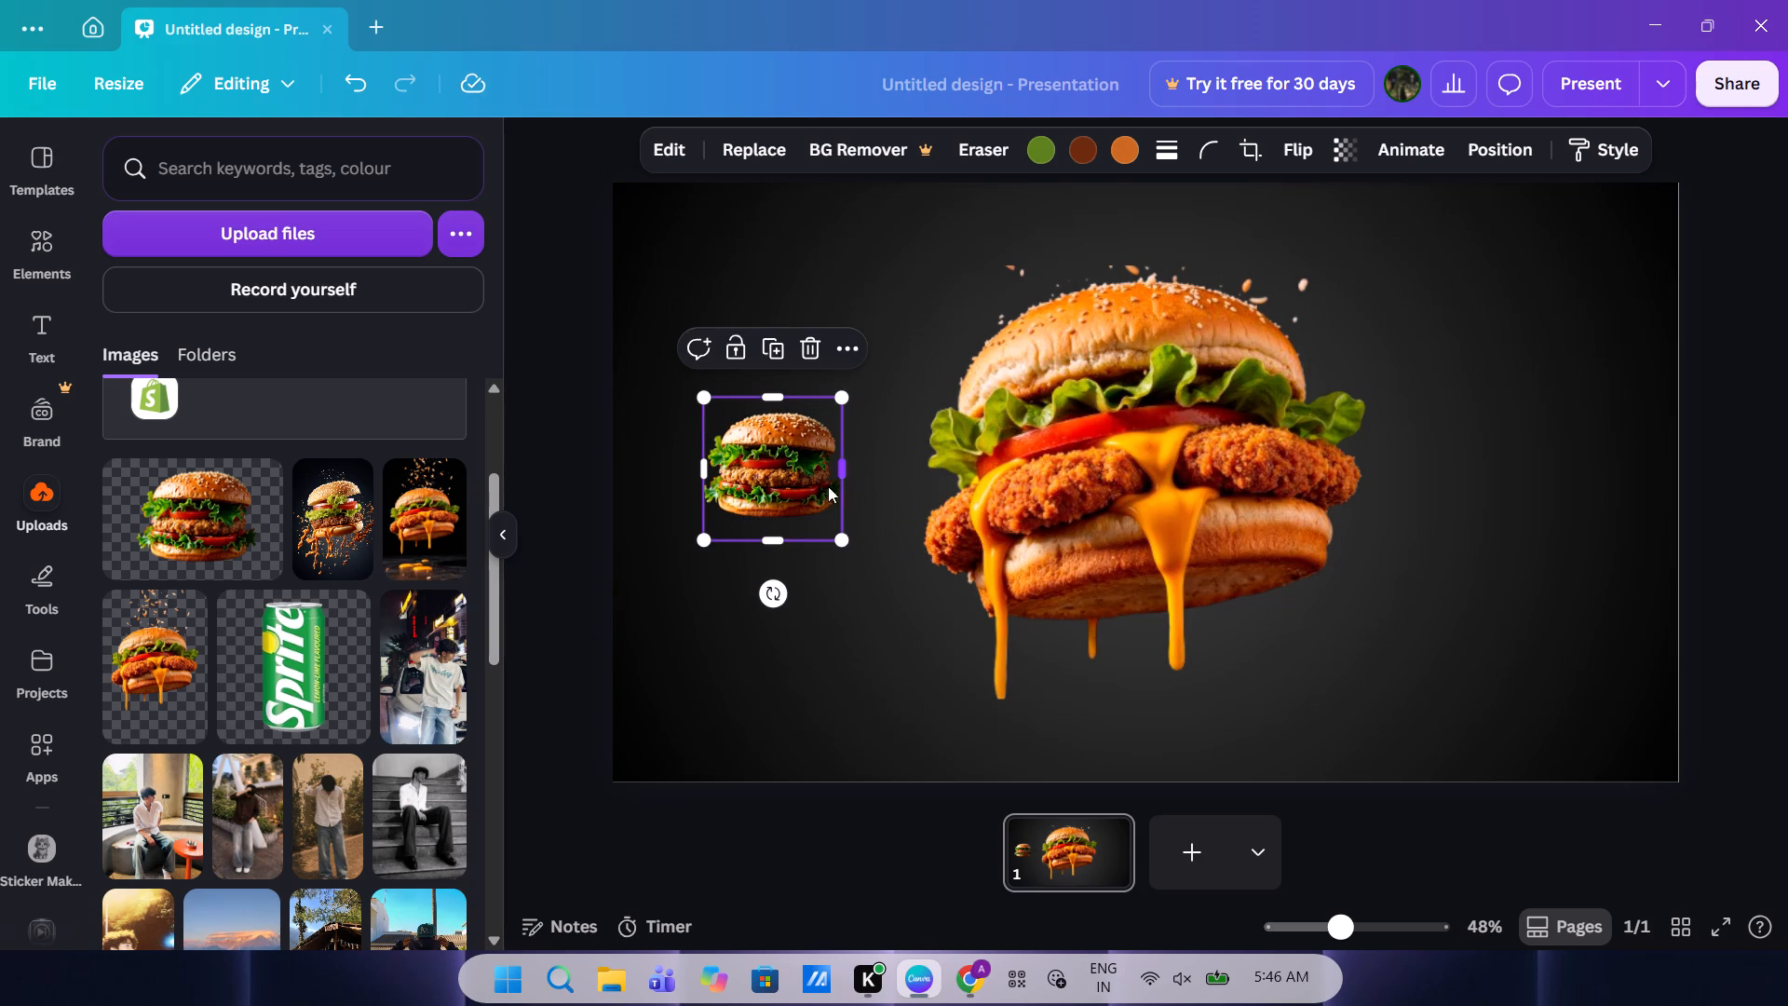
{"action": "left_click_drag", "start_coordinate": [779, 537], "coordinate": [783, 518]}
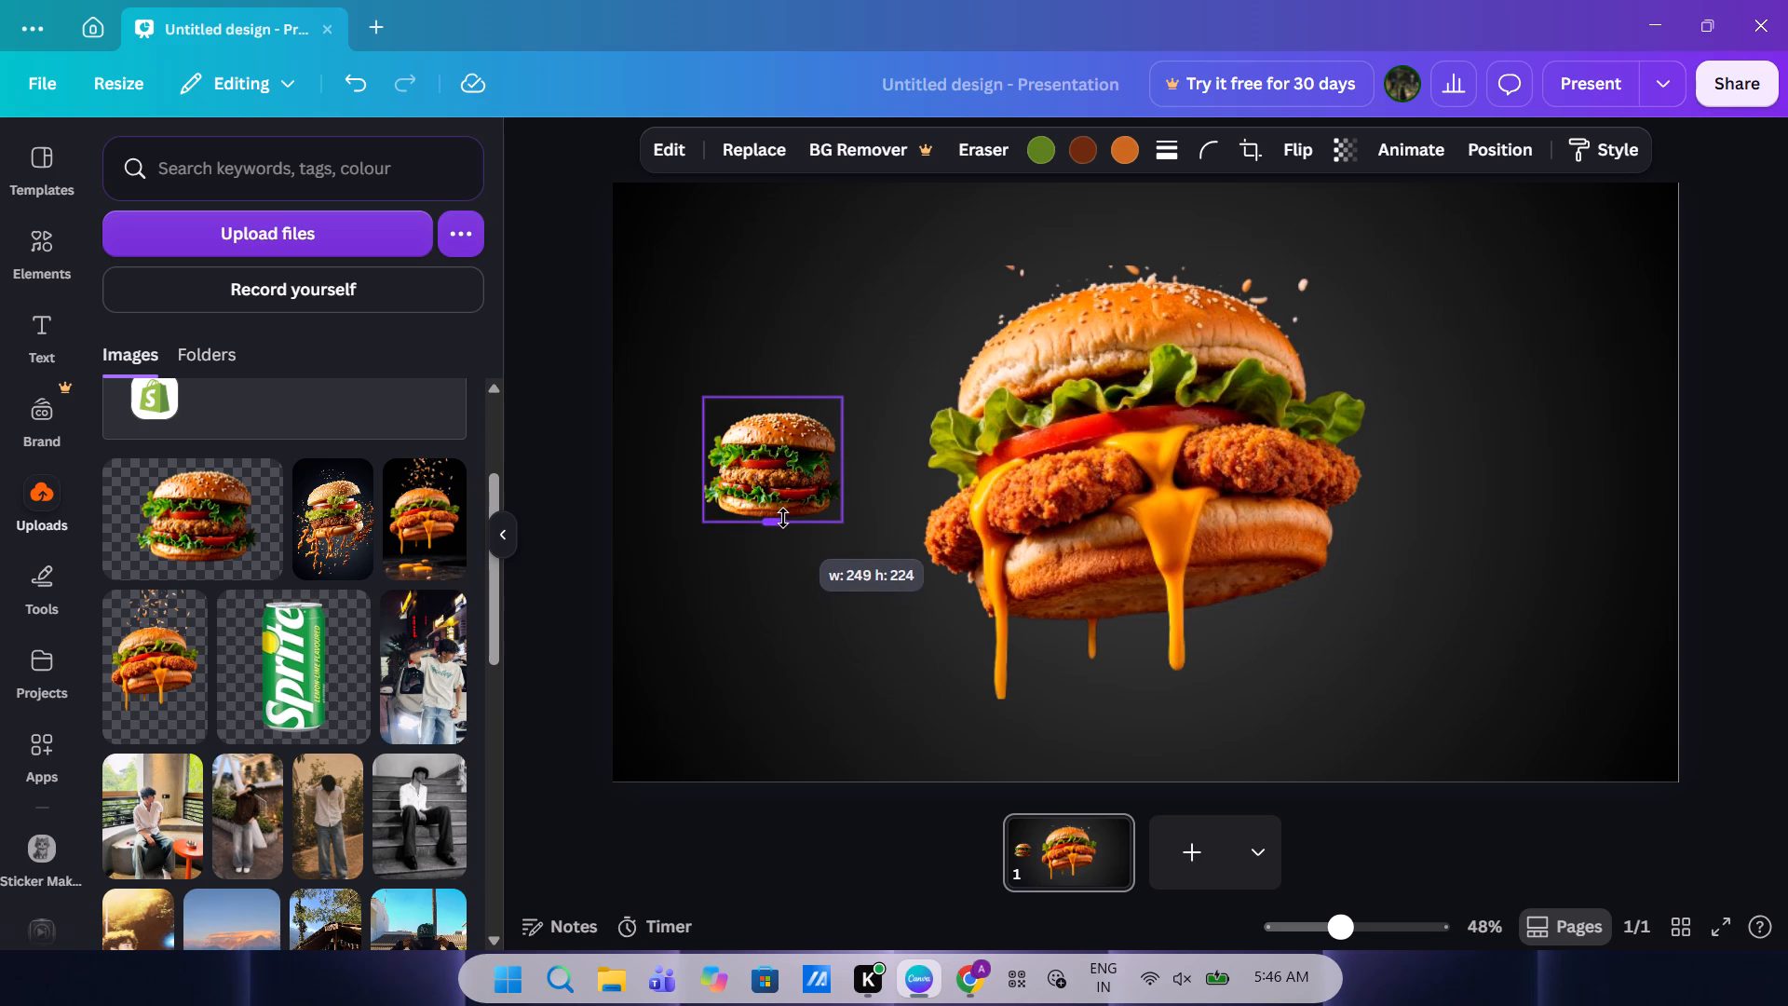
{"action": "left_click_drag", "start_coordinate": [783, 518], "coordinate": [784, 515]}
{"action": "left_click_drag", "start_coordinate": [775, 396], "coordinate": [773, 407]}
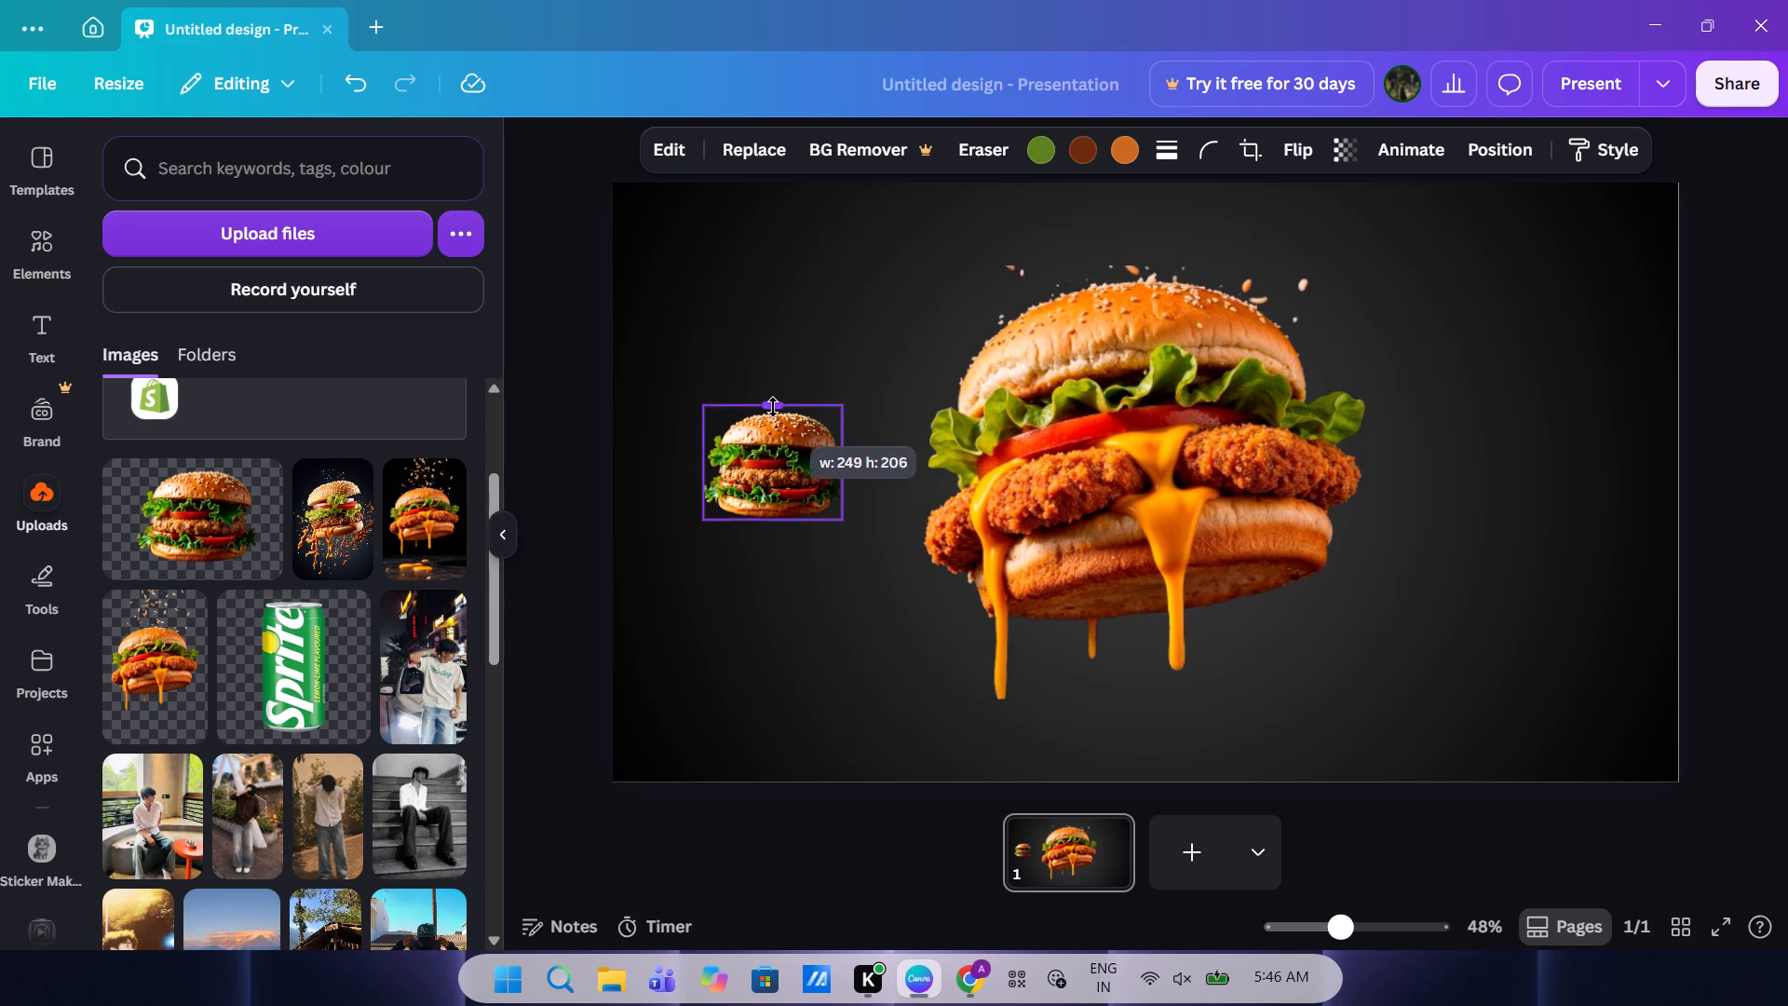
{"action": "left_click_drag", "start_coordinate": [773, 407], "coordinate": [770, 412]}
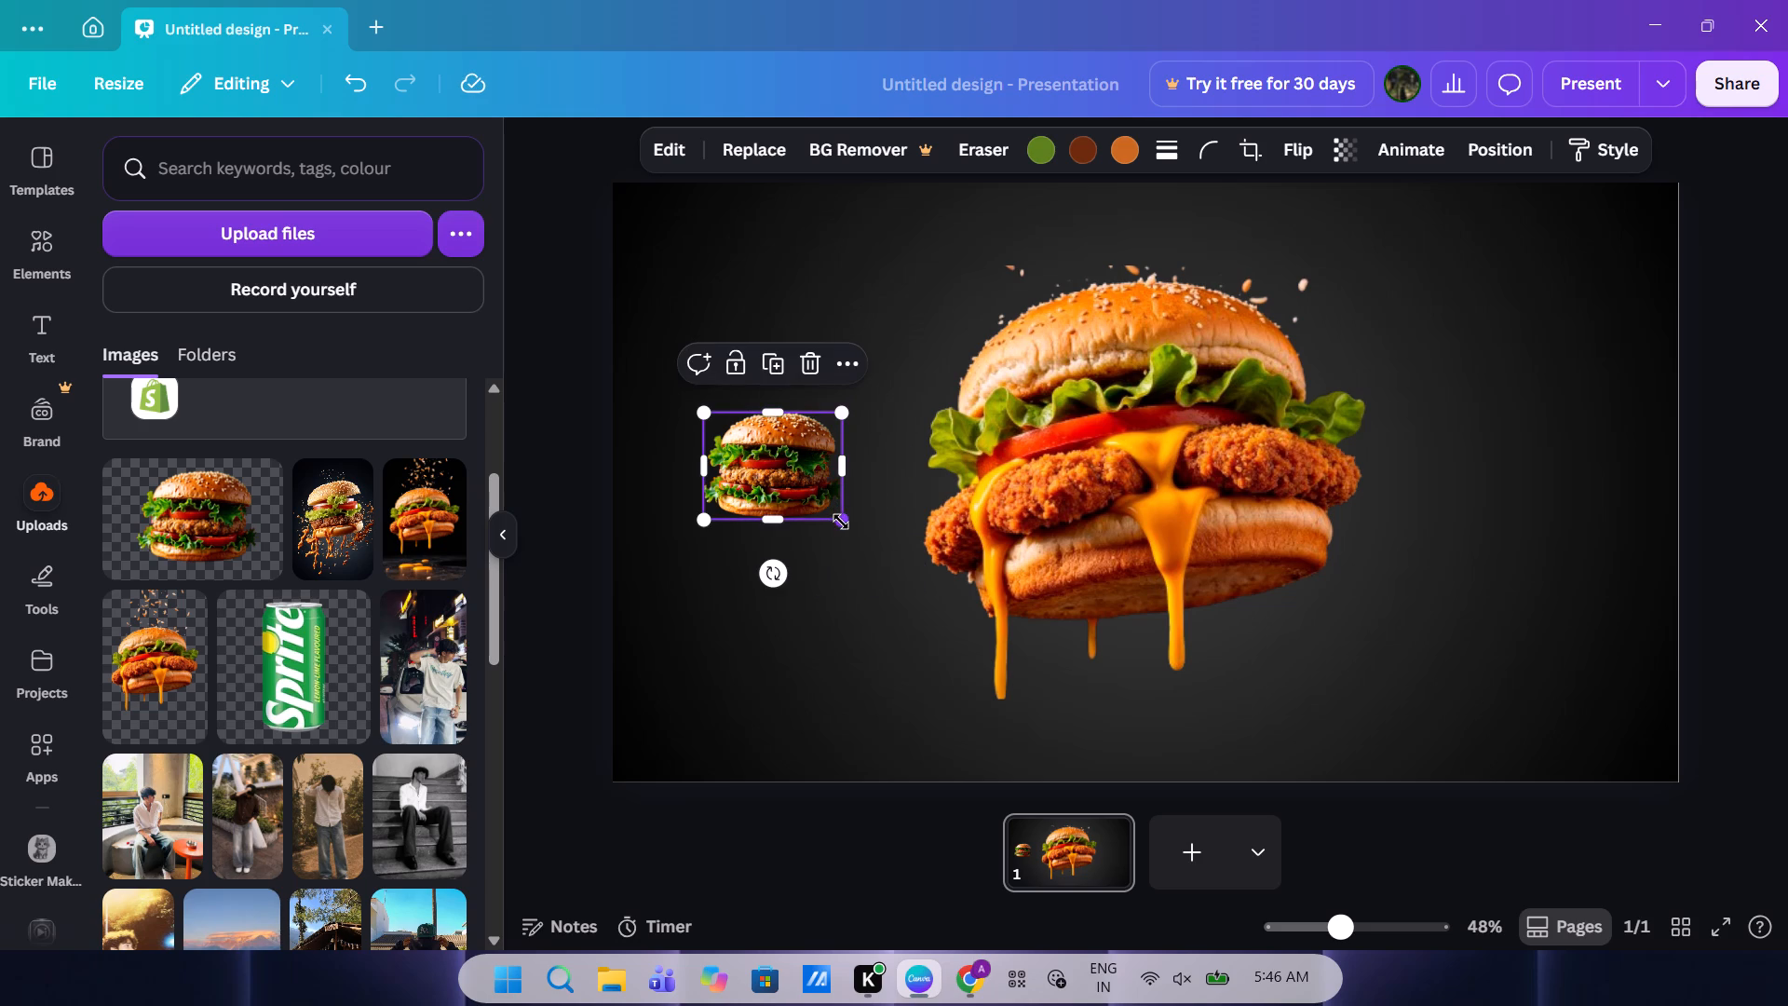
Scale the cropped vegan burger down to a tiny logo-sized image and place it in the page's top-left corner.
{"action": "left_click_drag", "start_coordinate": [841, 522], "coordinate": [755, 461]}
{"action": "left_click_drag", "start_coordinate": [734, 441], "coordinate": [649, 216]}
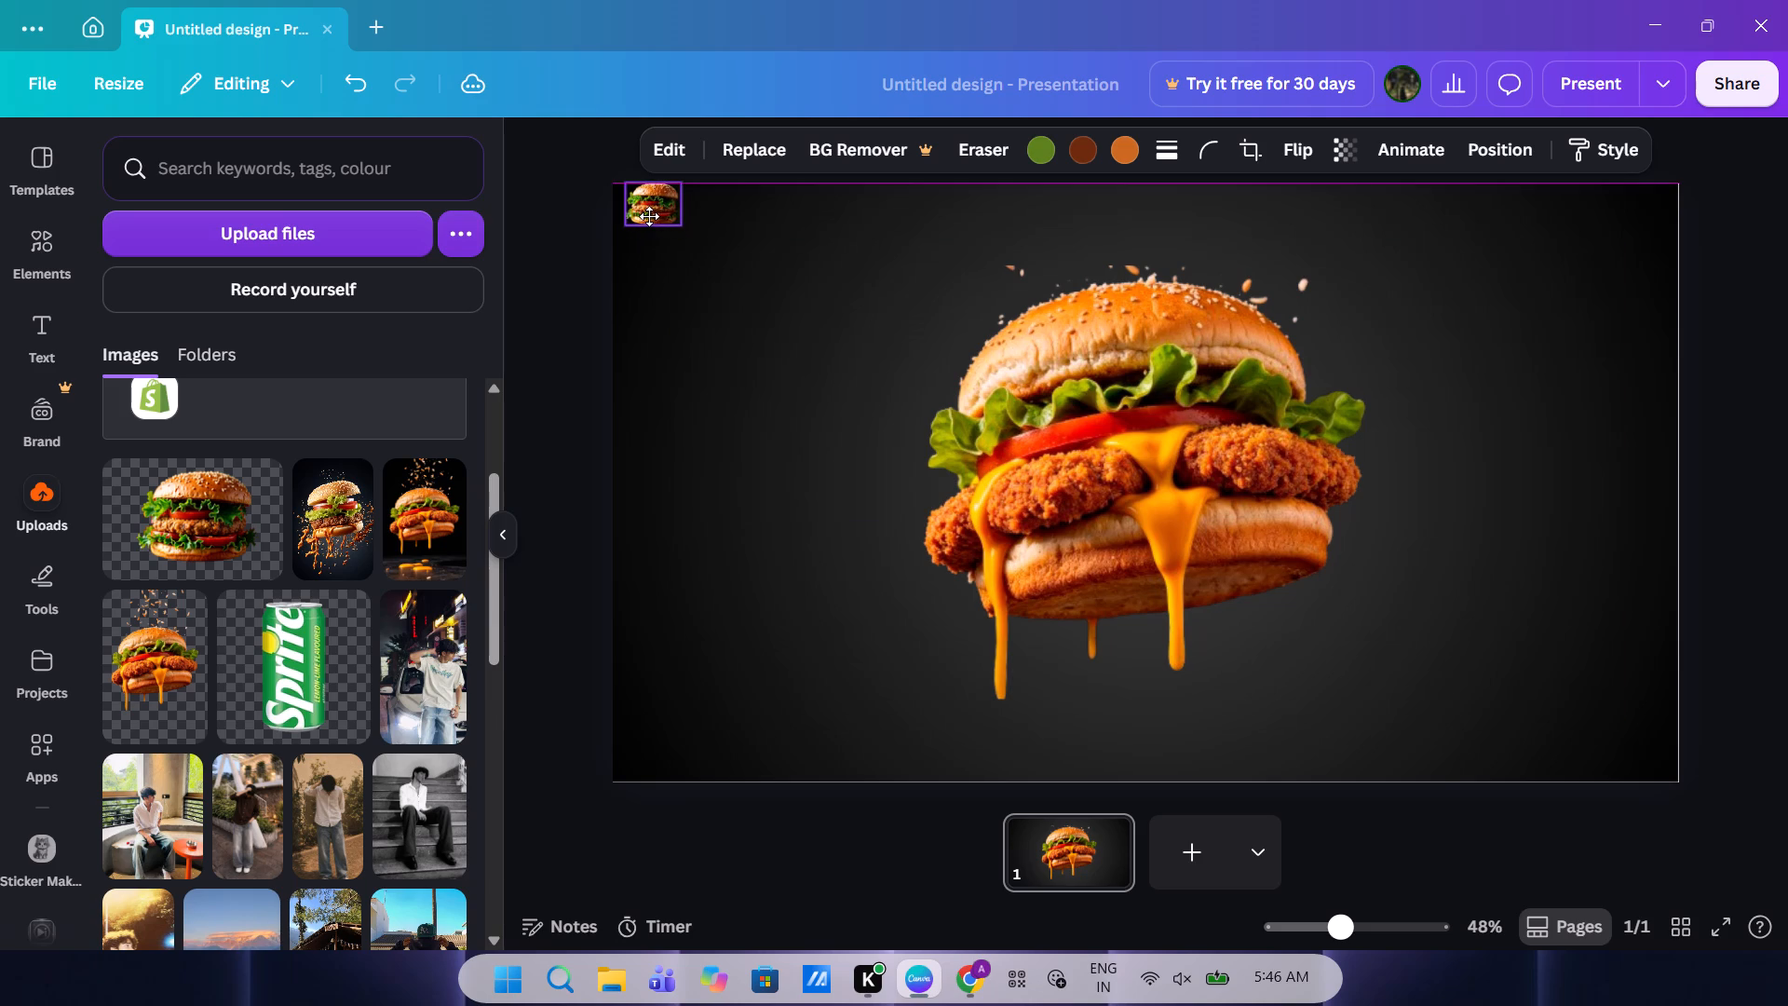
{"action": "left_click_drag", "start_coordinate": [649, 216], "coordinate": [648, 215]}
{"action": "left_click", "coordinate": [737, 259]}
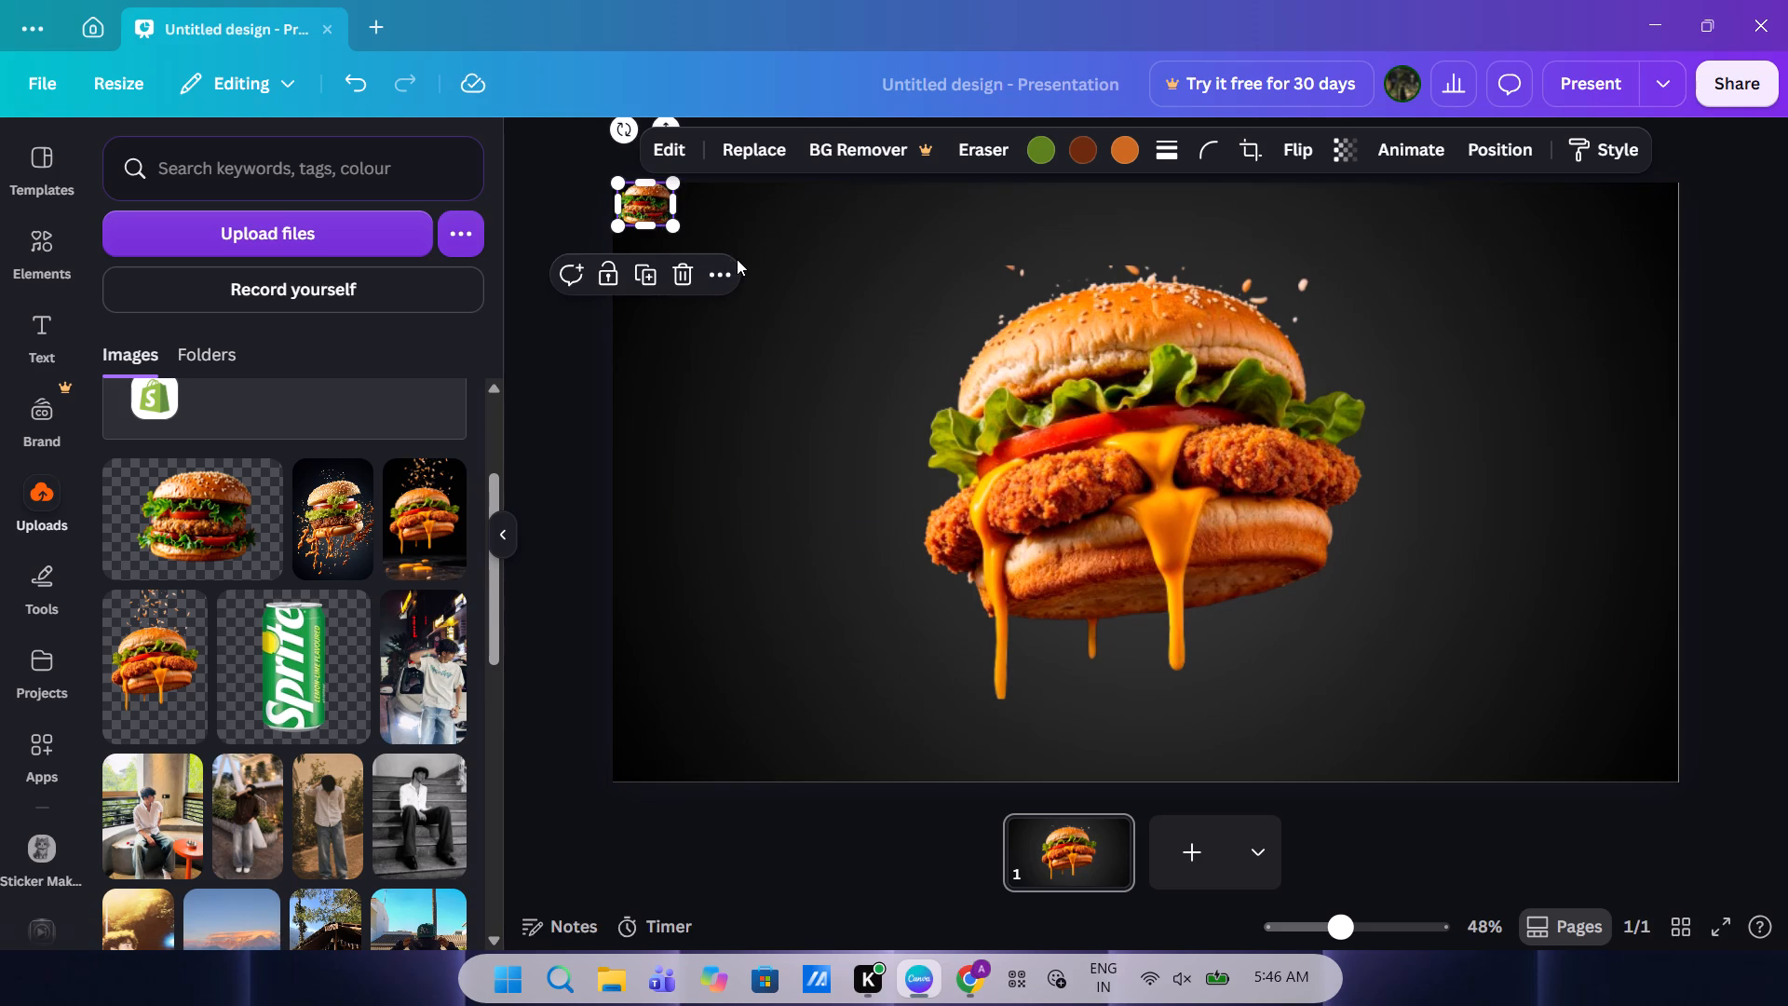
{"action": "left_click_drag", "start_coordinate": [665, 229], "coordinate": [663, 228]}
{"action": "left_click_drag", "start_coordinate": [663, 228], "coordinate": [648, 215]}
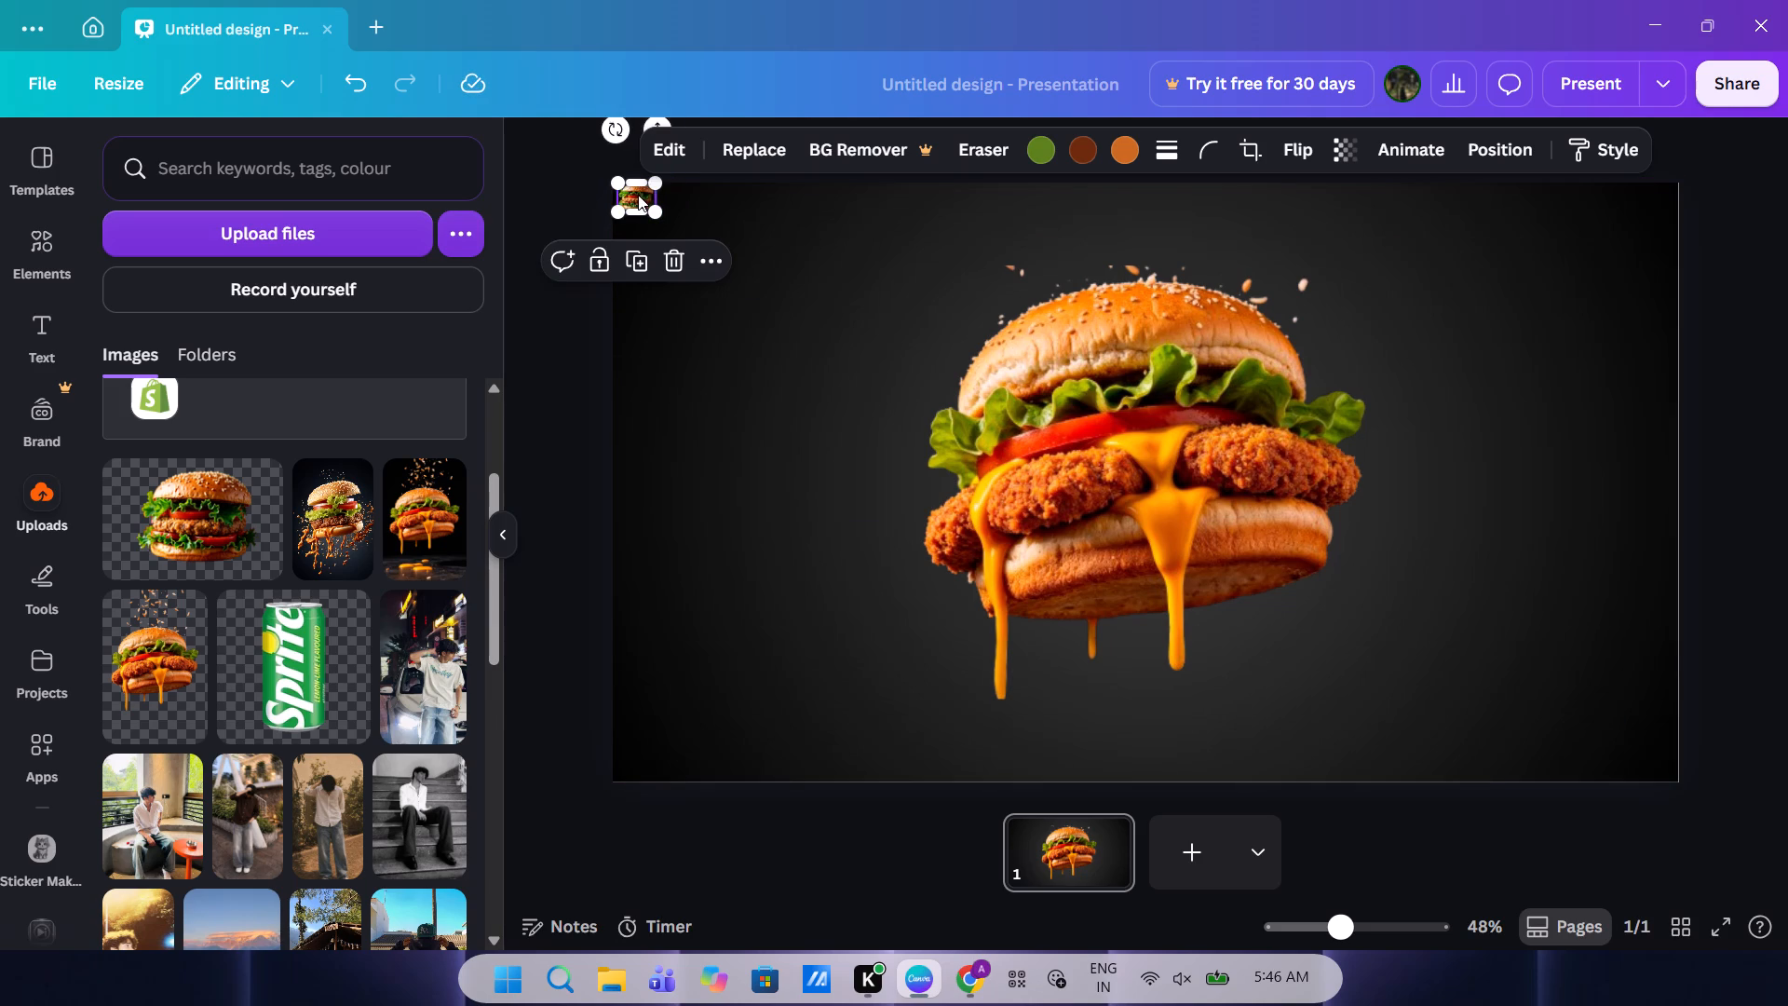
{"action": "left_click", "coordinate": [638, 195]}
Search for "grid" in the uploads and then among the design elements.
{"action": "left_click", "coordinate": [347, 172]}
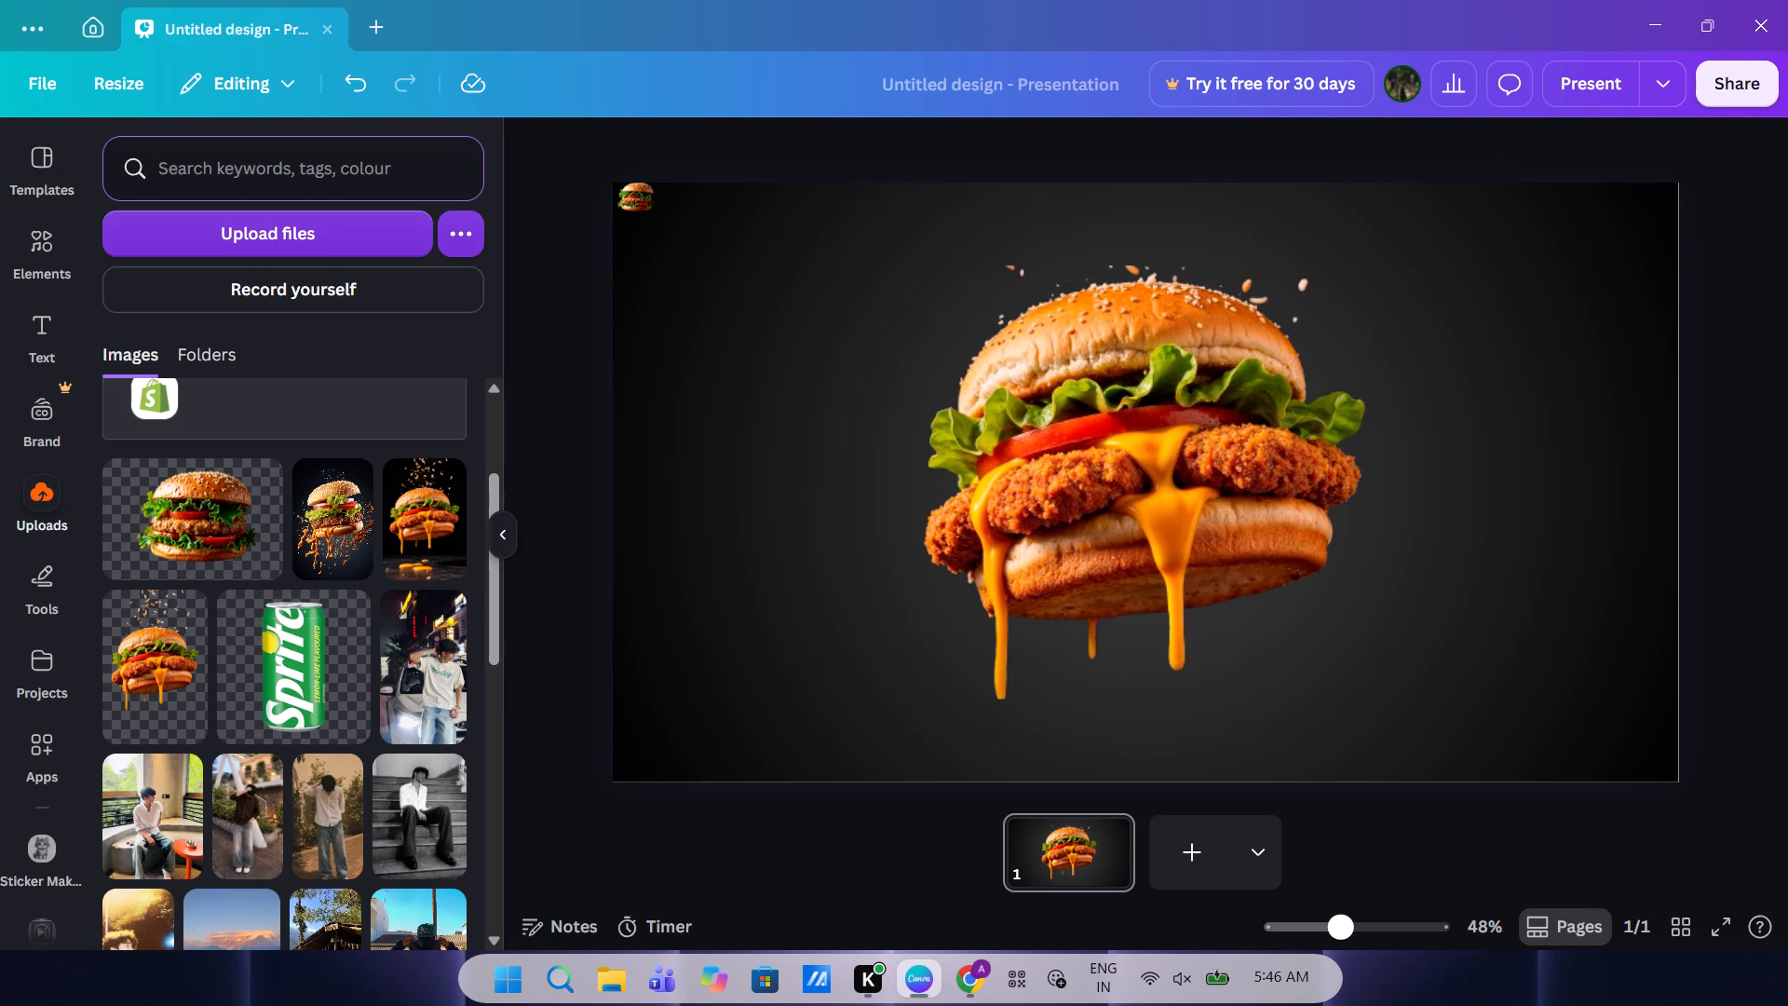
{"action": "type", "text": "grid"}
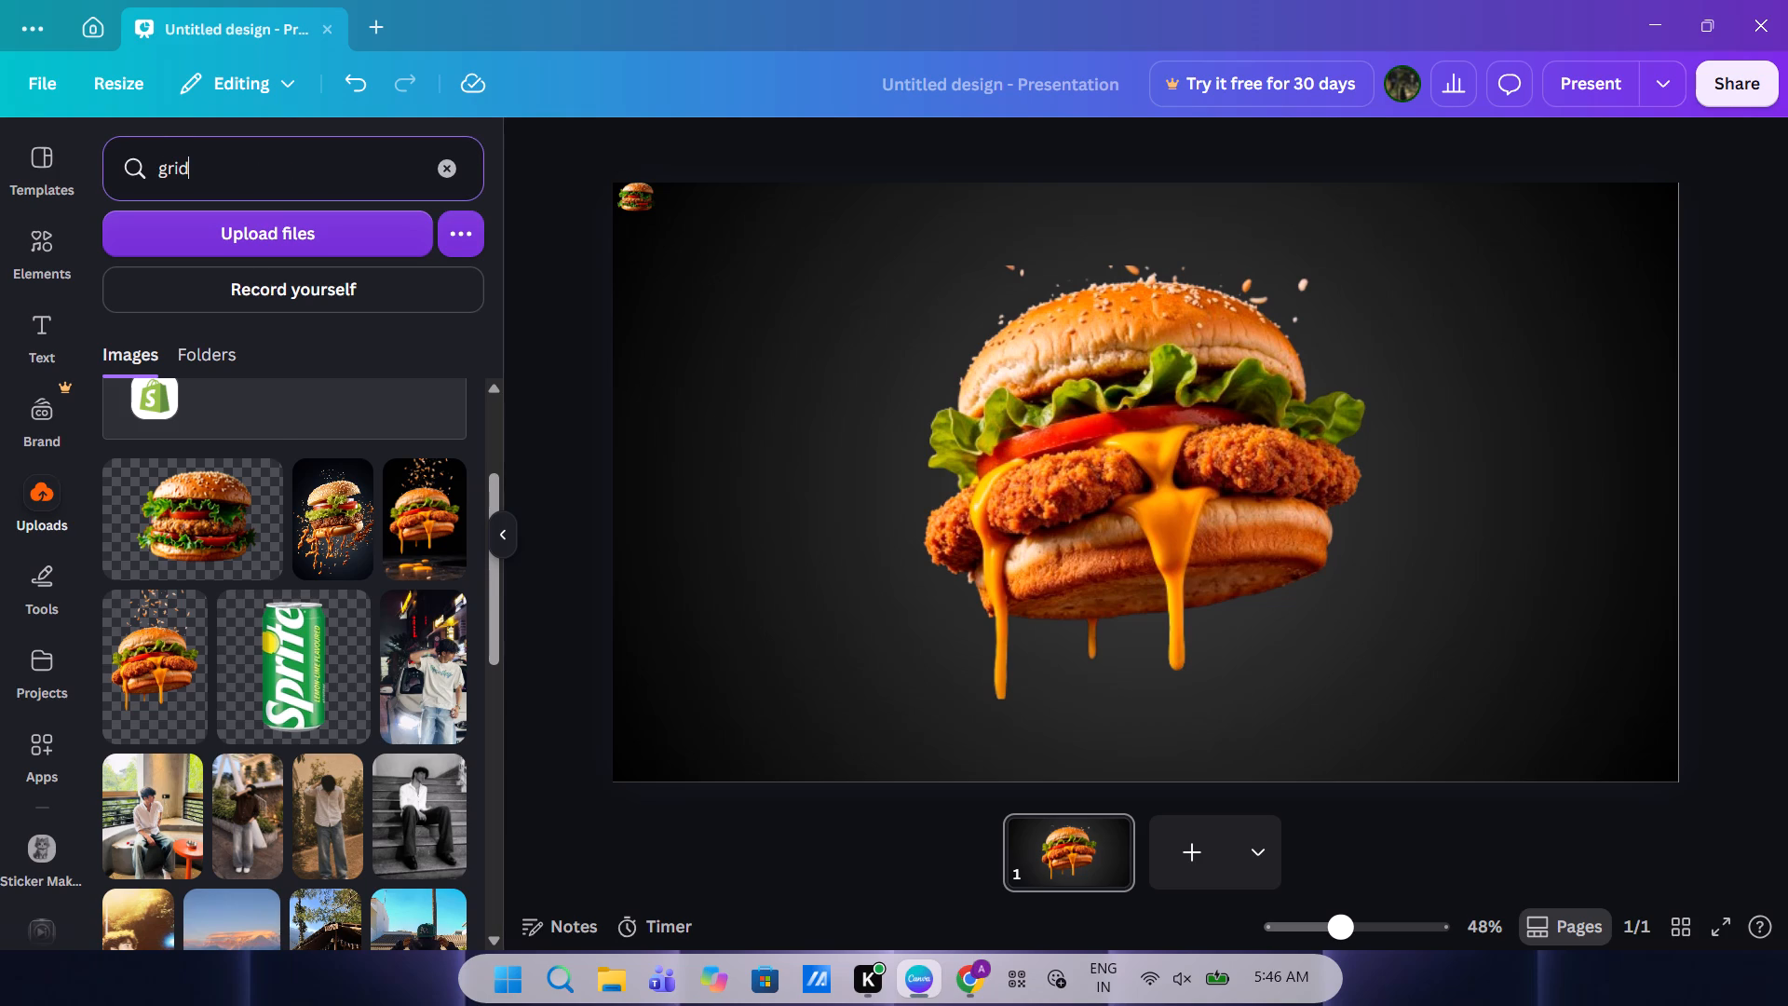
{"action": "key", "text": "Return"}
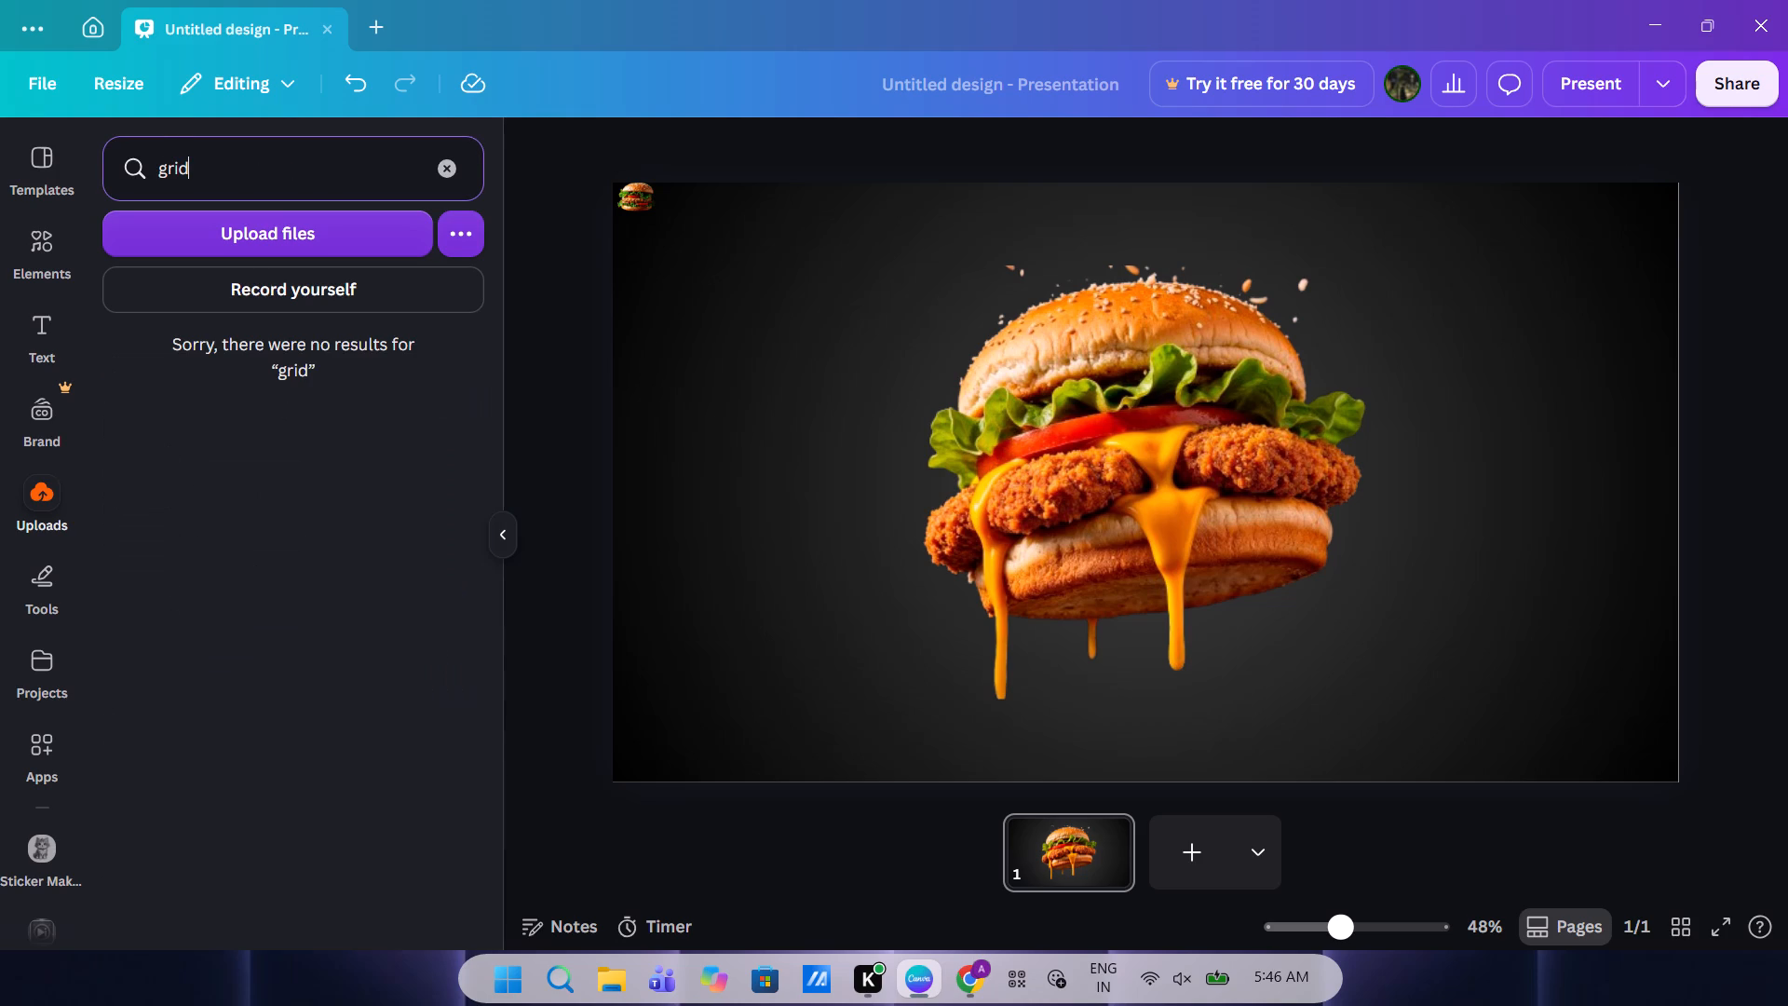
{"action": "left_click", "coordinate": [34, 225]}
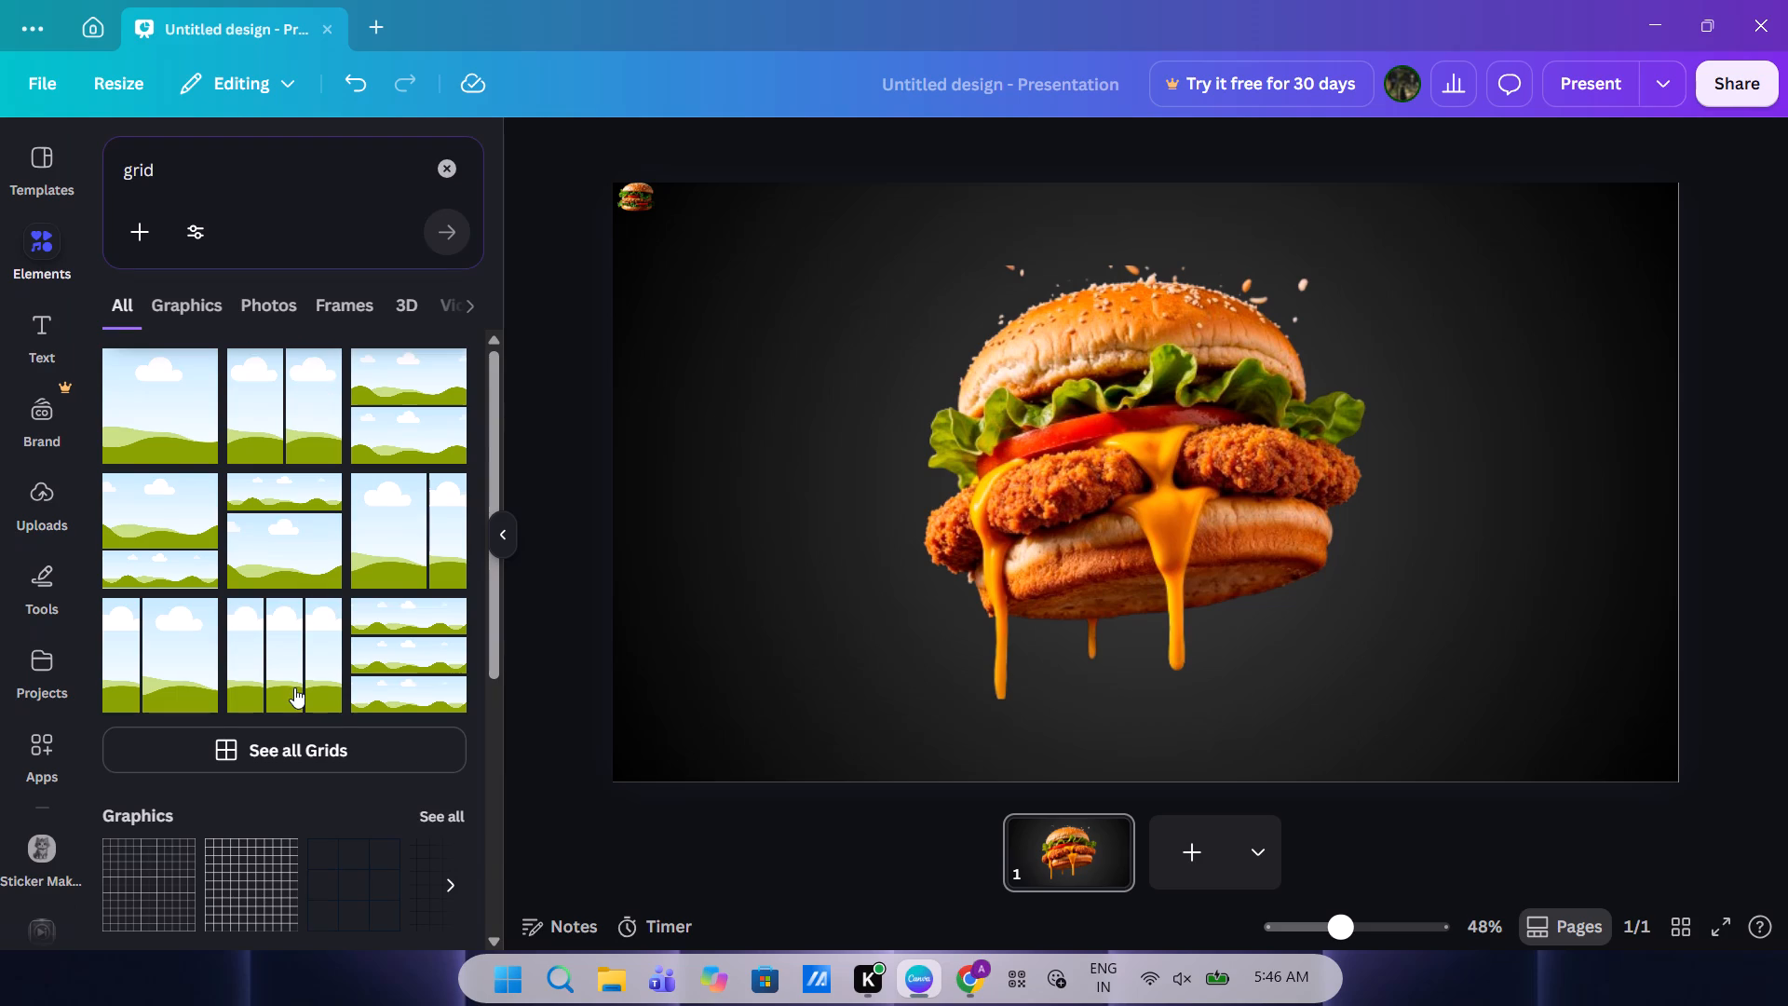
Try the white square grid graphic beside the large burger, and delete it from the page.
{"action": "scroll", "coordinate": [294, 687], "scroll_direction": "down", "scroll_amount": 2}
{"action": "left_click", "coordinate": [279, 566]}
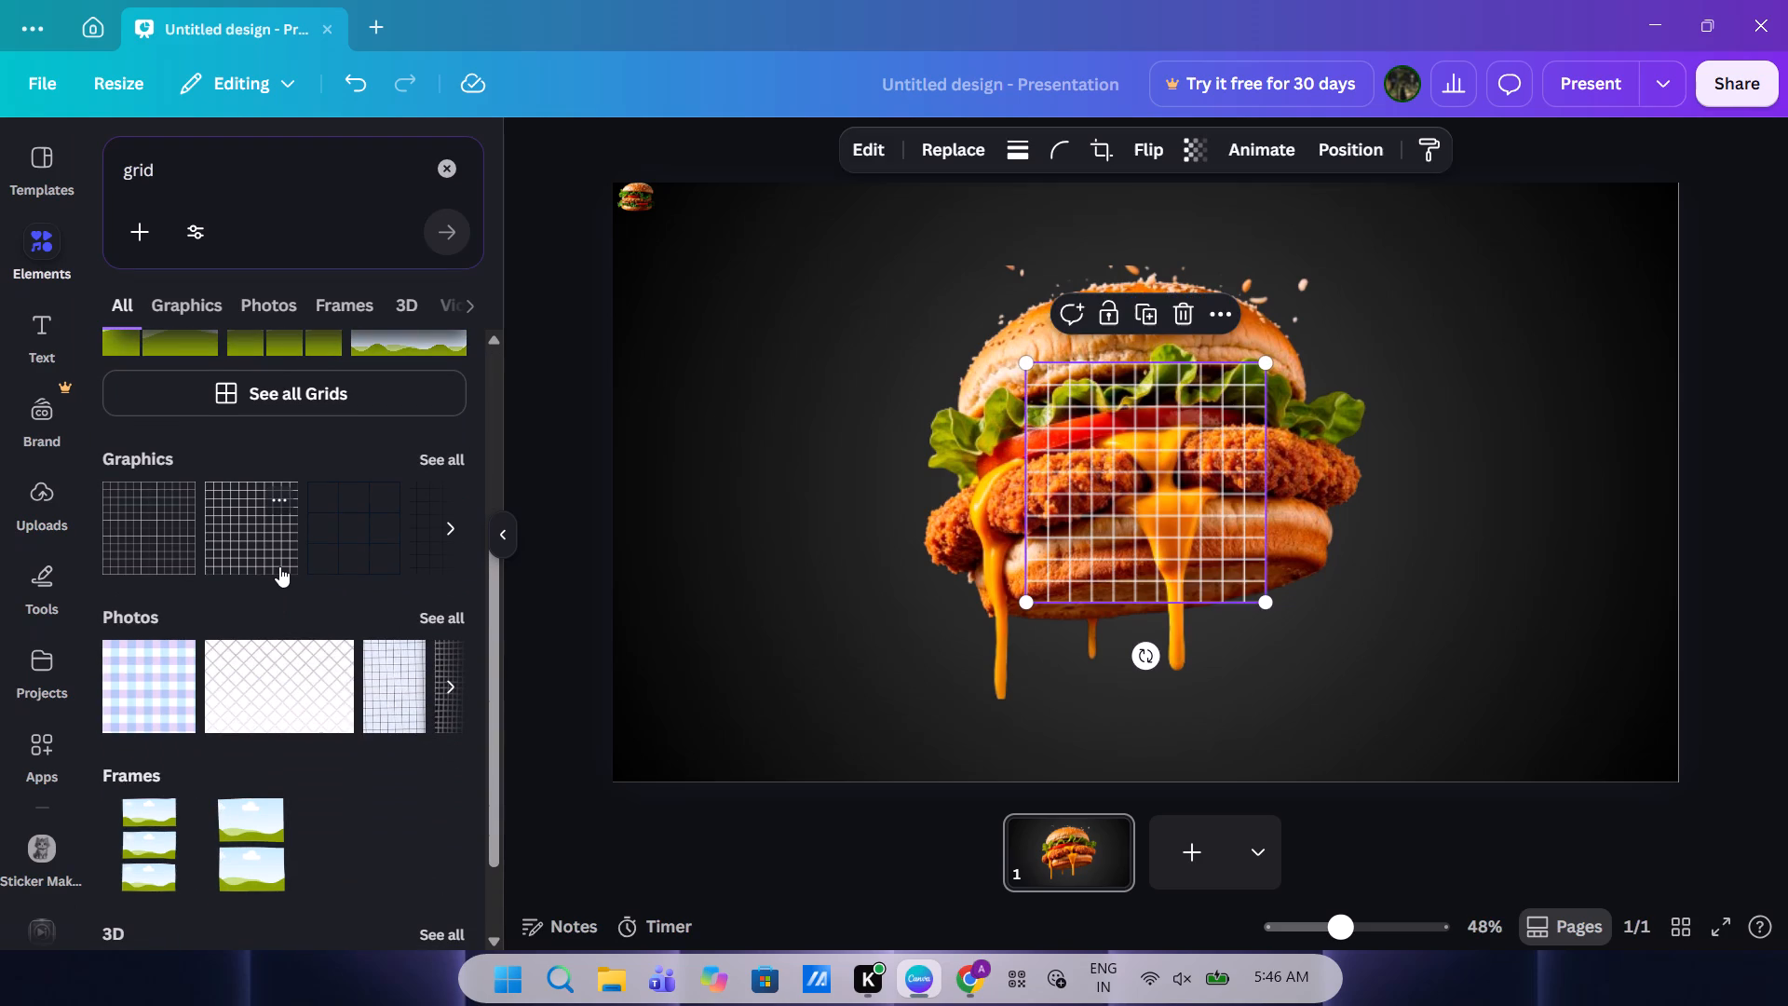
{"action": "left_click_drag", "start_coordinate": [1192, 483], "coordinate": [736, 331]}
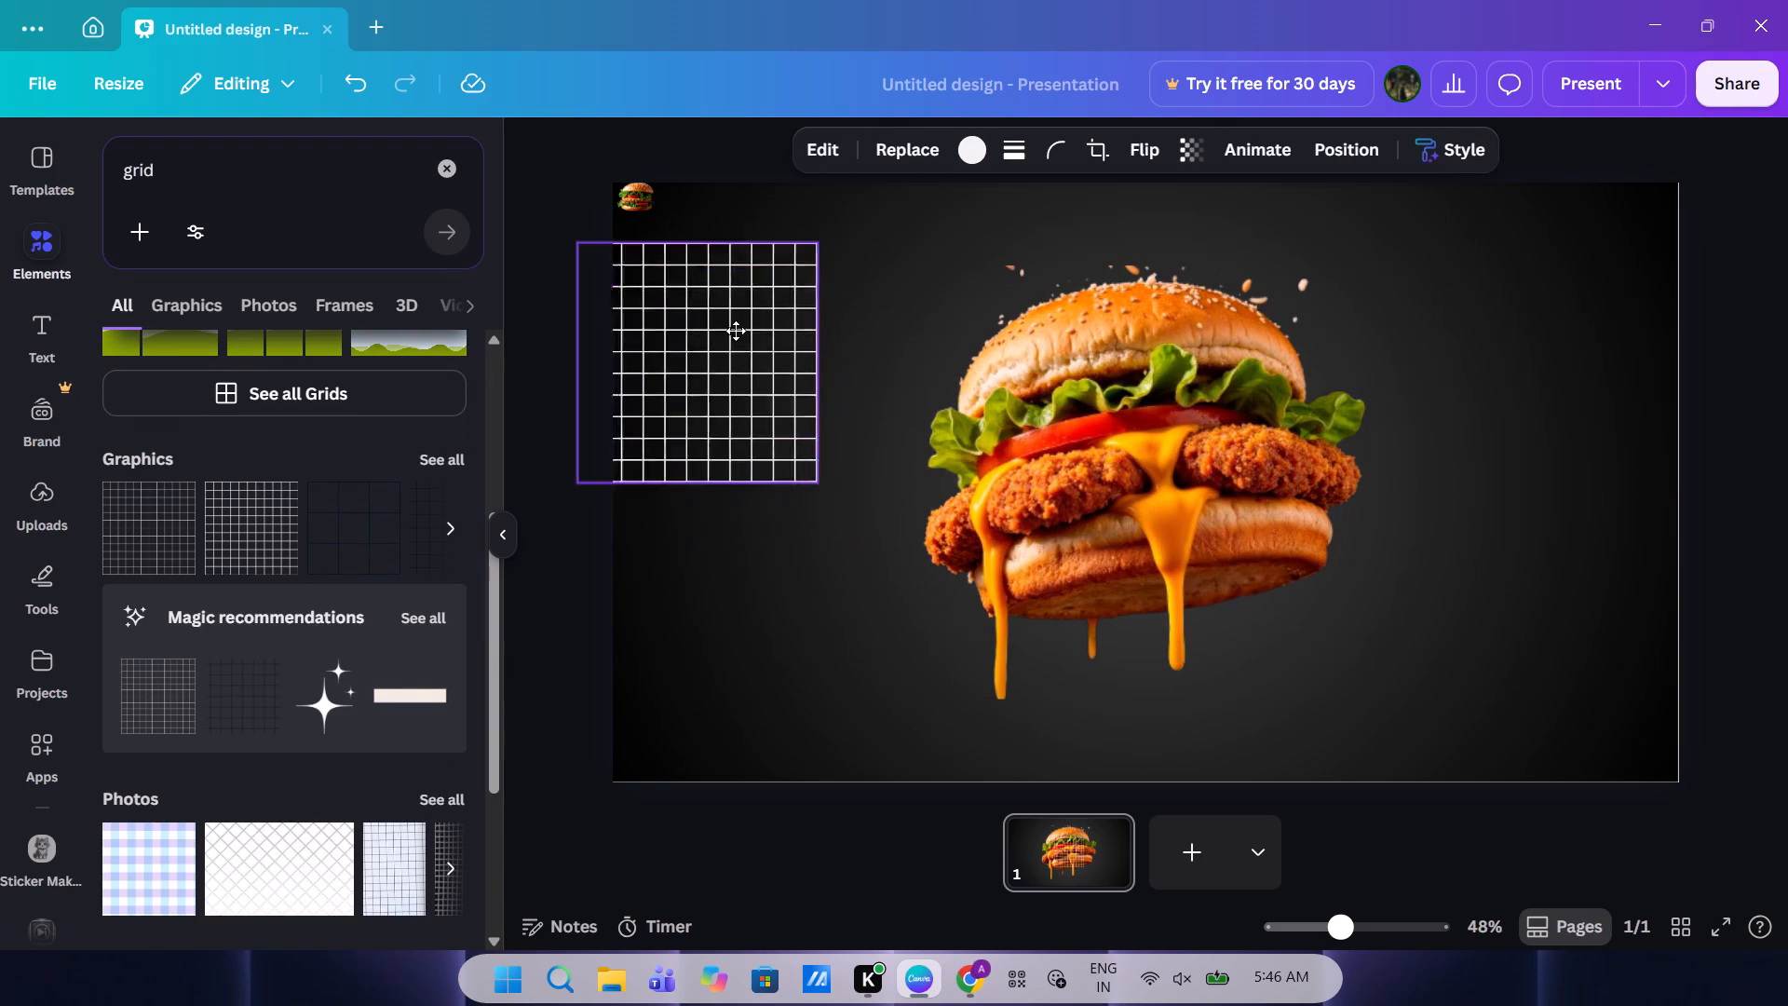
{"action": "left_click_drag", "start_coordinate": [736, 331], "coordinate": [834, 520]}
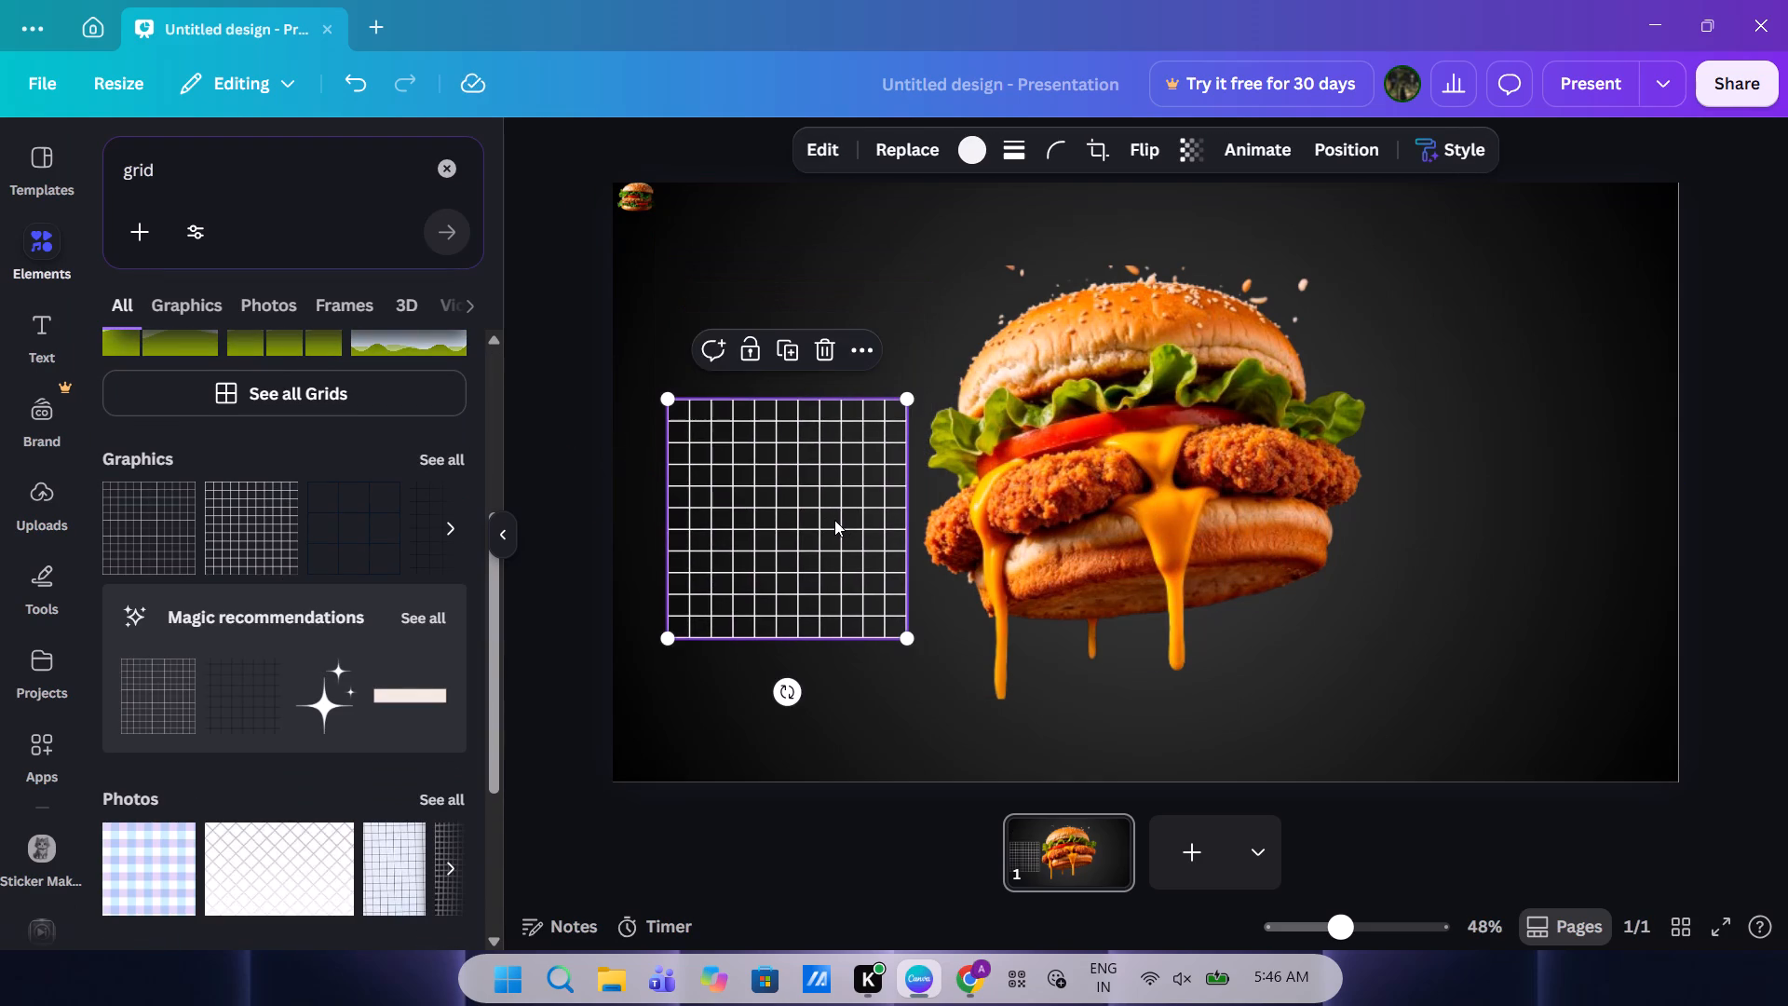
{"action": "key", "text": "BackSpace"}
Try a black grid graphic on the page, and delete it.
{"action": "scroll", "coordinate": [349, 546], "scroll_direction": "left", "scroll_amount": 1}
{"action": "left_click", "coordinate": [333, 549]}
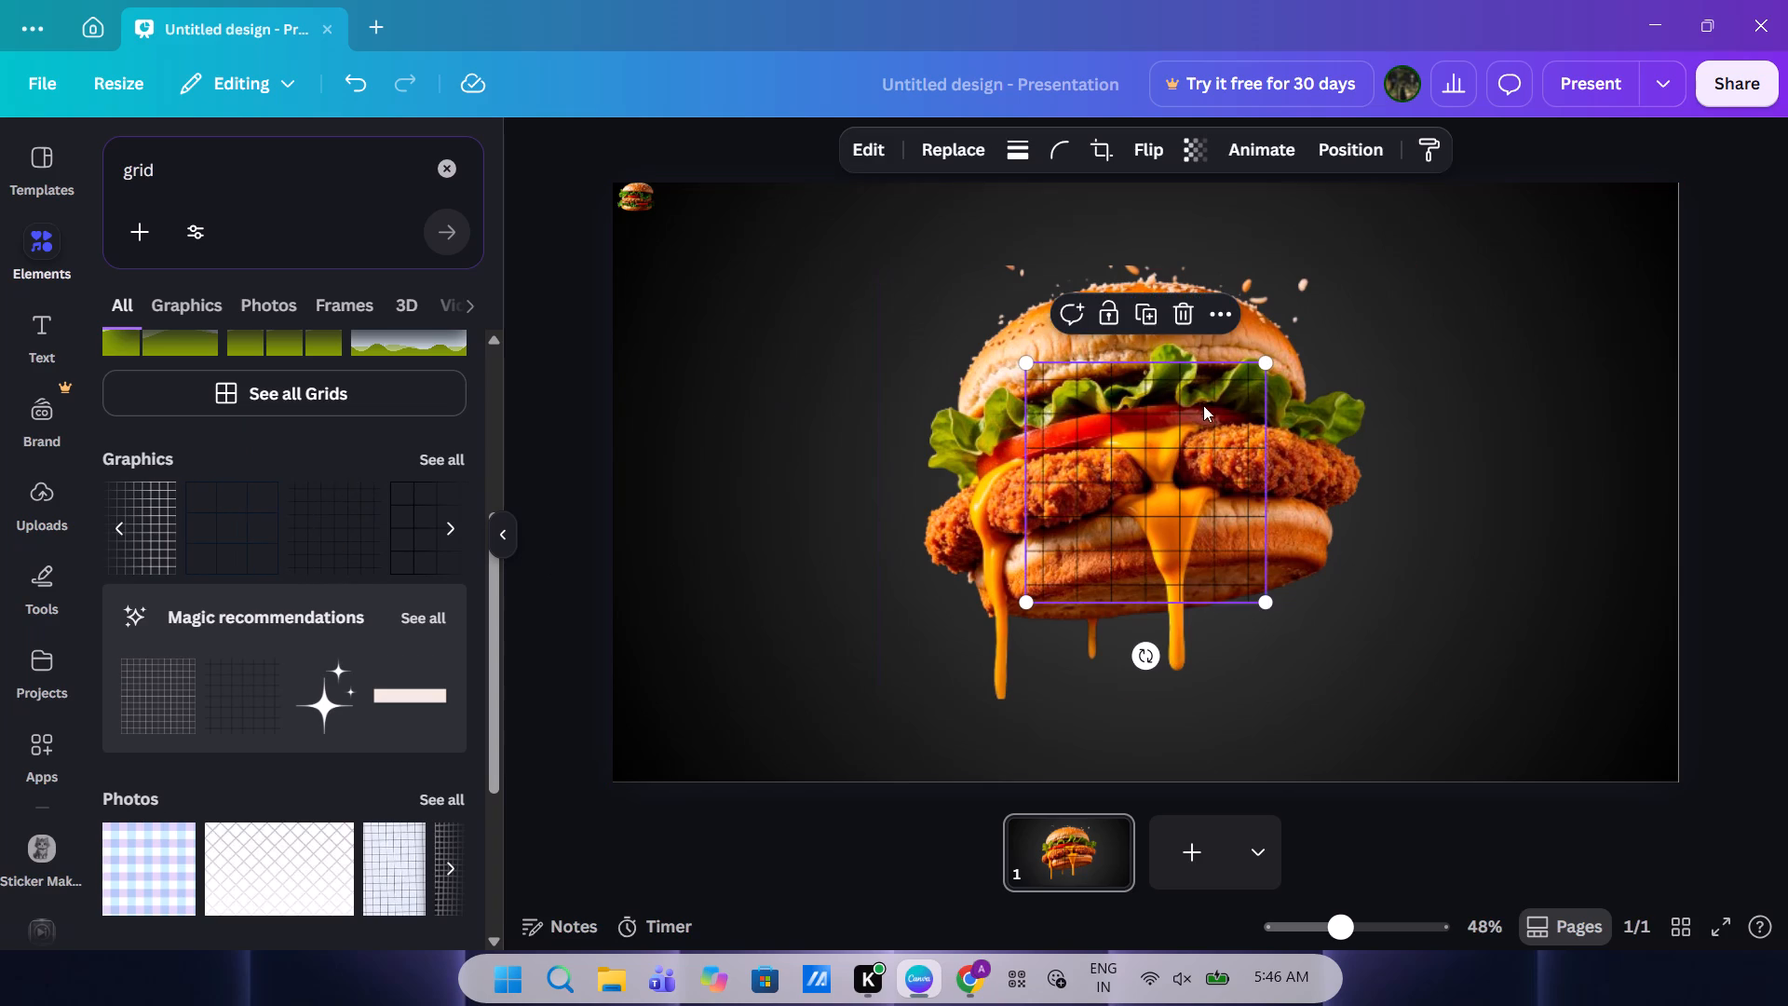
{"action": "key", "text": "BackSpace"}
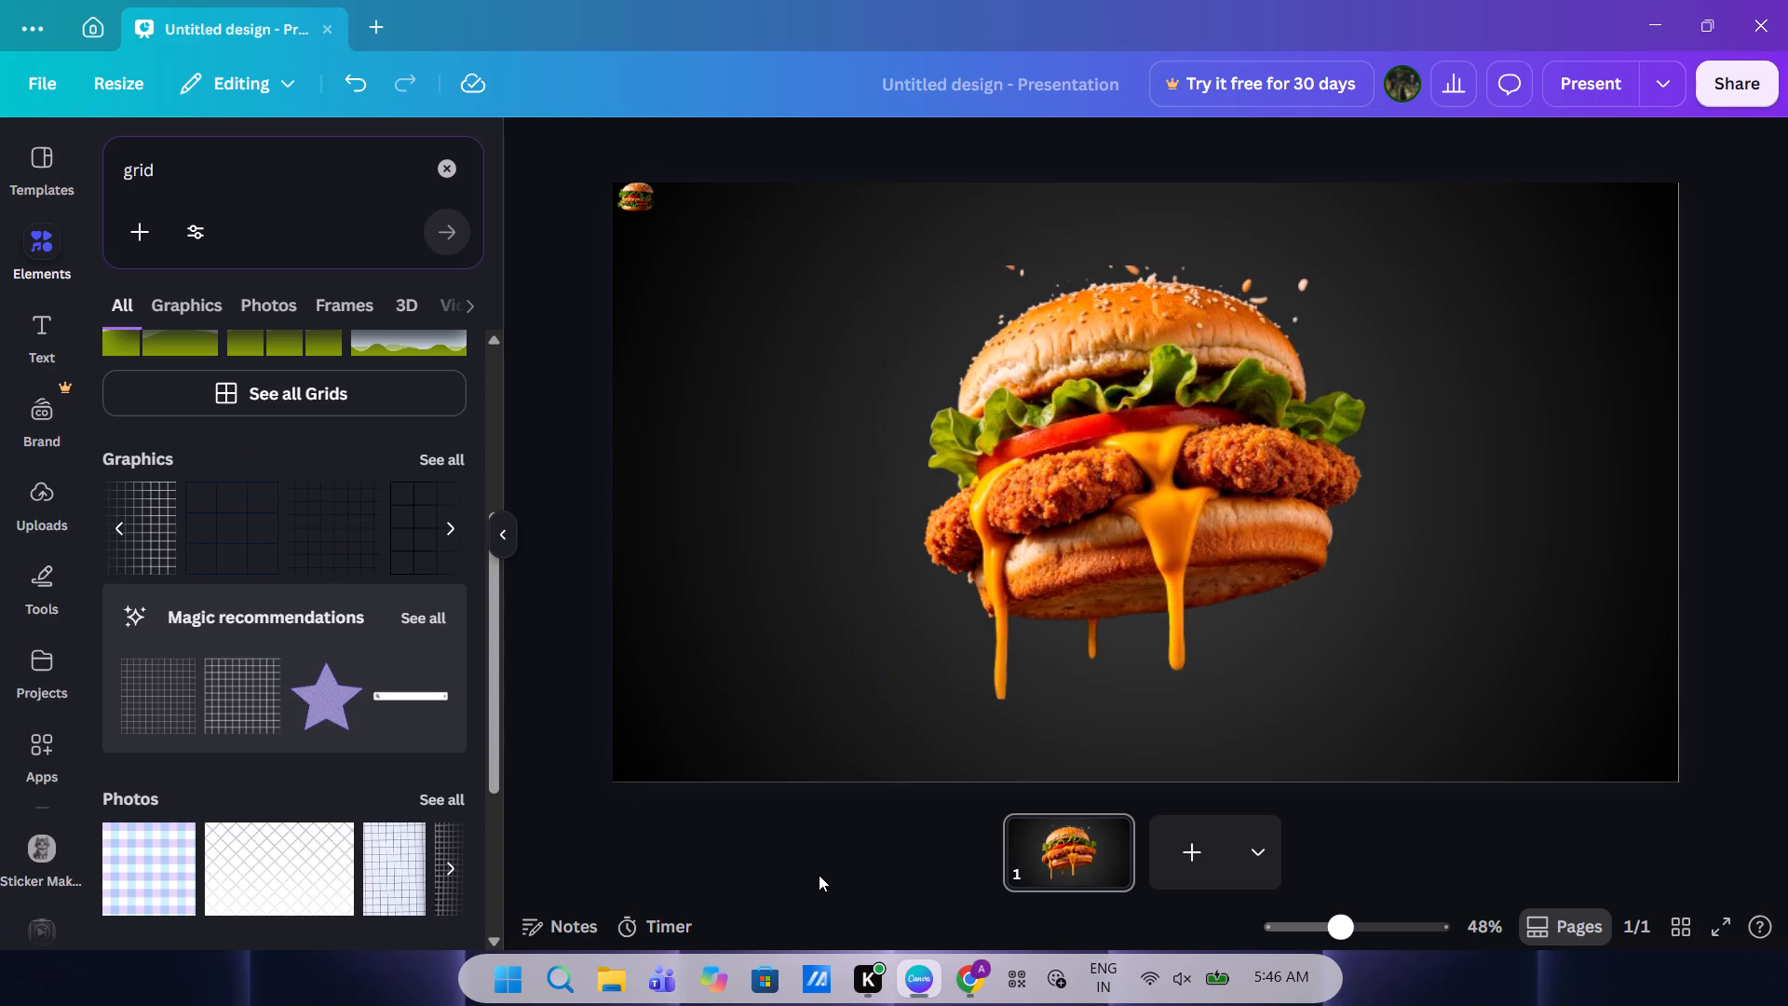
Add the white square grid graphic from the recommendations and place it over the large burger's left edge.
{"action": "scroll", "coordinate": [358, 528], "scroll_direction": "left", "scroll_amount": 3}
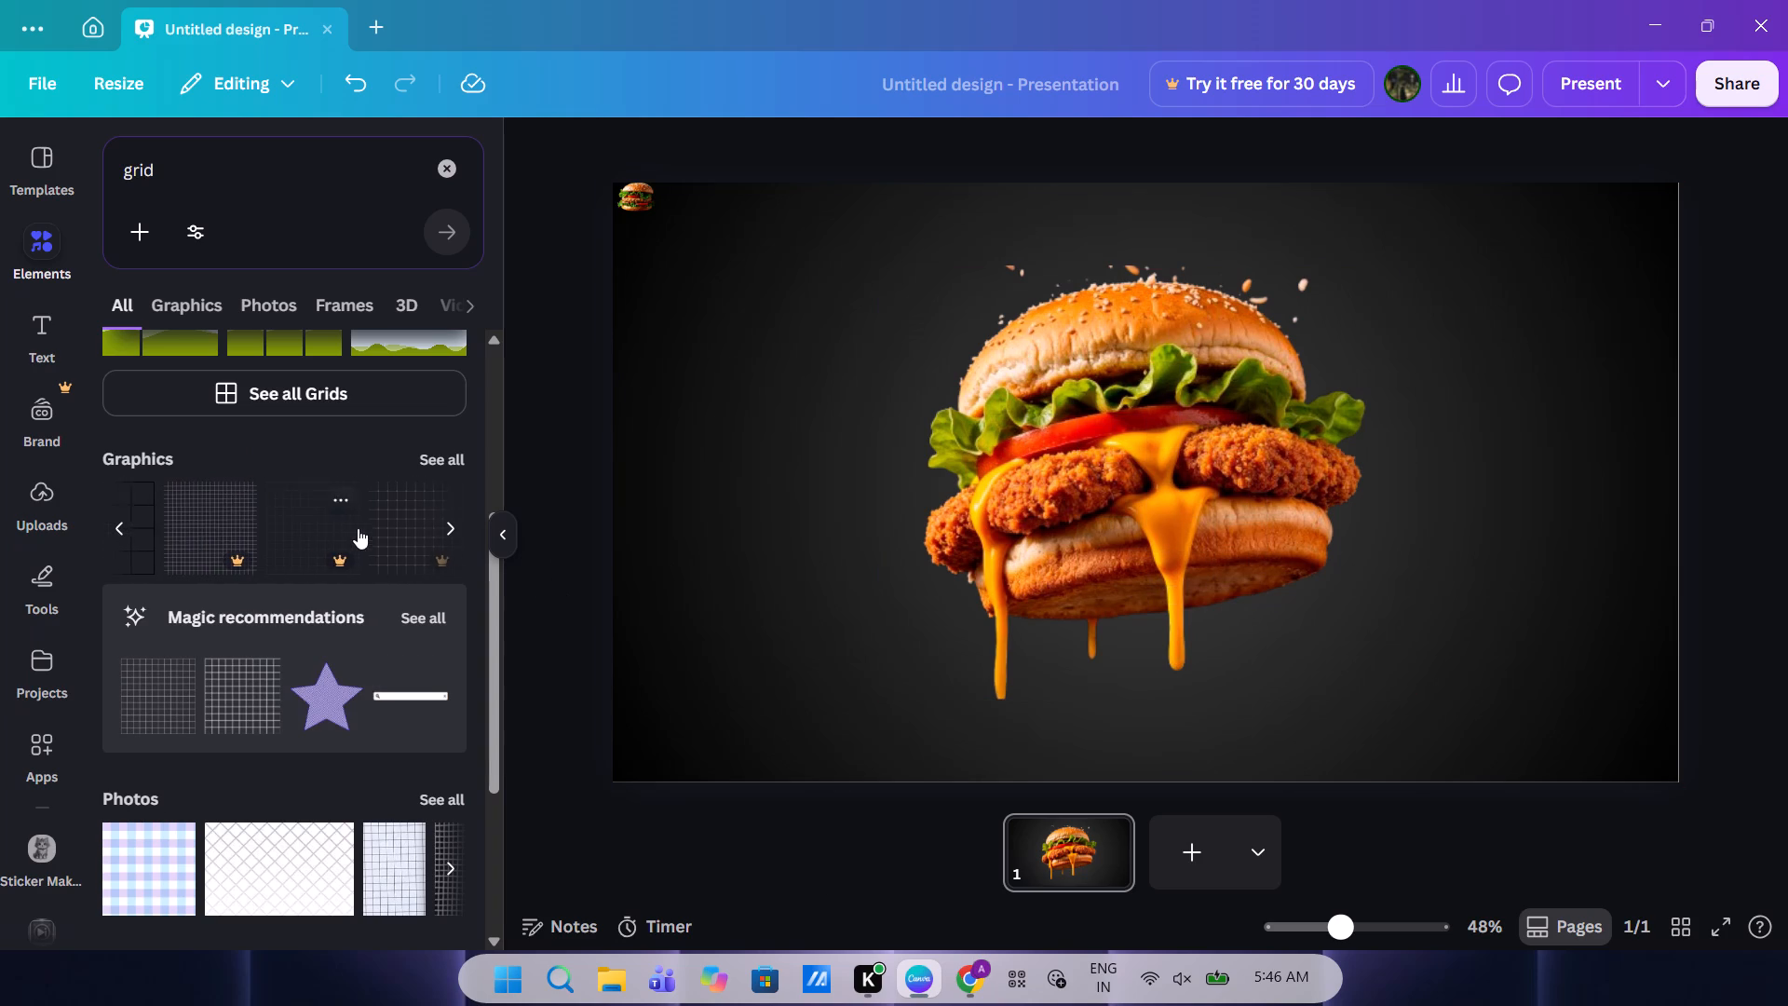
{"action": "scroll", "coordinate": [358, 528], "scroll_direction": "left", "scroll_amount": 2}
{"action": "scroll", "coordinate": [339, 627], "scroll_direction": "down", "scroll_amount": 2}
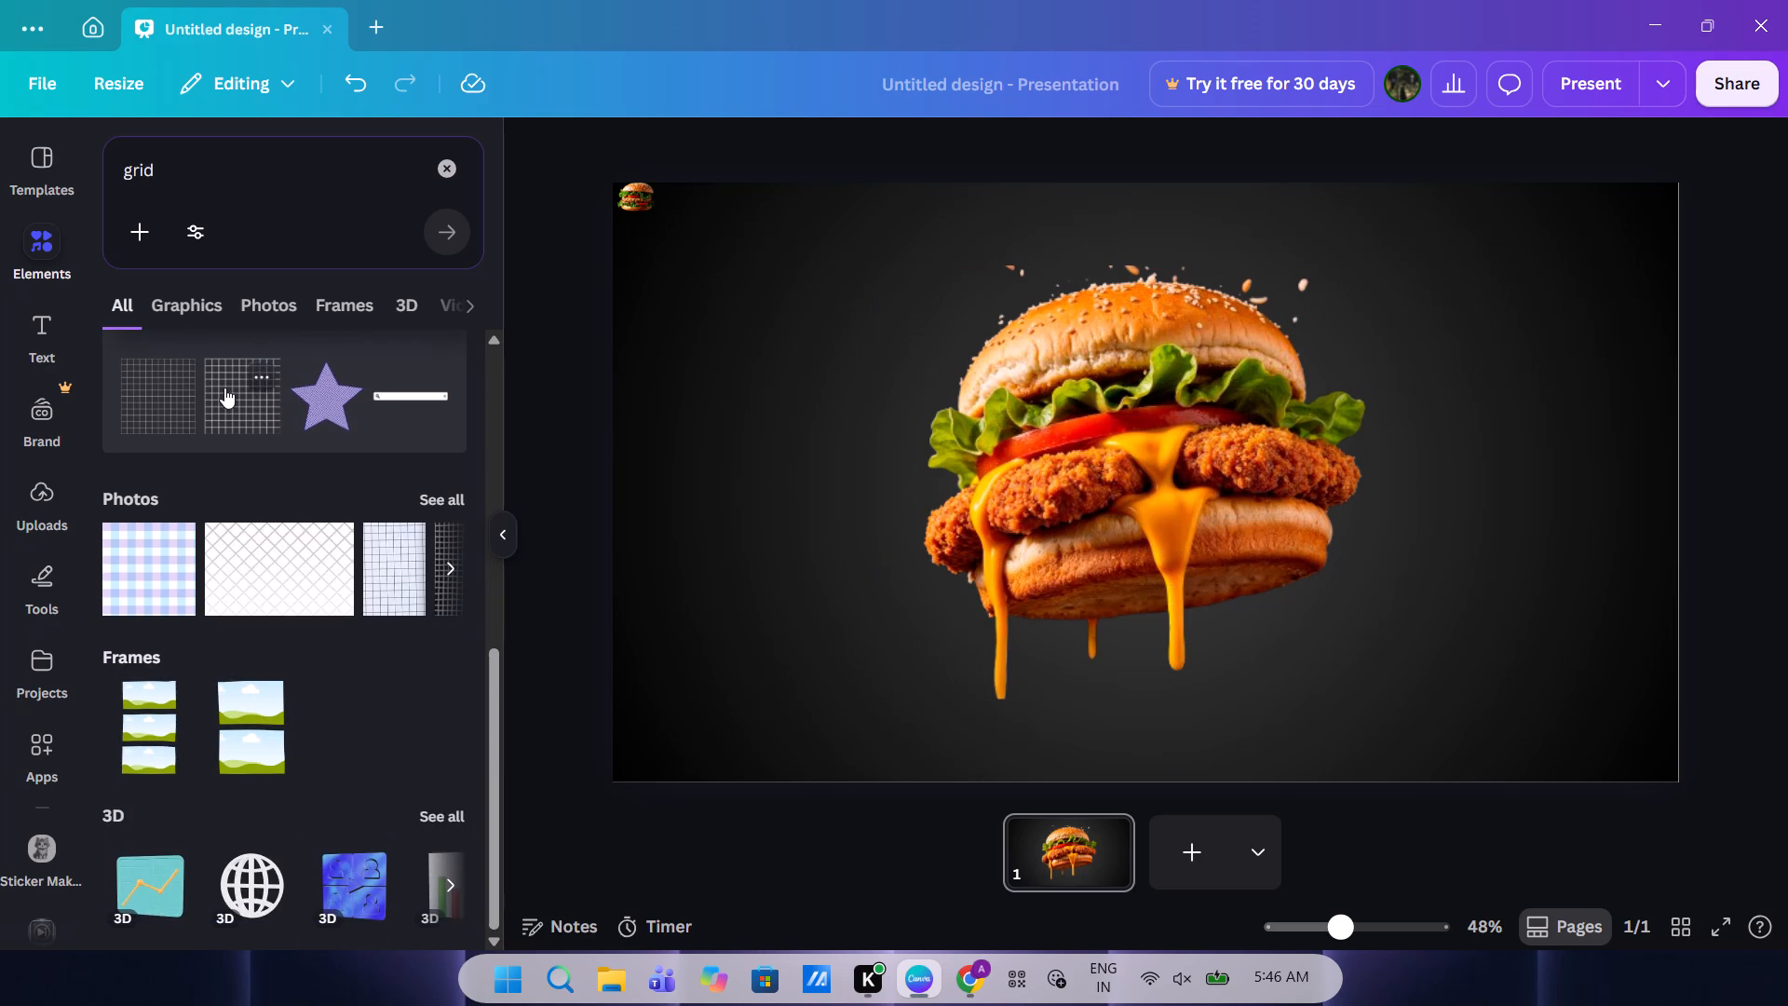
{"action": "left_click", "coordinate": [224, 387]}
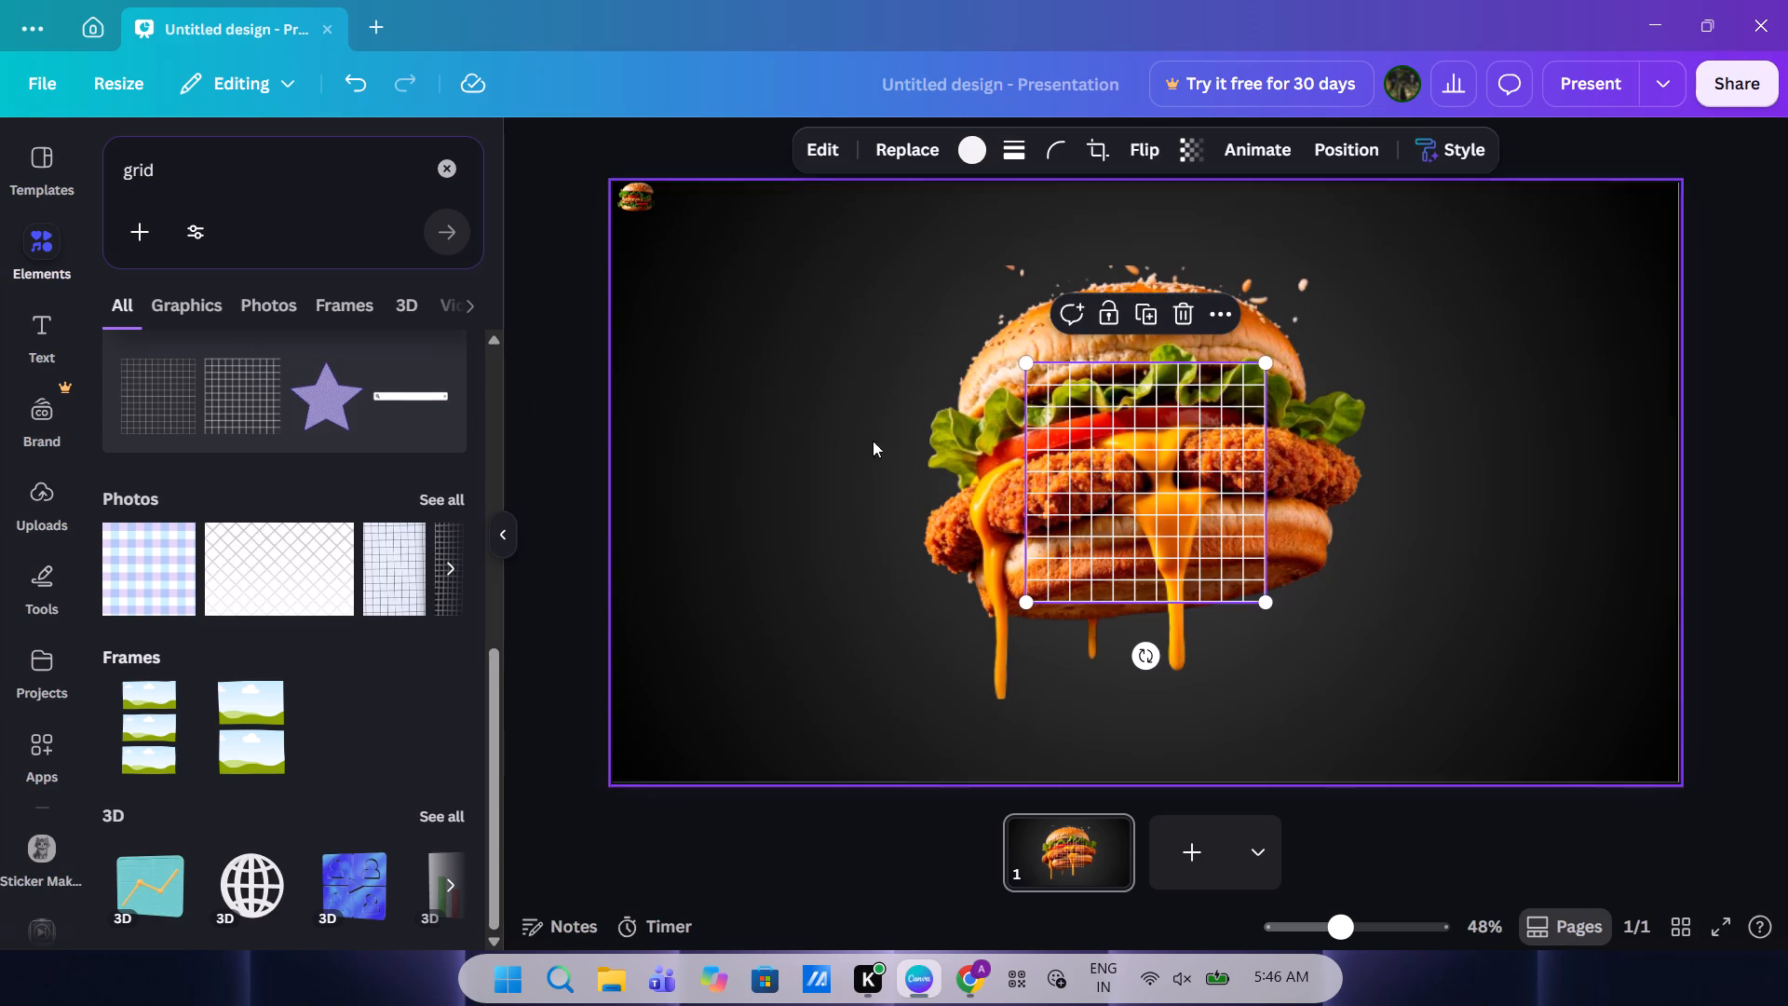
{"action": "left_click", "coordinate": [1057, 523]}
{"action": "left_click", "coordinate": [845, 583]}
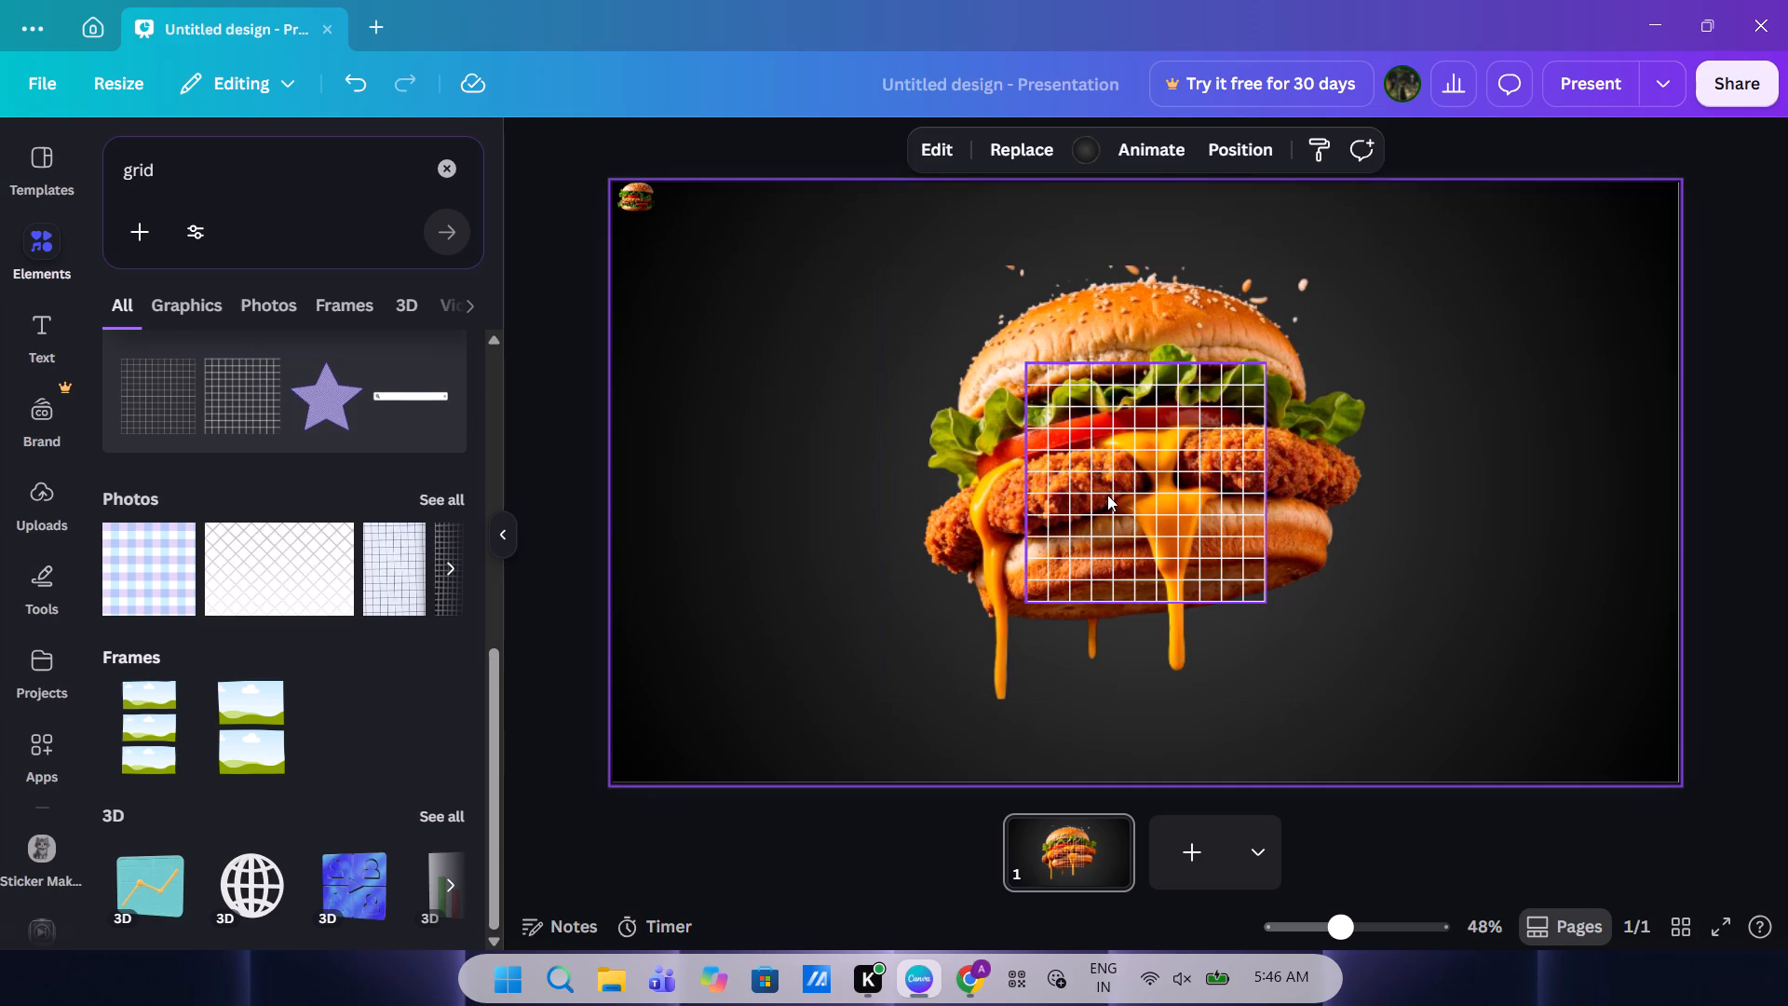
{"action": "left_click_drag", "start_coordinate": [1107, 495], "coordinate": [878, 392]}
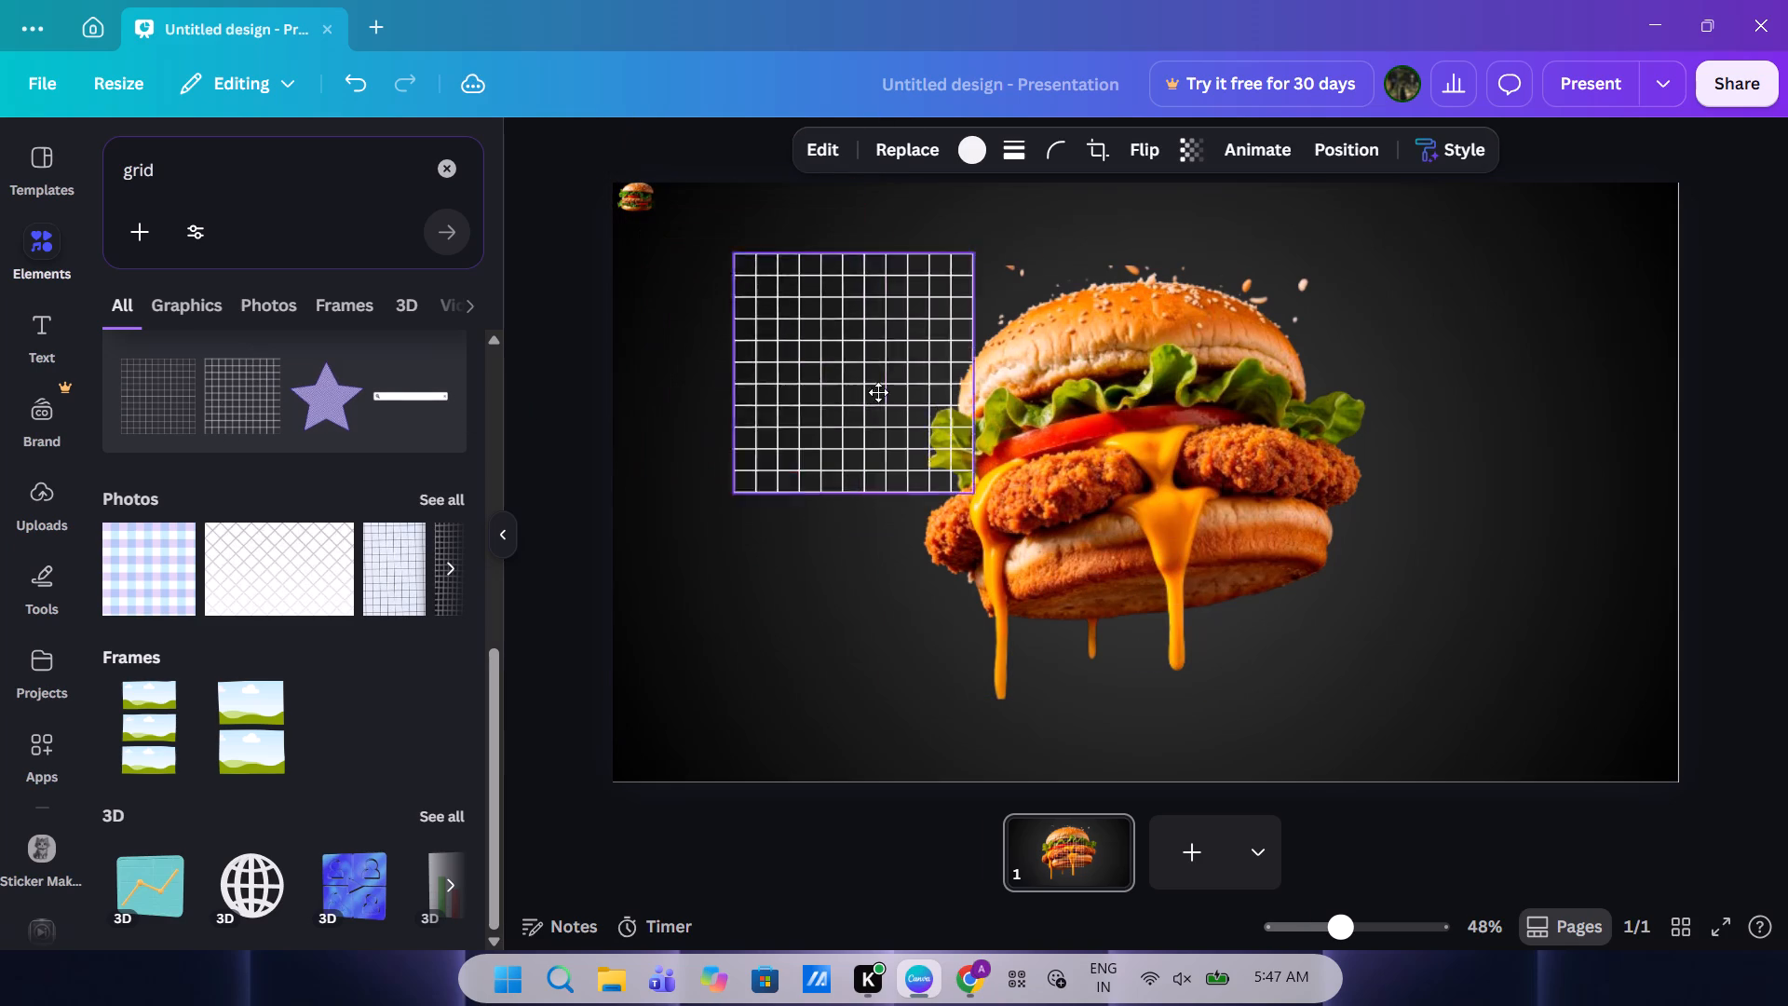
{"action": "left_click_drag", "start_coordinate": [878, 392], "coordinate": [860, 415]}
{"action": "left_click_drag", "start_coordinate": [860, 403], "coordinate": [801, 413]}
Send the white grid graphic backward one layer.
{"action": "right_click", "coordinate": [801, 413]}
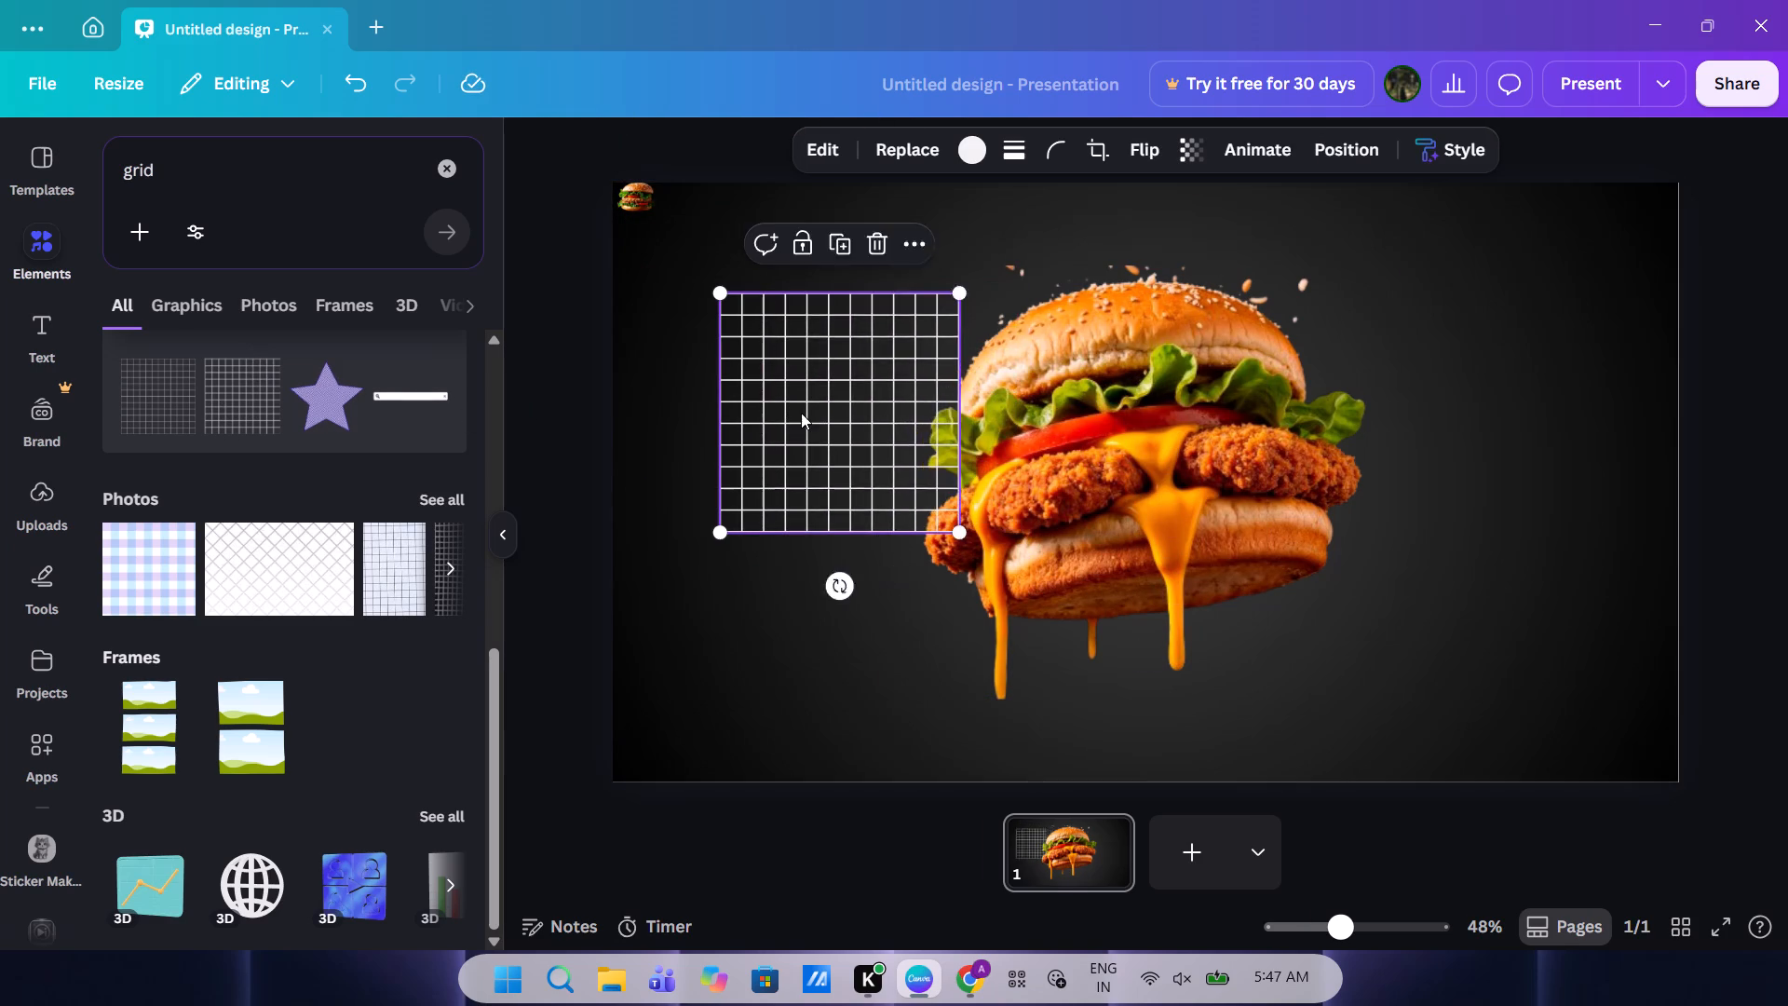
{"action": "left_click", "coordinate": [864, 465]}
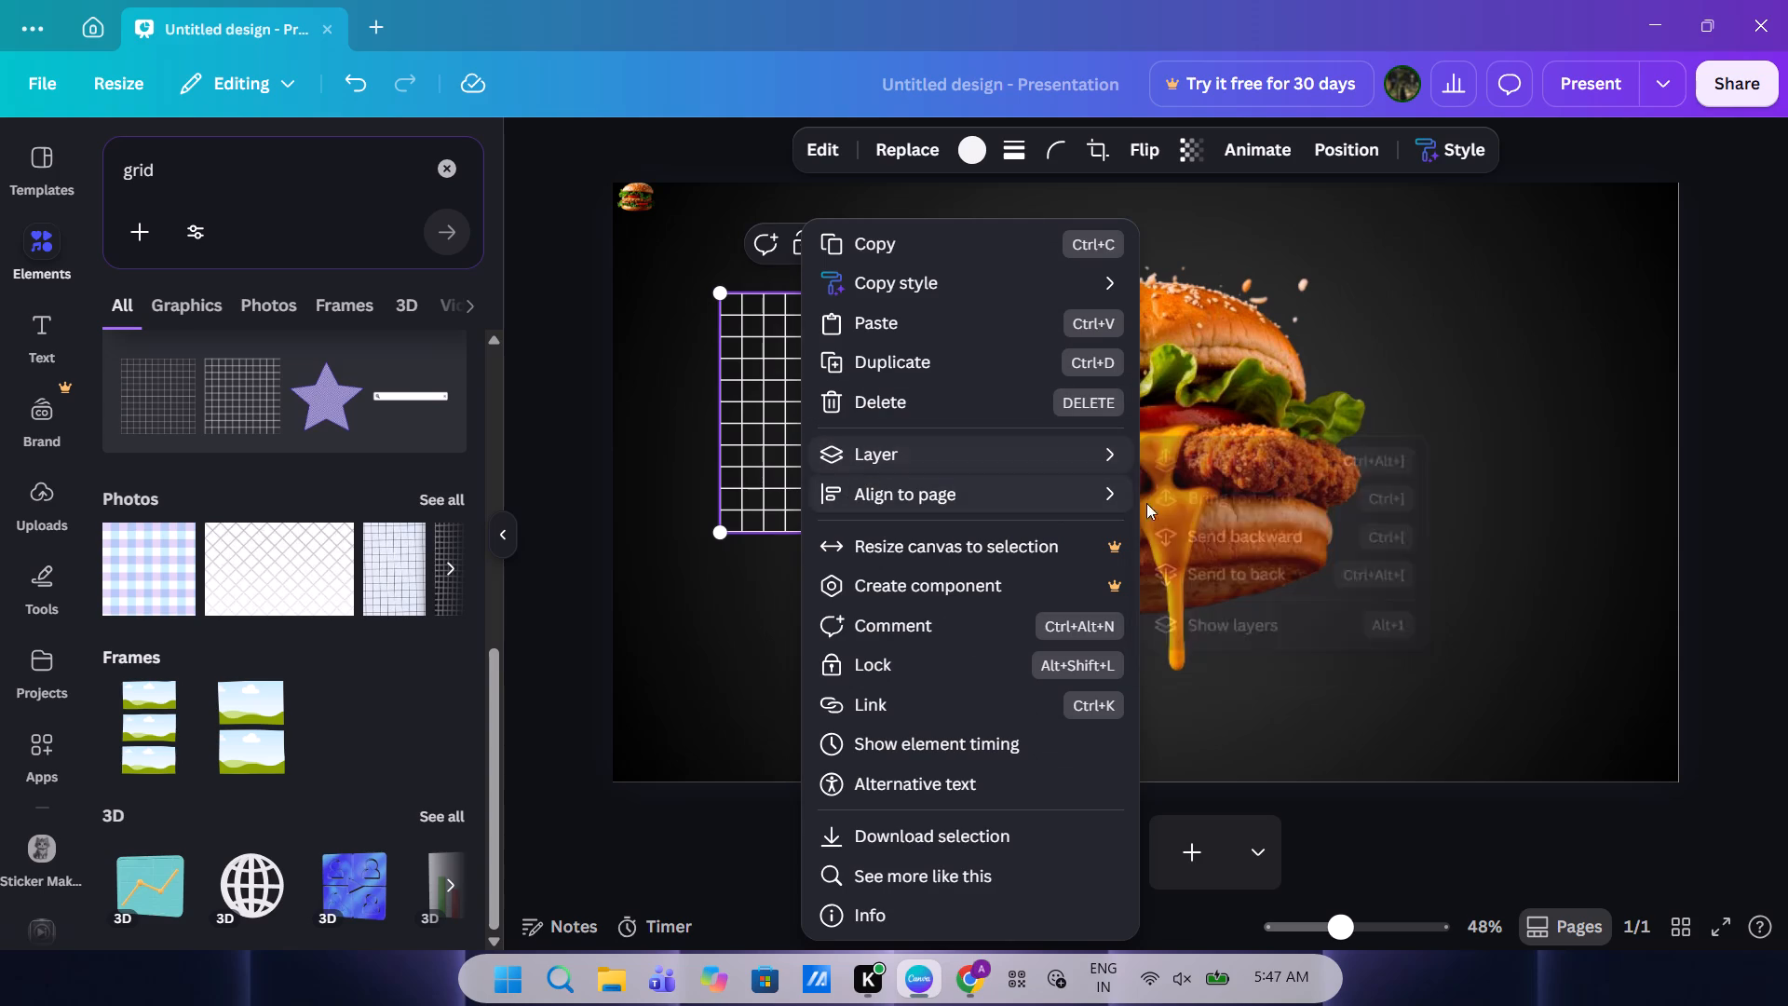
{"action": "left_click", "coordinate": [982, 442]}
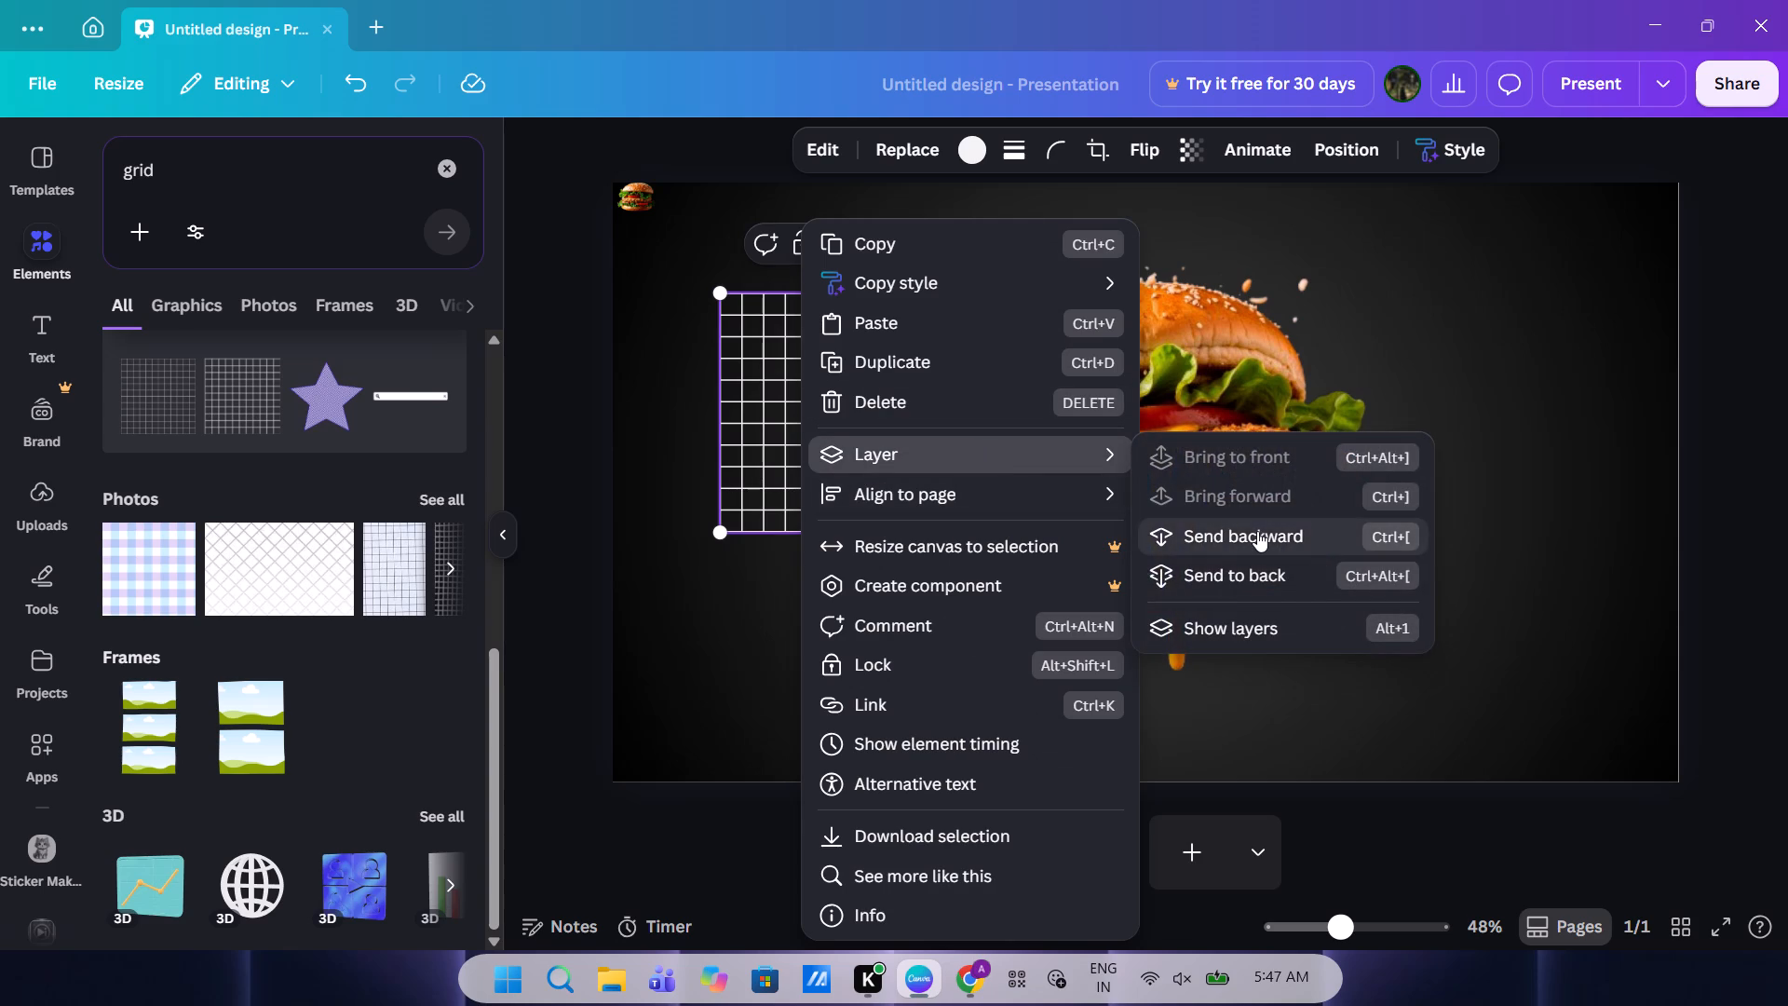
{"action": "left_click", "coordinate": [1257, 531]}
{"action": "left_click", "coordinate": [746, 614]}
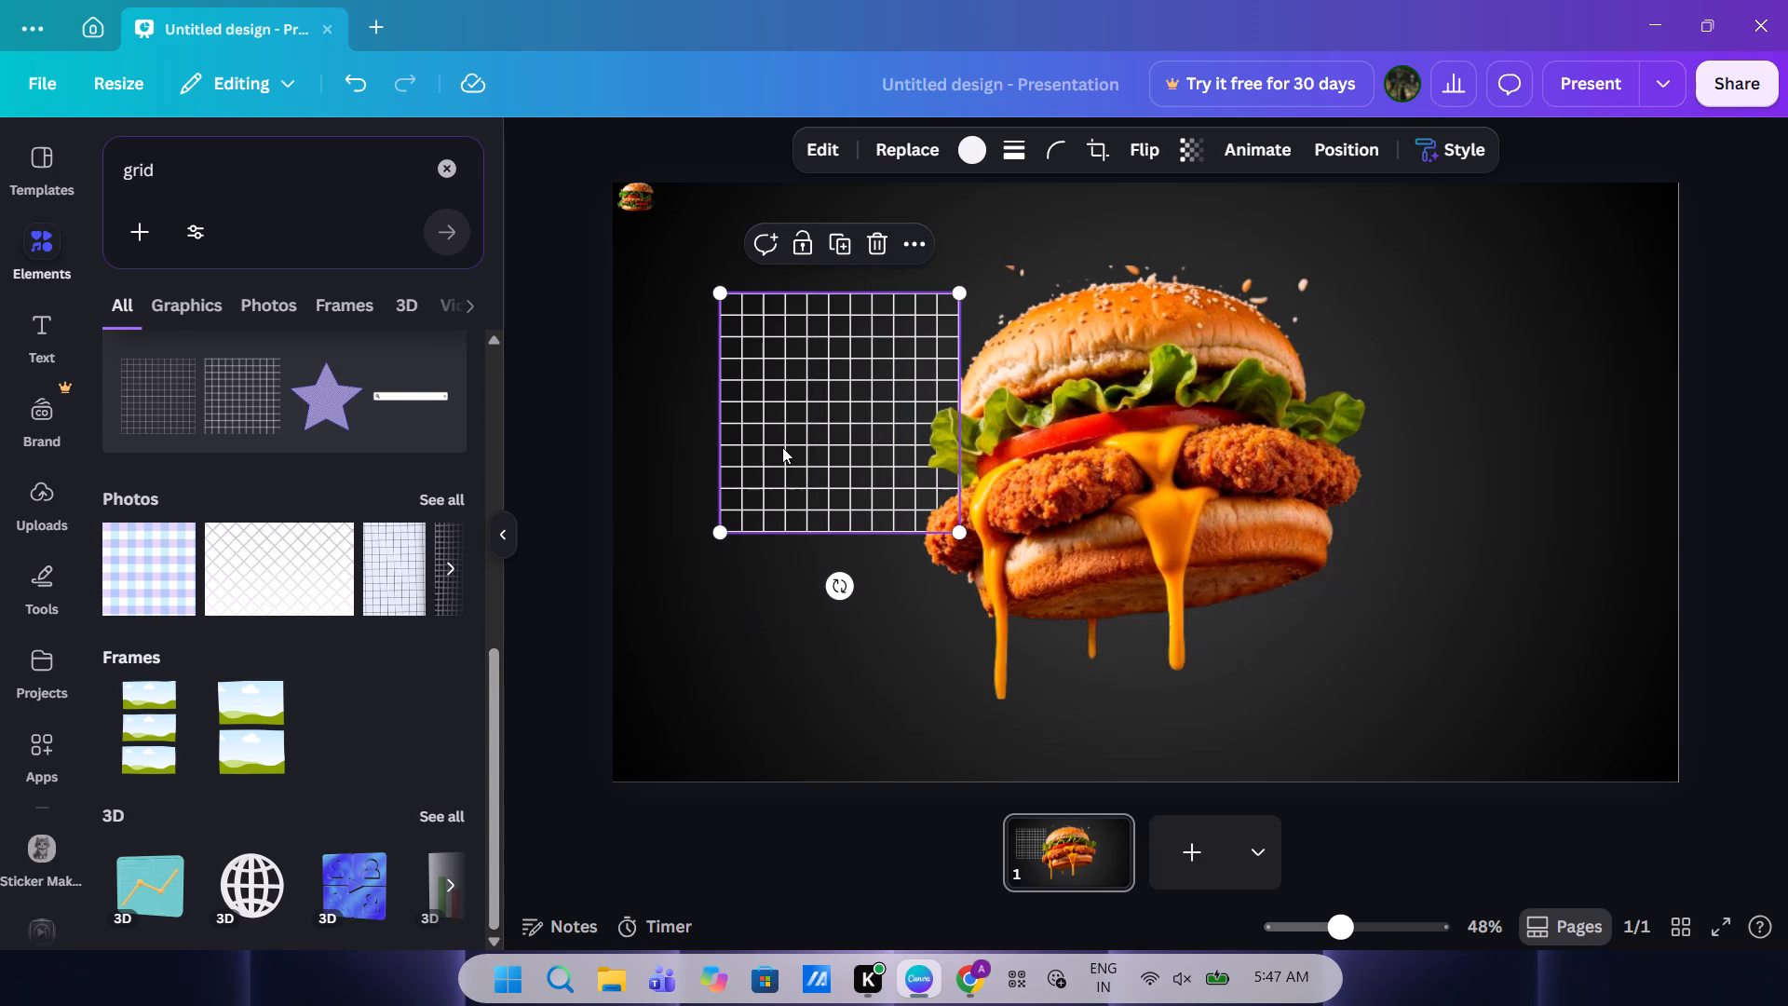
Try the white grid graphic near the page's top-left corner and beside the large burger, and delete it from the page.
{"action": "left_click_drag", "start_coordinate": [782, 447], "coordinate": [688, 344]}
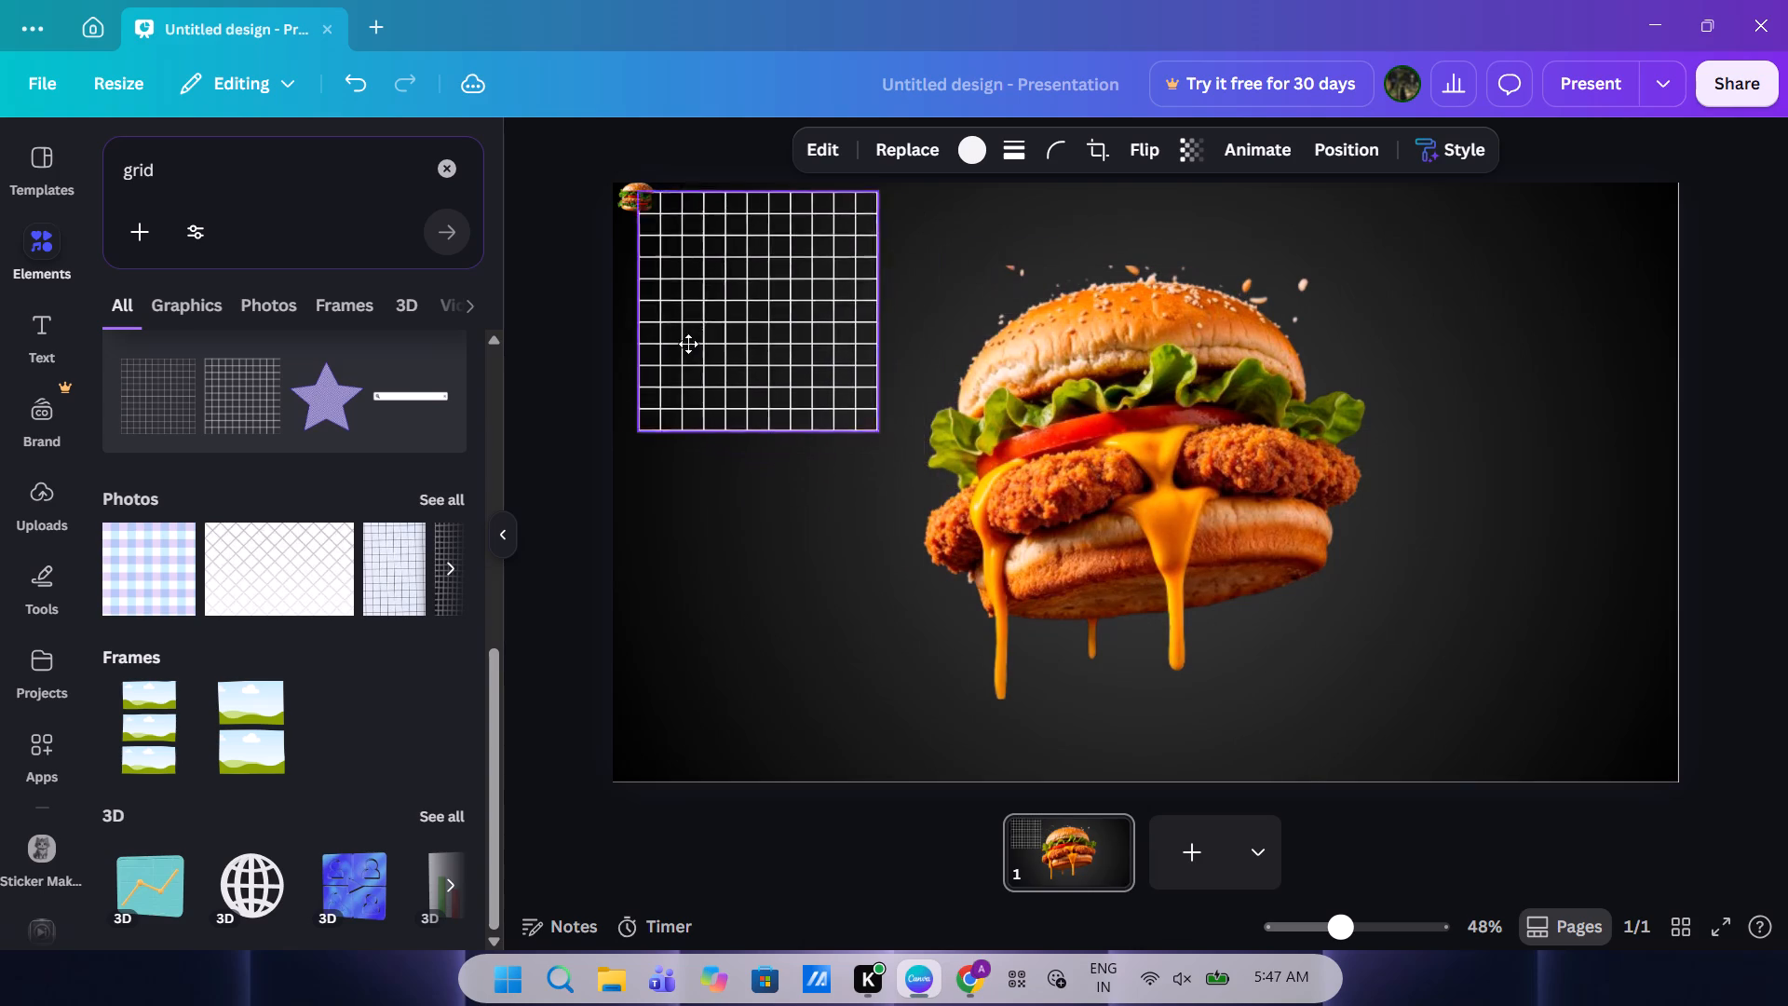
{"action": "left_click_drag", "start_coordinate": [688, 344], "coordinate": [680, 334]}
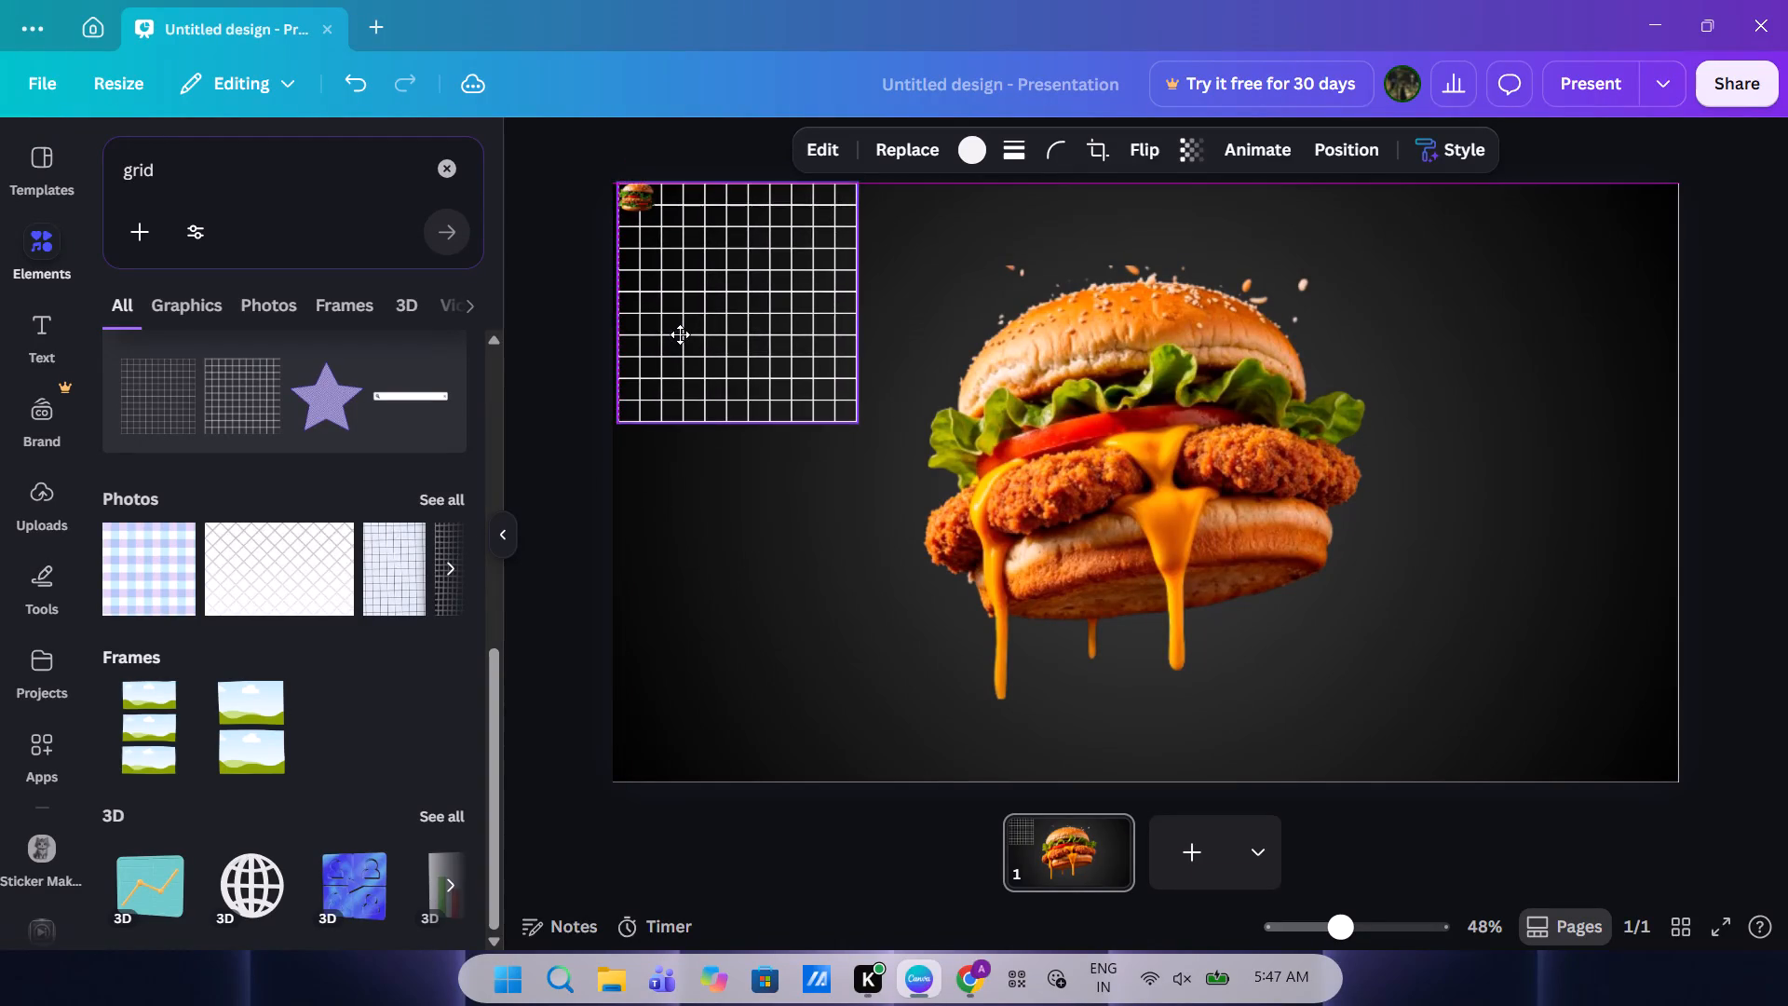
{"action": "left_click_drag", "start_coordinate": [680, 334], "coordinate": [707, 523]}
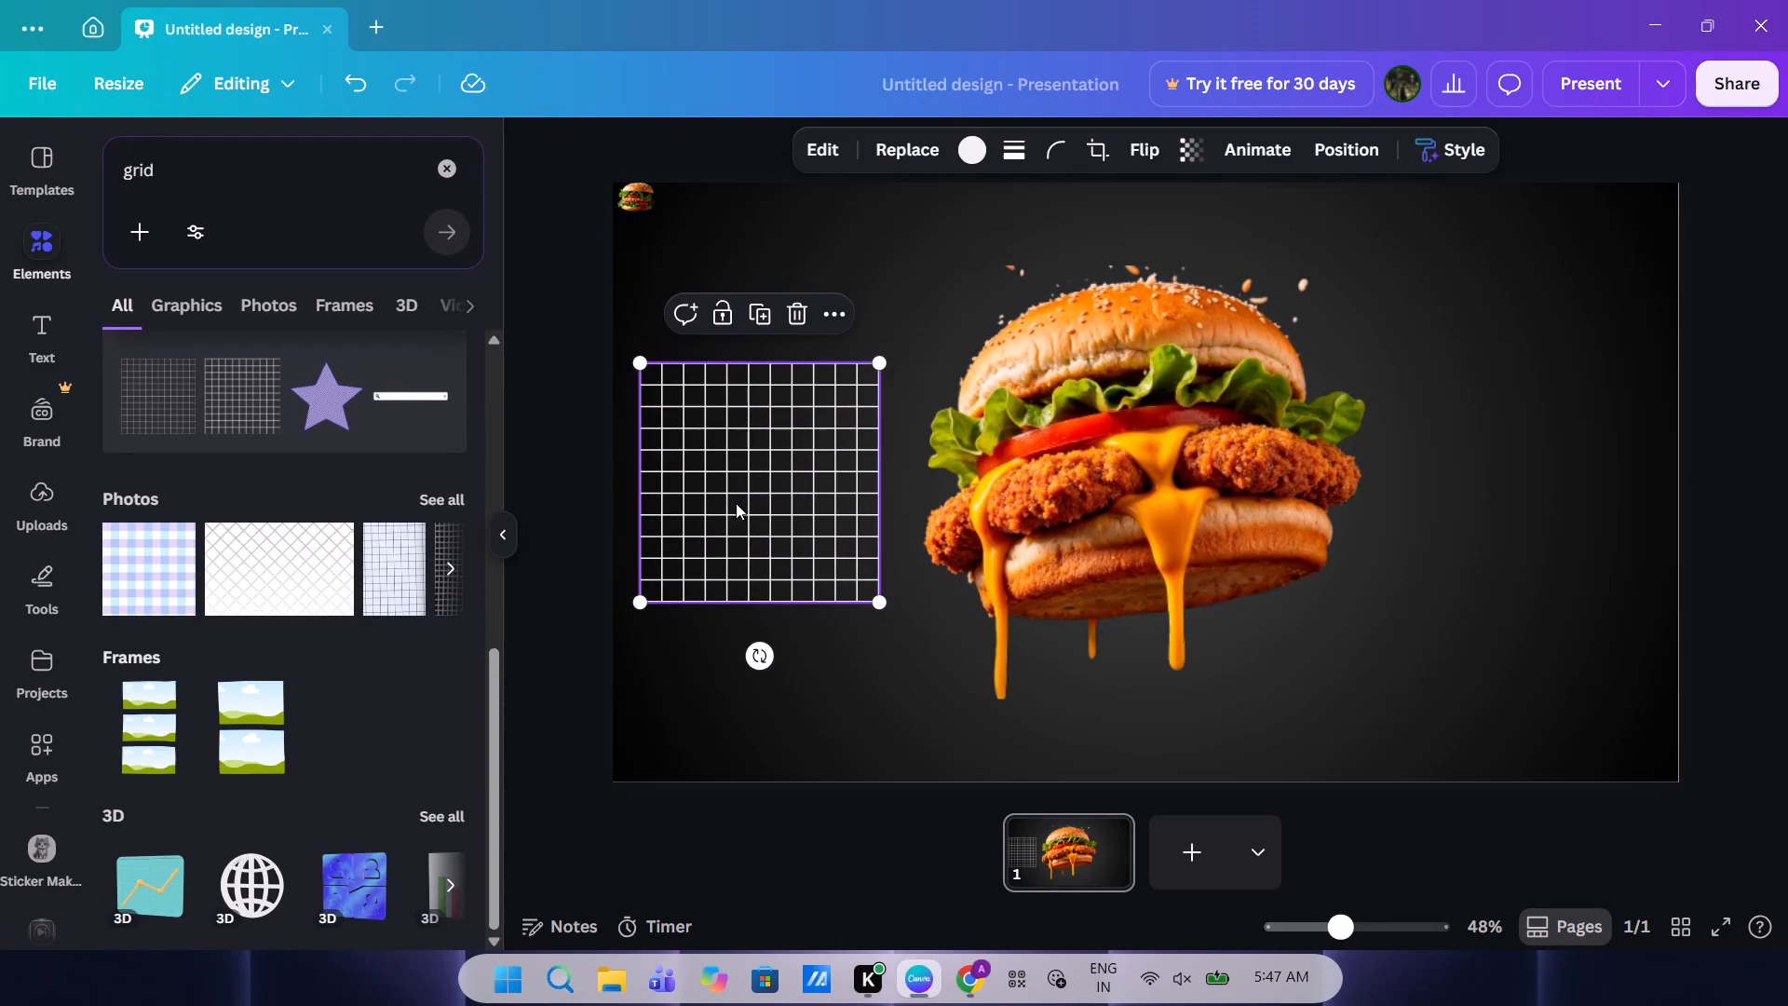
{"action": "key", "text": "BackSpace"}
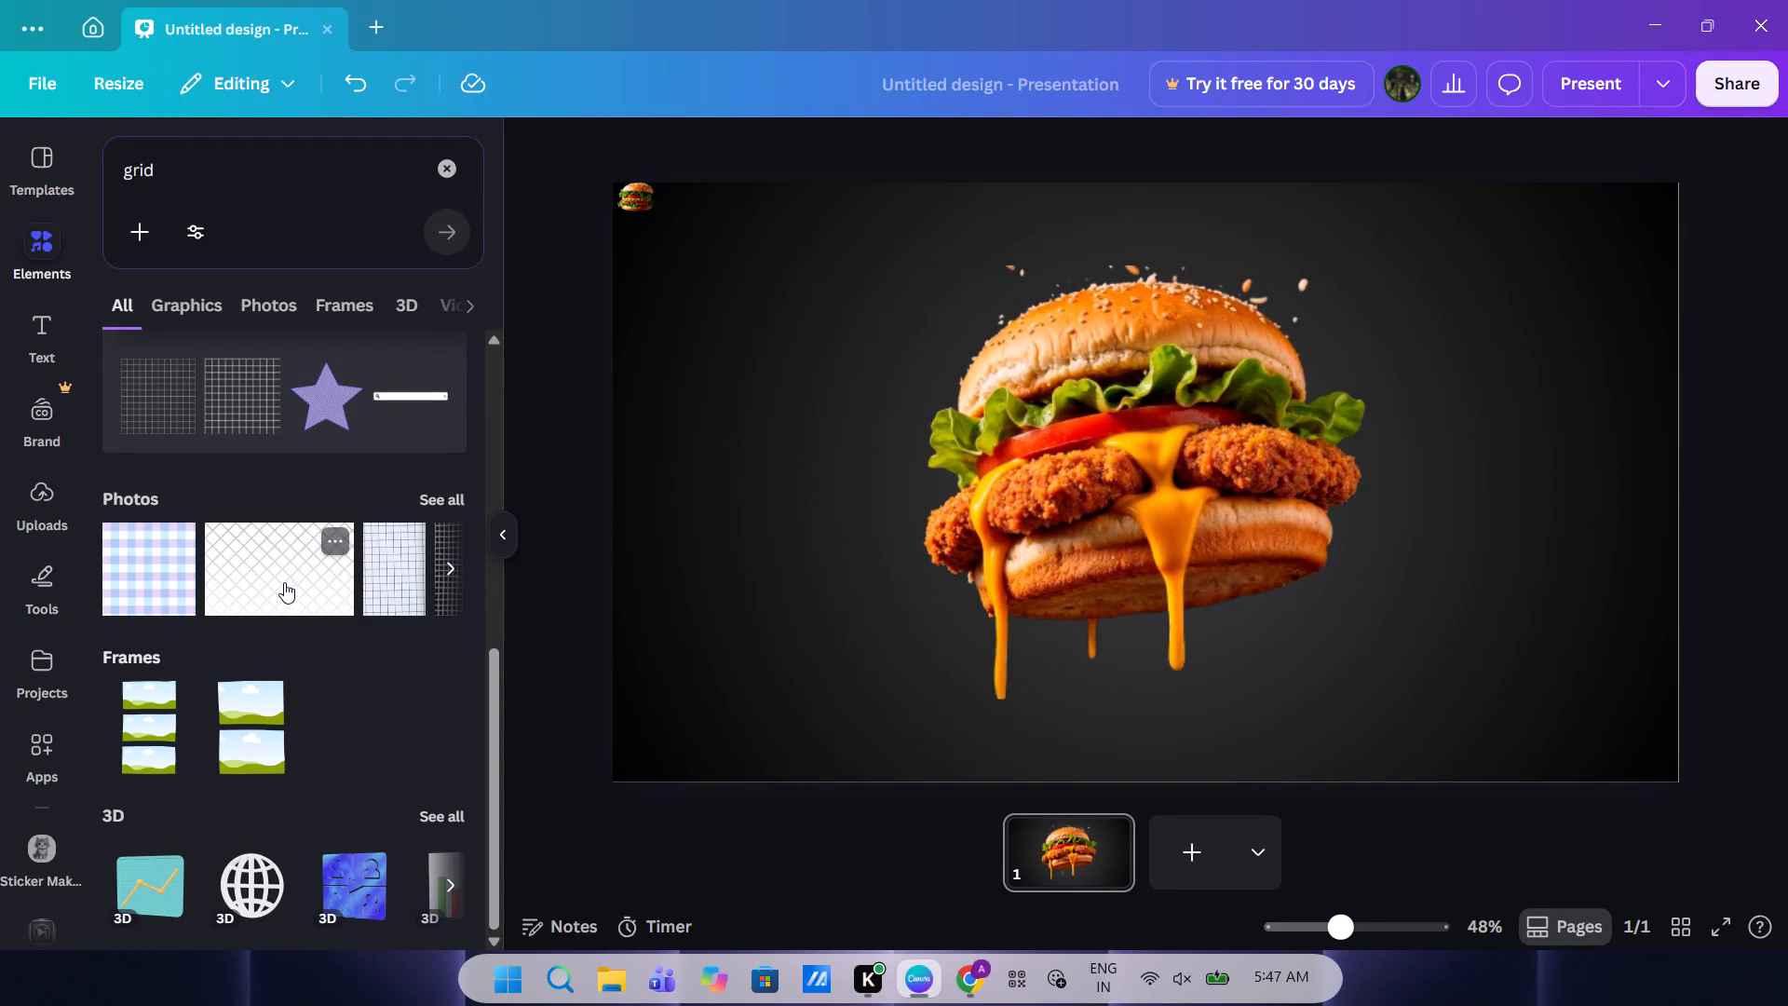
Browse the remaining grid results and add the orange square grid graphic to the page.
{"action": "scroll", "coordinate": [127, 553], "scroll_direction": "left", "scroll_amount": 1}
{"action": "scroll", "coordinate": [280, 523], "scroll_direction": "left", "scroll_amount": 2}
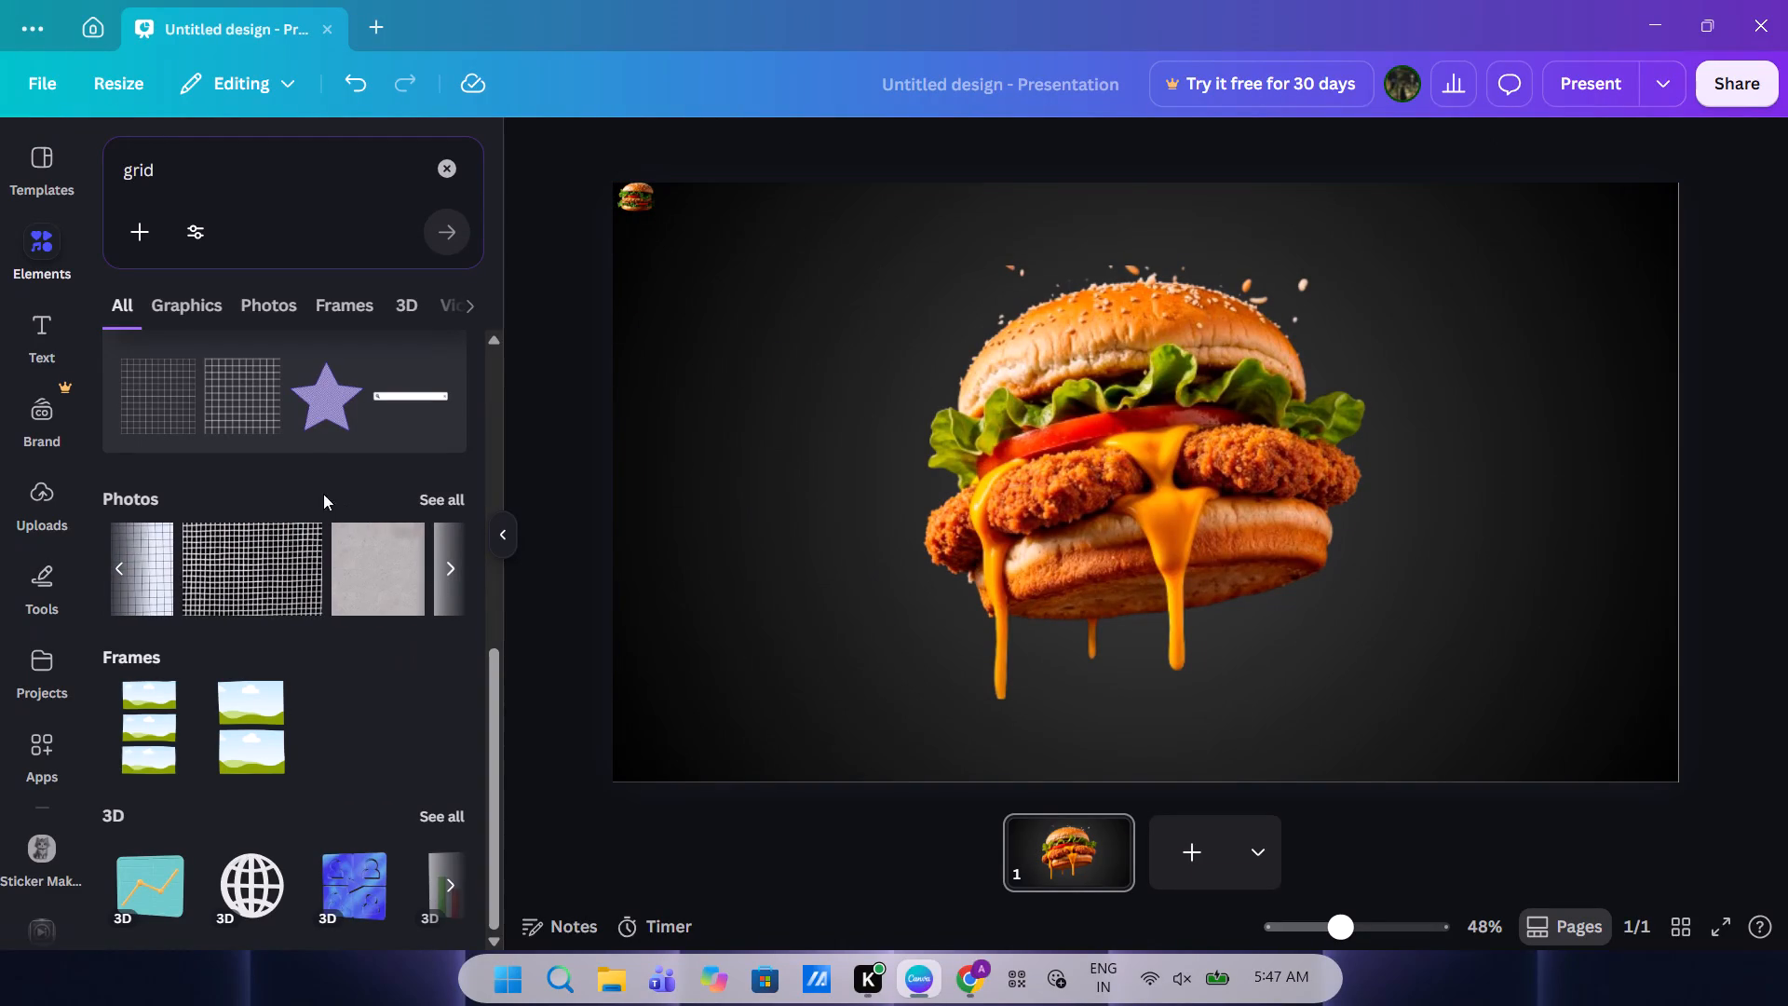
{"action": "scroll", "coordinate": [307, 376], "scroll_direction": "left", "scroll_amount": 2}
{"action": "scroll", "coordinate": [313, 240], "scroll_direction": "up", "scroll_amount": 1}
{"action": "scroll", "coordinate": [294, 497], "scroll_direction": "down", "scroll_amount": 4}
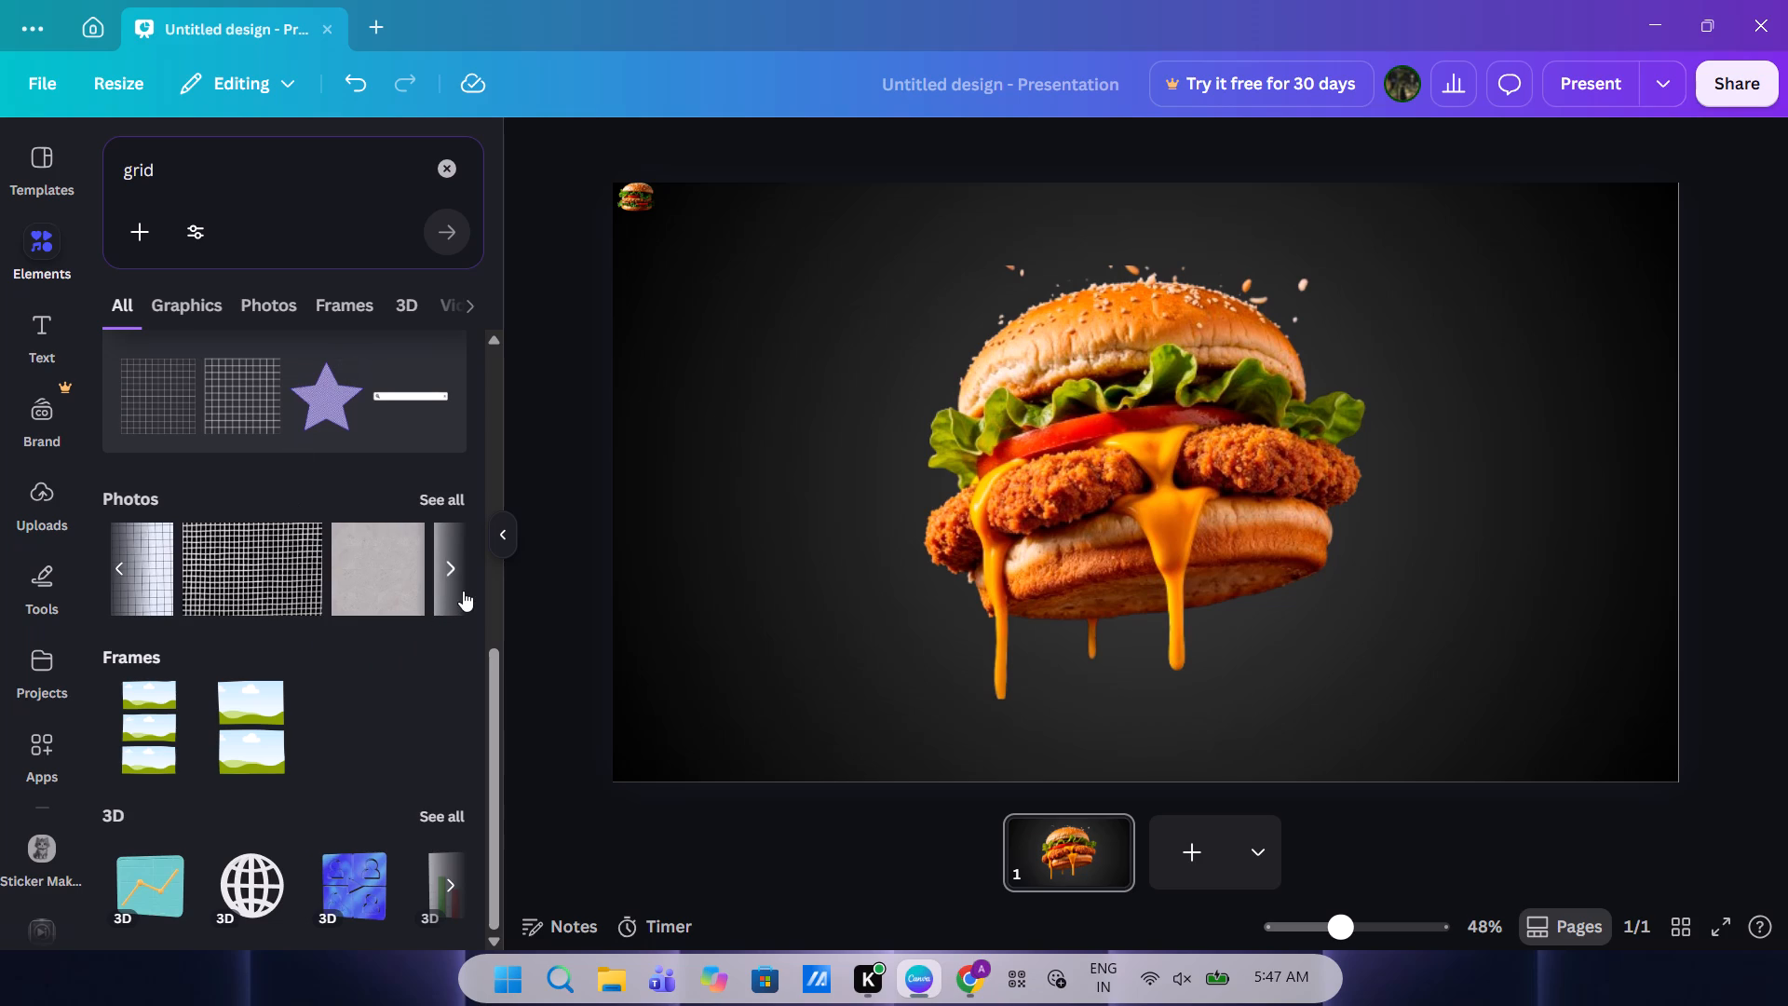
{"action": "left_click", "coordinate": [459, 579]}
{"action": "scroll", "coordinate": [391, 352], "scroll_direction": "up", "scroll_amount": 1}
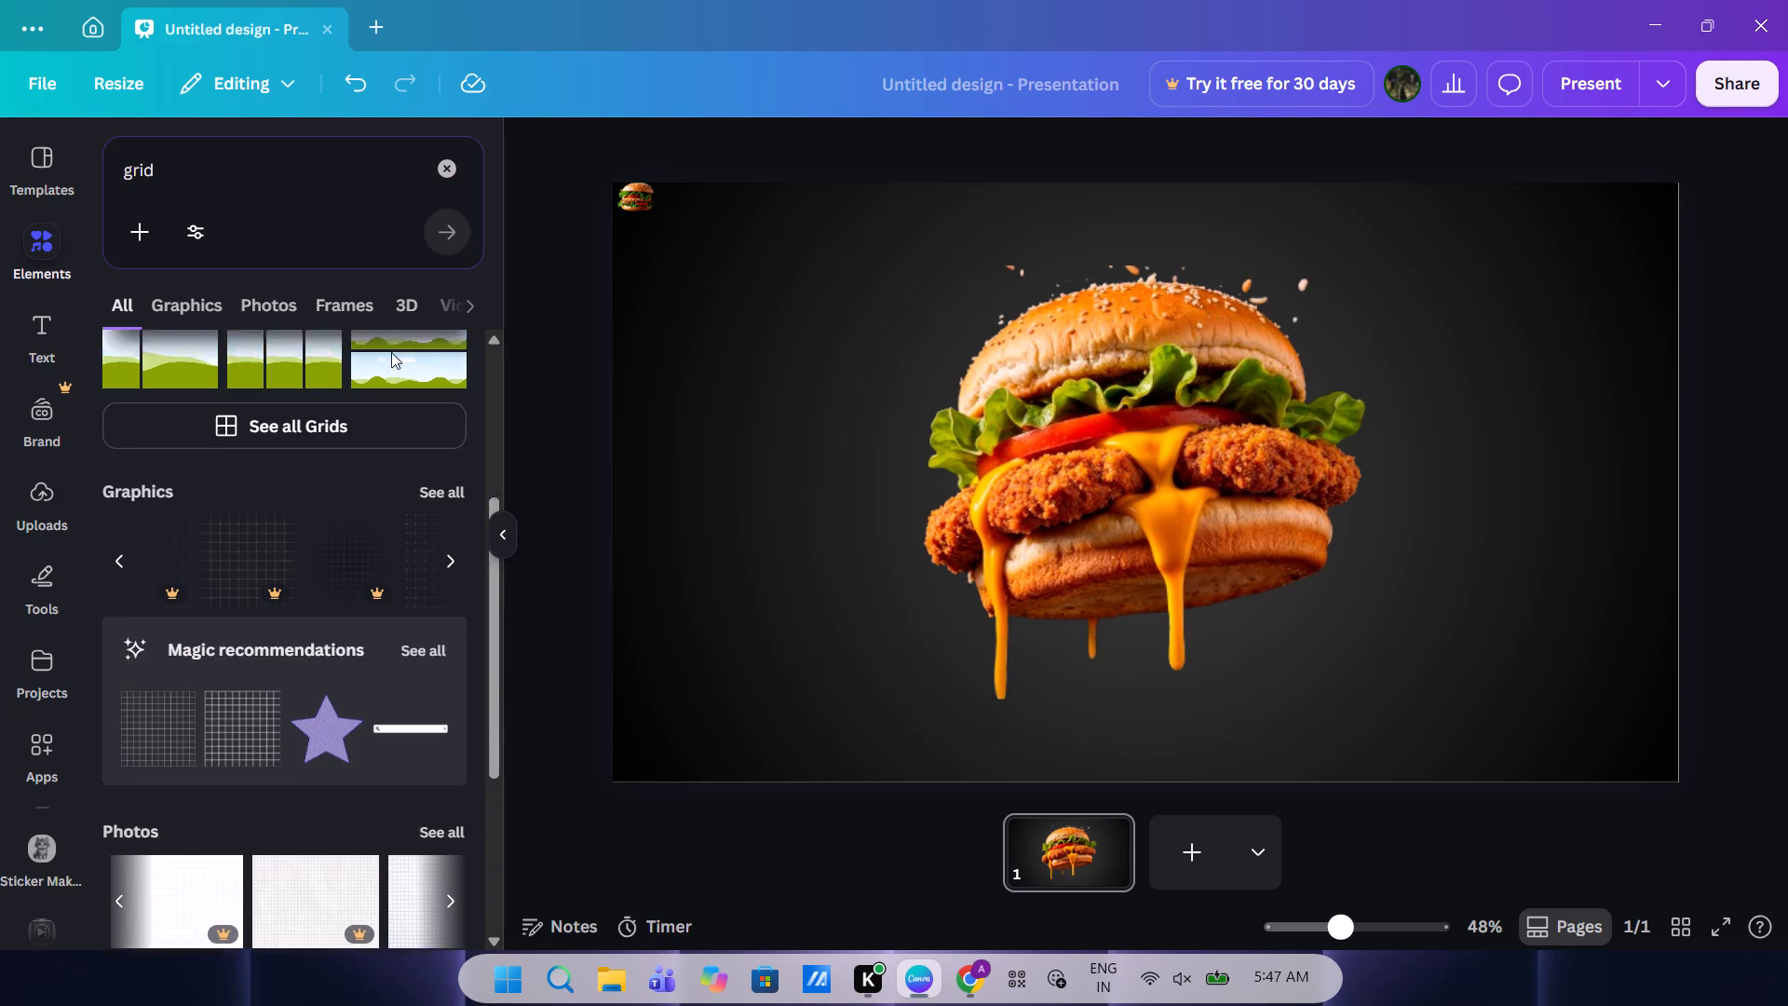
{"action": "scroll", "coordinate": [391, 352], "scroll_direction": "up", "scroll_amount": 3}
{"action": "scroll", "coordinate": [391, 352], "scroll_direction": "down", "scroll_amount": 1}
{"action": "scroll", "coordinate": [313, 700], "scroll_direction": "down", "scroll_amount": 2}
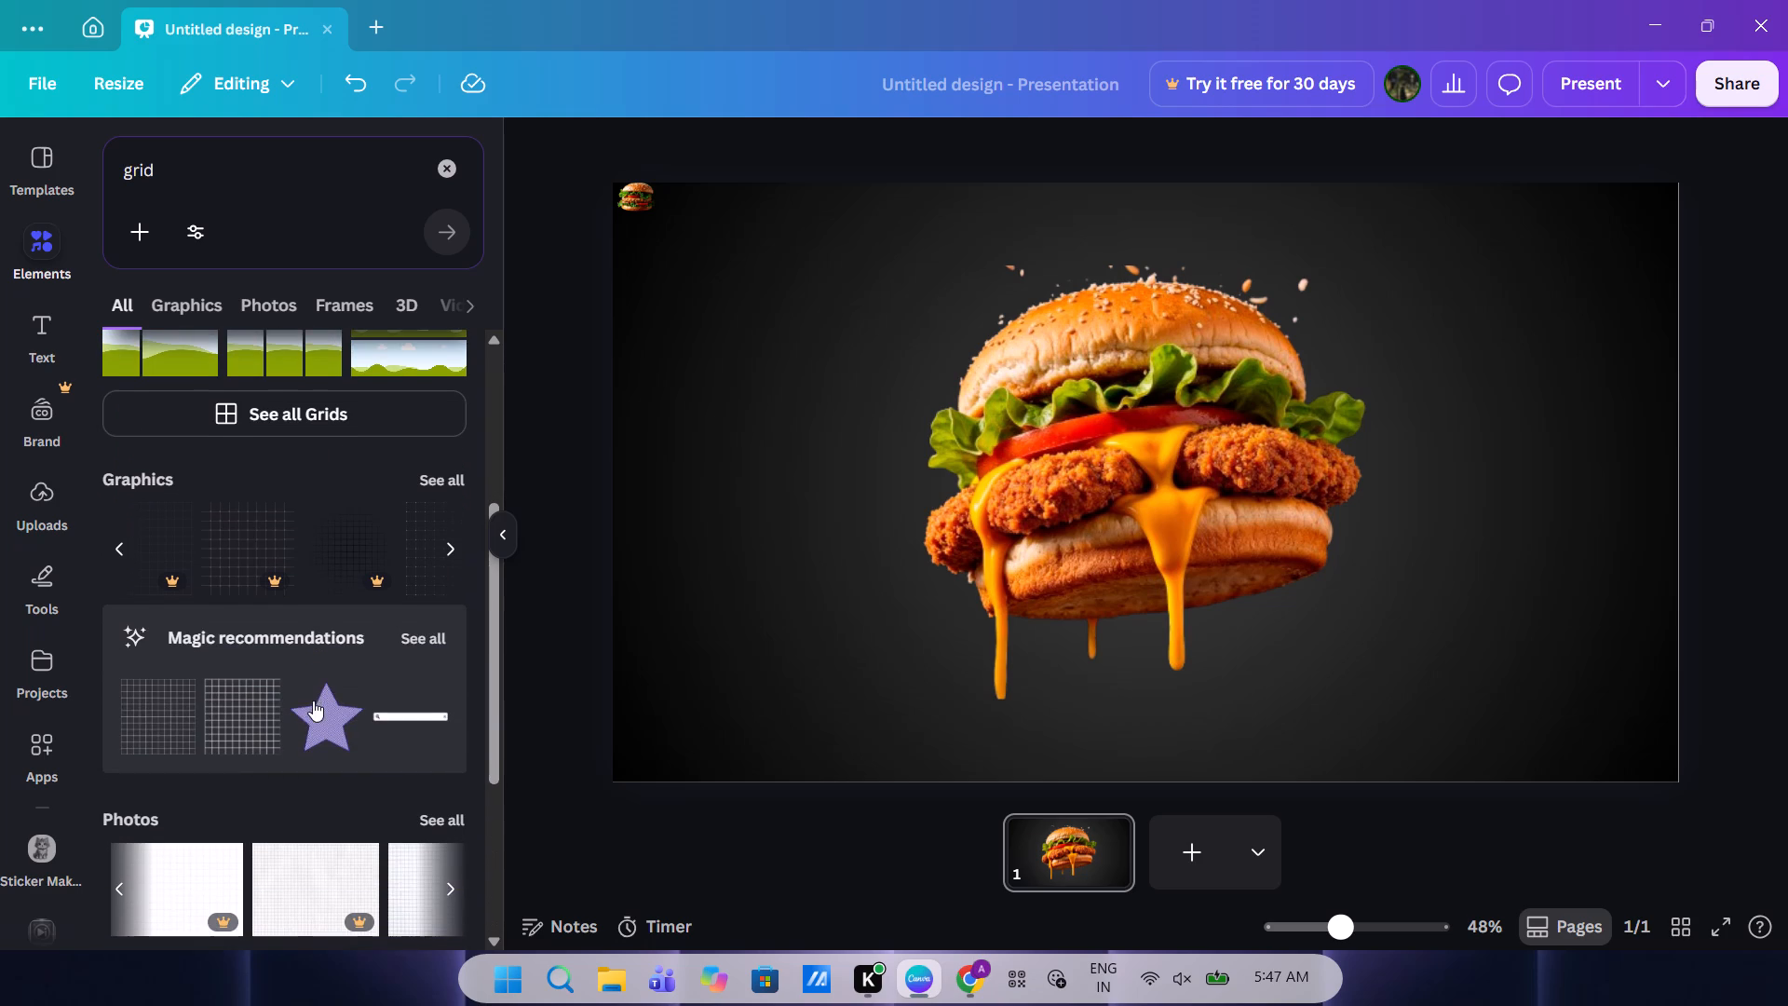
{"action": "left_click", "coordinate": [443, 470]}
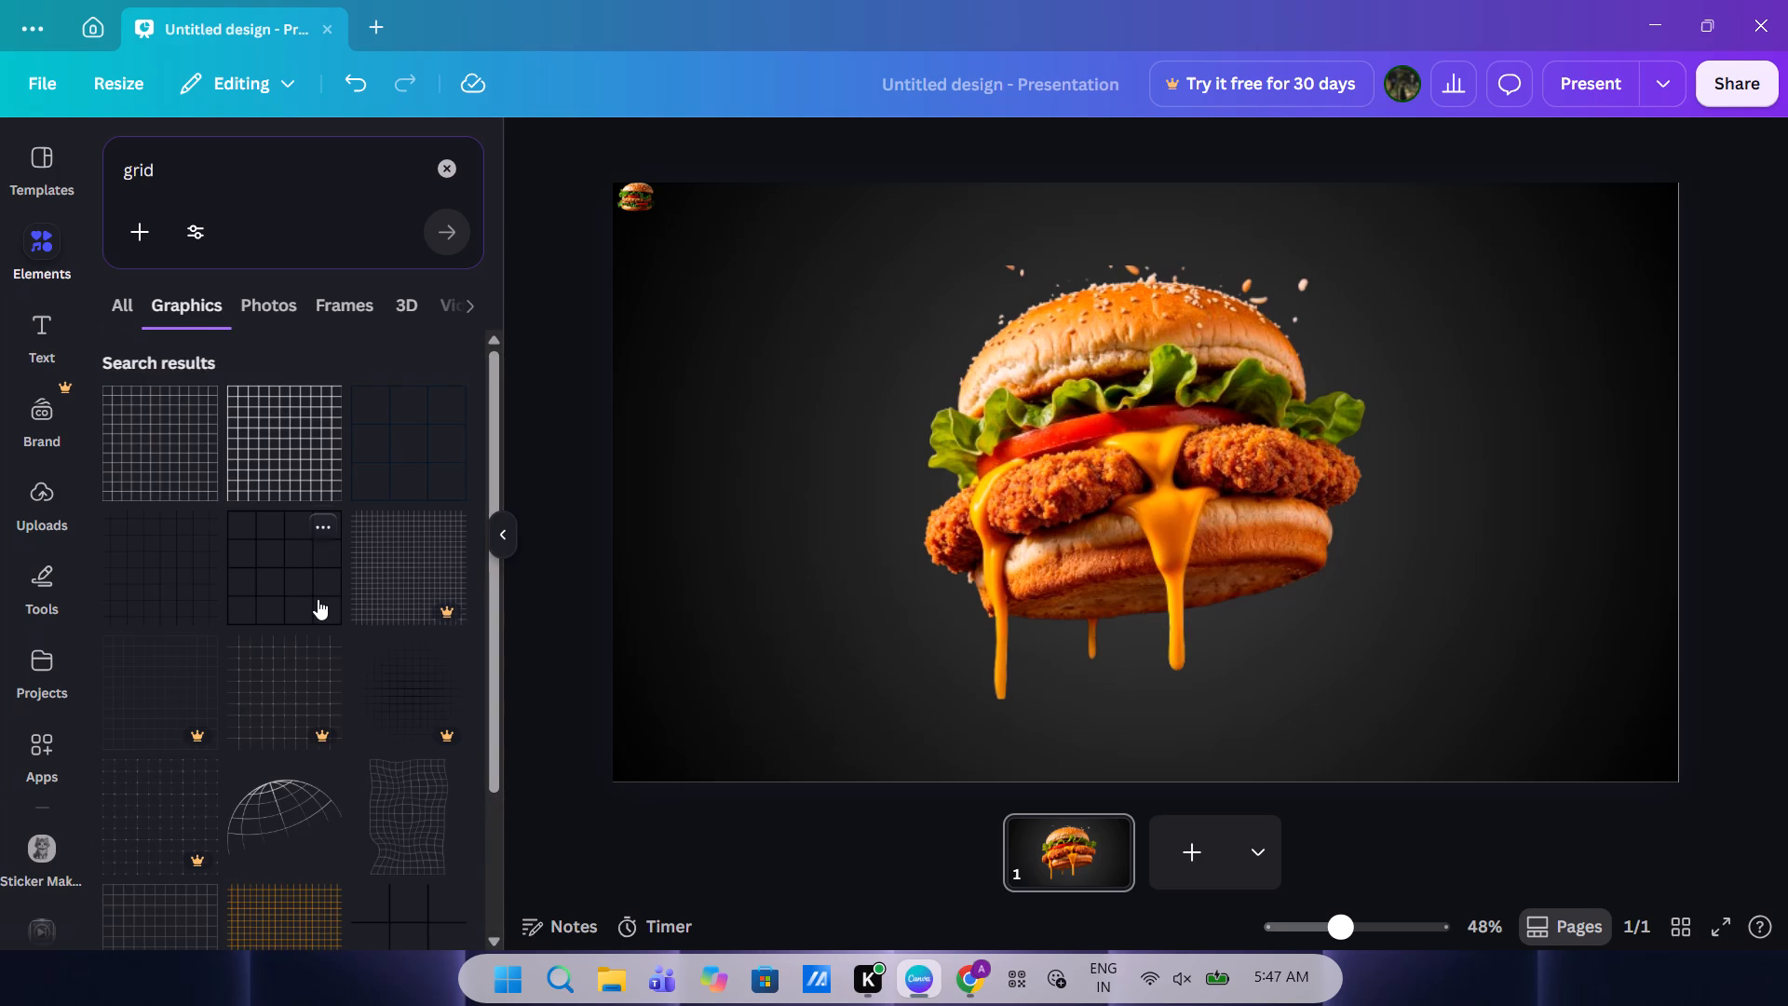
{"action": "scroll", "coordinate": [318, 599], "scroll_direction": "down", "scroll_amount": 1}
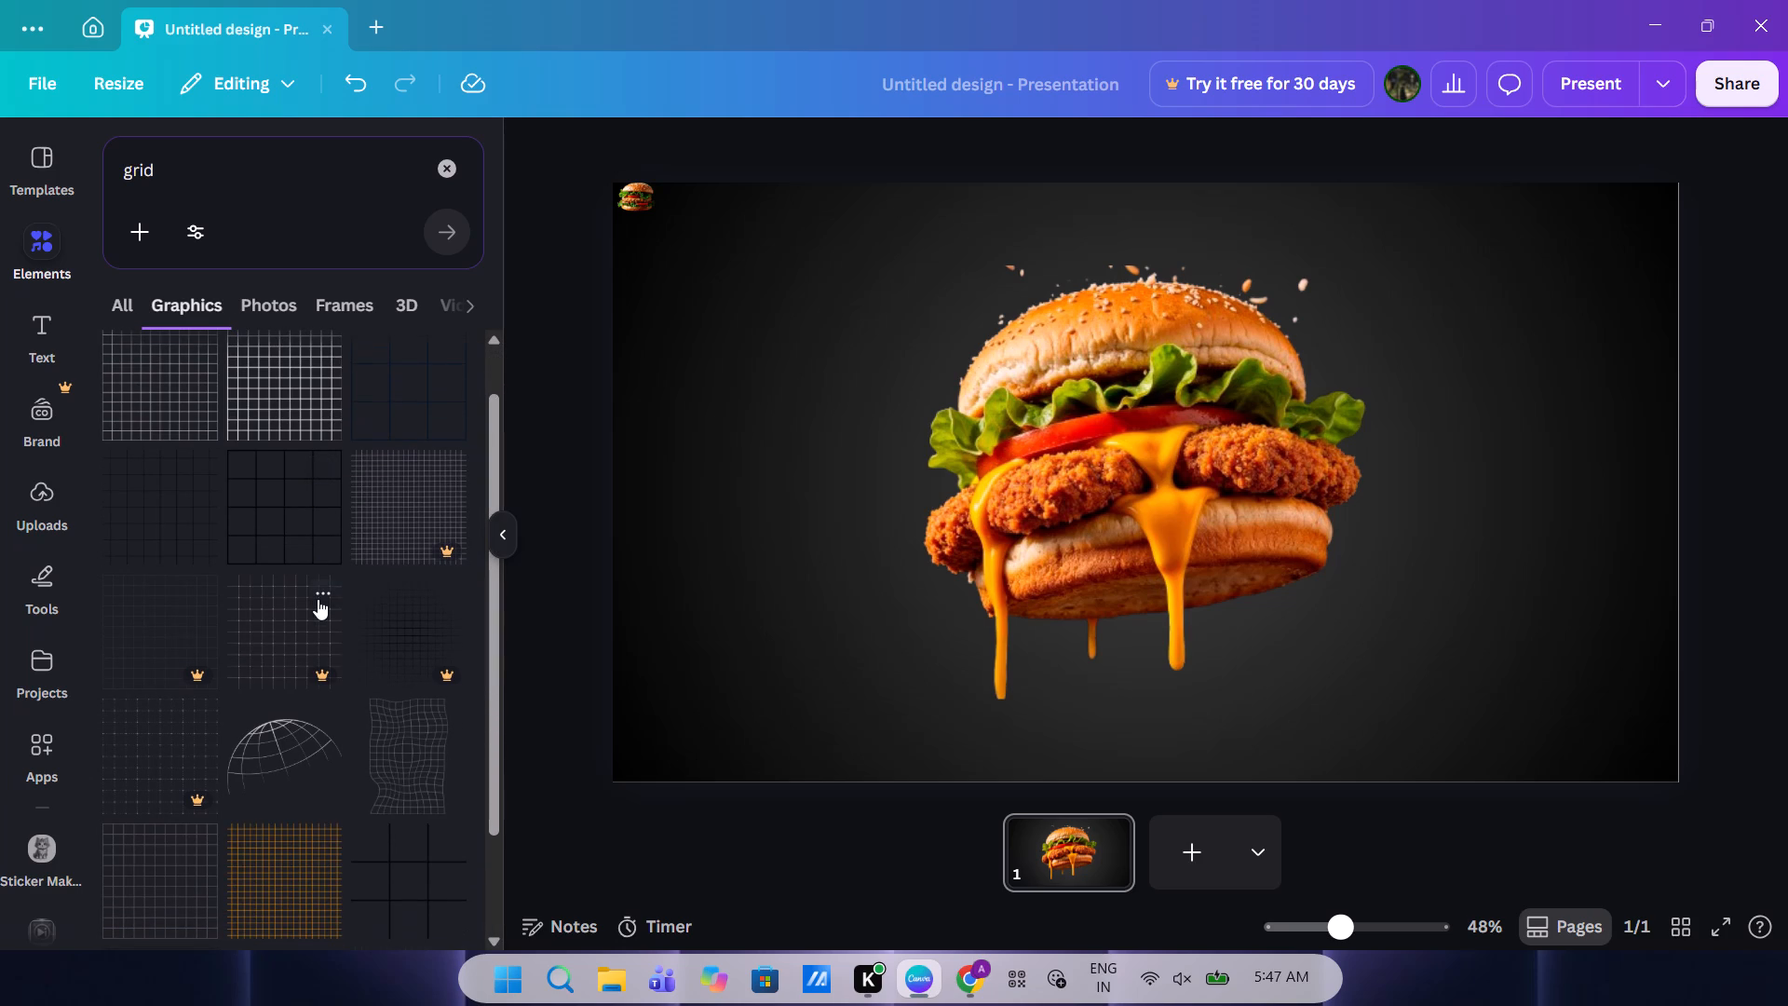
{"action": "scroll", "coordinate": [318, 599], "scroll_direction": "down", "scroll_amount": 3}
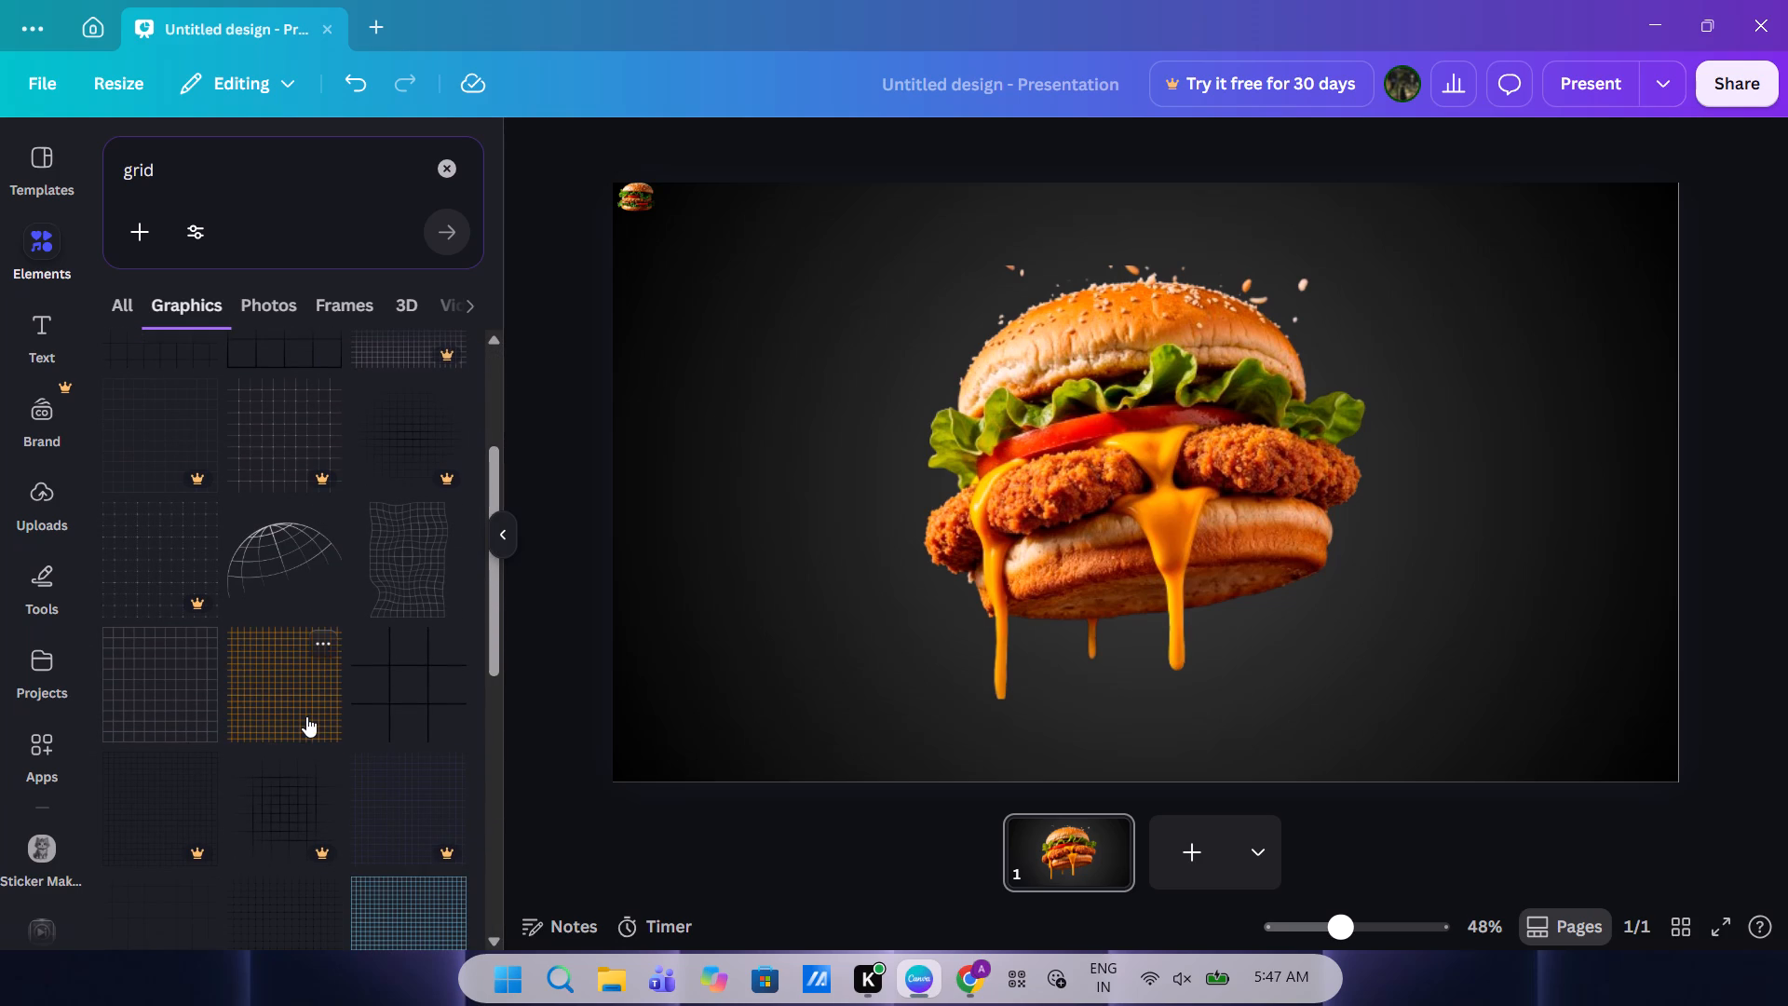
{"action": "left_click", "coordinate": [306, 716]}
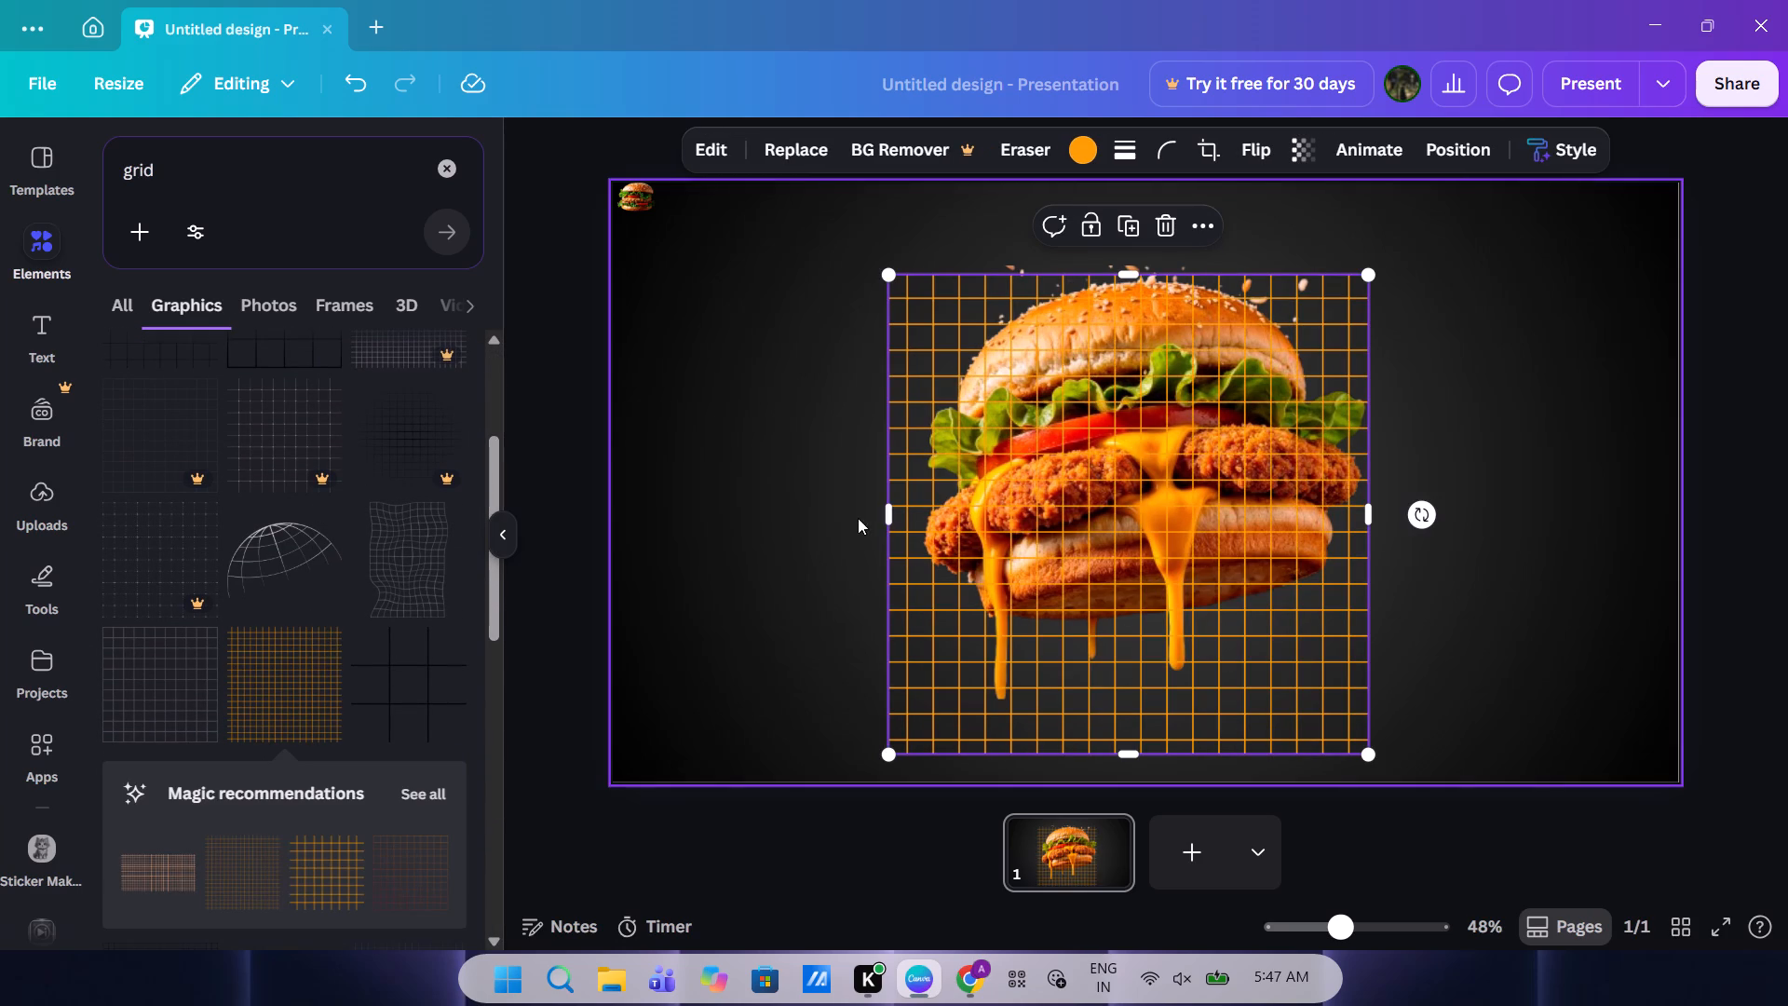
Stretch the orange grid to 1,920 wide and past the page's top edge down to its bottom edge, covering the whole page.
{"action": "left_click_drag", "start_coordinate": [884, 504], "coordinate": [606, 565]}
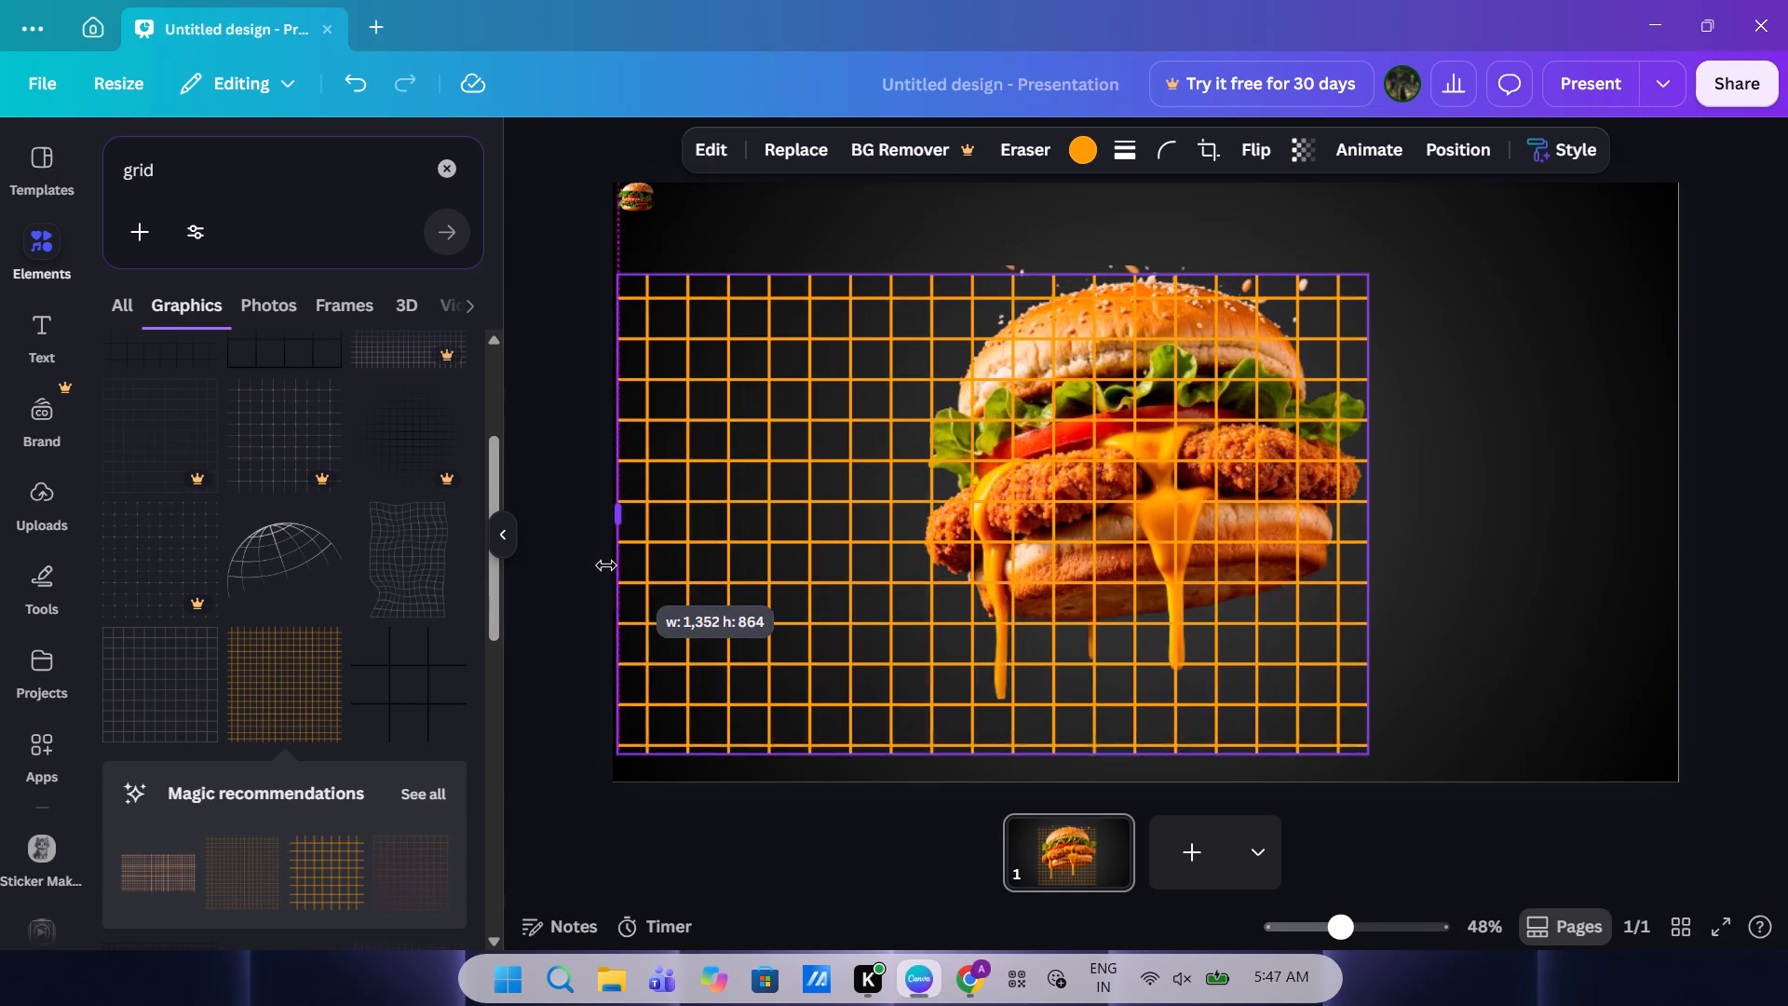
{"action": "left_click_drag", "start_coordinate": [606, 565], "coordinate": [604, 565]}
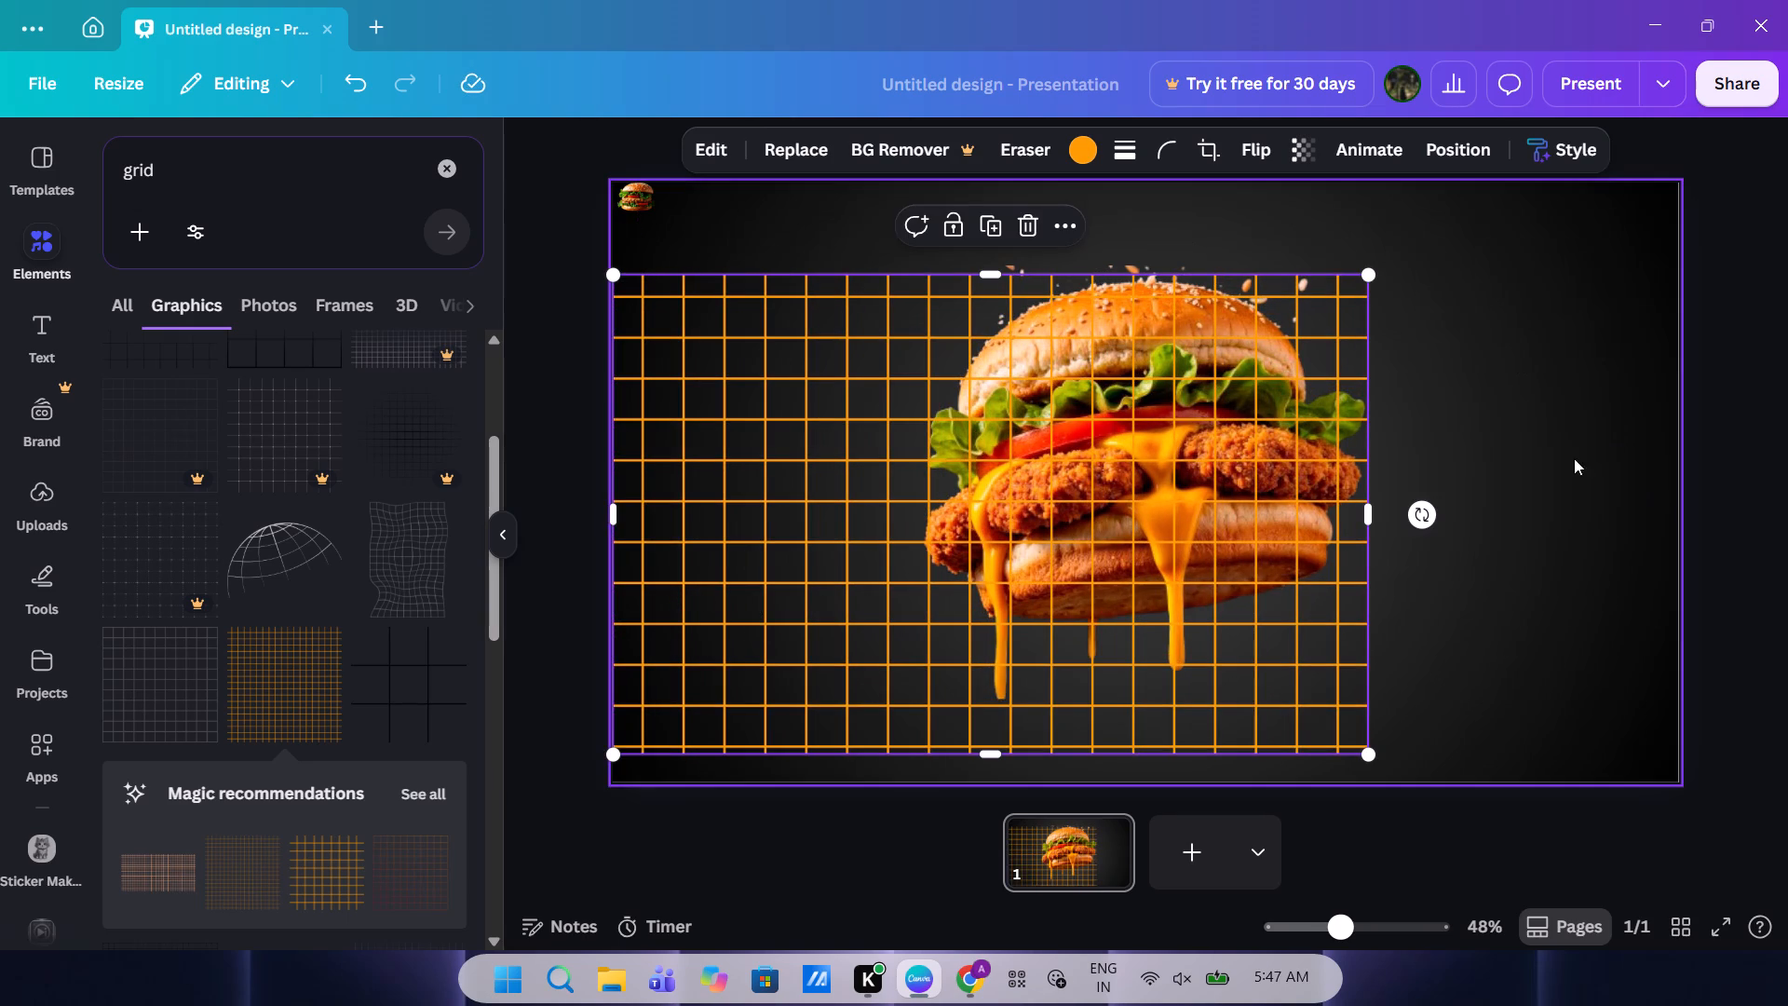
{"action": "left_click_drag", "start_coordinate": [1367, 517], "coordinate": [1676, 483]}
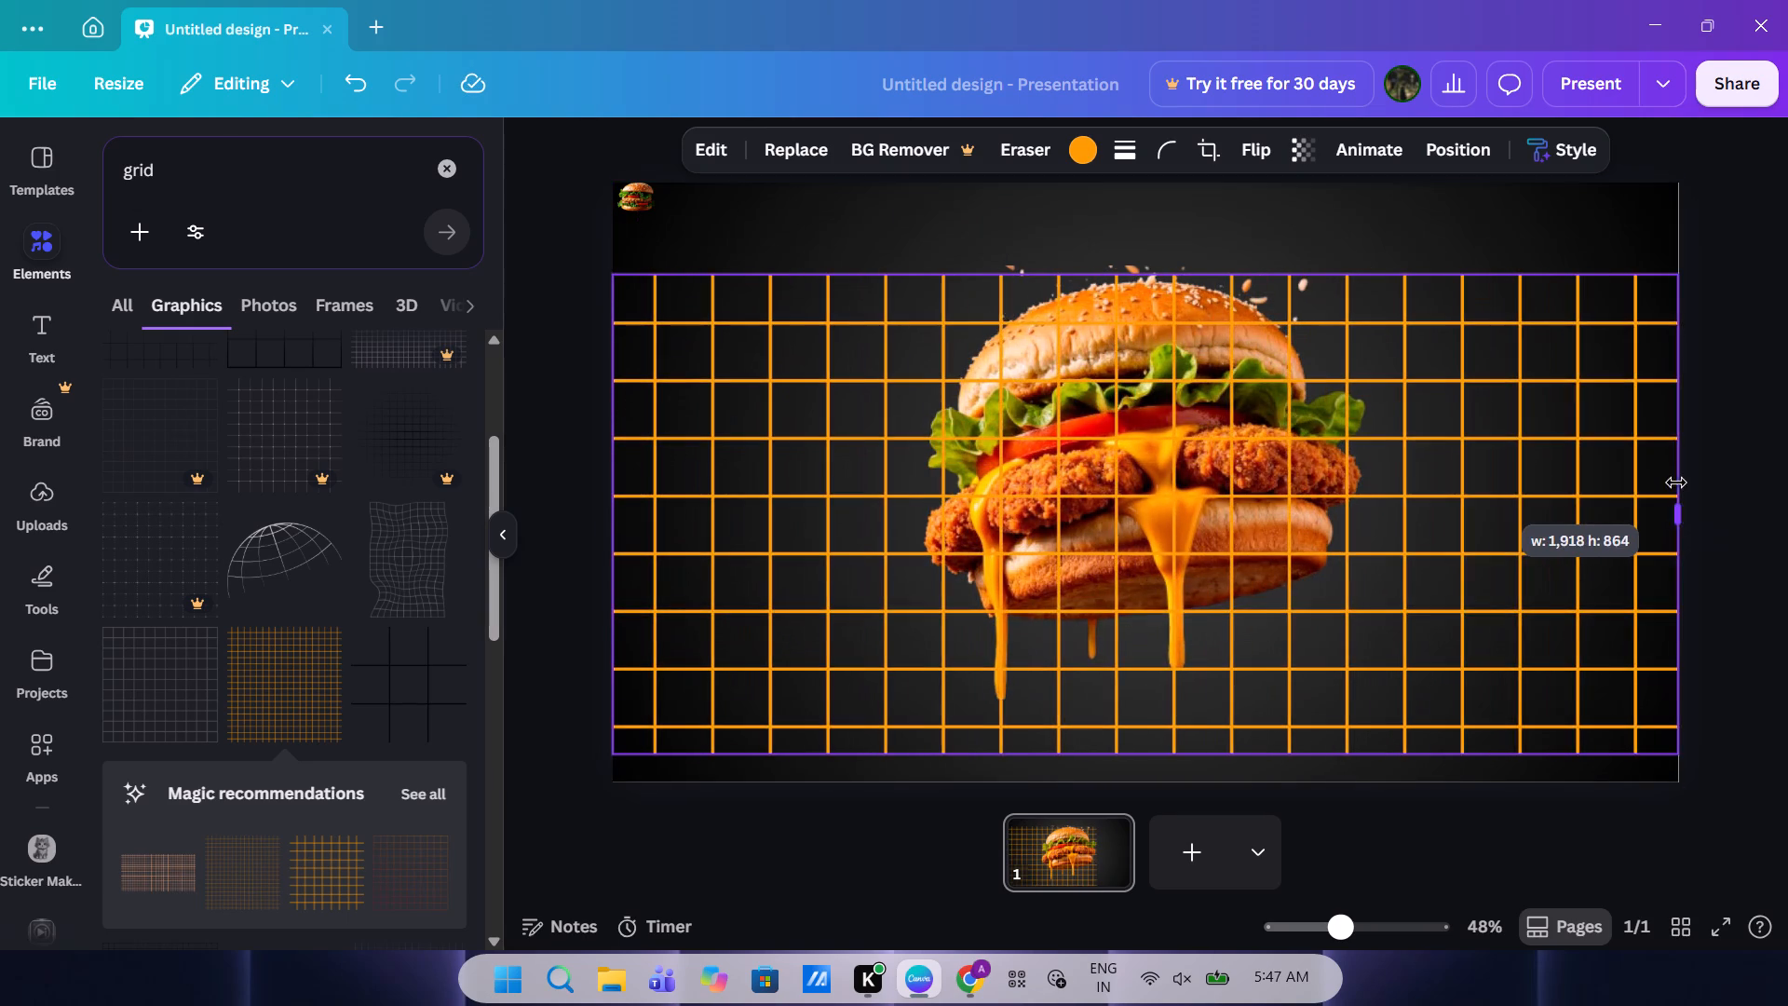
{"action": "left_click_drag", "start_coordinate": [1676, 483], "coordinate": [1677, 476]}
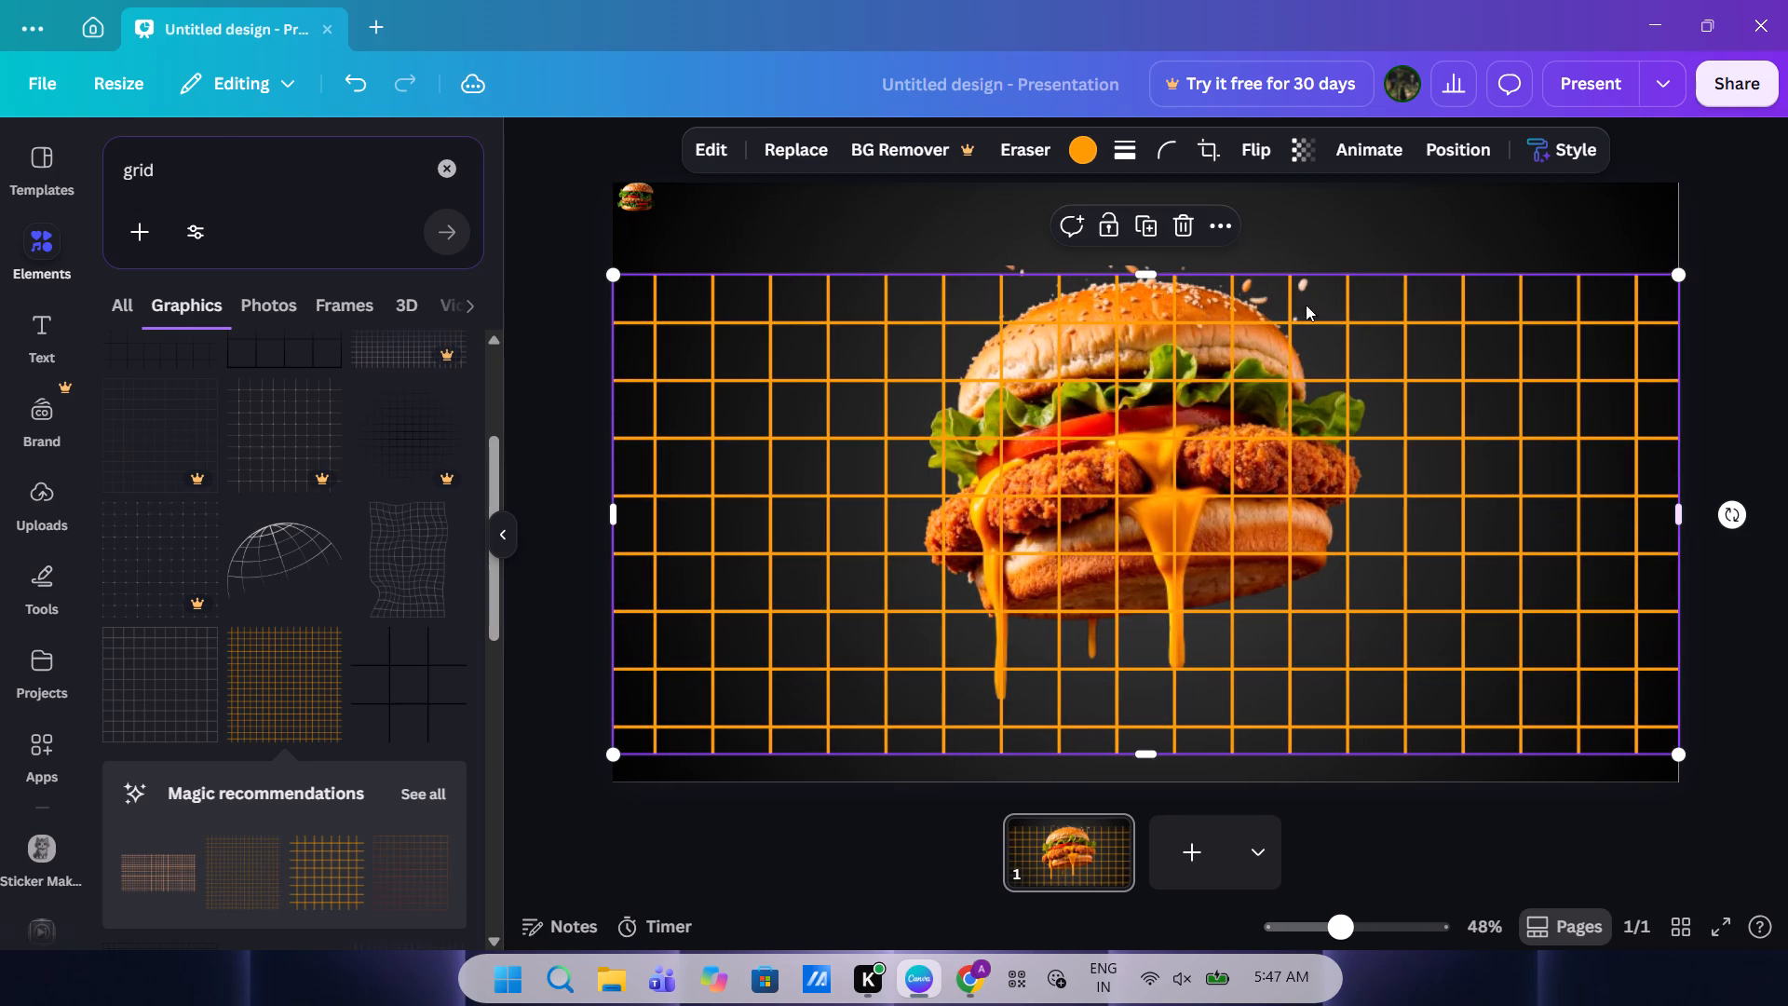
{"action": "left_click_drag", "start_coordinate": [1145, 276], "coordinate": [1145, 175]}
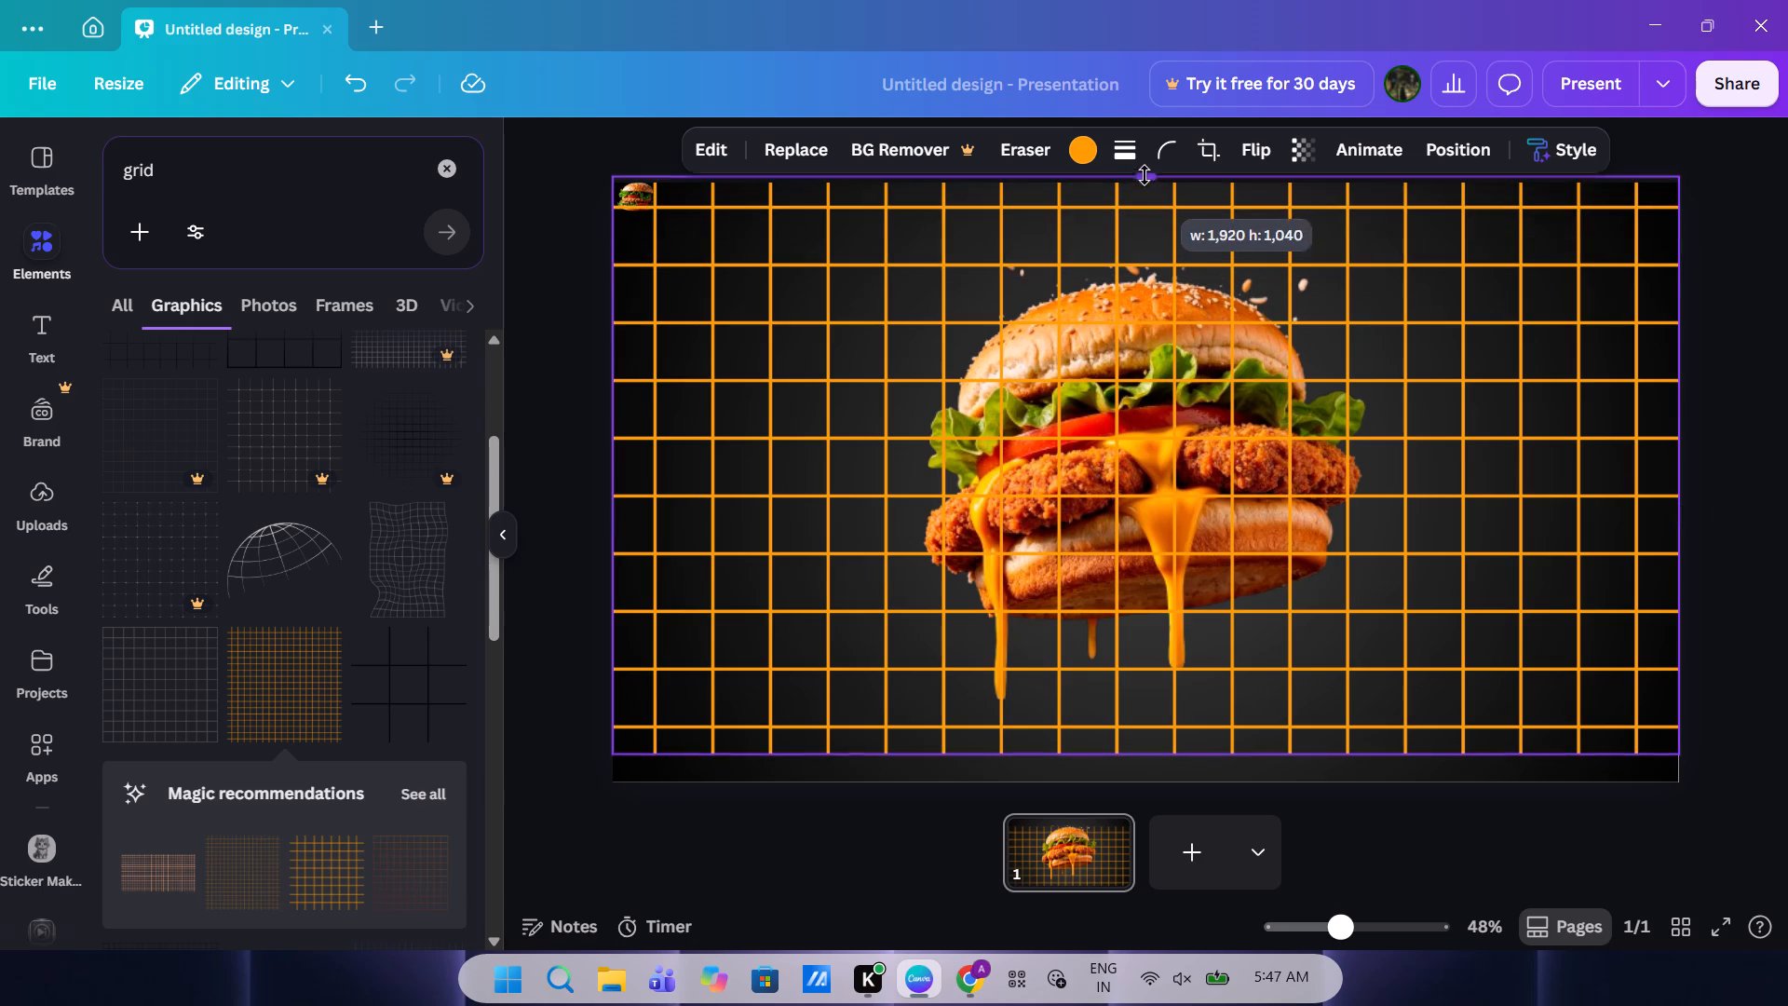
{"action": "left_click_drag", "start_coordinate": [1145, 175], "coordinate": [1146, 178]}
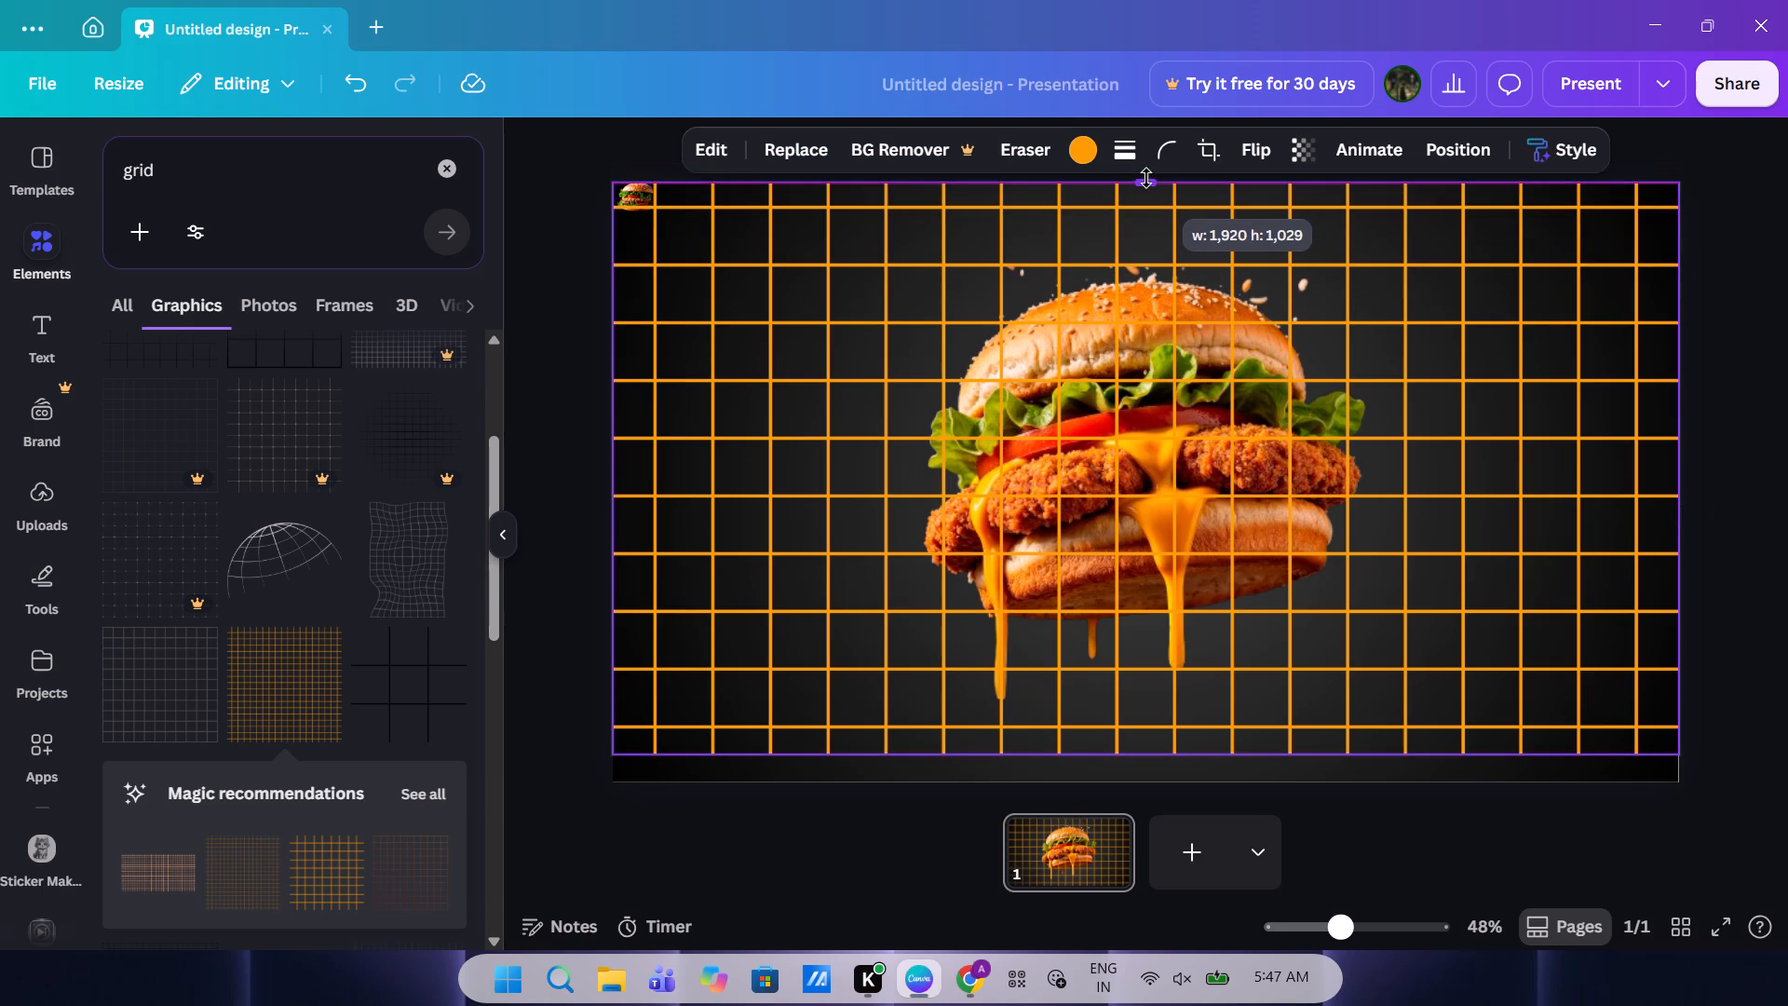
{"action": "left_click_drag", "start_coordinate": [1146, 178], "coordinate": [1149, 170]}
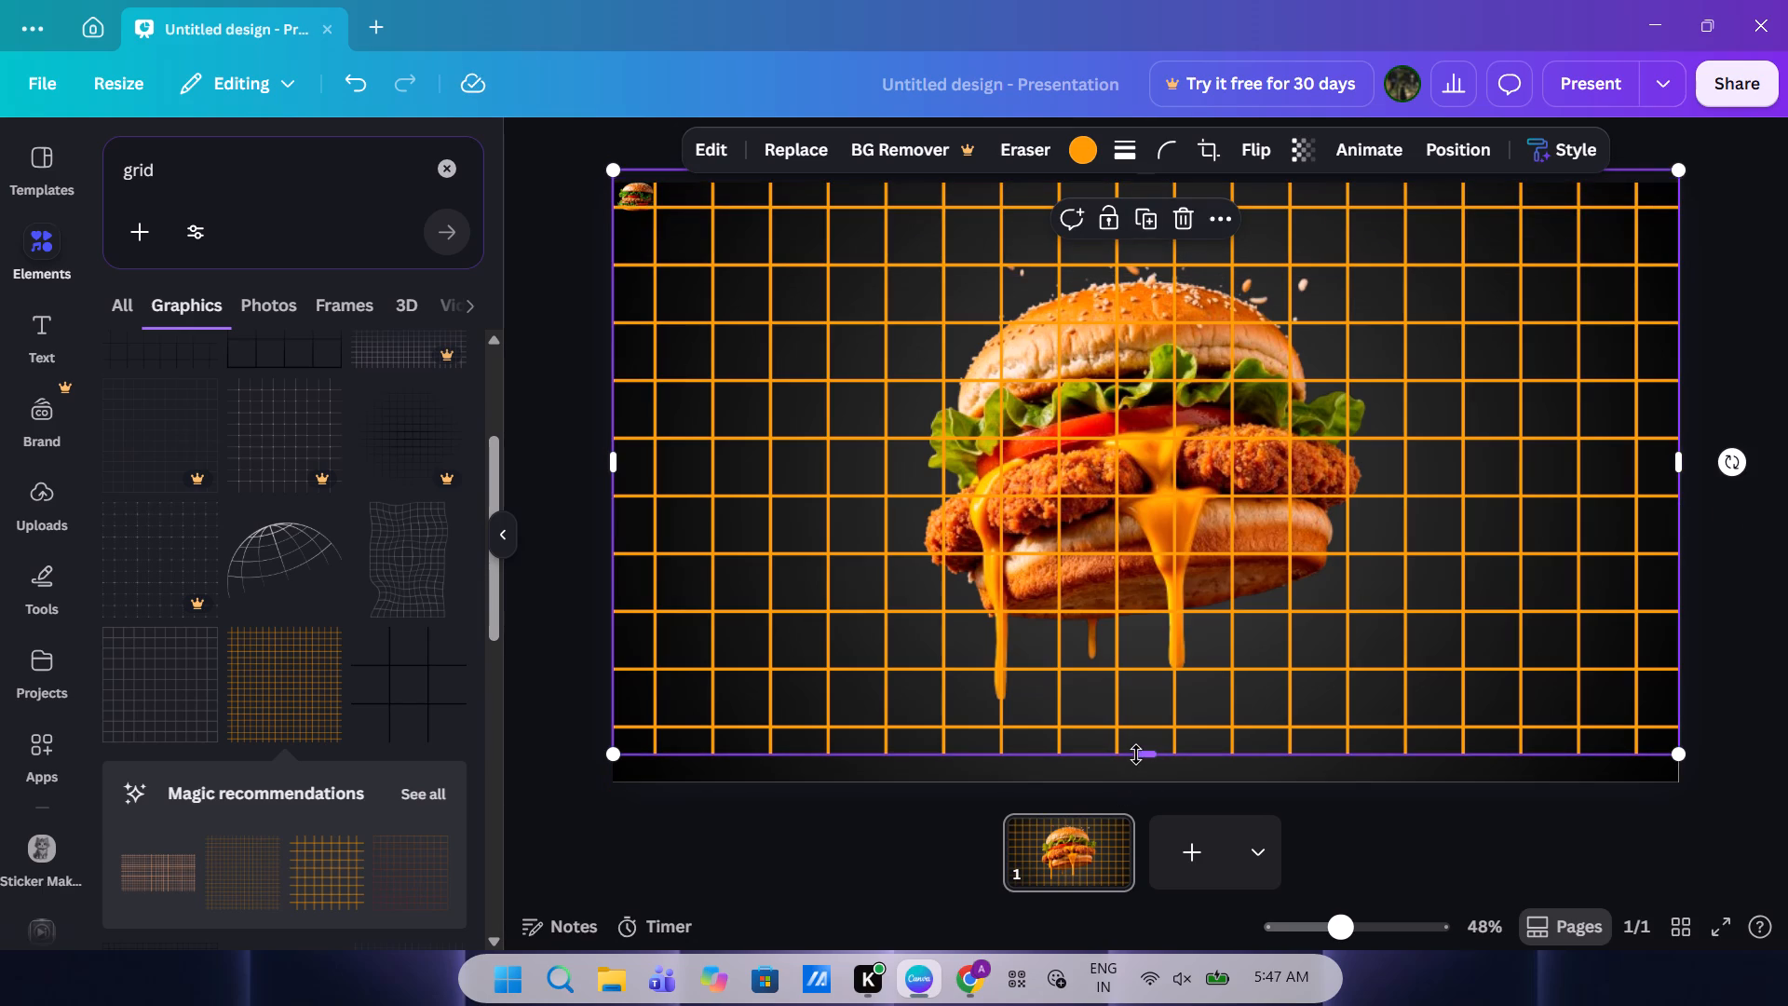
{"action": "left_click_drag", "start_coordinate": [1136, 754], "coordinate": [1131, 787]}
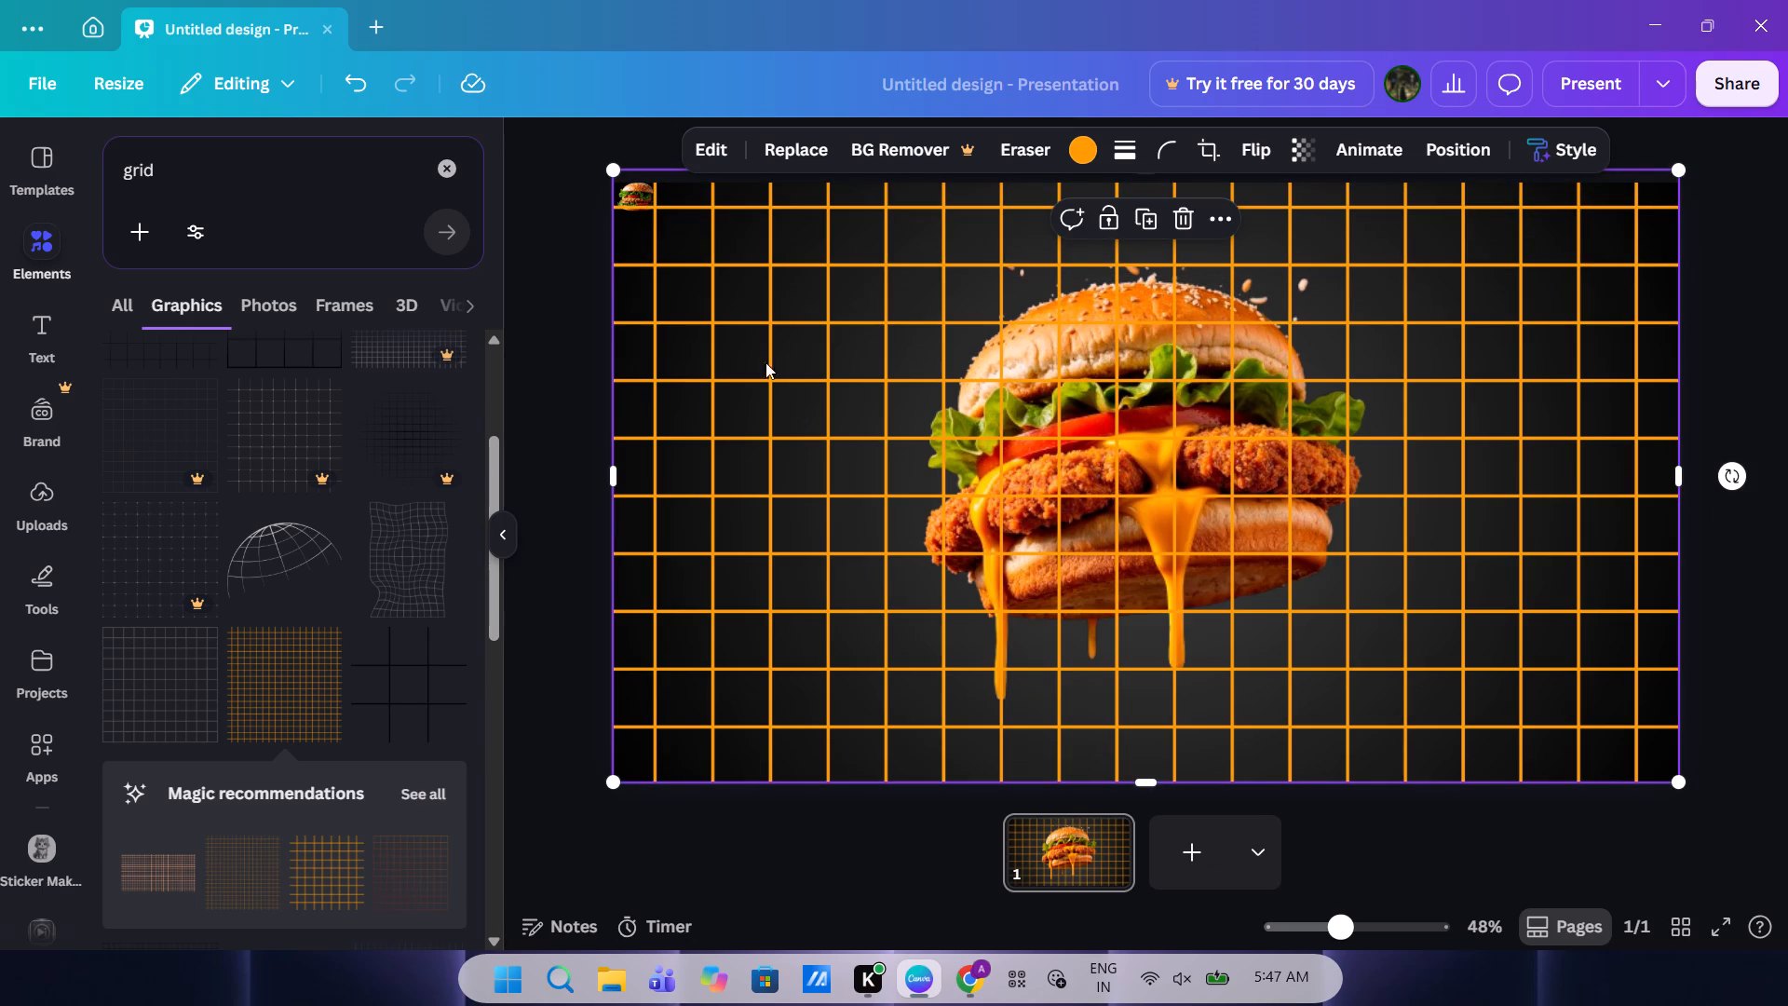
Shift the orange grid slightly down so its top-left cell frames the small burger logo.
{"action": "left_click_drag", "start_coordinate": [635, 198], "coordinate": [640, 221]}
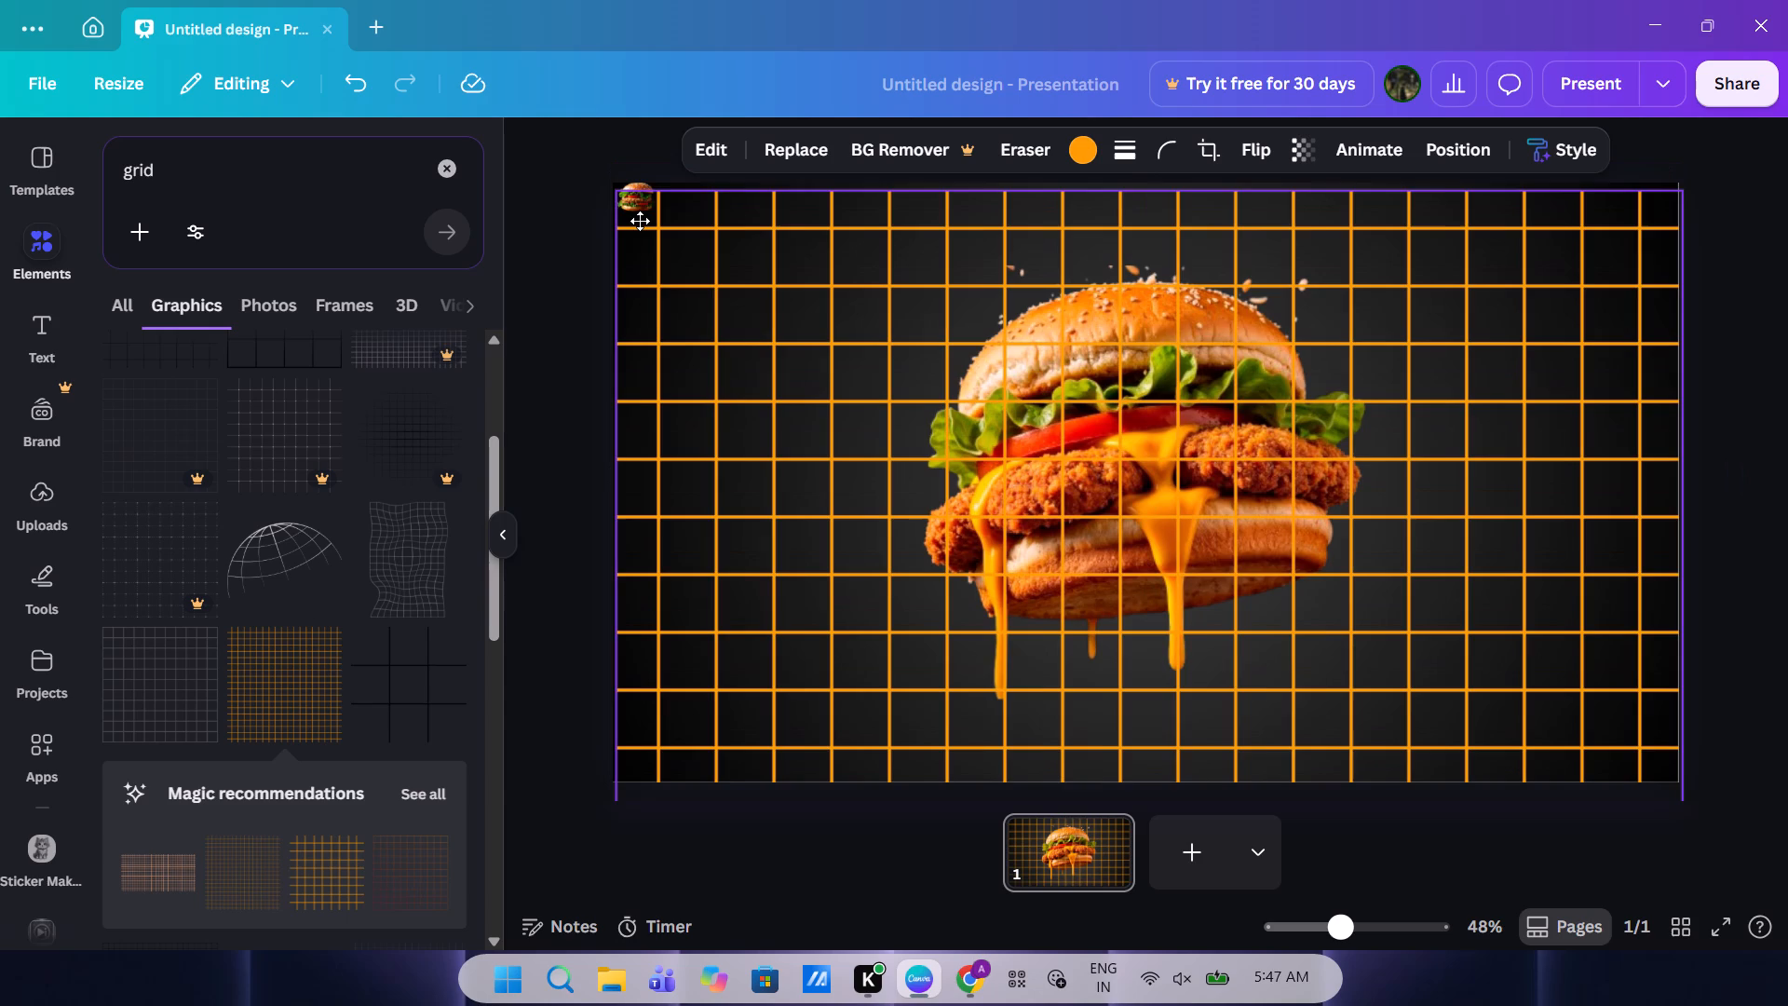
{"action": "left_click_drag", "start_coordinate": [640, 221], "coordinate": [631, 208]}
{"action": "left_click", "coordinate": [632, 197]}
{"action": "left_click", "coordinate": [556, 229]}
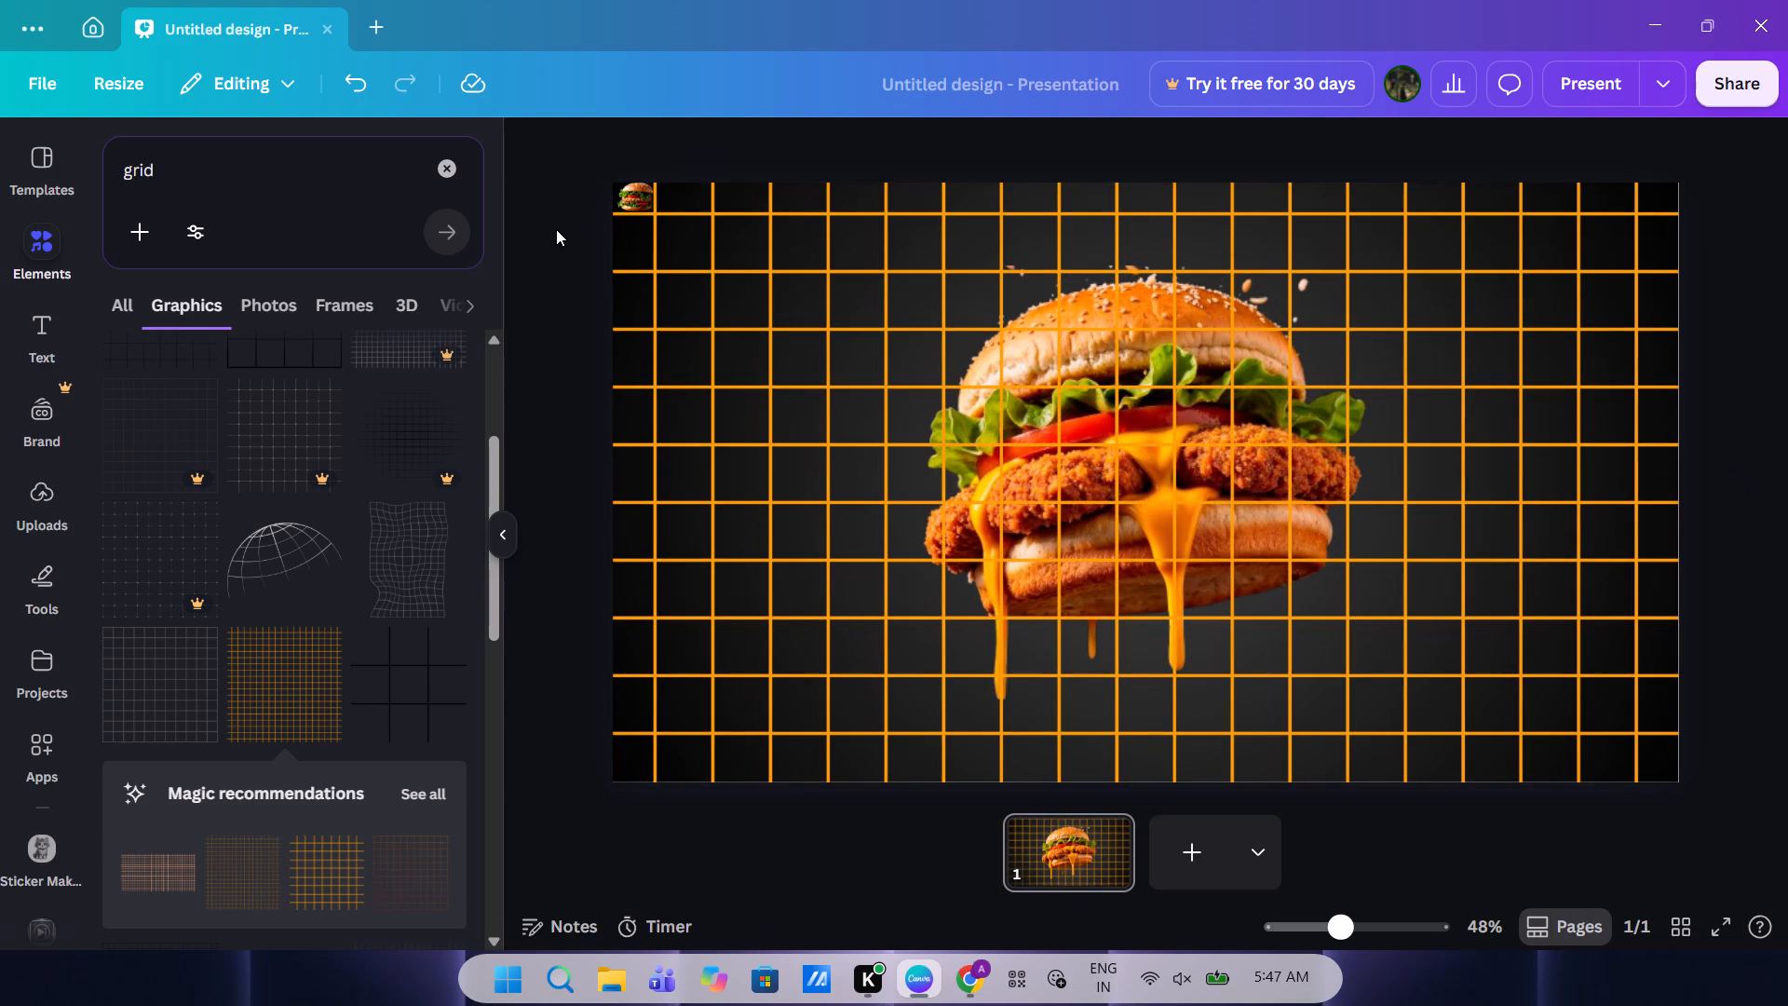
{"action": "left_click", "coordinate": [547, 266]}
Move the small burger logo's layer above the orange grid layer.
{"action": "key", "text": "alt+1"}
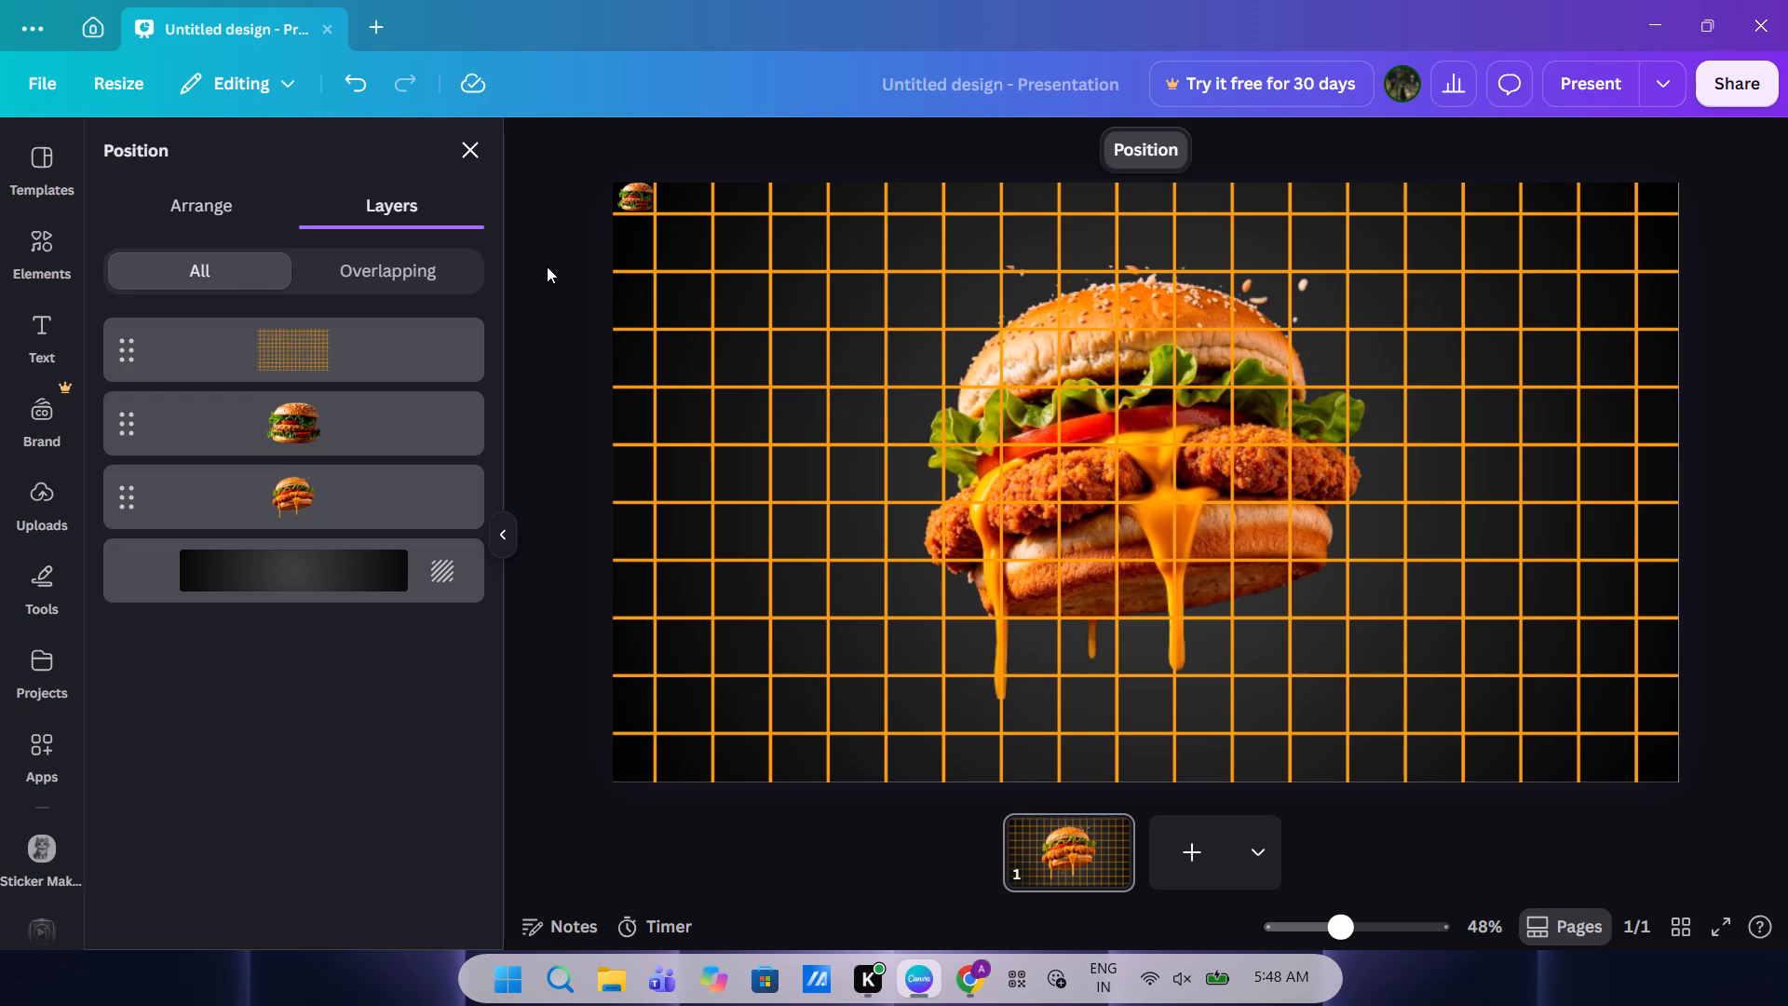
{"action": "left_click", "coordinate": [298, 493]}
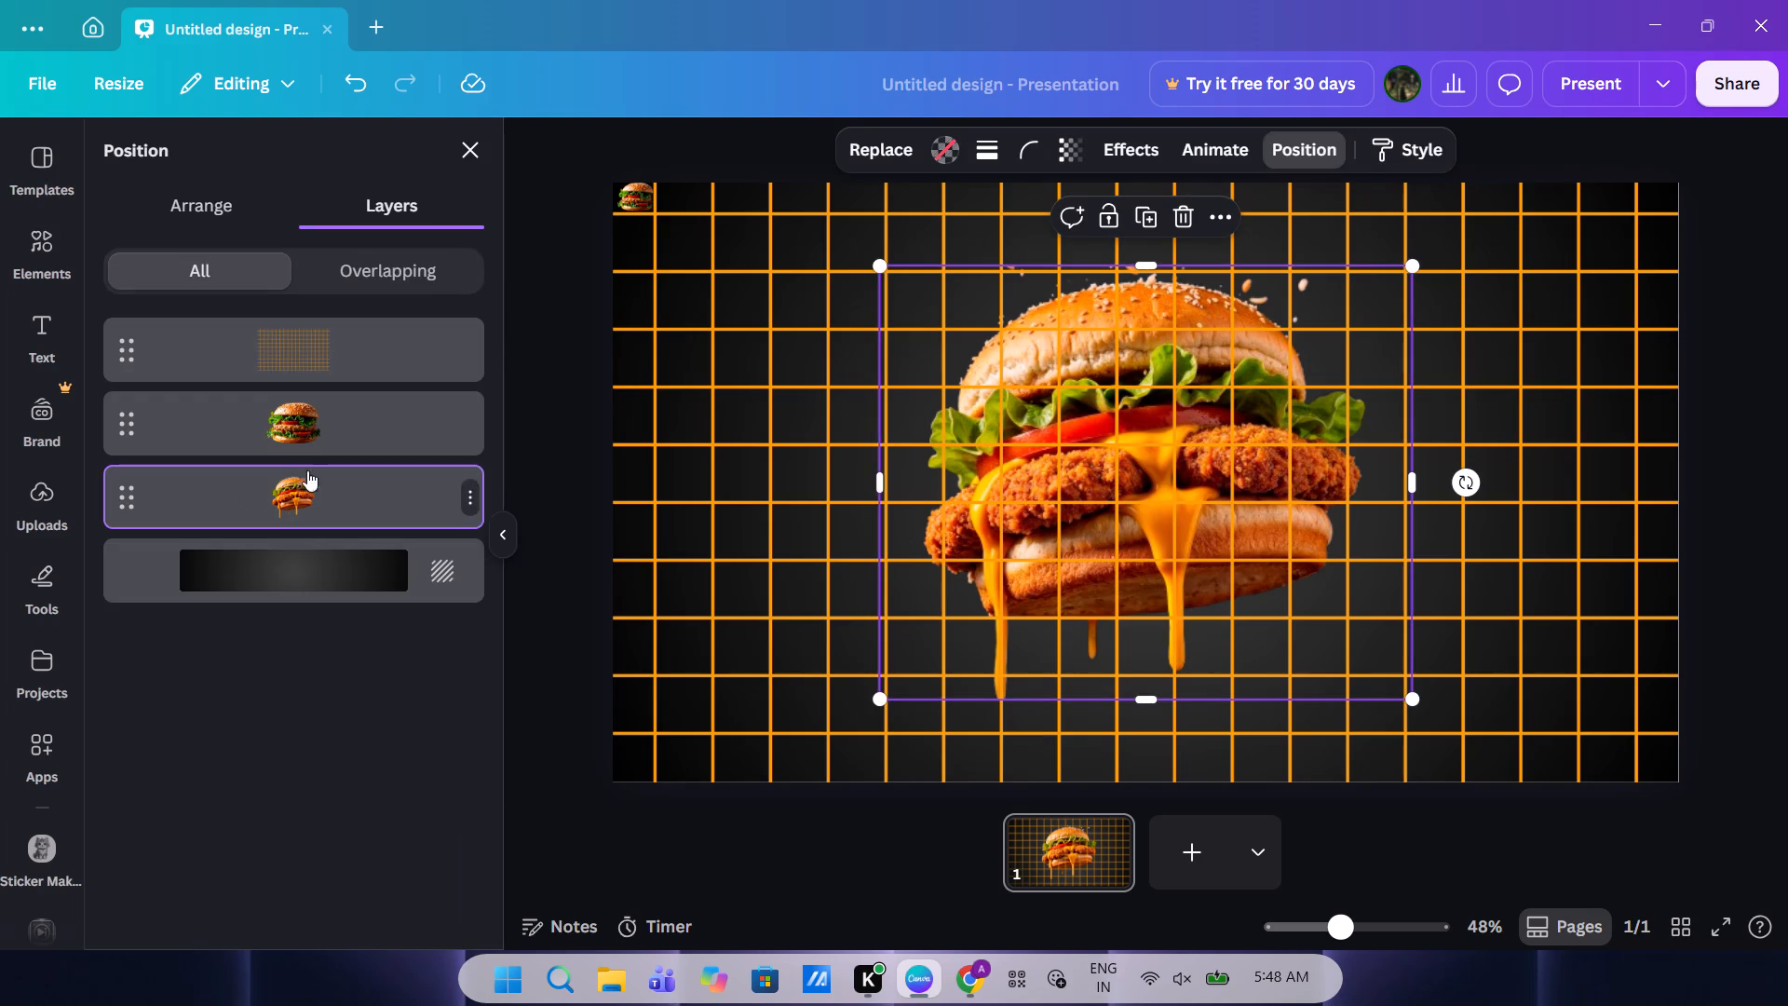
{"action": "left_click", "coordinate": [320, 442]}
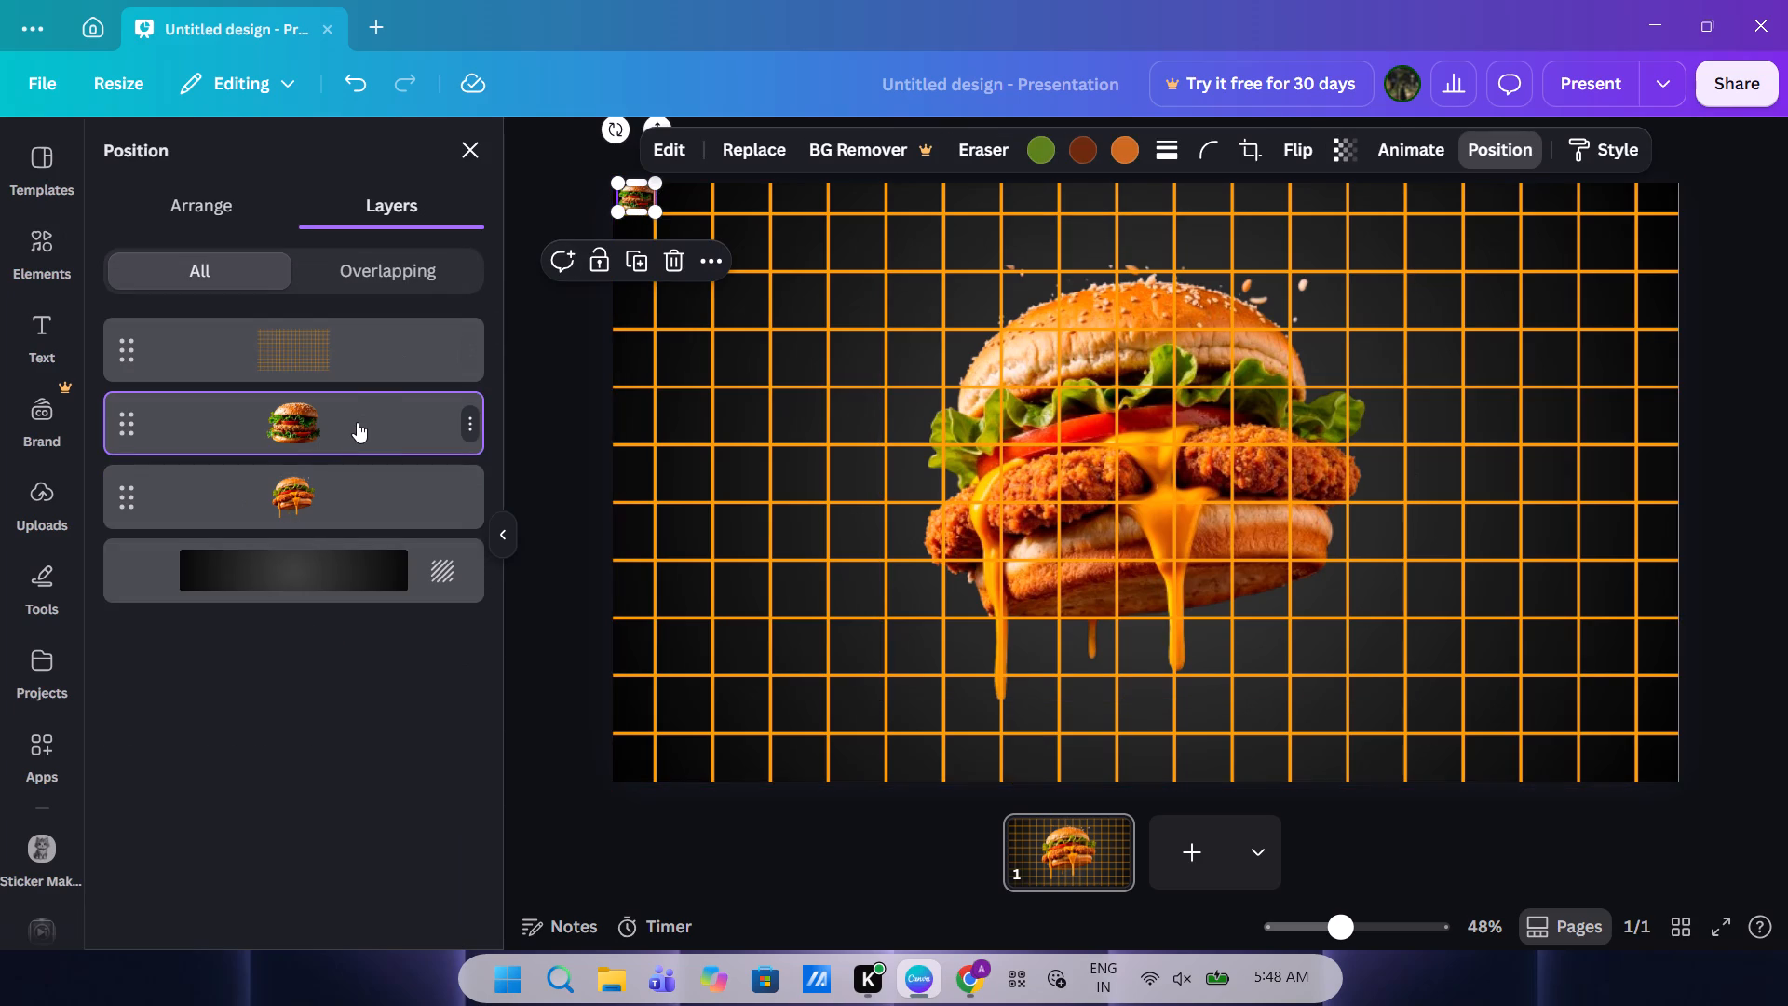
{"action": "left_click_drag", "start_coordinate": [357, 422], "coordinate": [387, 326]}
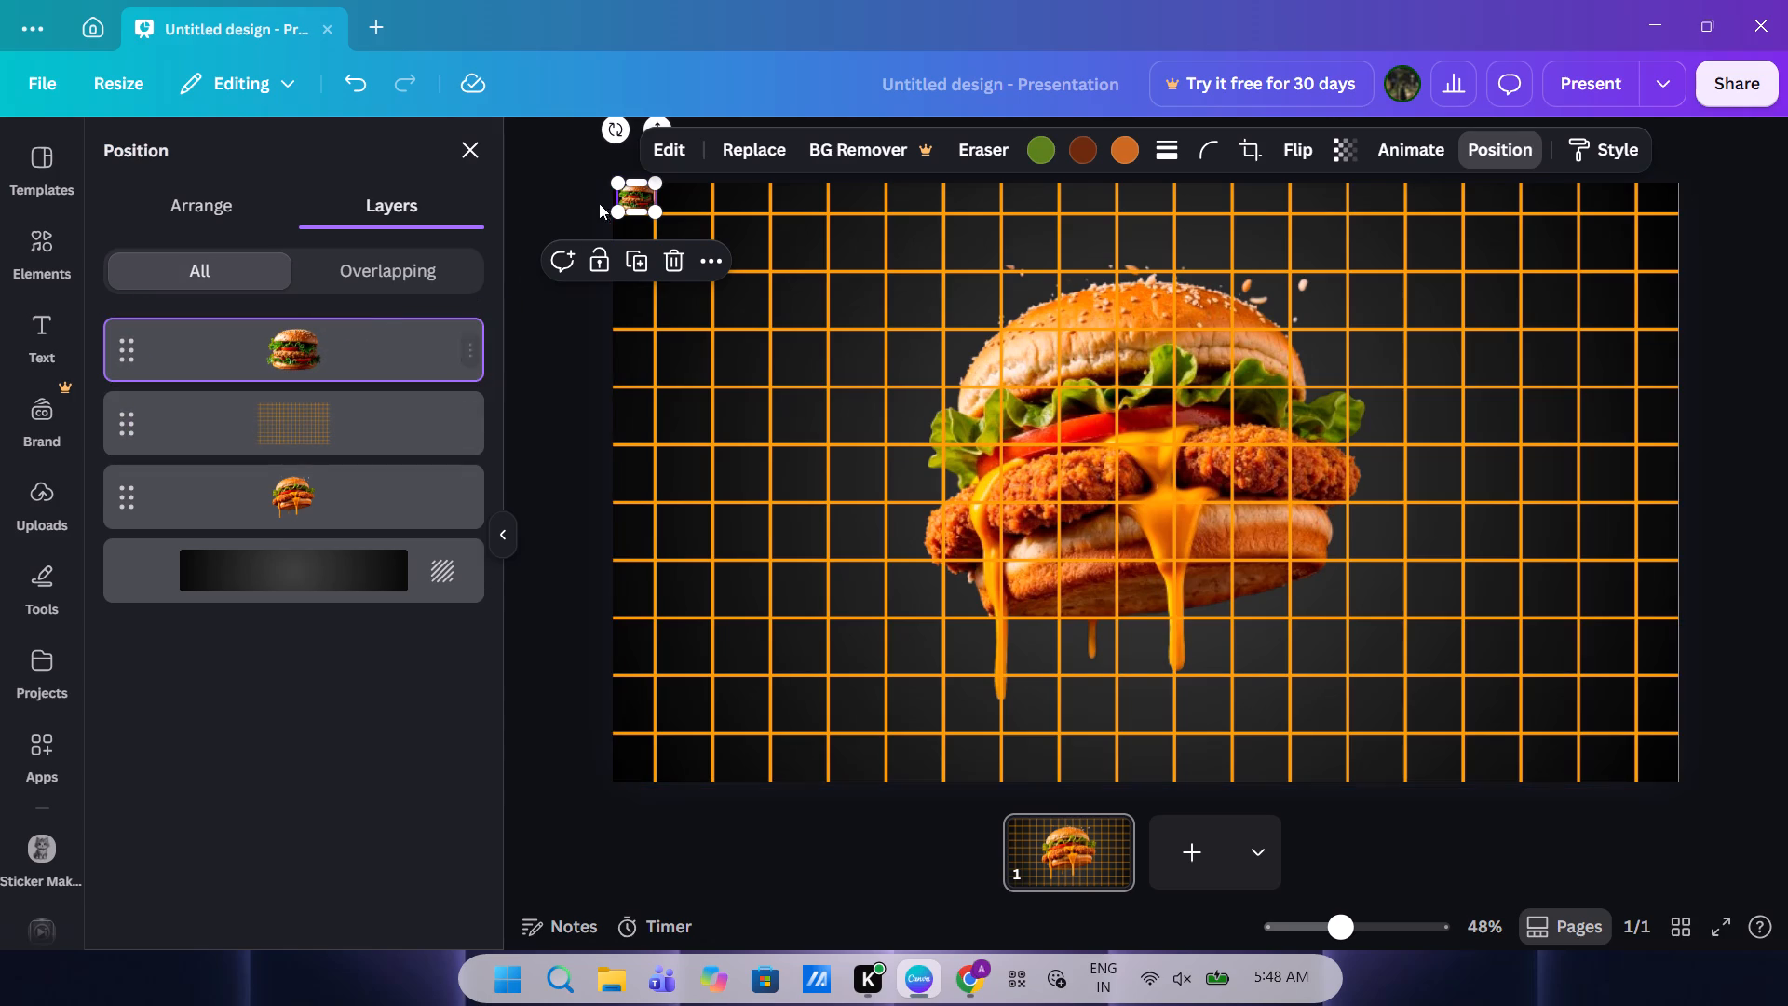
Reposition the small burger logo within the grid cell at the page's top-left corner.
{"action": "left_click", "coordinate": [637, 200]}
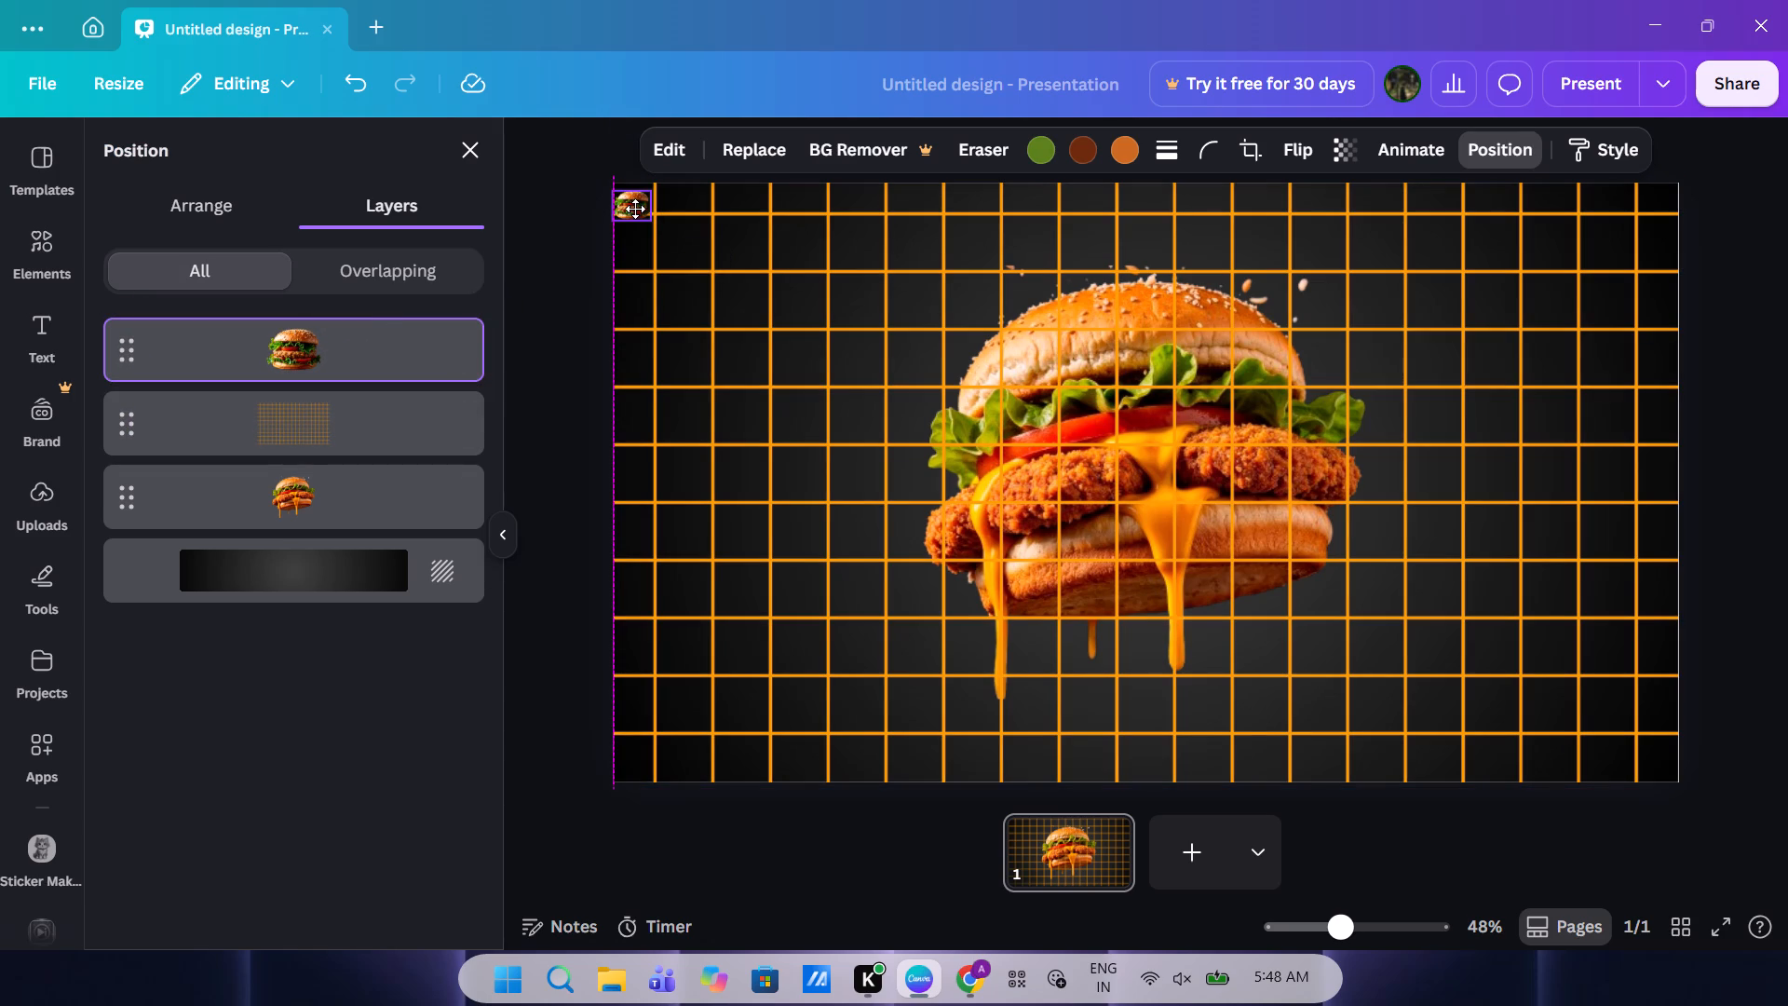
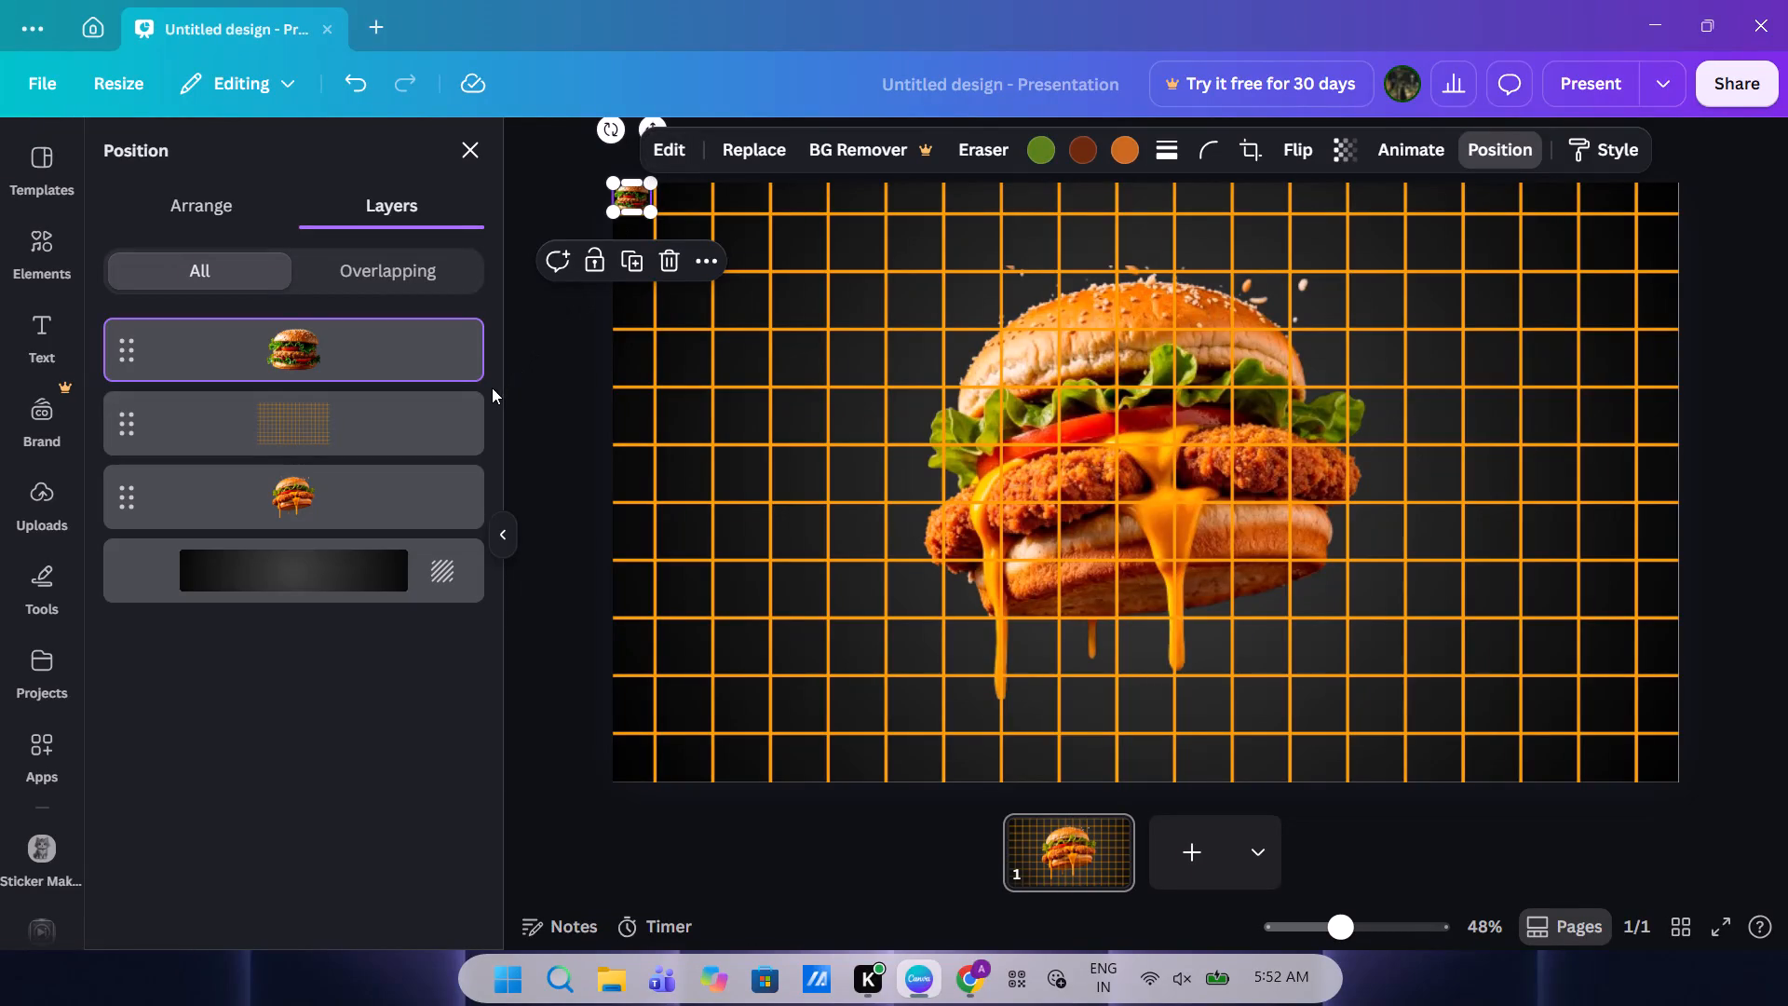
Copy the small burger logo and paste 22 duplicates of it onto the page.
{"action": "key", "text": "ctrl+c"}
{"action": "key", "text": "ctrl+v"}
{"action": "key", "text": "ctrl+v"}
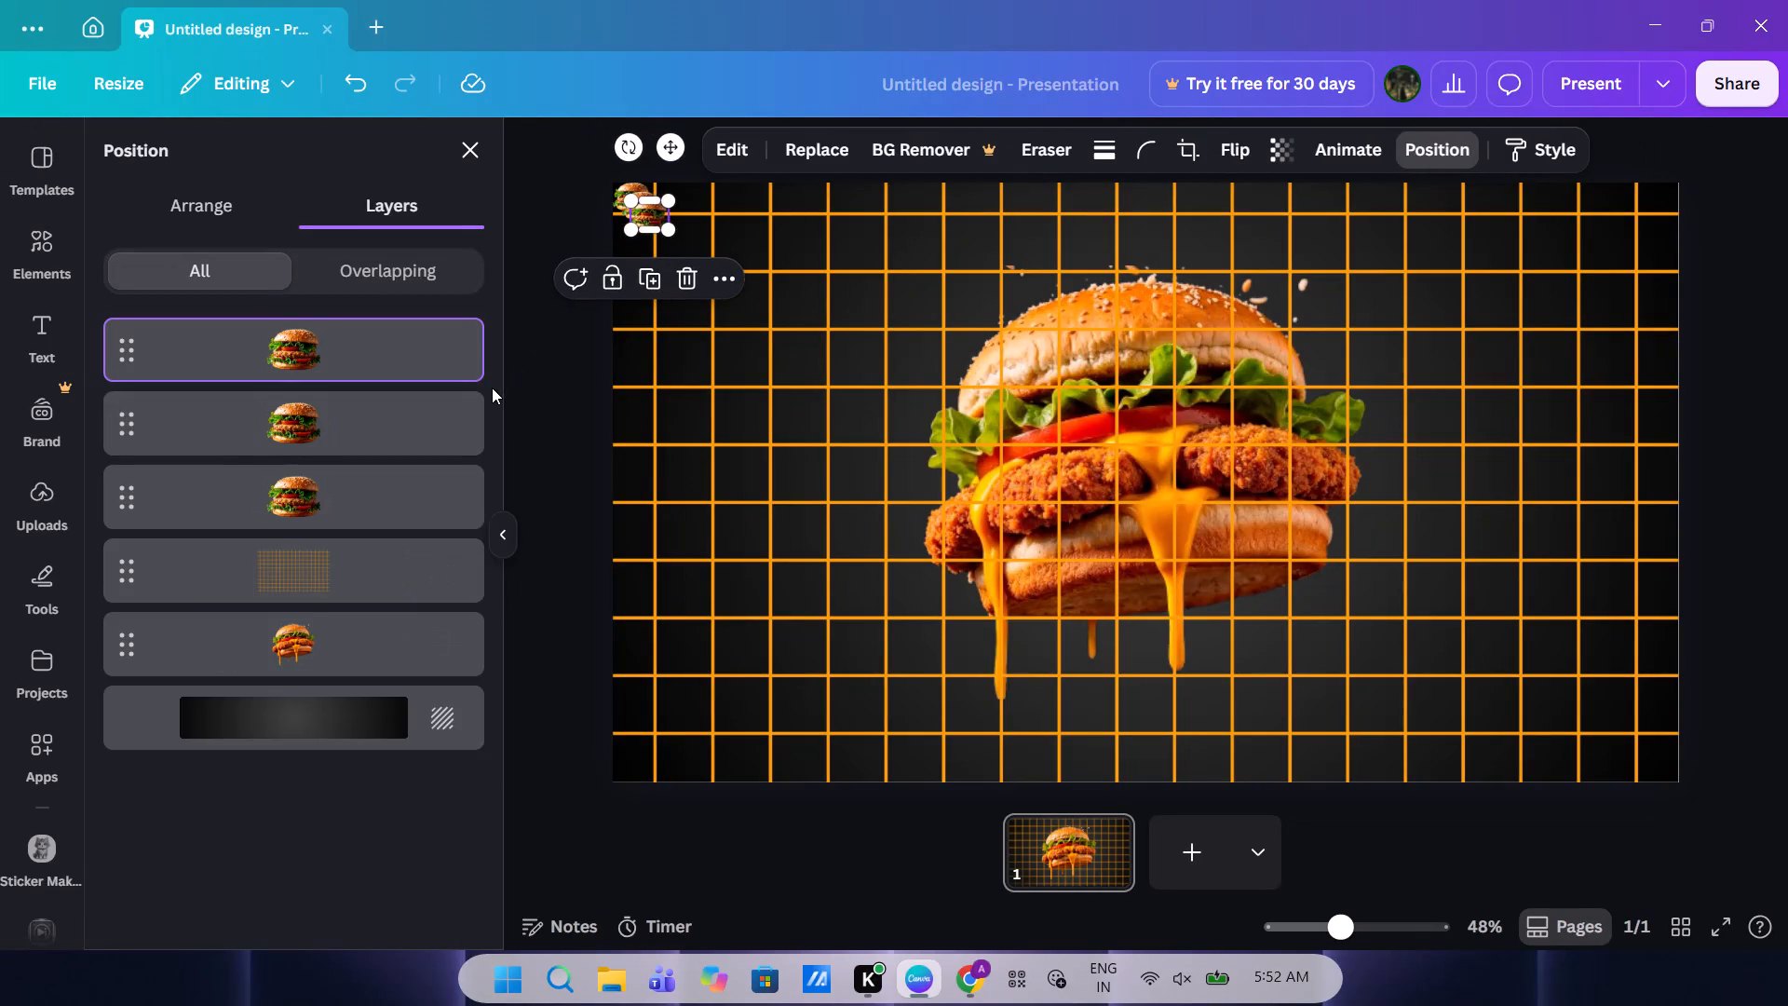
{"action": "key", "text": "ctrl+v"}
{"action": "key", "text": "ctrl+v"}
{"action": "key", "text": "ctrl+v"}
{"action": "key", "text": "ctrl+v"}
{"action": "key", "text": "ctrl+v"}
{"action": "key", "text": "ctrl+v"}
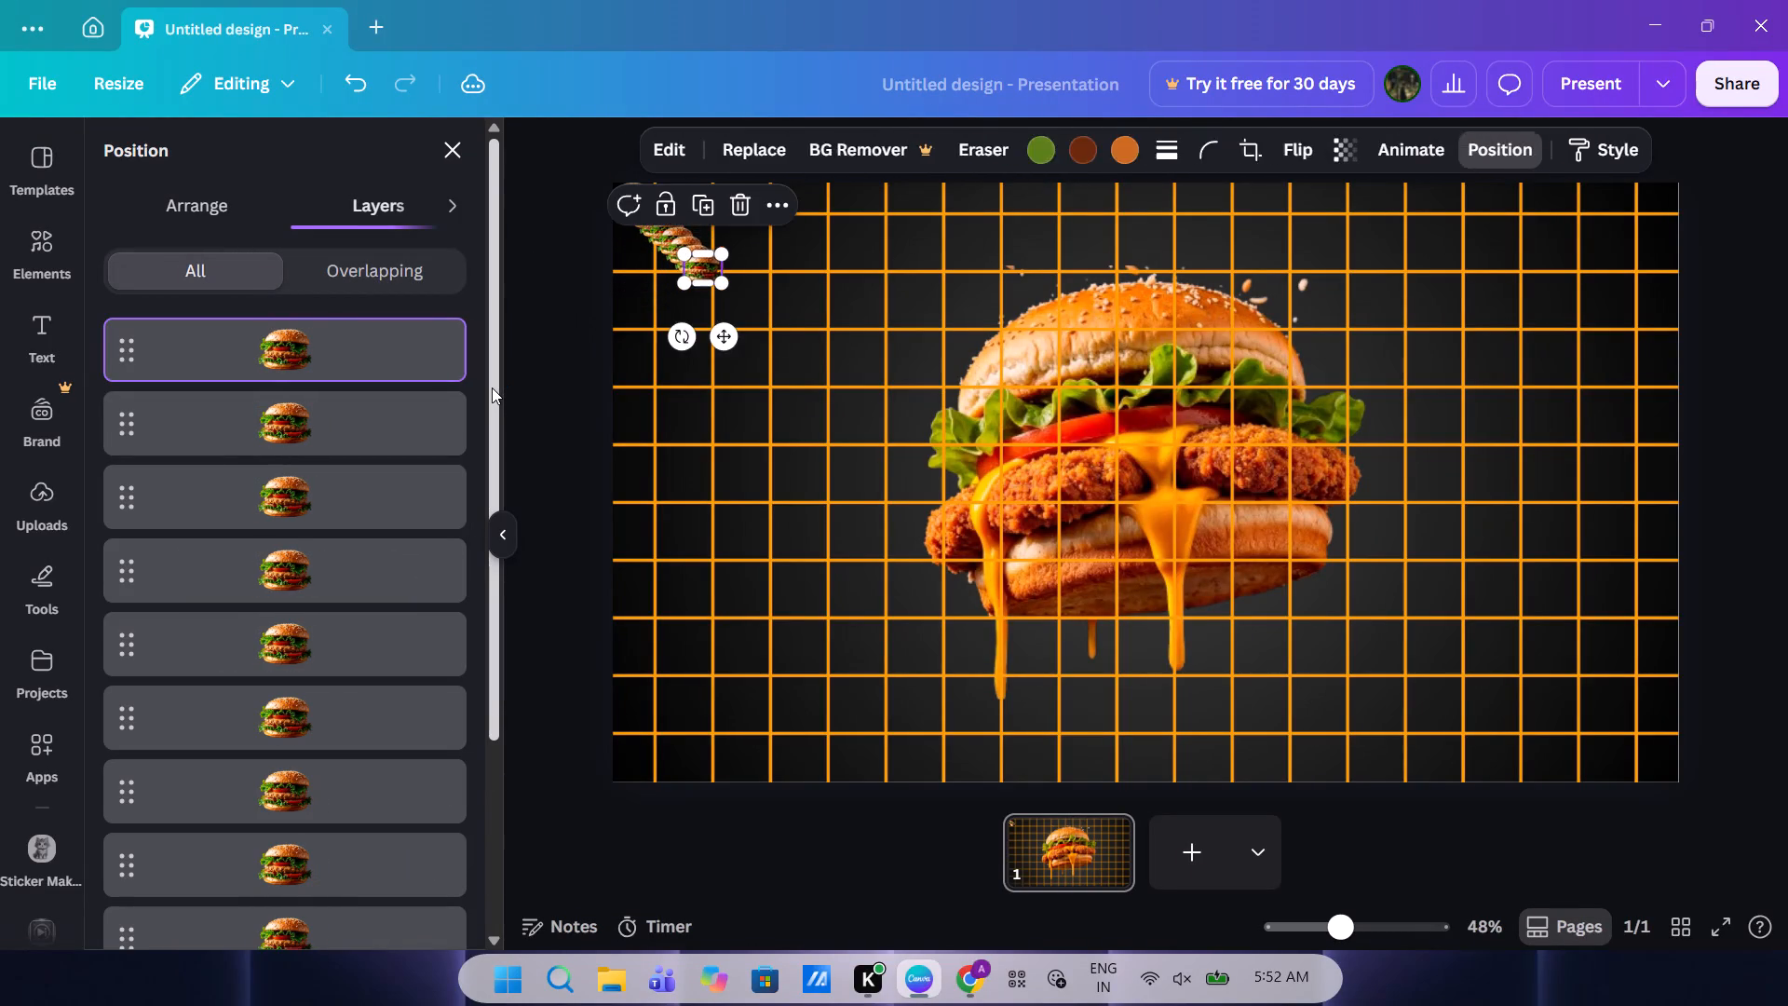
{"action": "key", "text": "ctrl+v"}
{"action": "key", "text": "ctrl+v"}
{"action": "key", "text": "ctrl+v"}
{"action": "key", "text": "ctrl+v"}
{"action": "key", "text": "ctrl+v"}
{"action": "key", "text": "ctrl+v"}
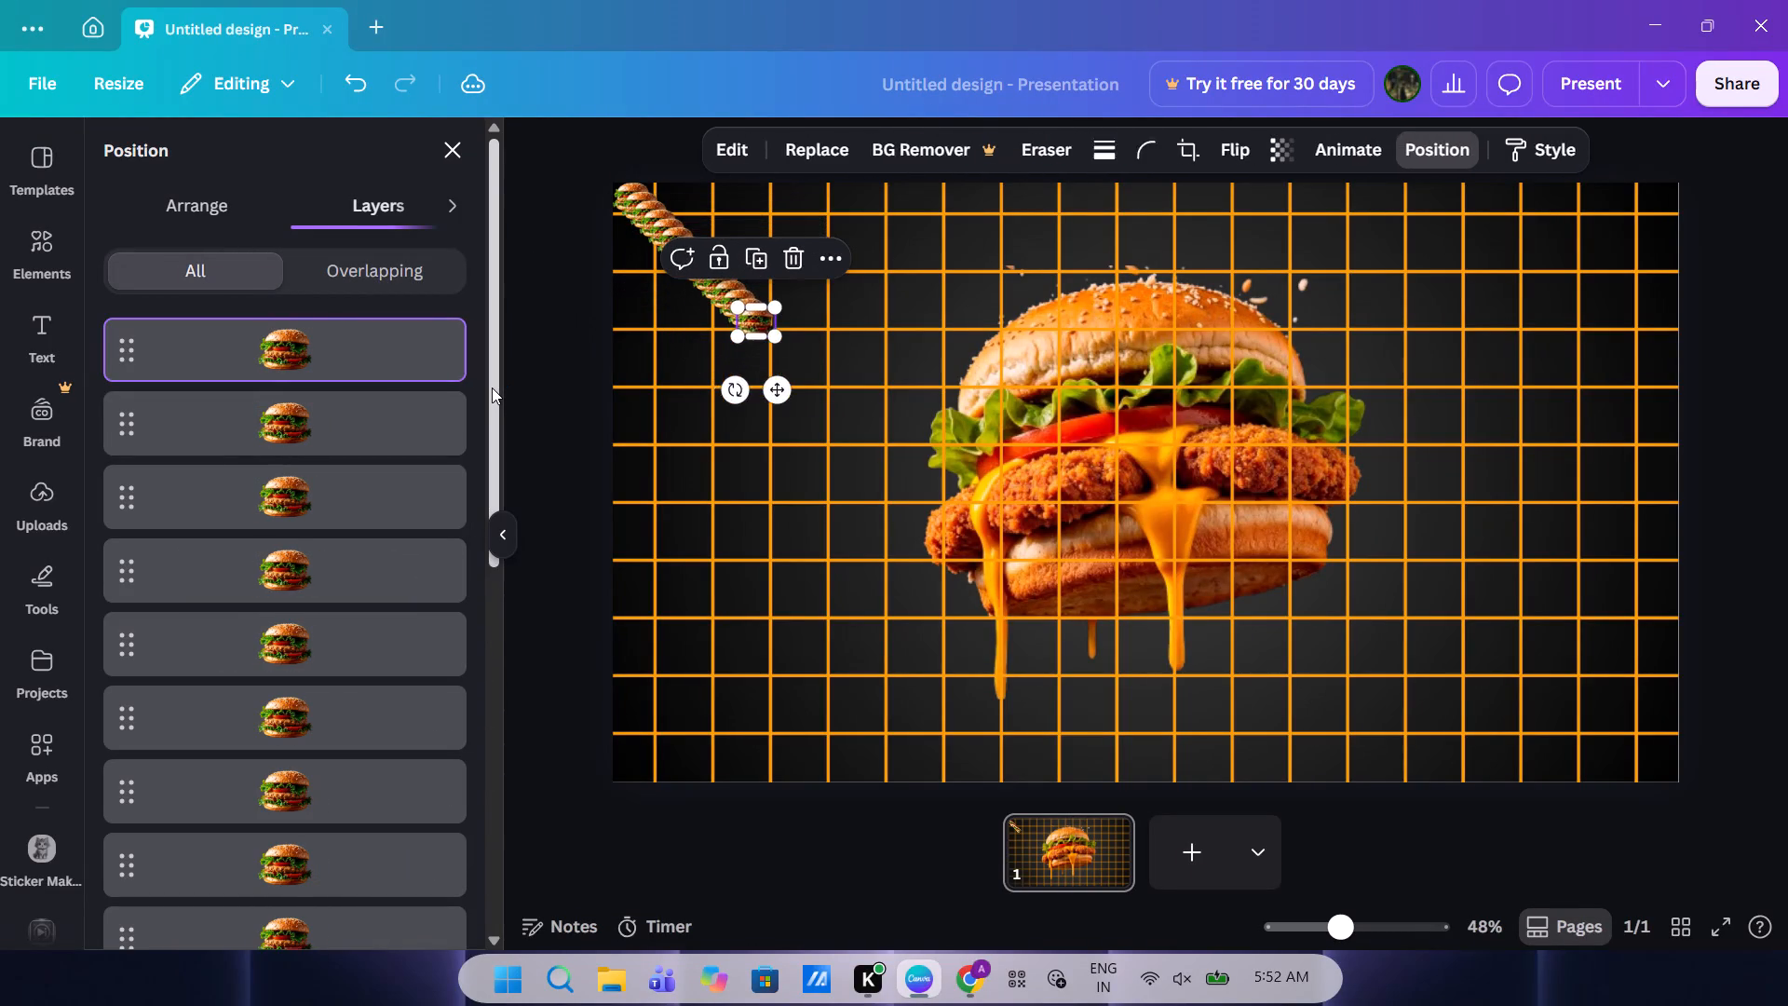
{"action": "key", "text": "ctrl+v"}
{"action": "key", "text": "ctrl+v"}
{"action": "key", "text": "ctrl+v"}
{"action": "key", "text": "ctrl+v"}
{"action": "key", "text": "ctrl+v"}
{"action": "key", "text": "ctrl+v"}
{"action": "key", "text": "ctrl+v"}
{"action": "key", "text": "ctrl+v"}
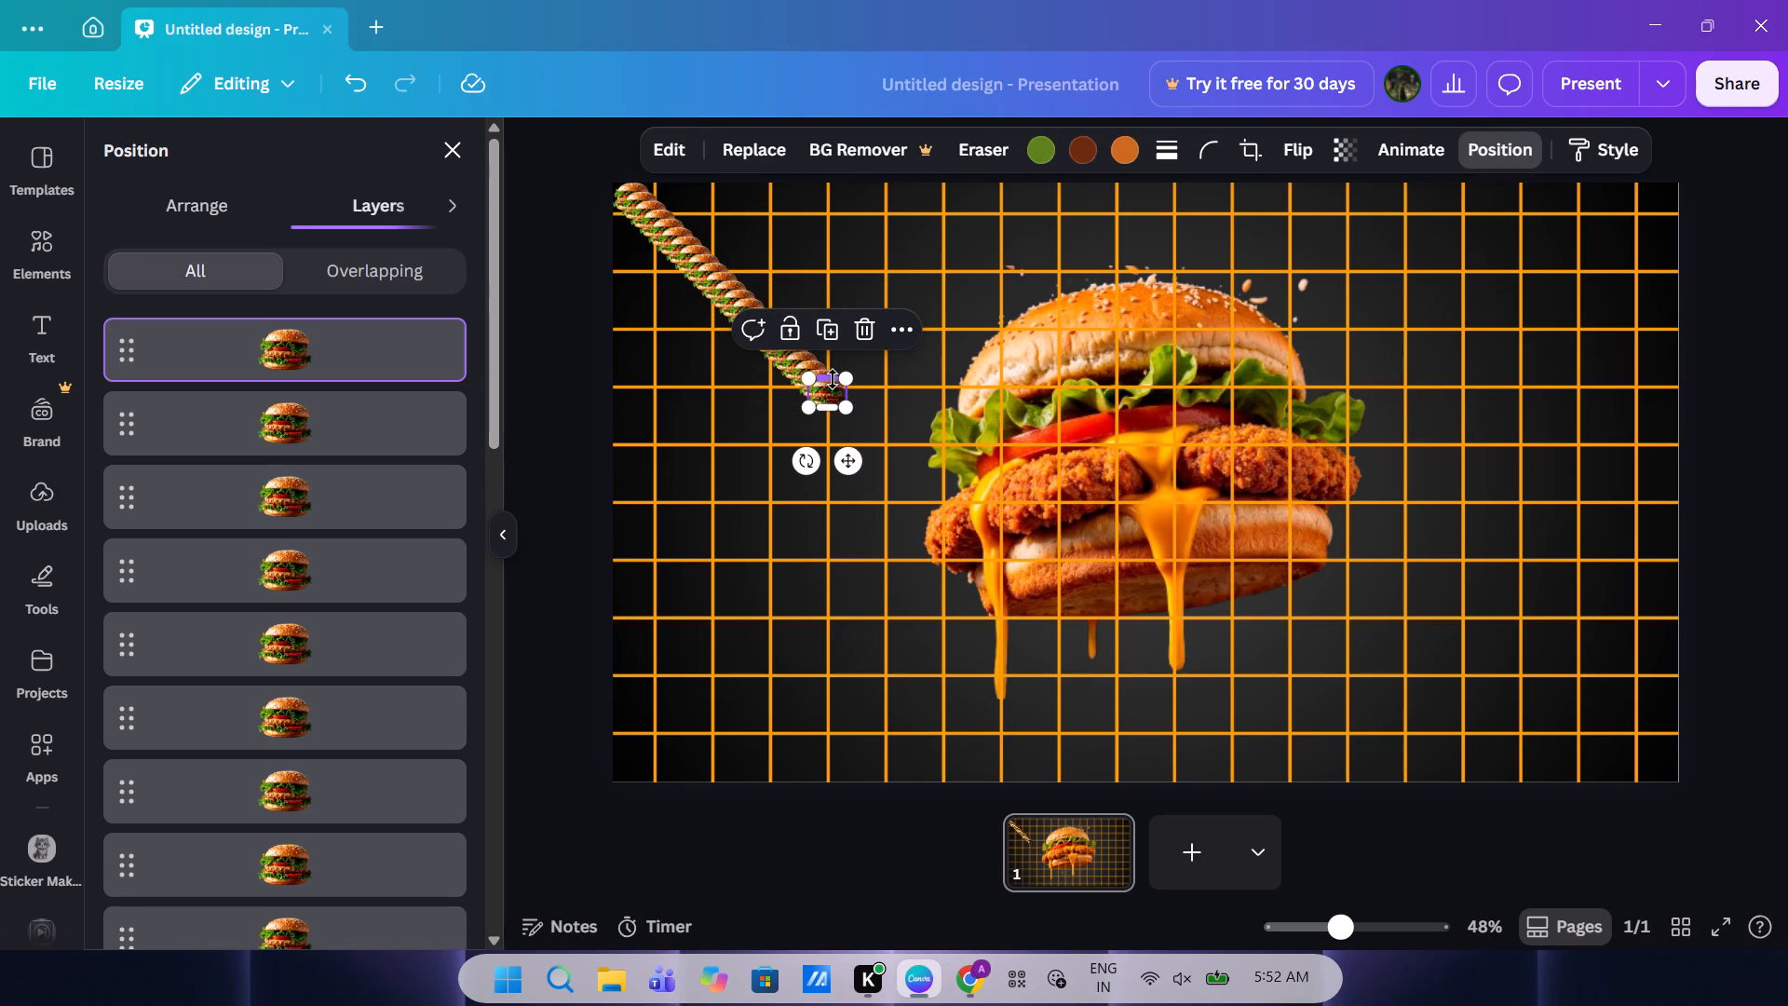
Place four burger logo copies in the top grid row's fourth, sixth, eighth and tenth cells, aligned with each other.
{"action": "left_click_drag", "start_coordinate": [849, 467], "coordinate": [709, 271]}
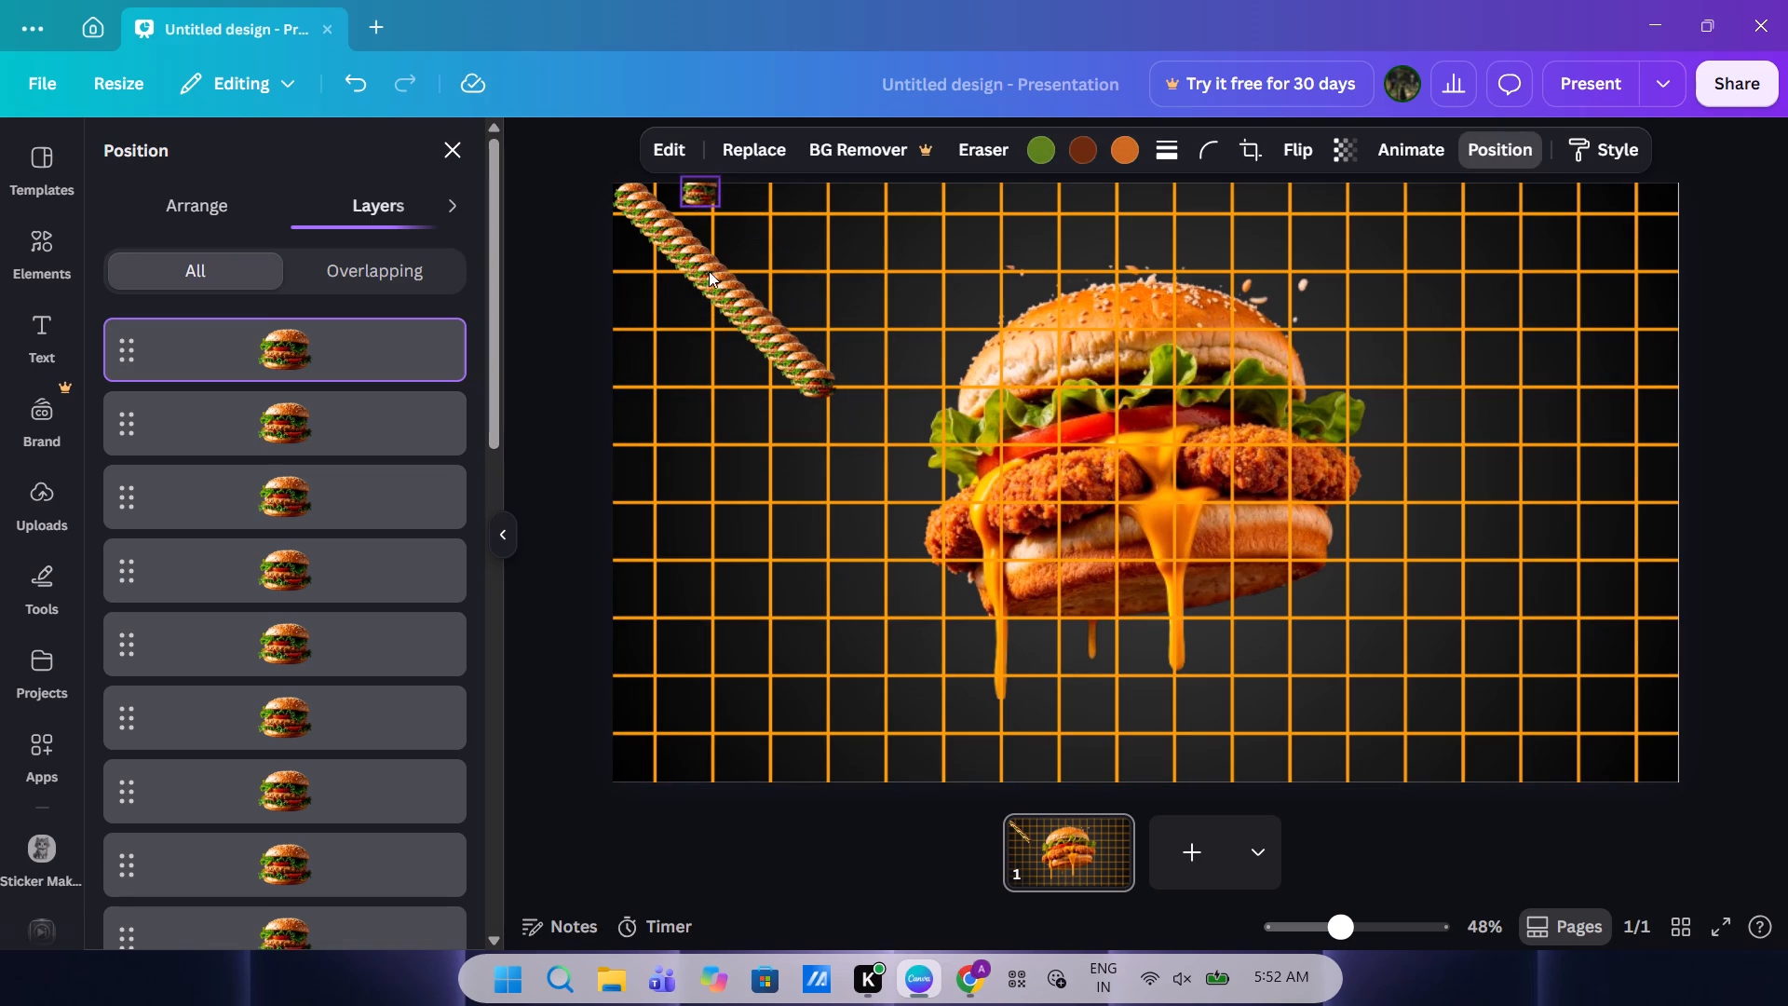
{"action": "left_click_drag", "start_coordinate": [709, 271], "coordinate": [704, 270]}
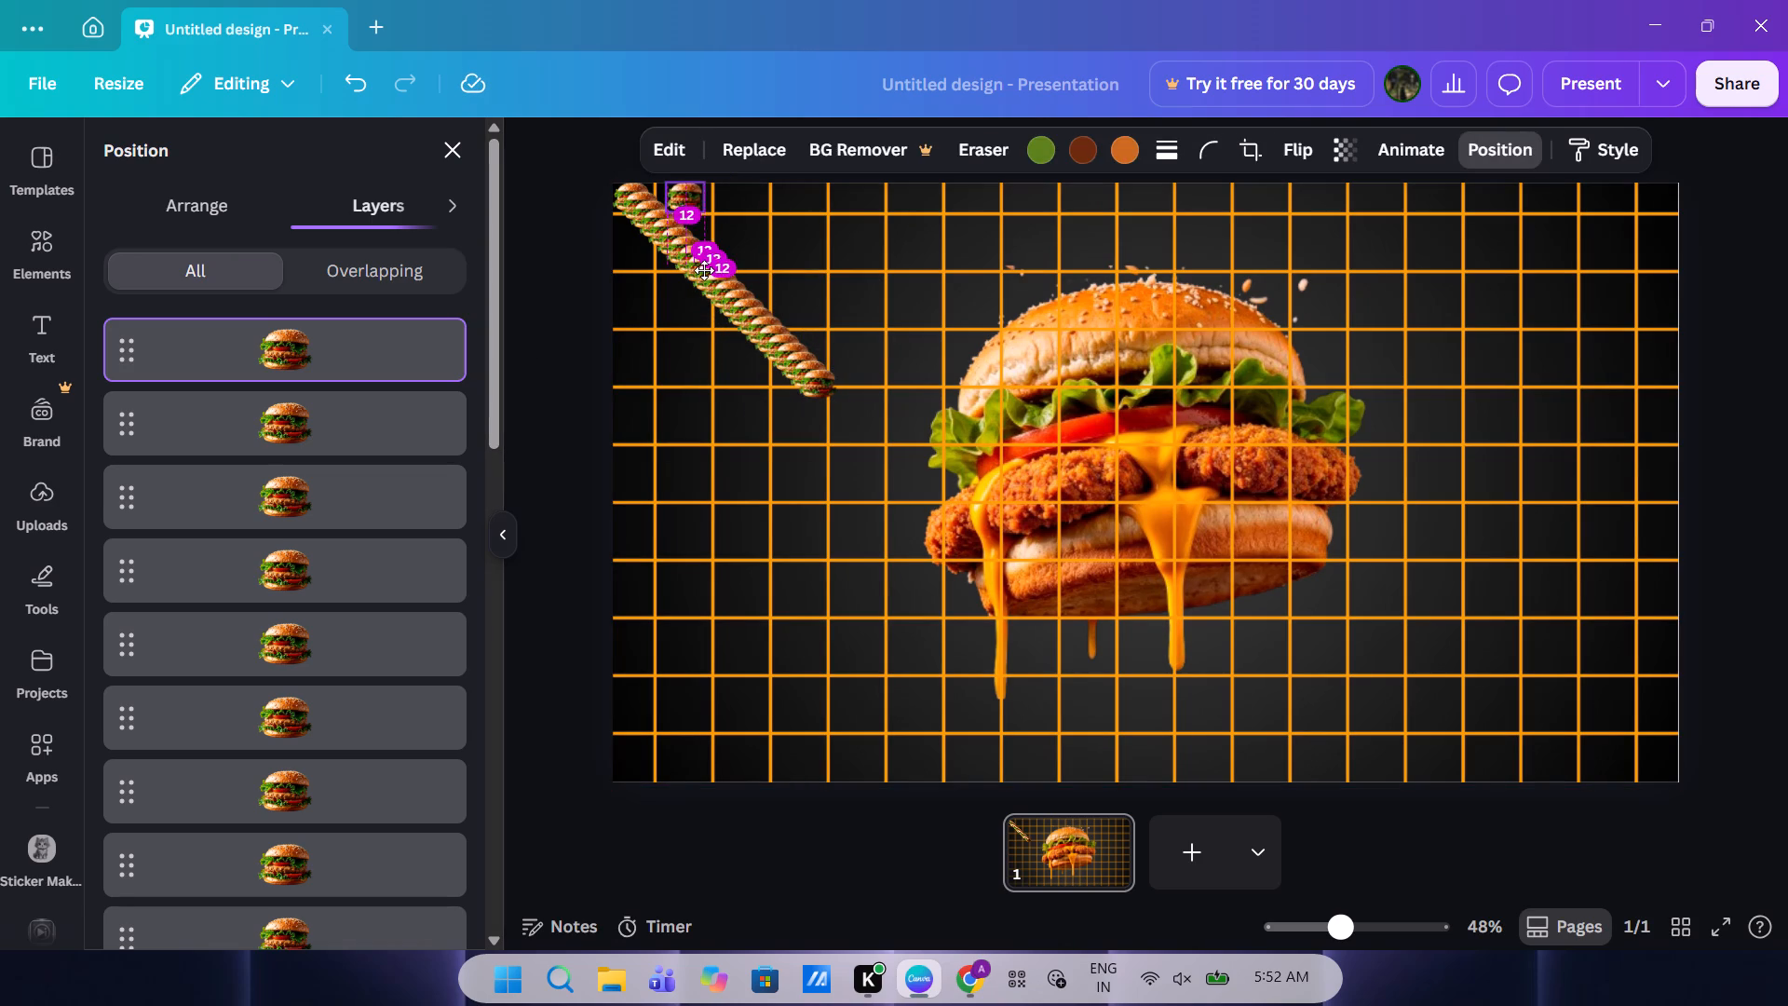
{"action": "left_click_drag", "start_coordinate": [704, 270], "coordinate": [703, 269]}
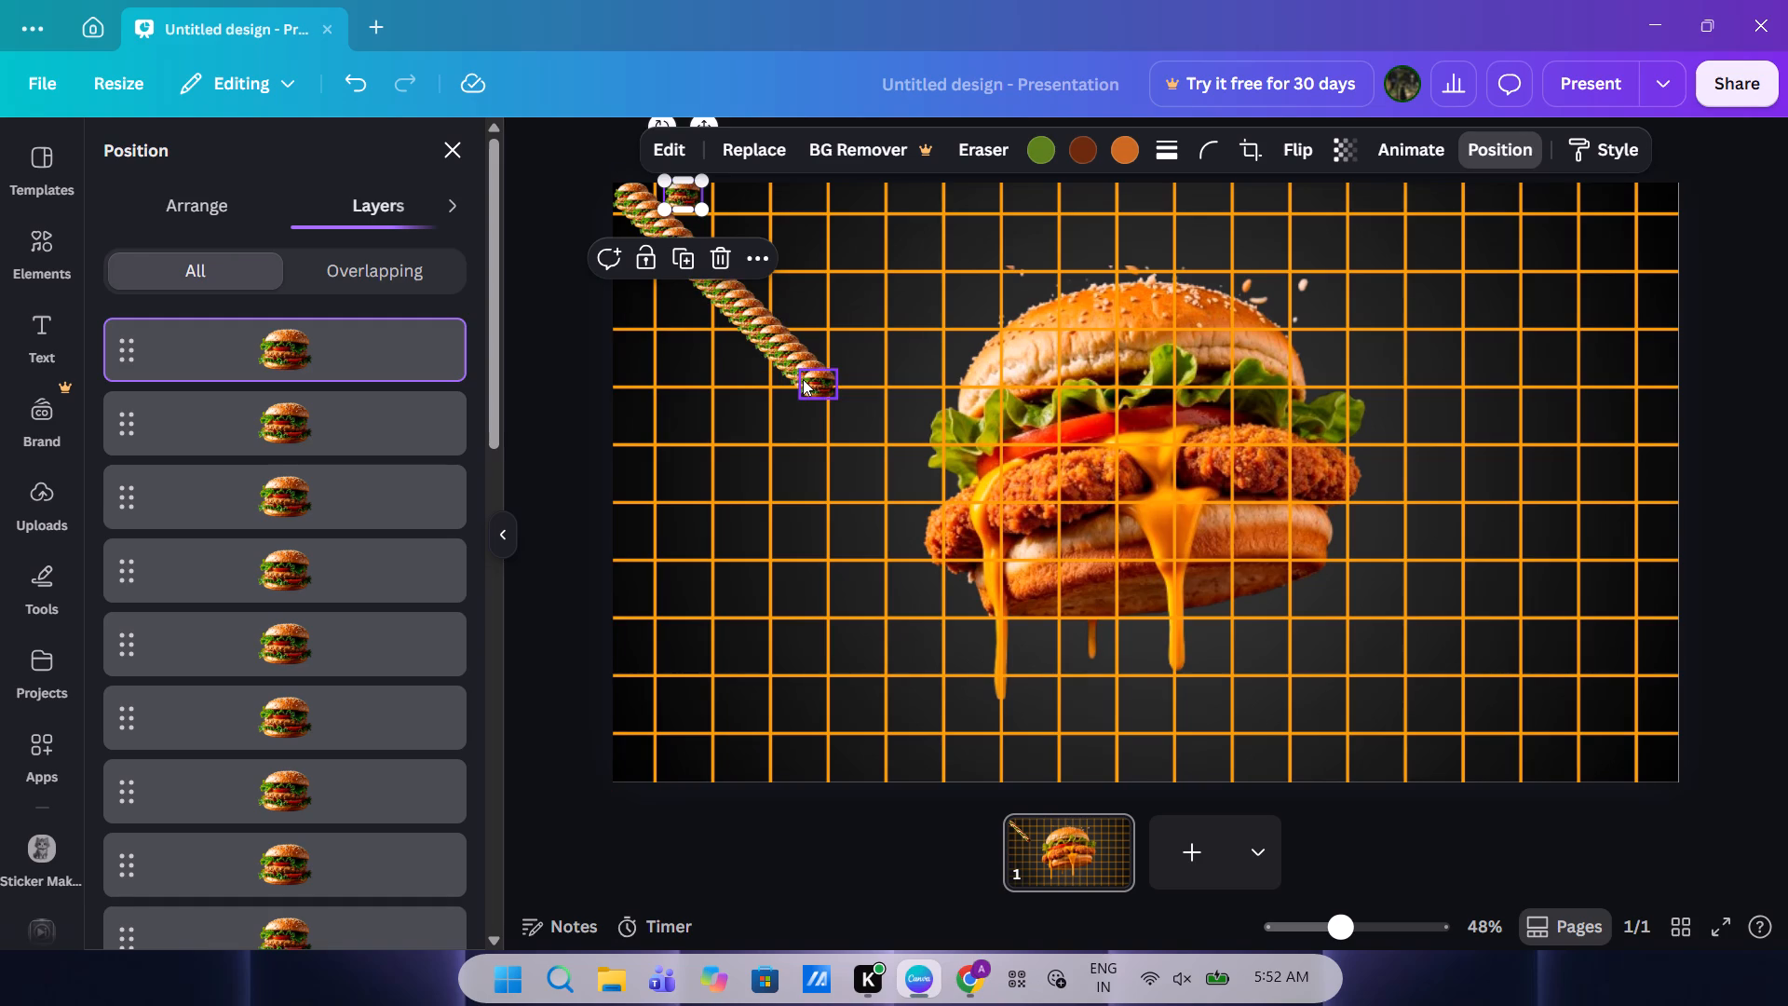
{"action": "left_click_drag", "start_coordinate": [804, 379], "coordinate": [769, 187]}
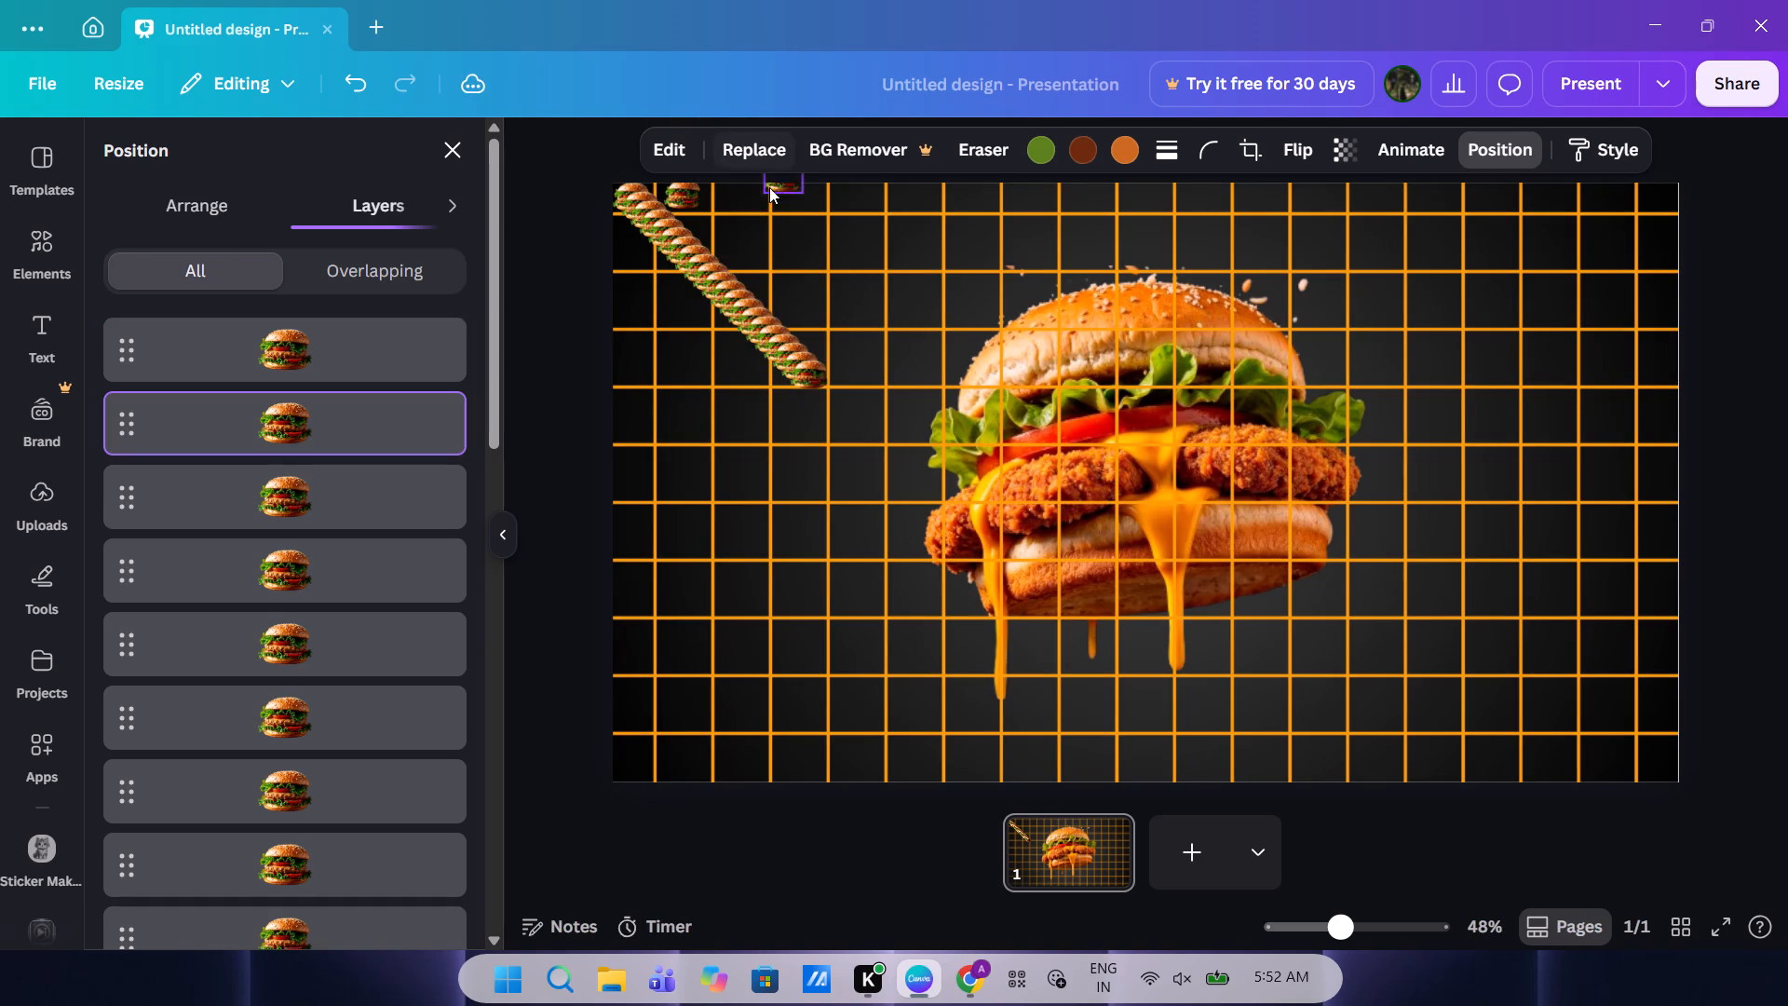
{"action": "left_click_drag", "start_coordinate": [769, 187], "coordinate": [903, 192]}
{"action": "left_click_drag", "start_coordinate": [689, 192], "coordinate": [804, 196]}
{"action": "left_click_drag", "start_coordinate": [804, 366], "coordinate": [1020, 185]}
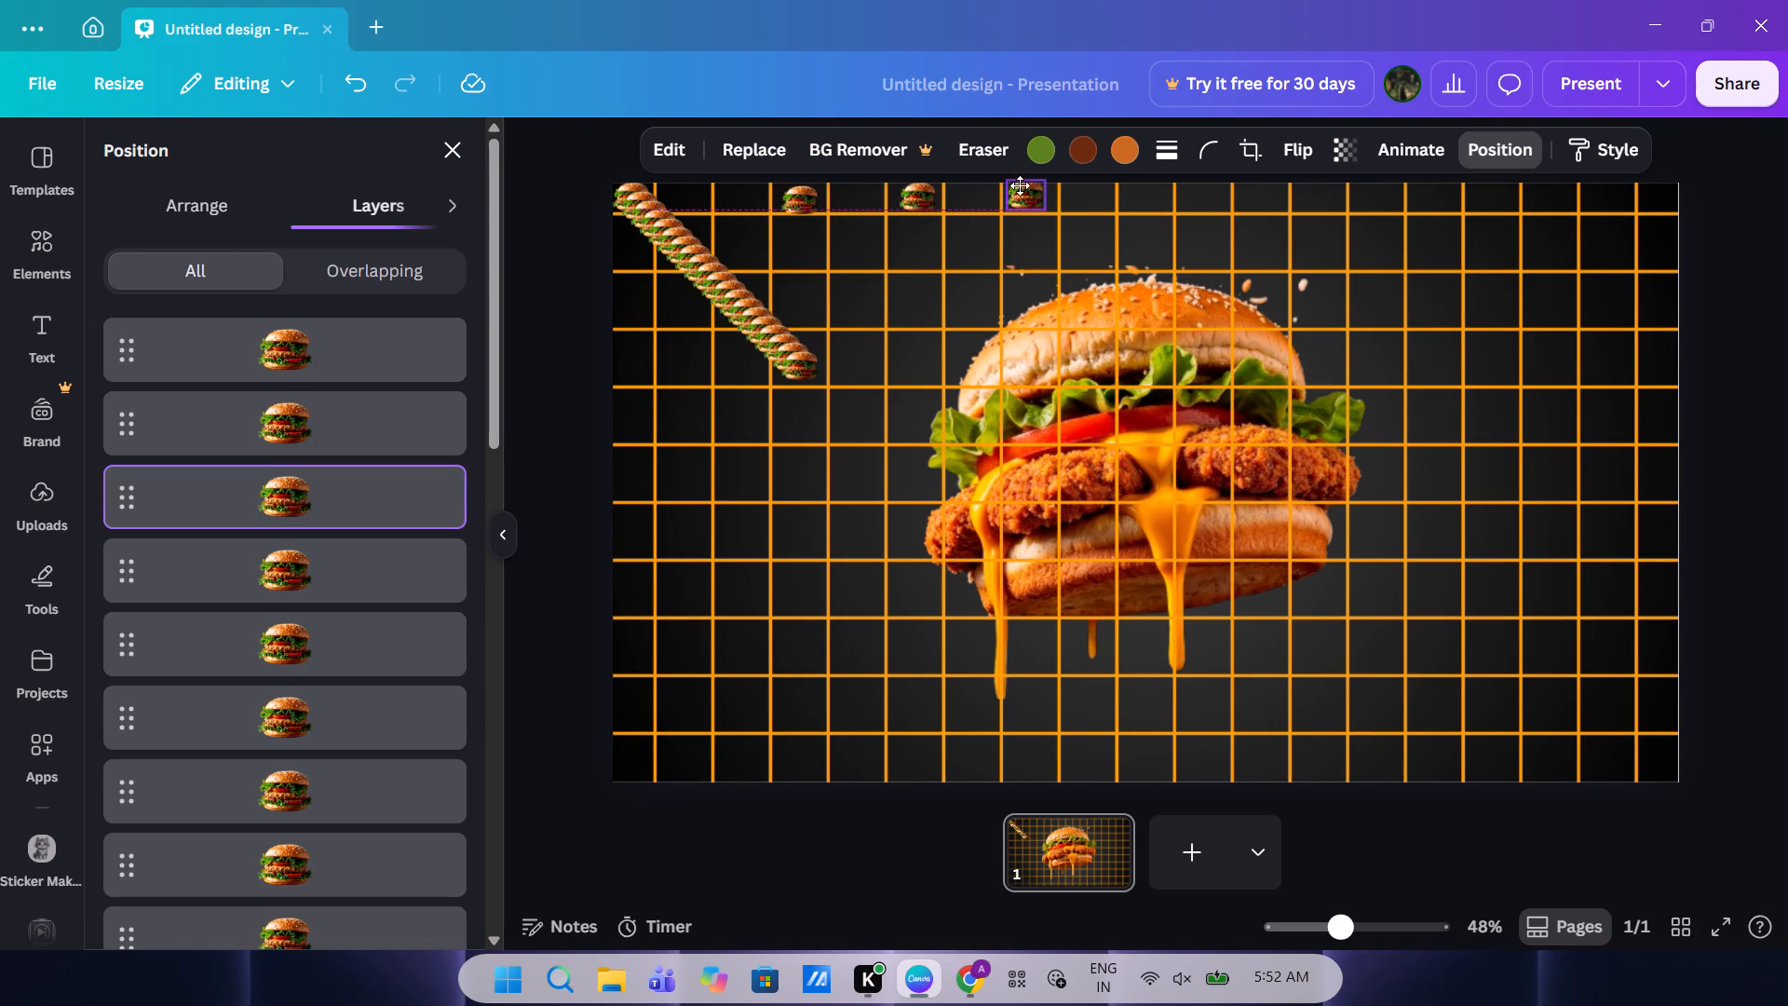
{"action": "left_click_drag", "start_coordinate": [1020, 185], "coordinate": [1028, 185]}
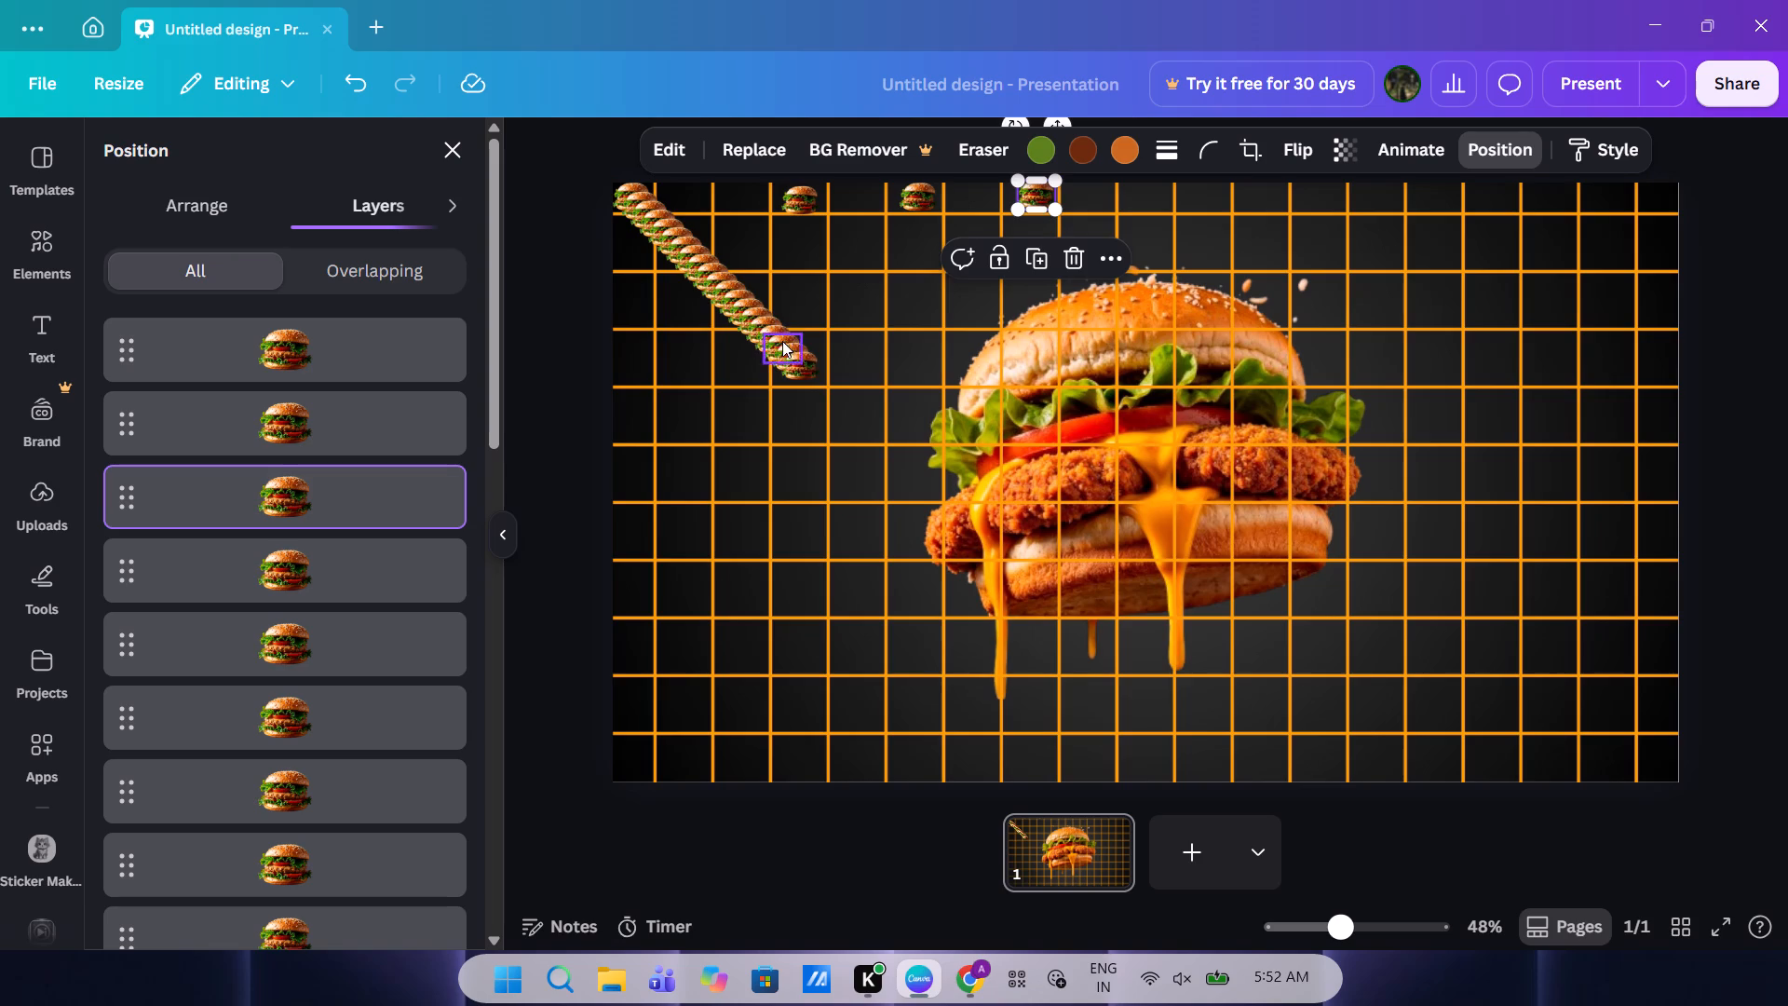
{"action": "left_click_drag", "start_coordinate": [793, 353], "coordinate": [1140, 186]}
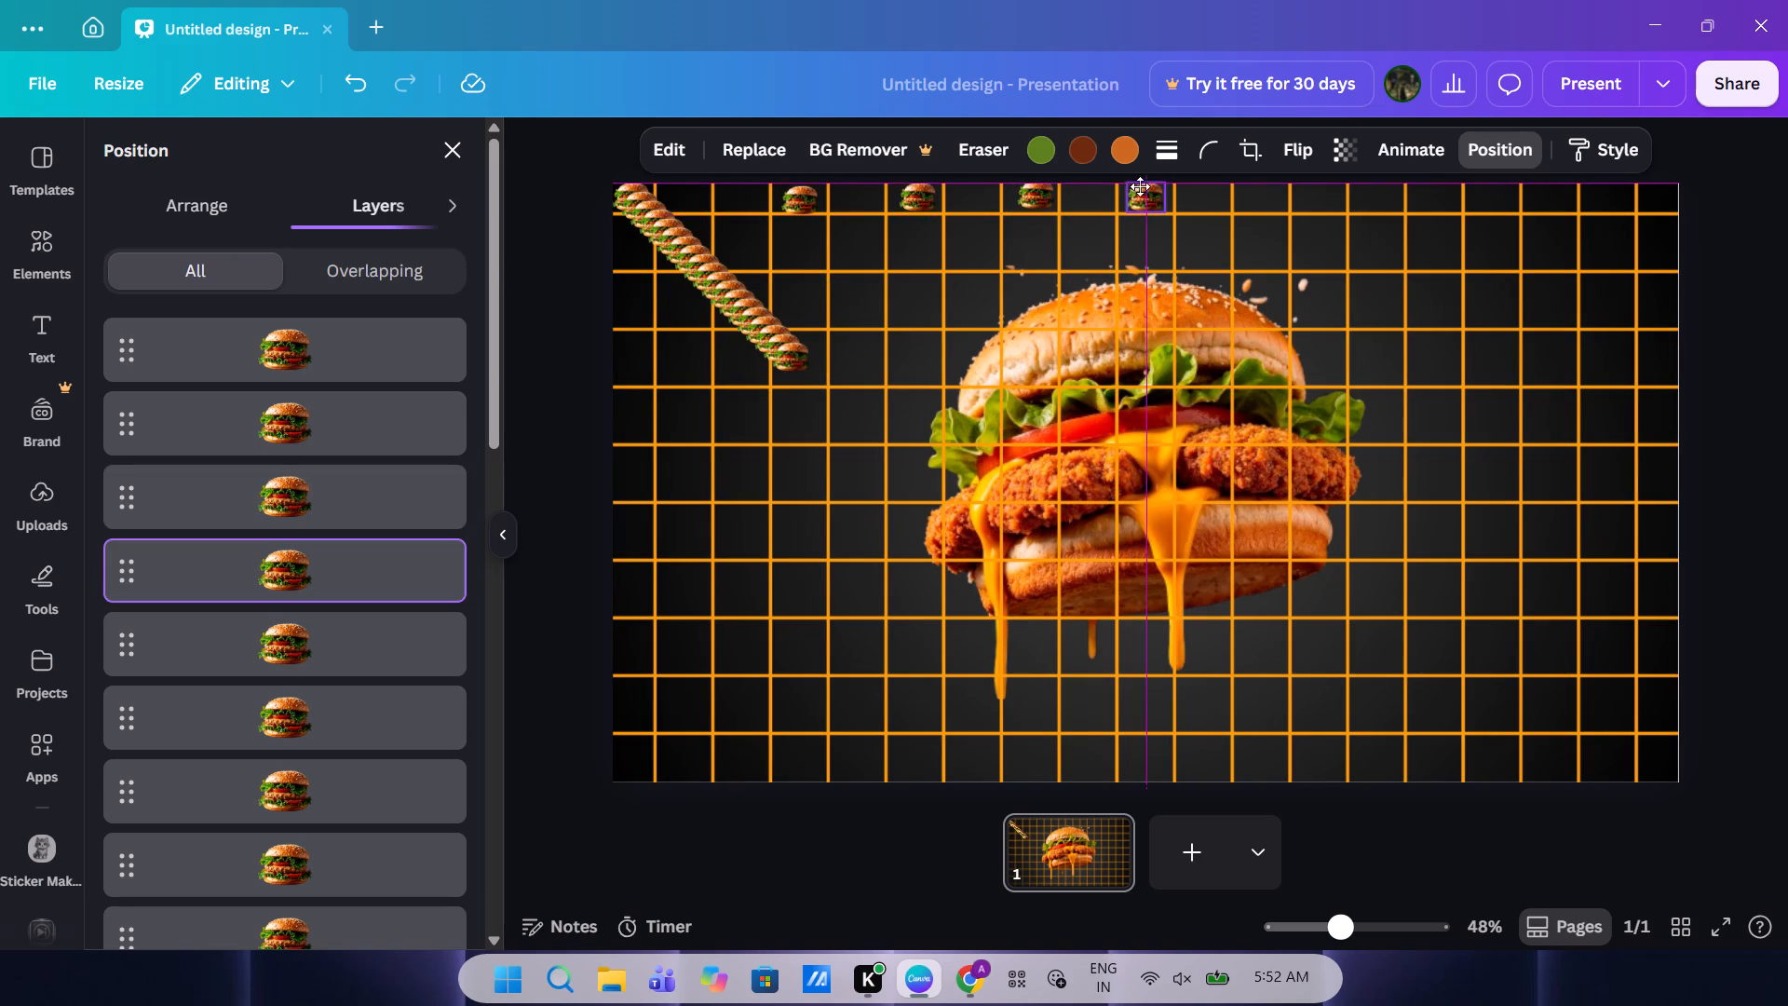
{"action": "left_click_drag", "start_coordinate": [1140, 186], "coordinate": [1131, 184]}
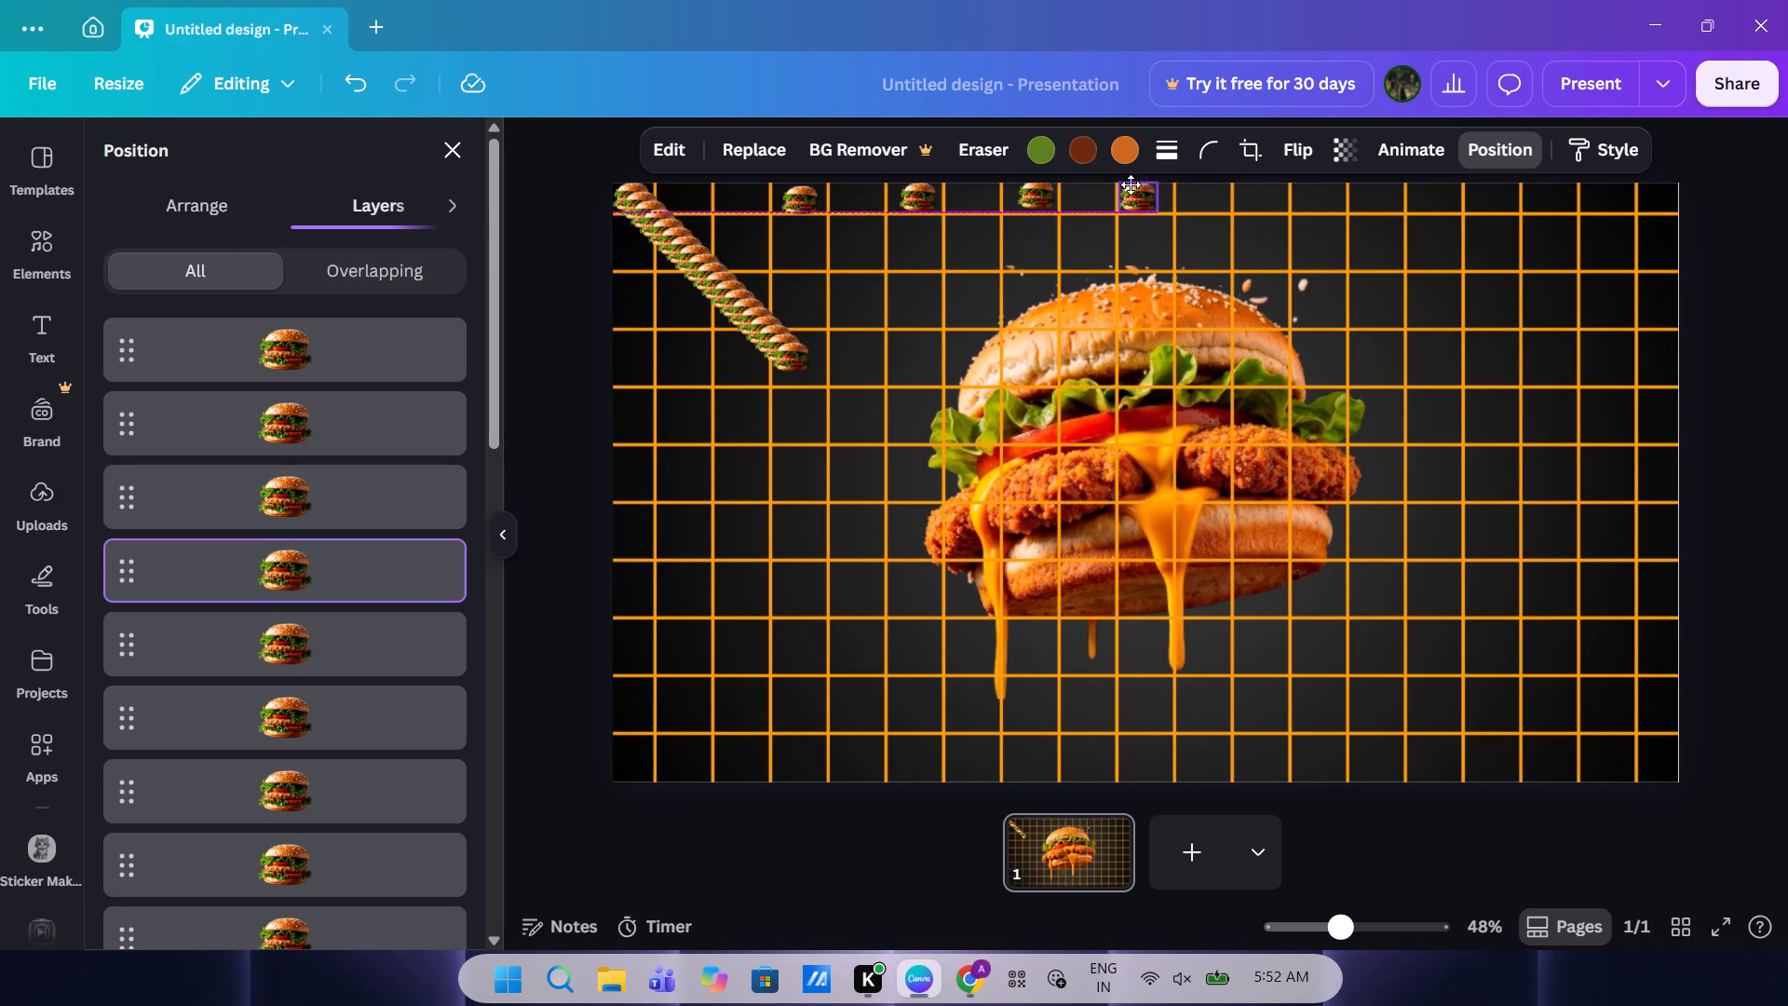
{"action": "left_click_drag", "start_coordinate": [1131, 184], "coordinate": [1136, 184]}
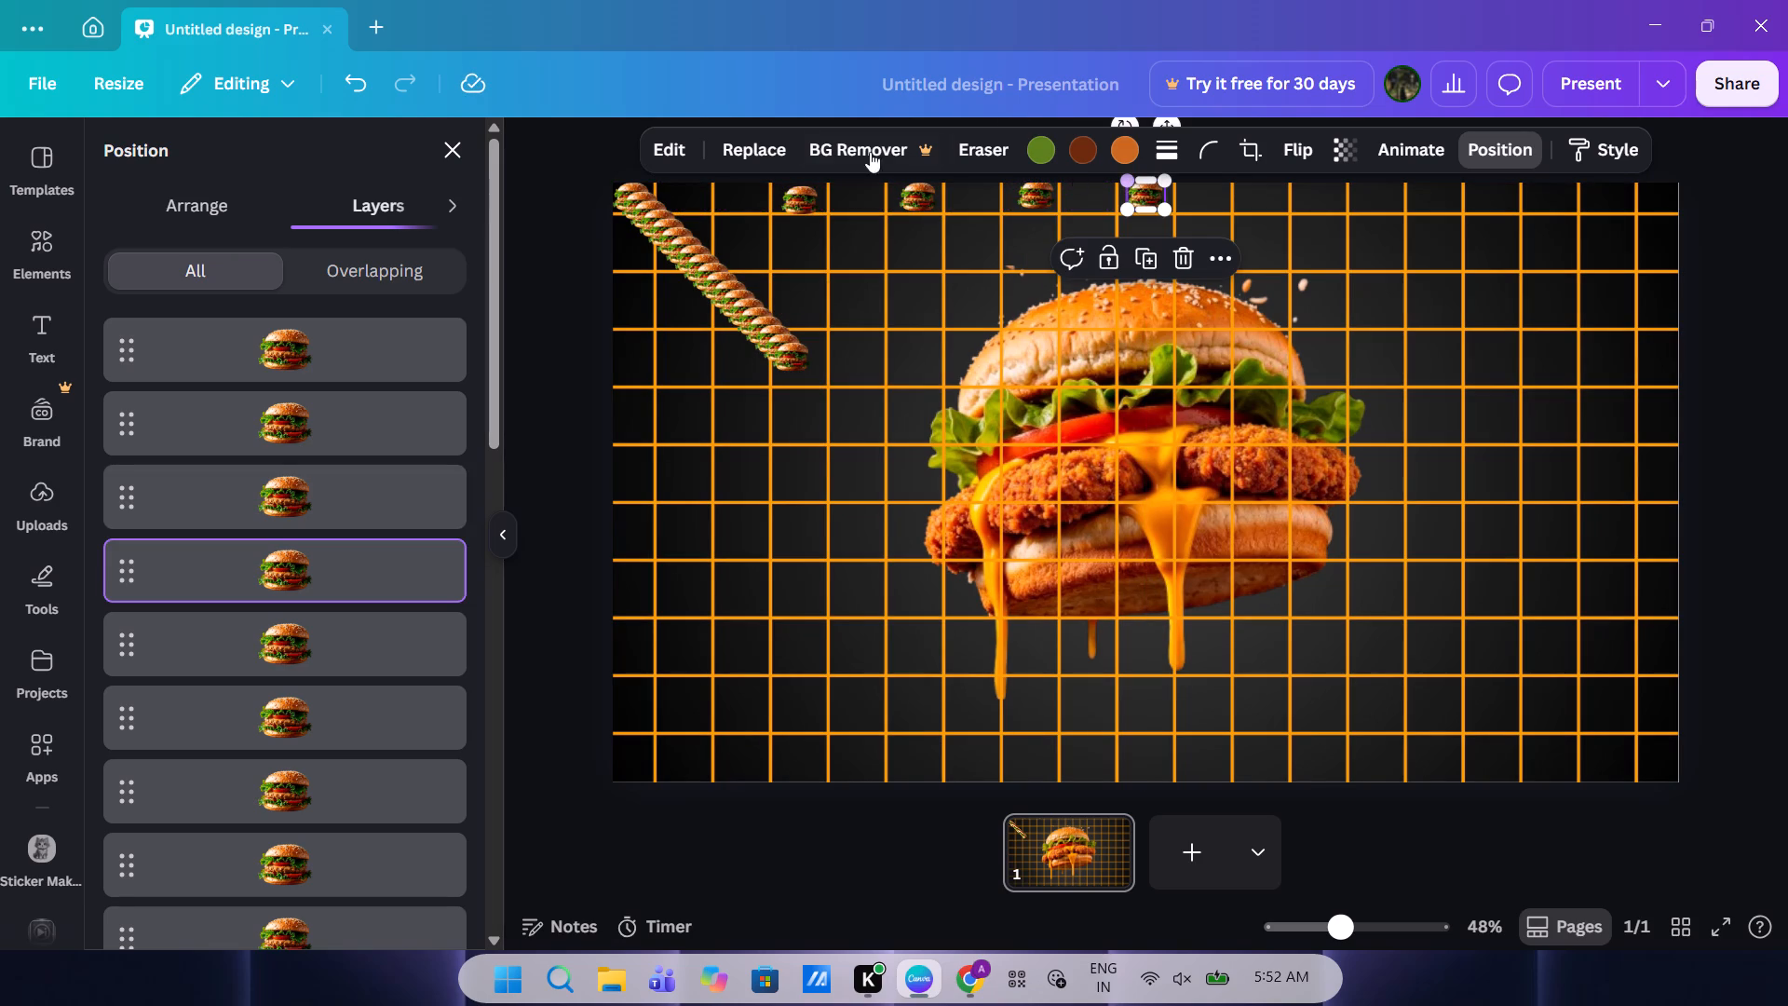
{"action": "left_click", "coordinate": [795, 206]}
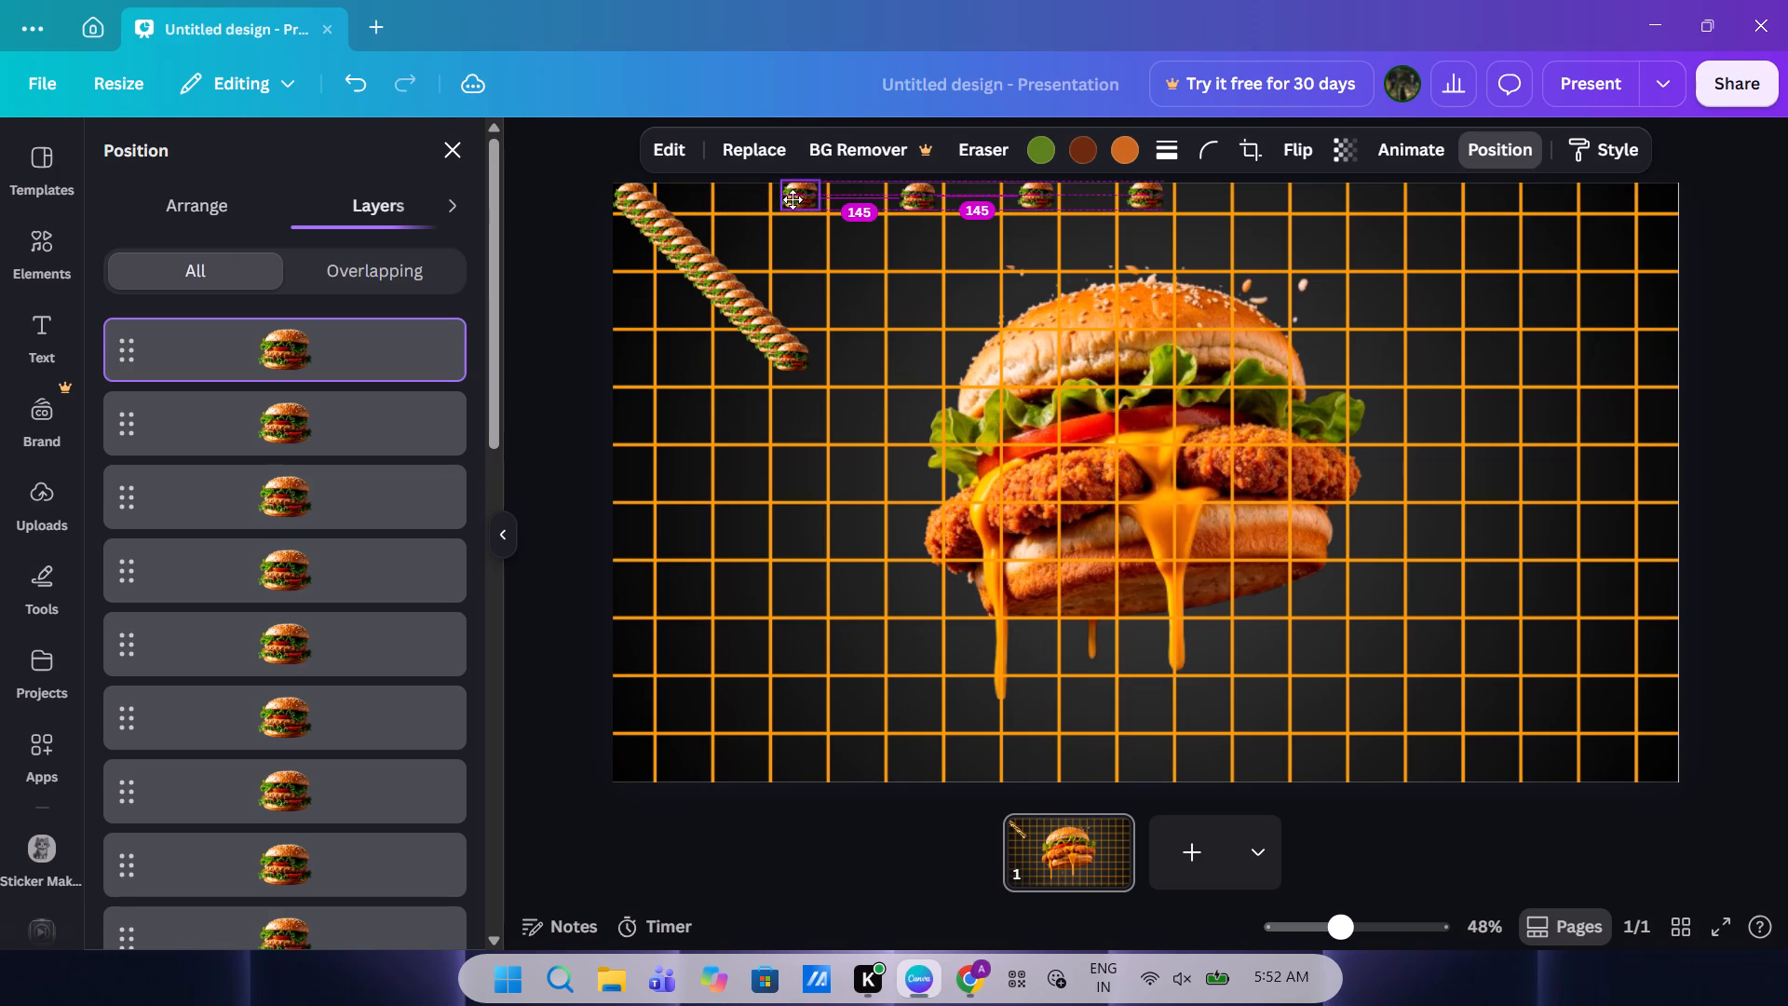
Continue the top grid row's alternating pattern with four more burger logo copies in the 12th, 14th, 16th and 18th cells.
{"action": "left_click_drag", "start_coordinate": [736, 313], "coordinate": [752, 307]}
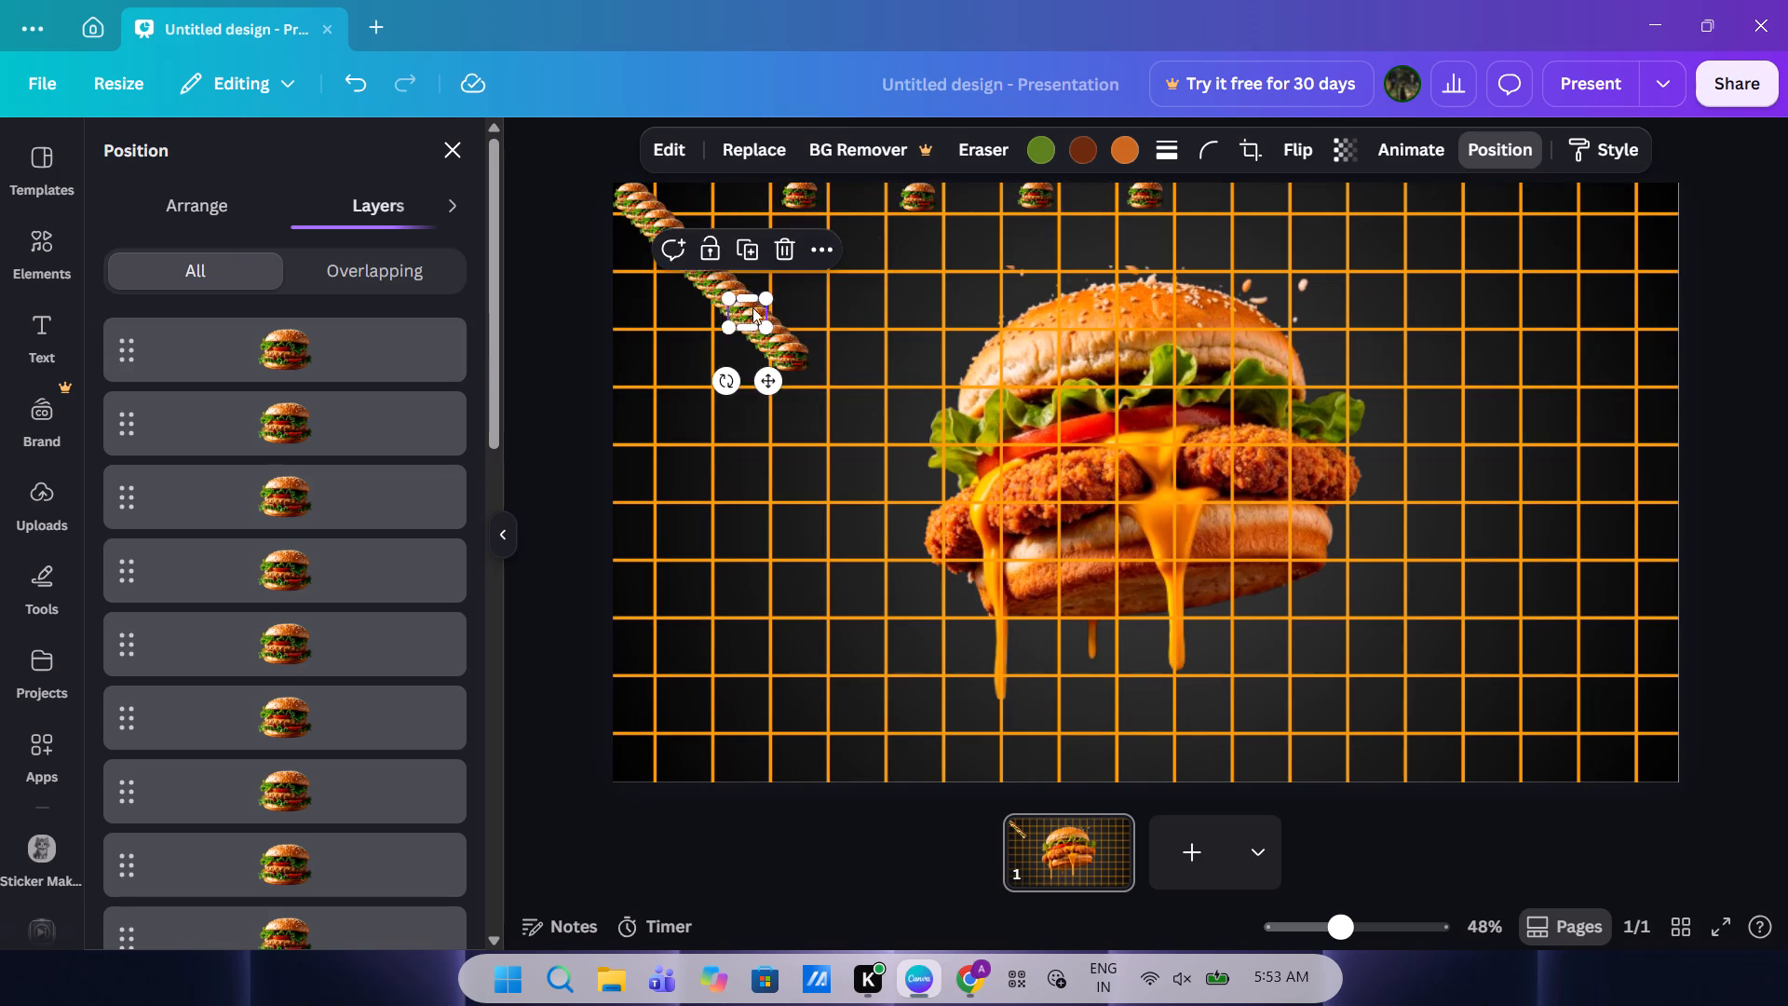
{"action": "left_click_drag", "start_coordinate": [752, 307], "coordinate": [1243, 196]}
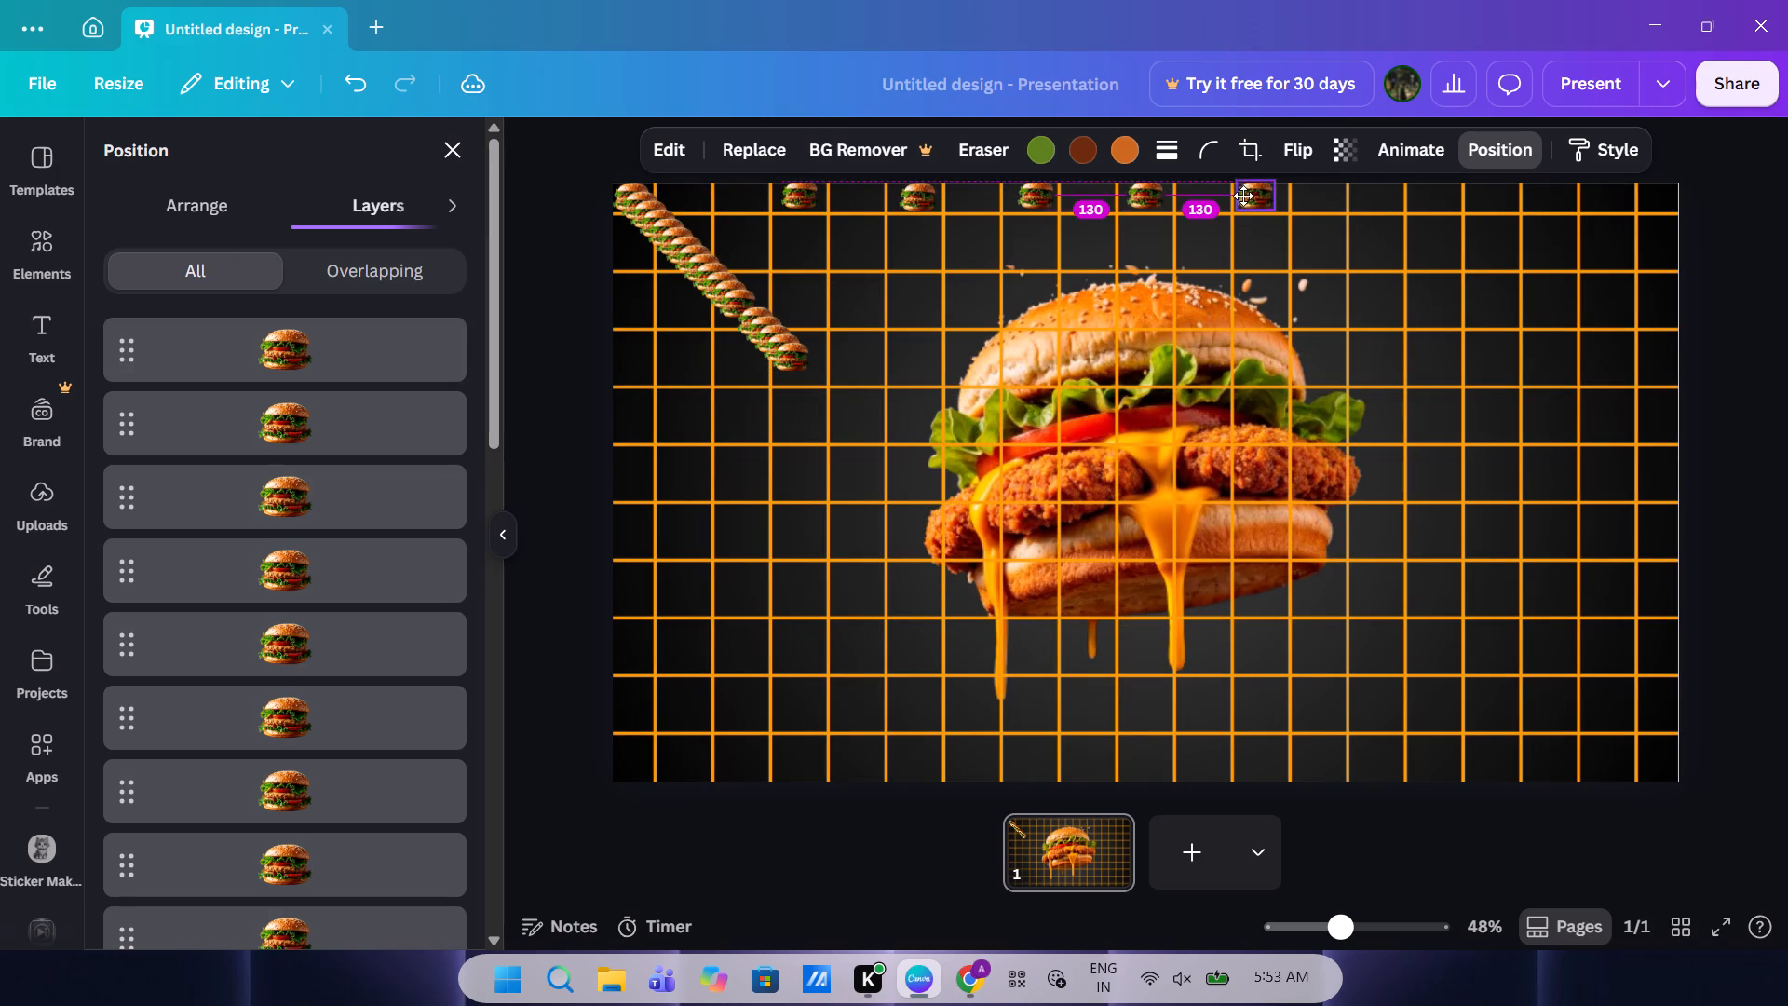
{"action": "left_click_drag", "start_coordinate": [1243, 196], "coordinate": [1257, 200]}
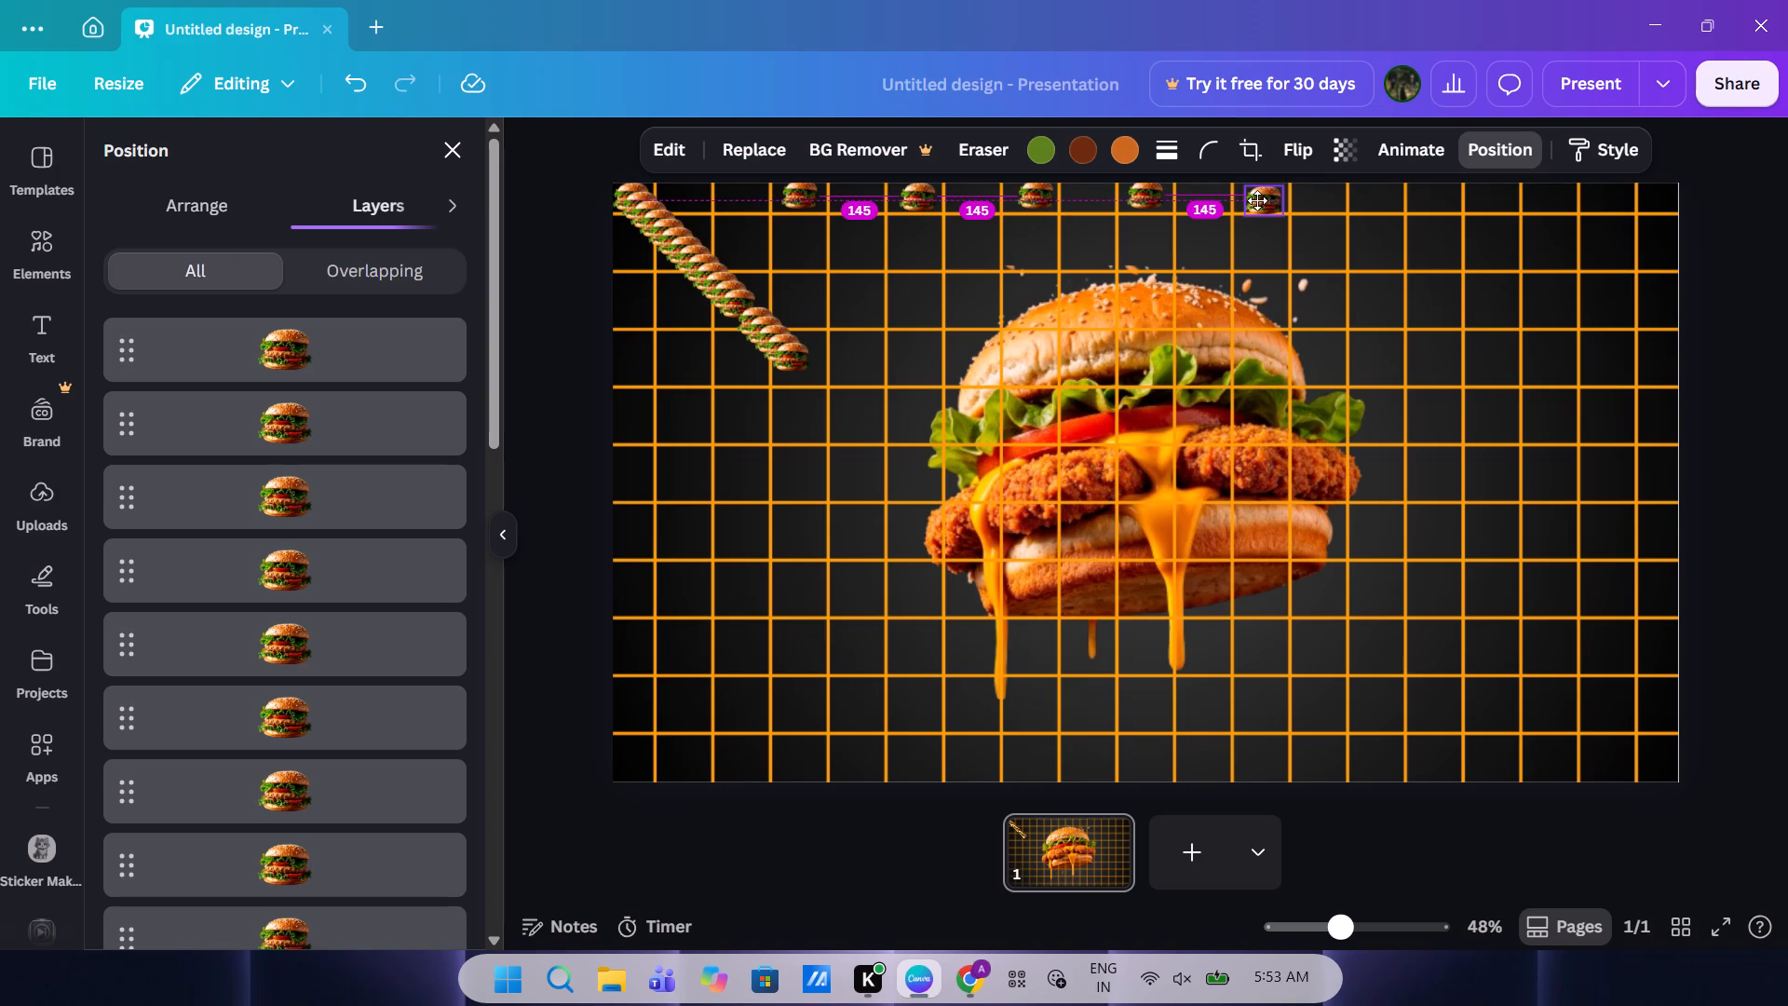
{"action": "left_click_drag", "start_coordinate": [1257, 200], "coordinate": [1246, 193]}
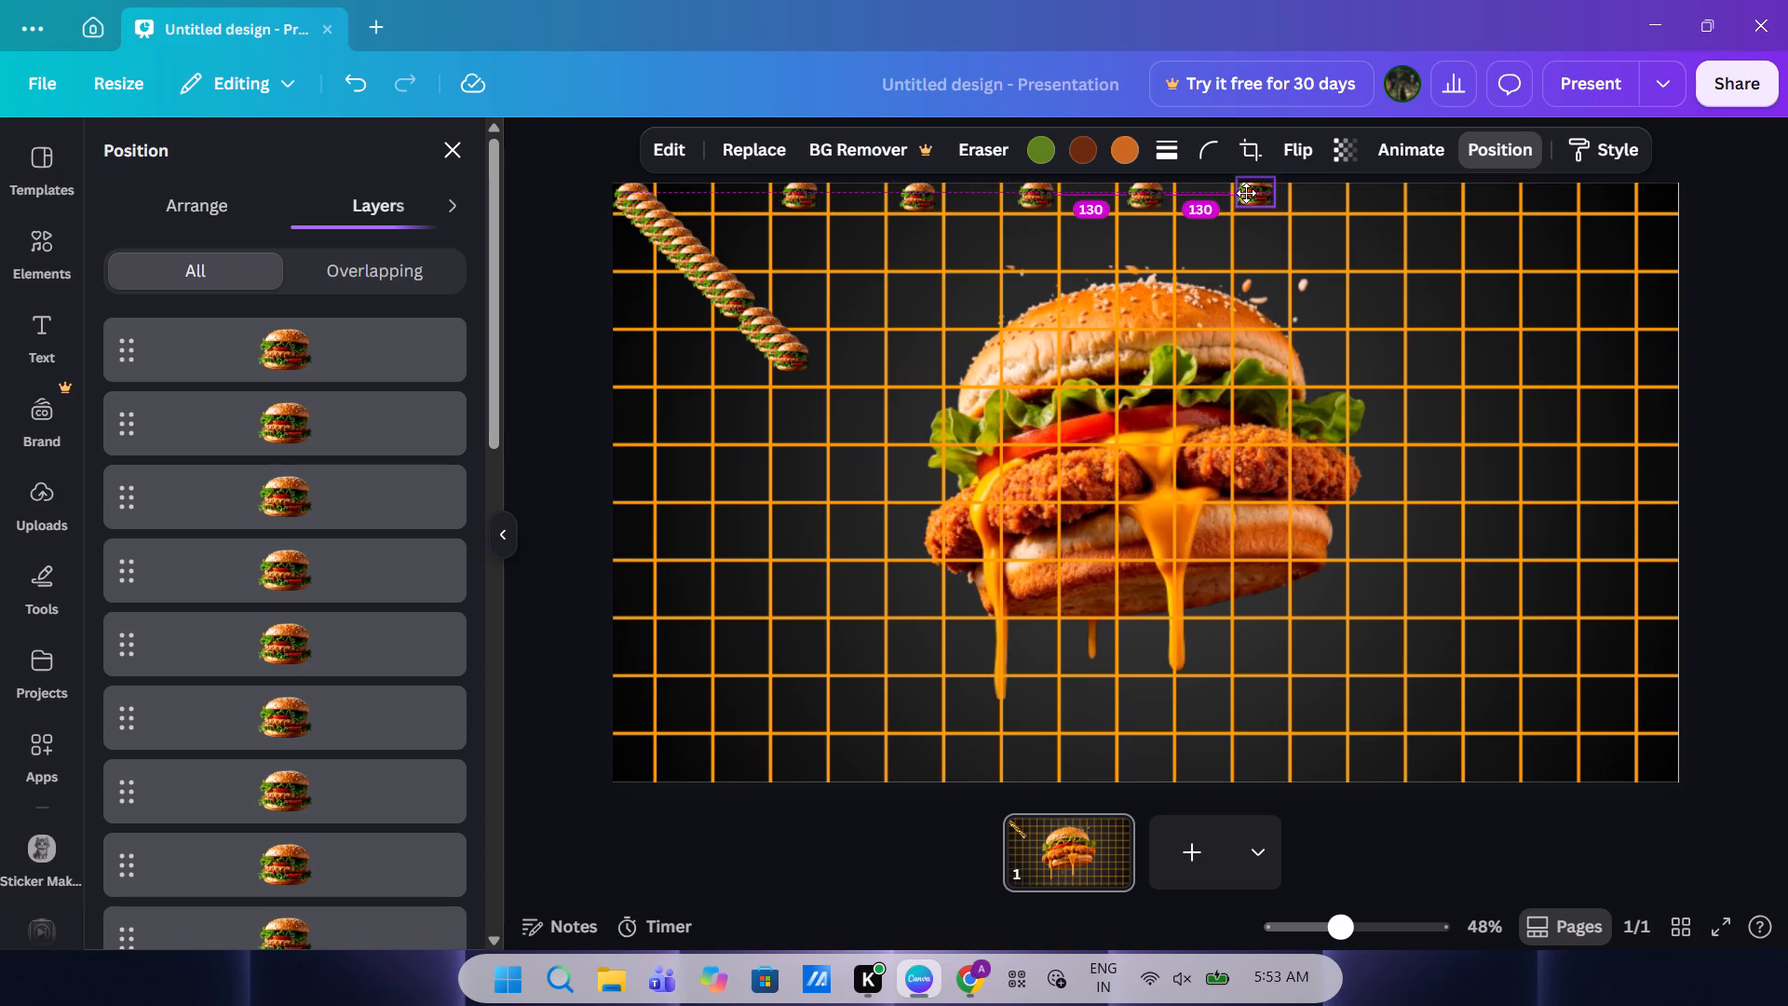
{"action": "left_click_drag", "start_coordinate": [1246, 193], "coordinate": [1253, 195]}
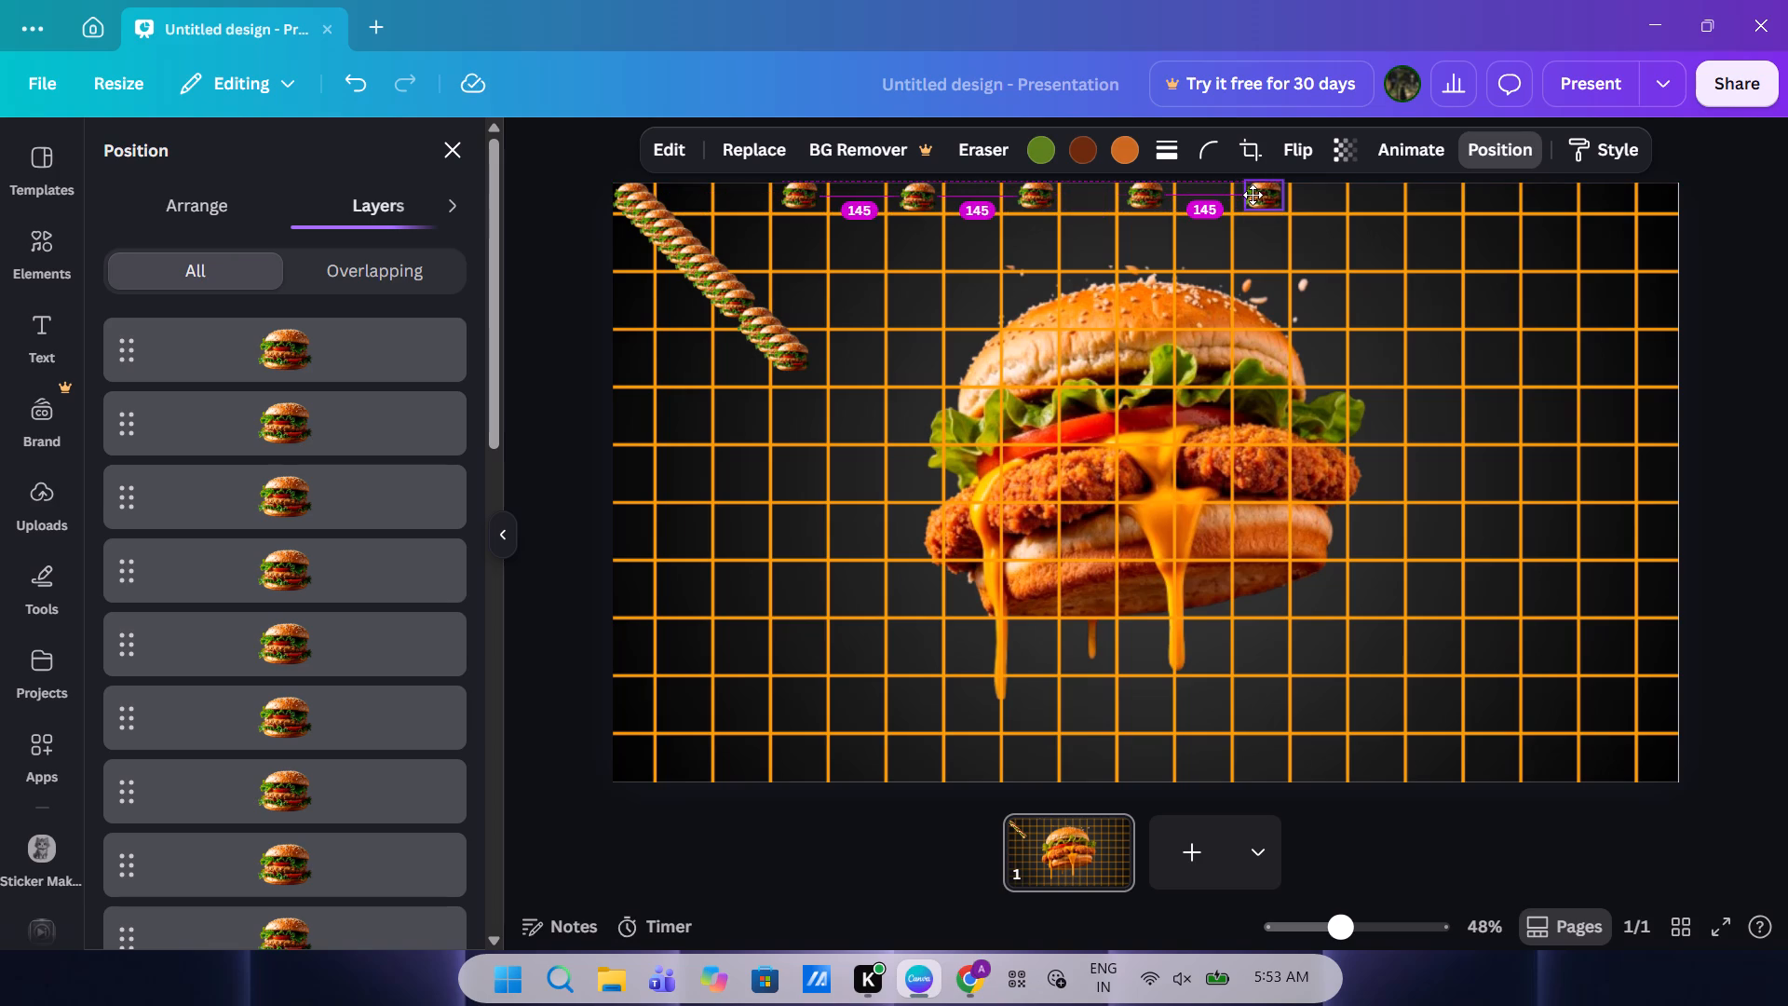
{"action": "left_click_drag", "start_coordinate": [1253, 195], "coordinate": [1250, 195]}
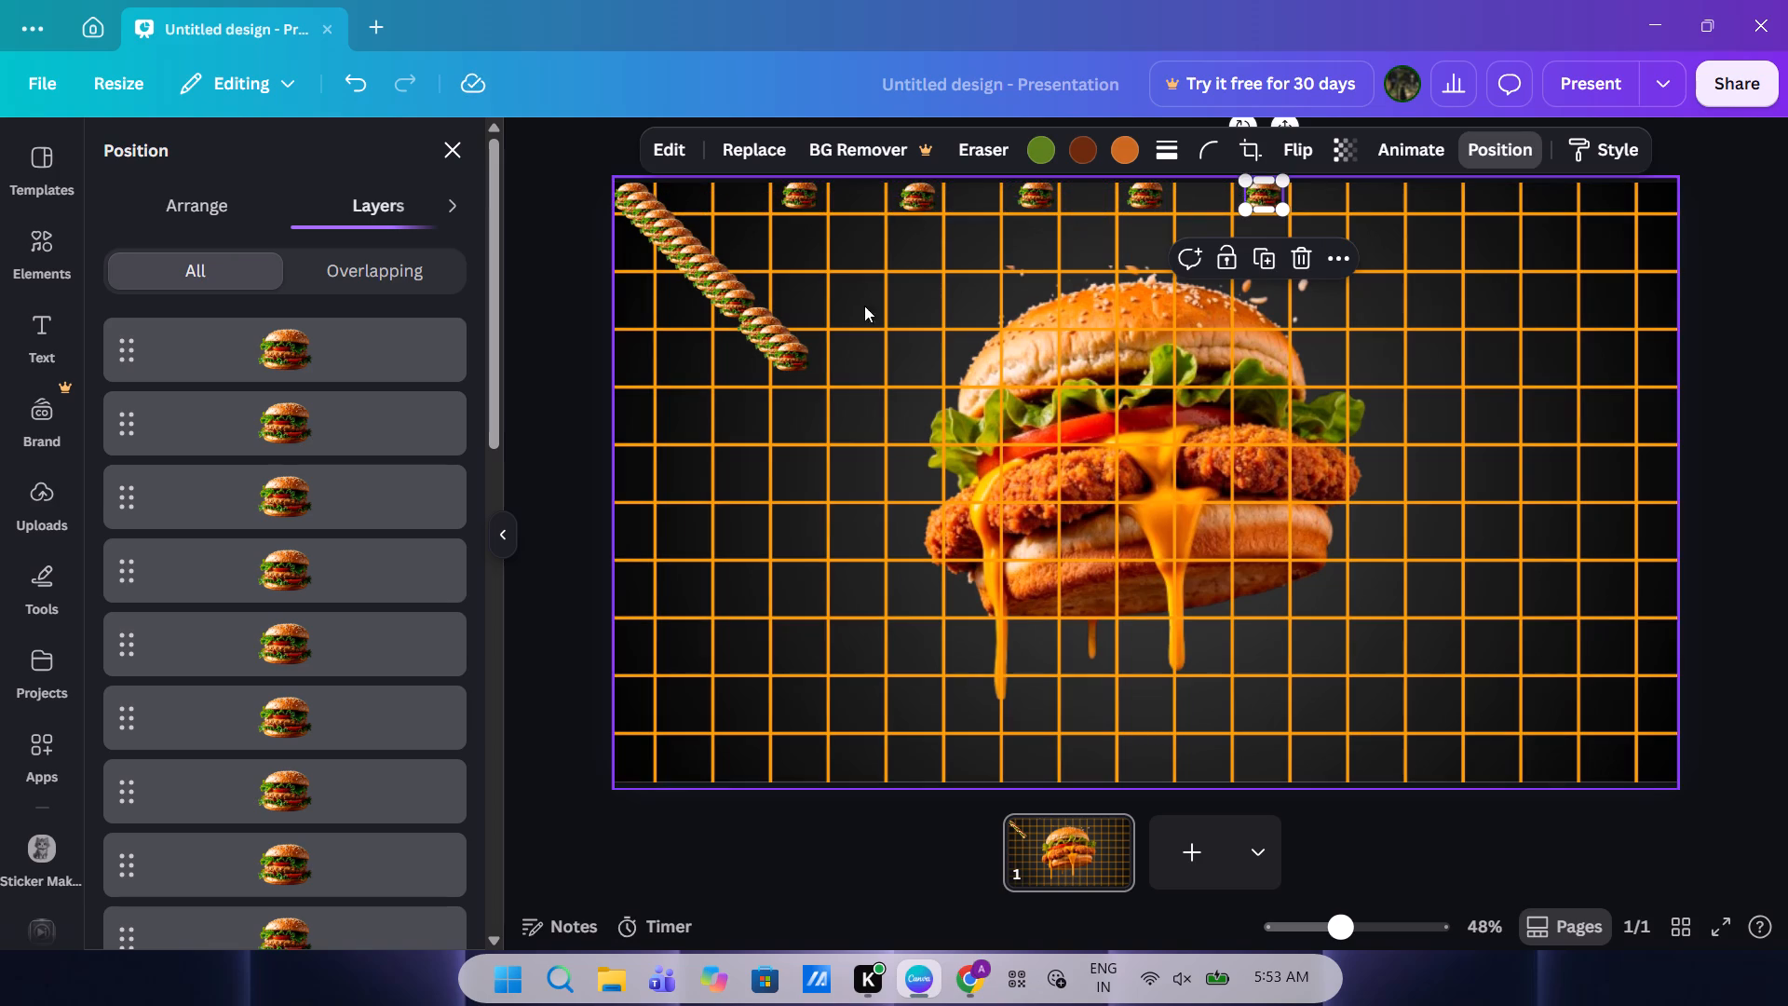
{"action": "left_click_drag", "start_coordinate": [792, 355], "coordinate": [1418, 188]}
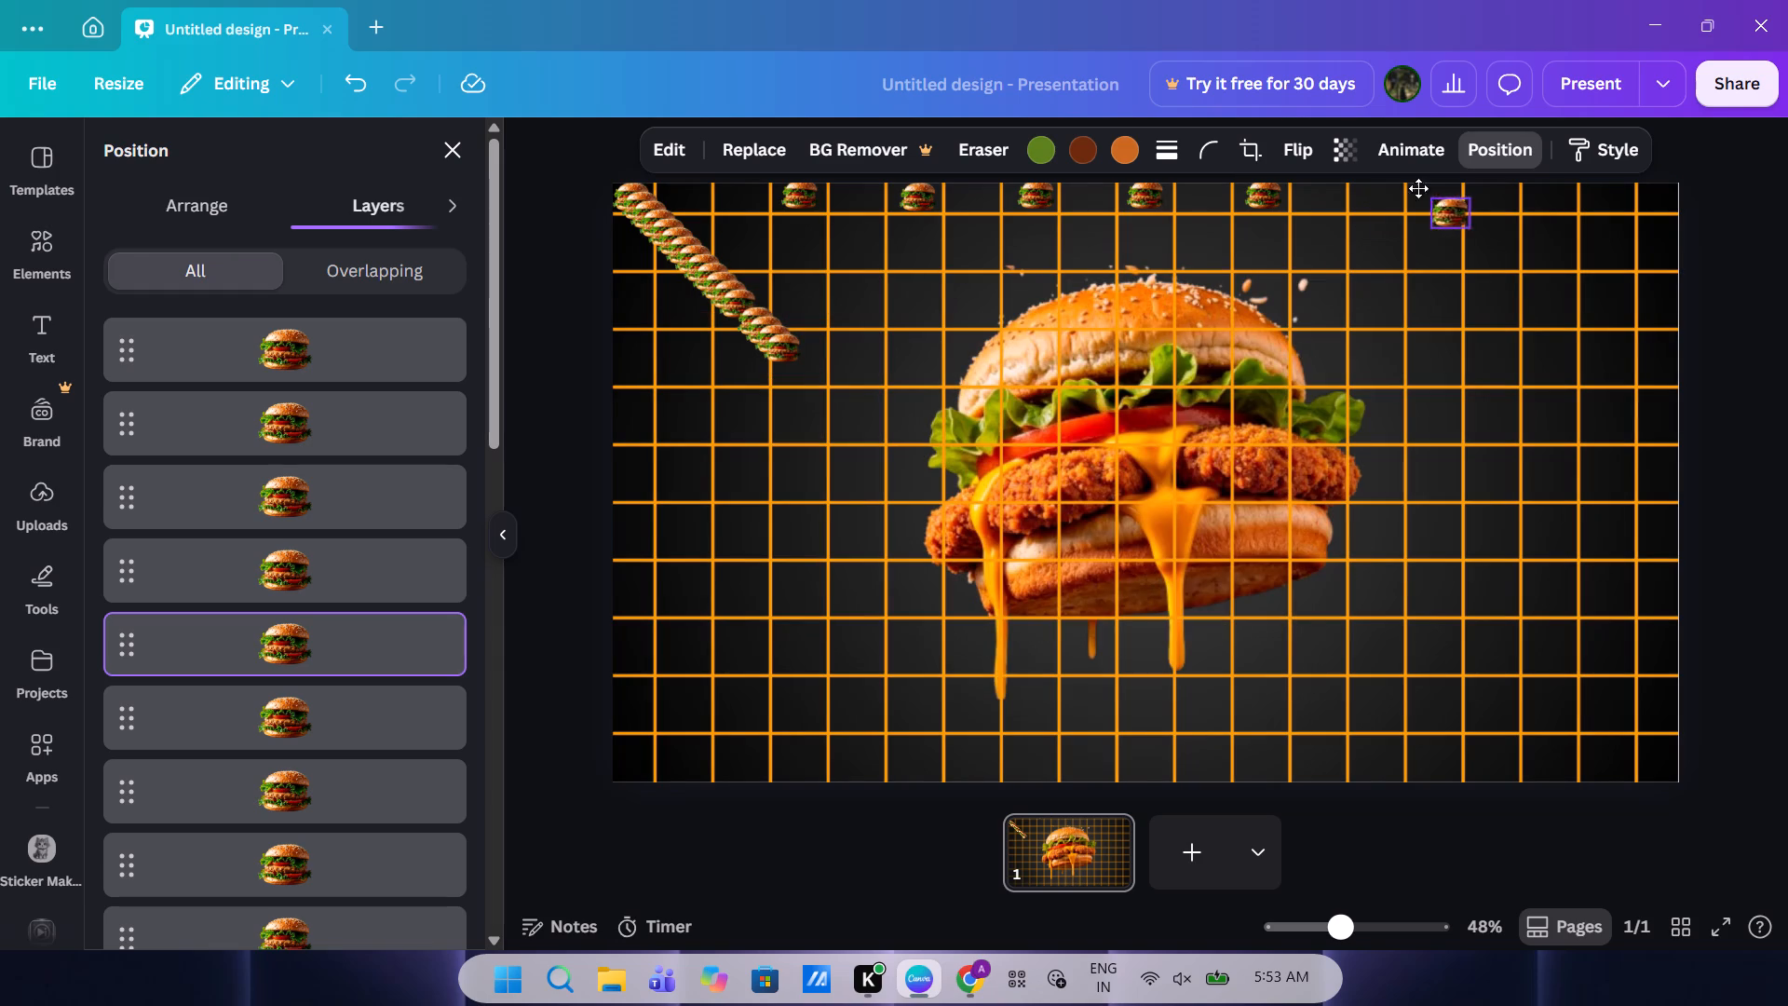
{"action": "left_click_drag", "start_coordinate": [1418, 188], "coordinate": [1379, 196]}
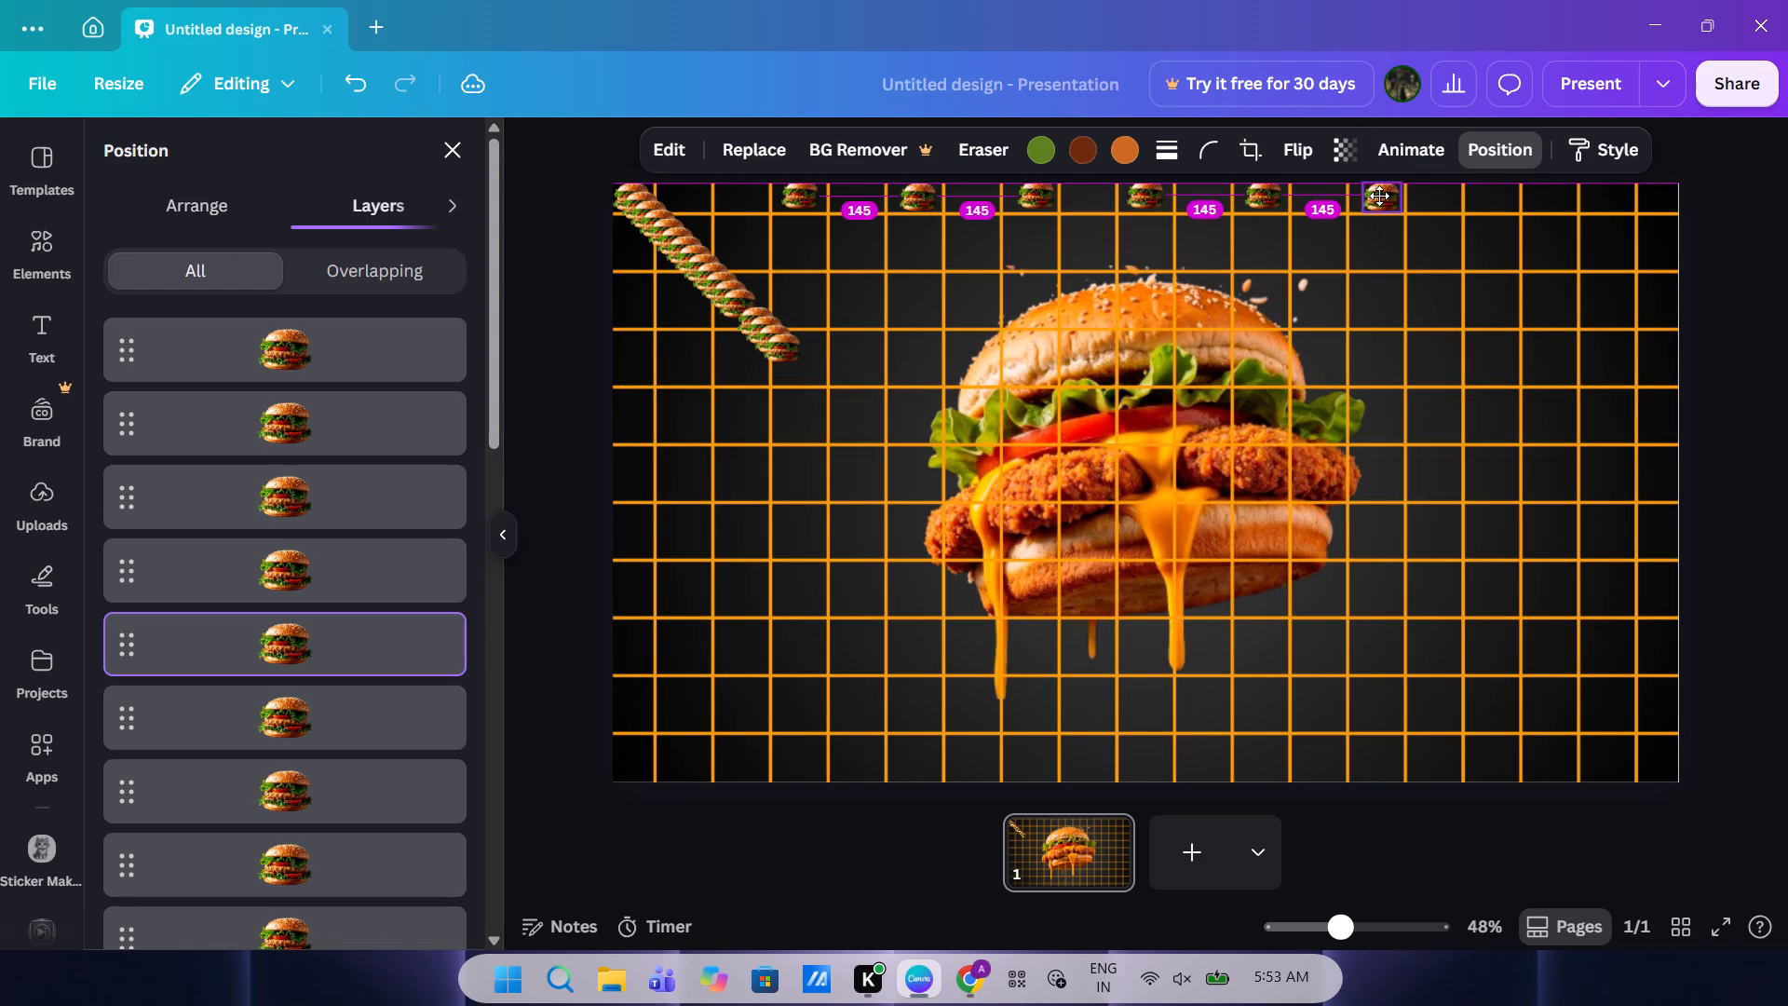
{"action": "left_click_drag", "start_coordinate": [1379, 196], "coordinate": [1372, 194]}
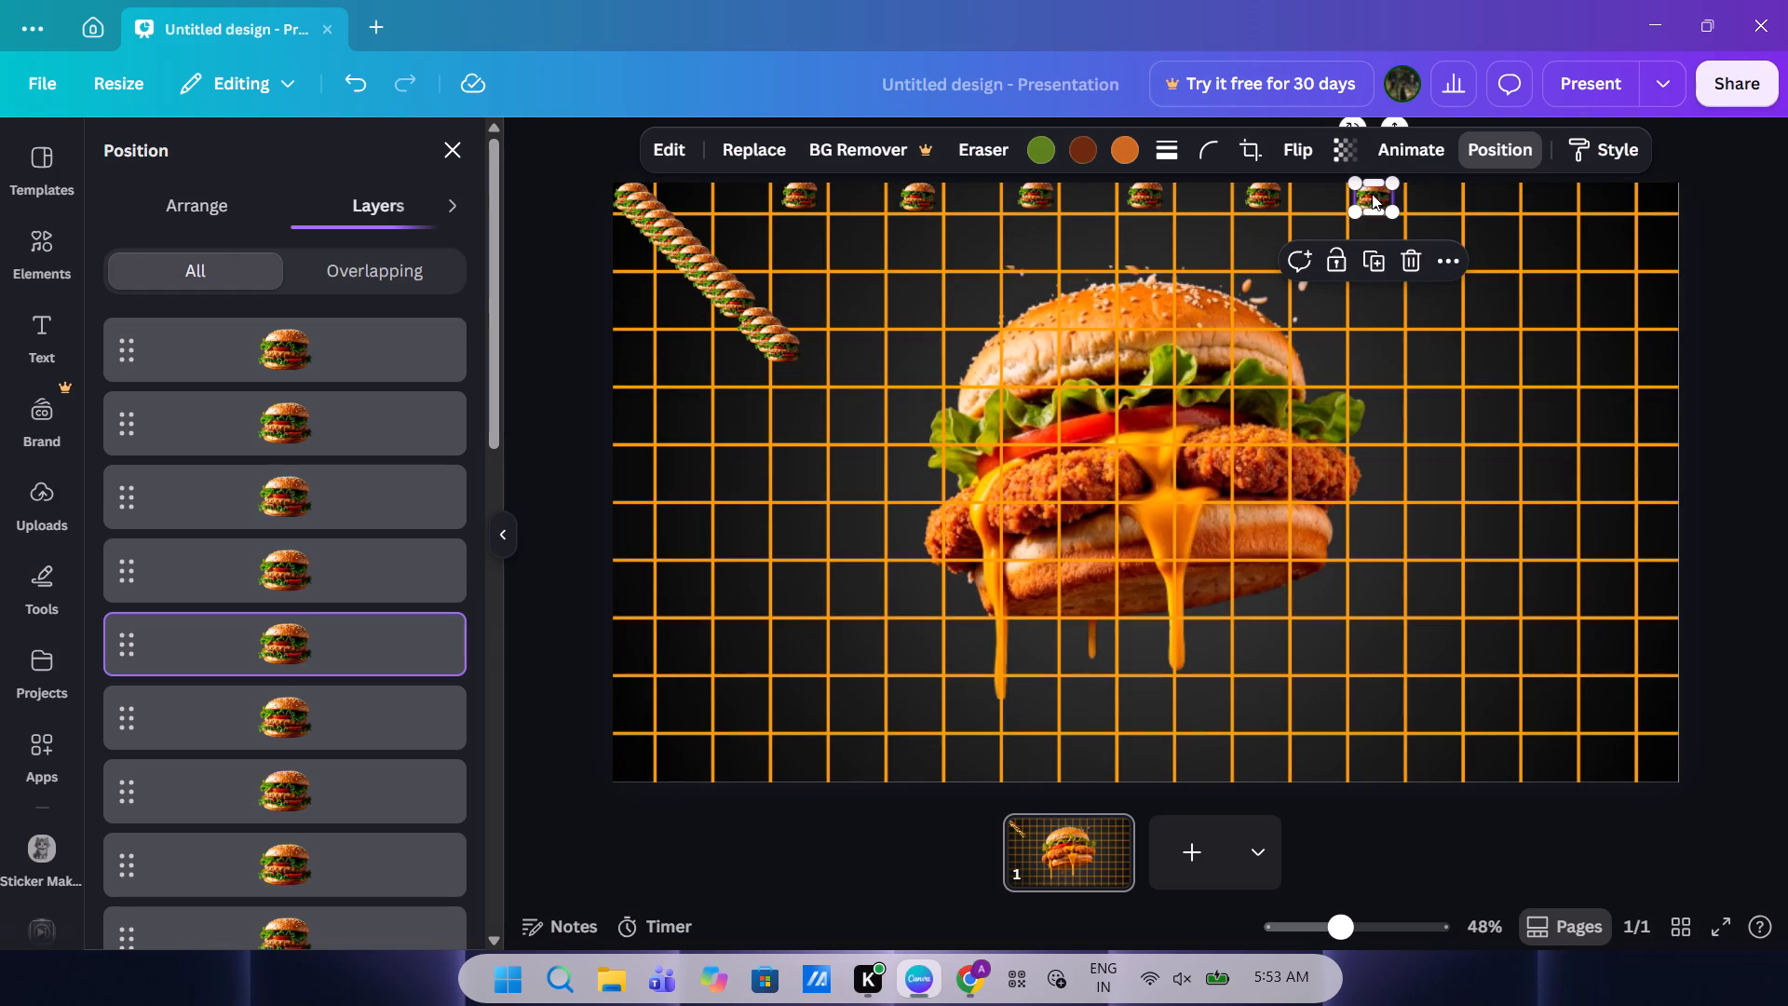
{"action": "left_click_drag", "start_coordinate": [785, 344], "coordinate": [1494, 206]}
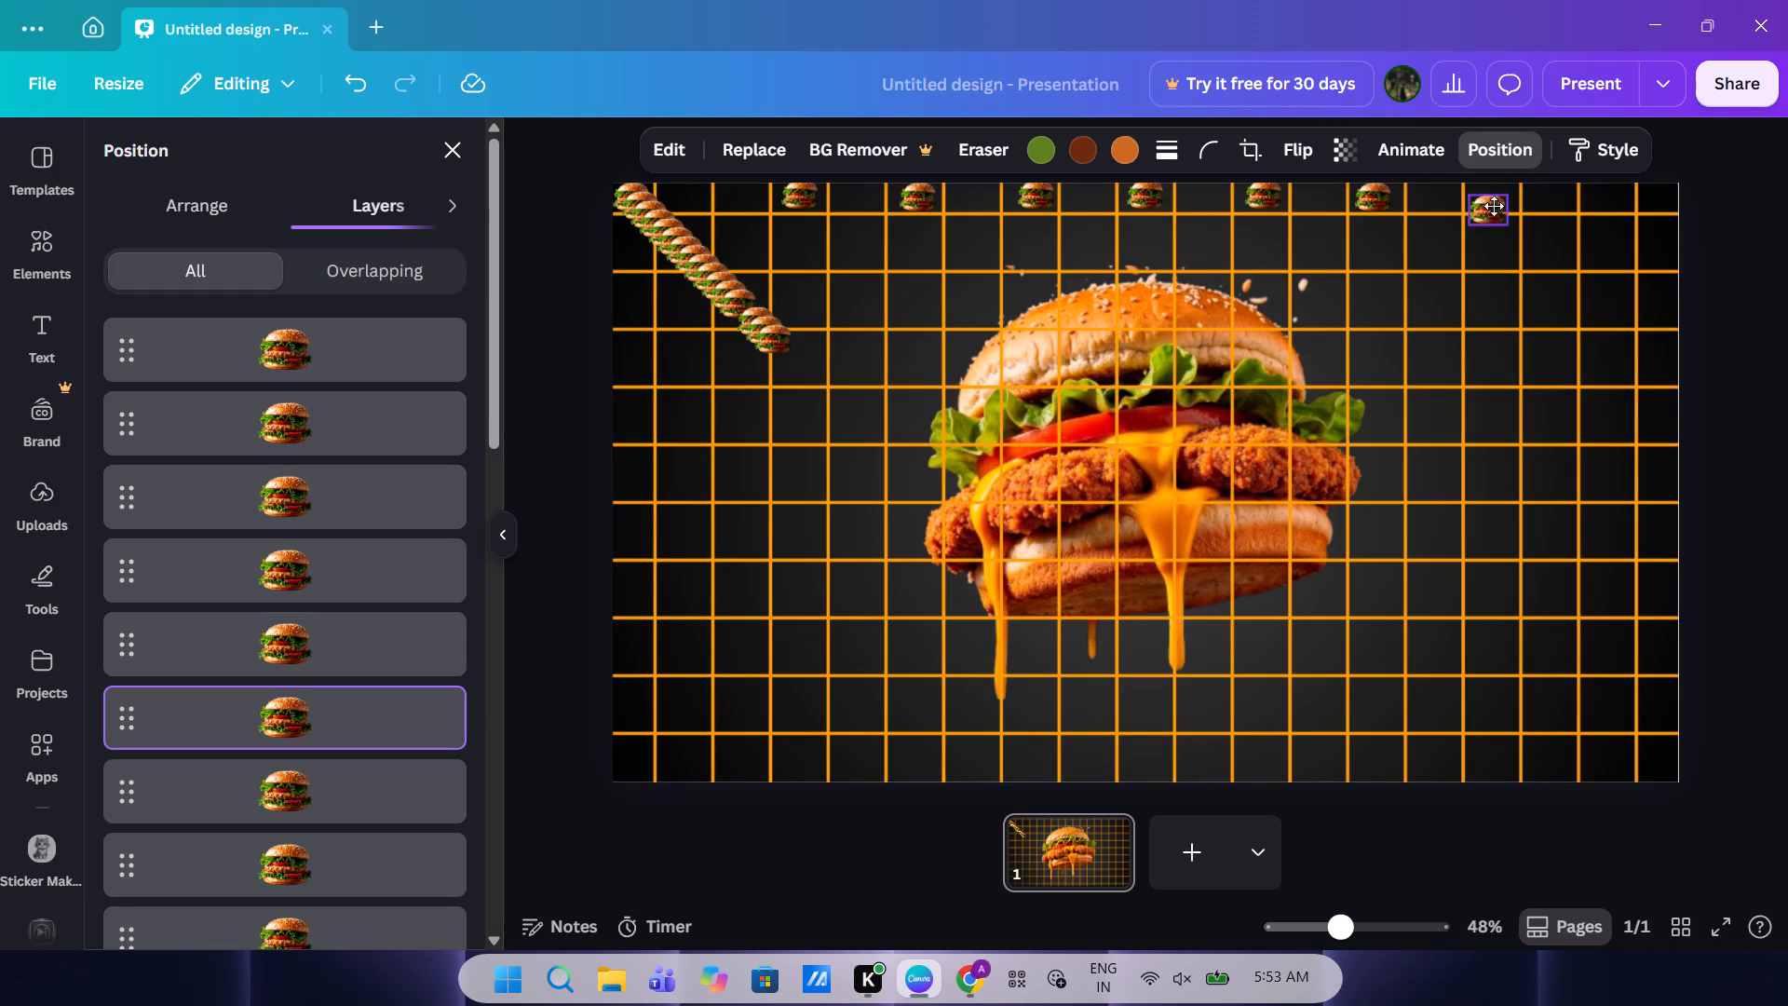
{"action": "left_click_drag", "start_coordinate": [1494, 206], "coordinate": [1491, 192]}
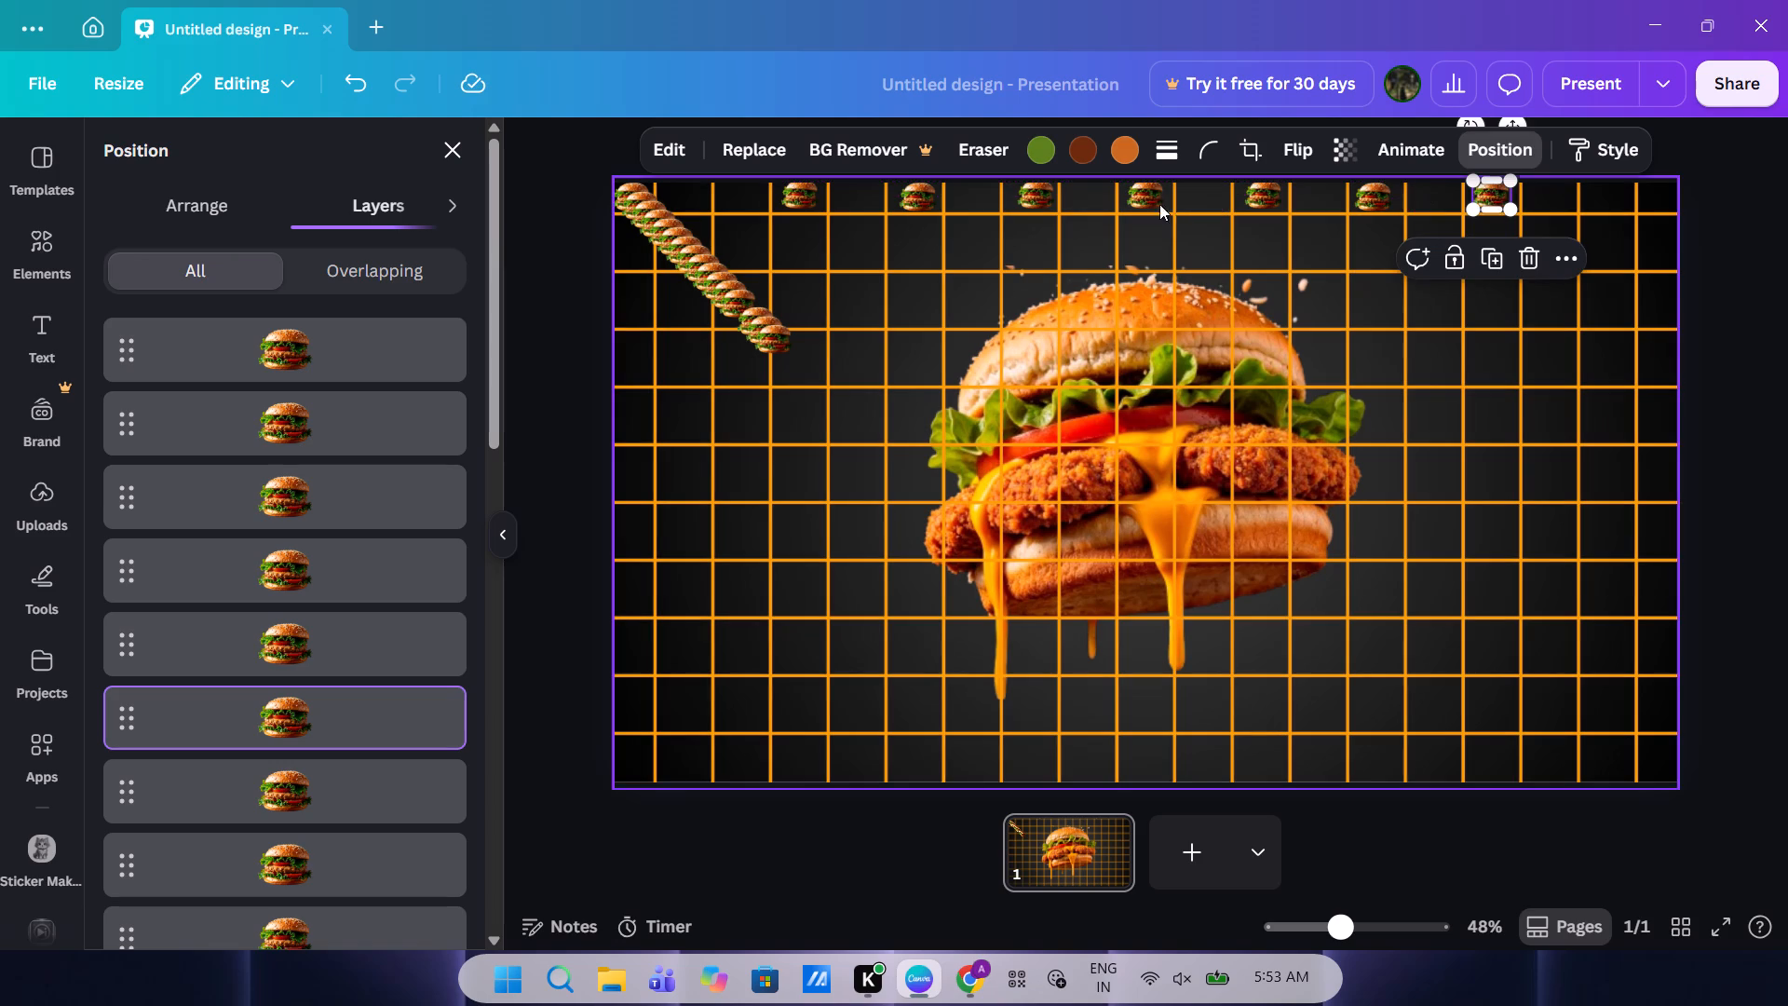
{"action": "left_click_drag", "start_coordinate": [764, 337], "coordinate": [1595, 201]}
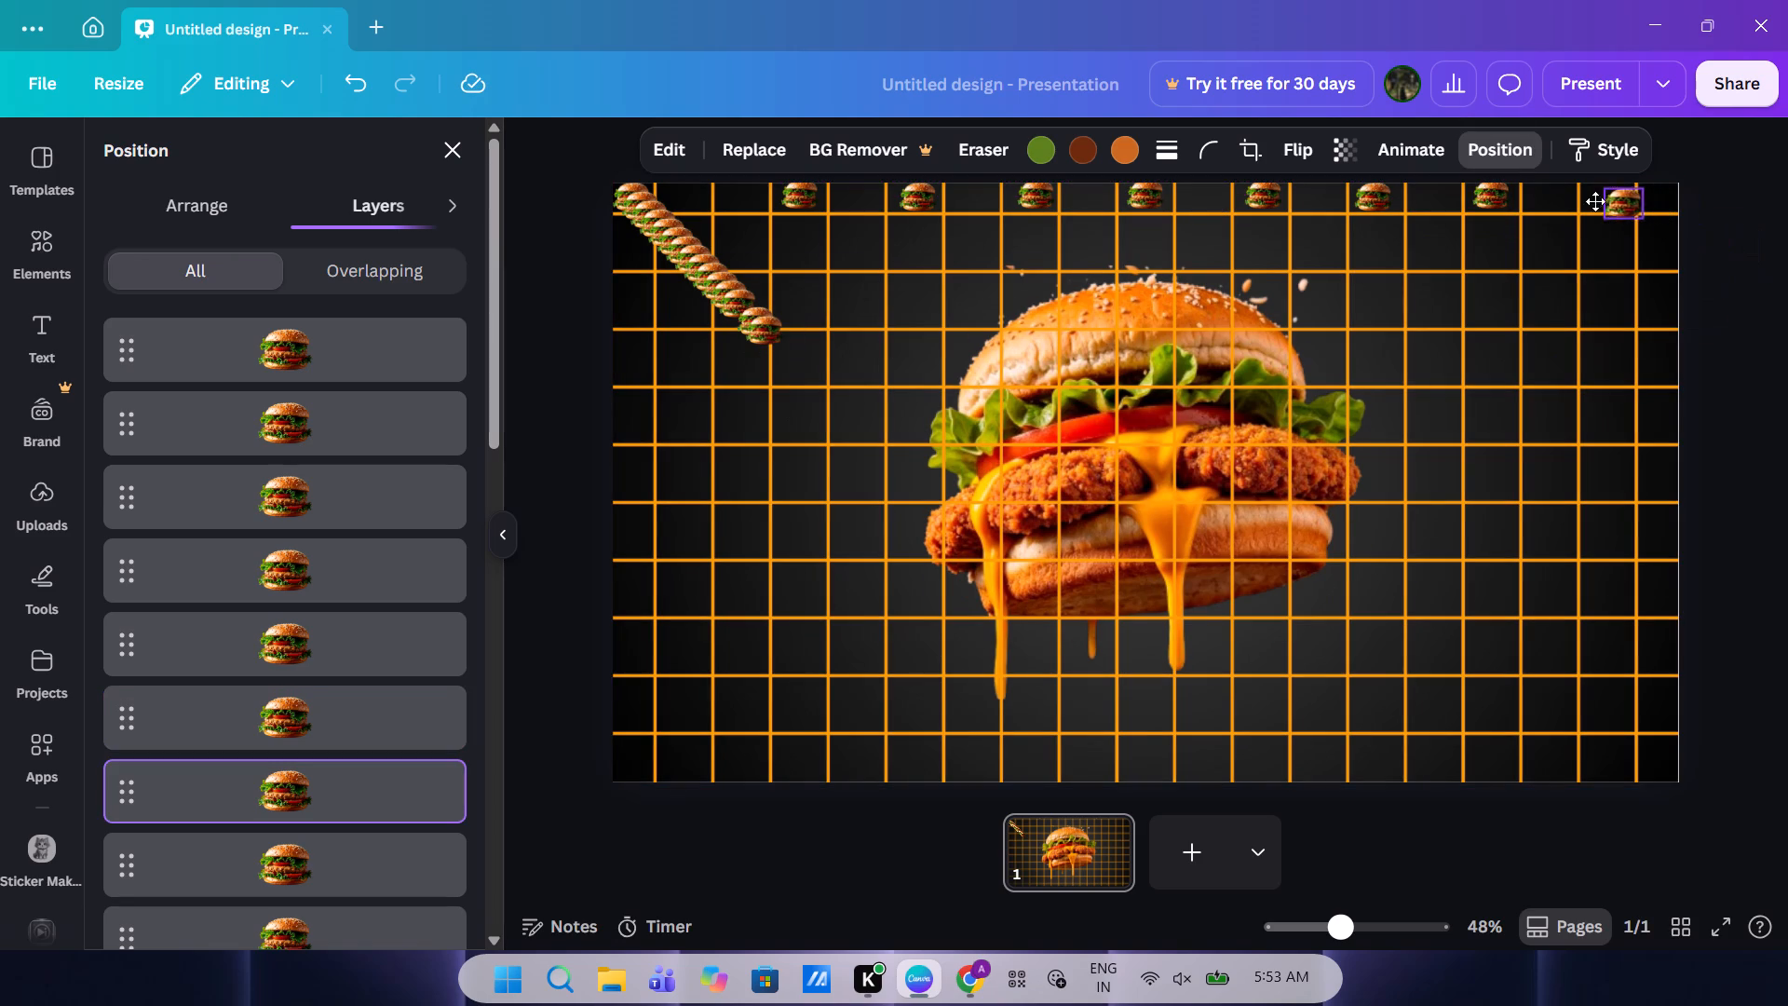
{"action": "left_click_drag", "start_coordinate": [1595, 201], "coordinate": [1602, 192]}
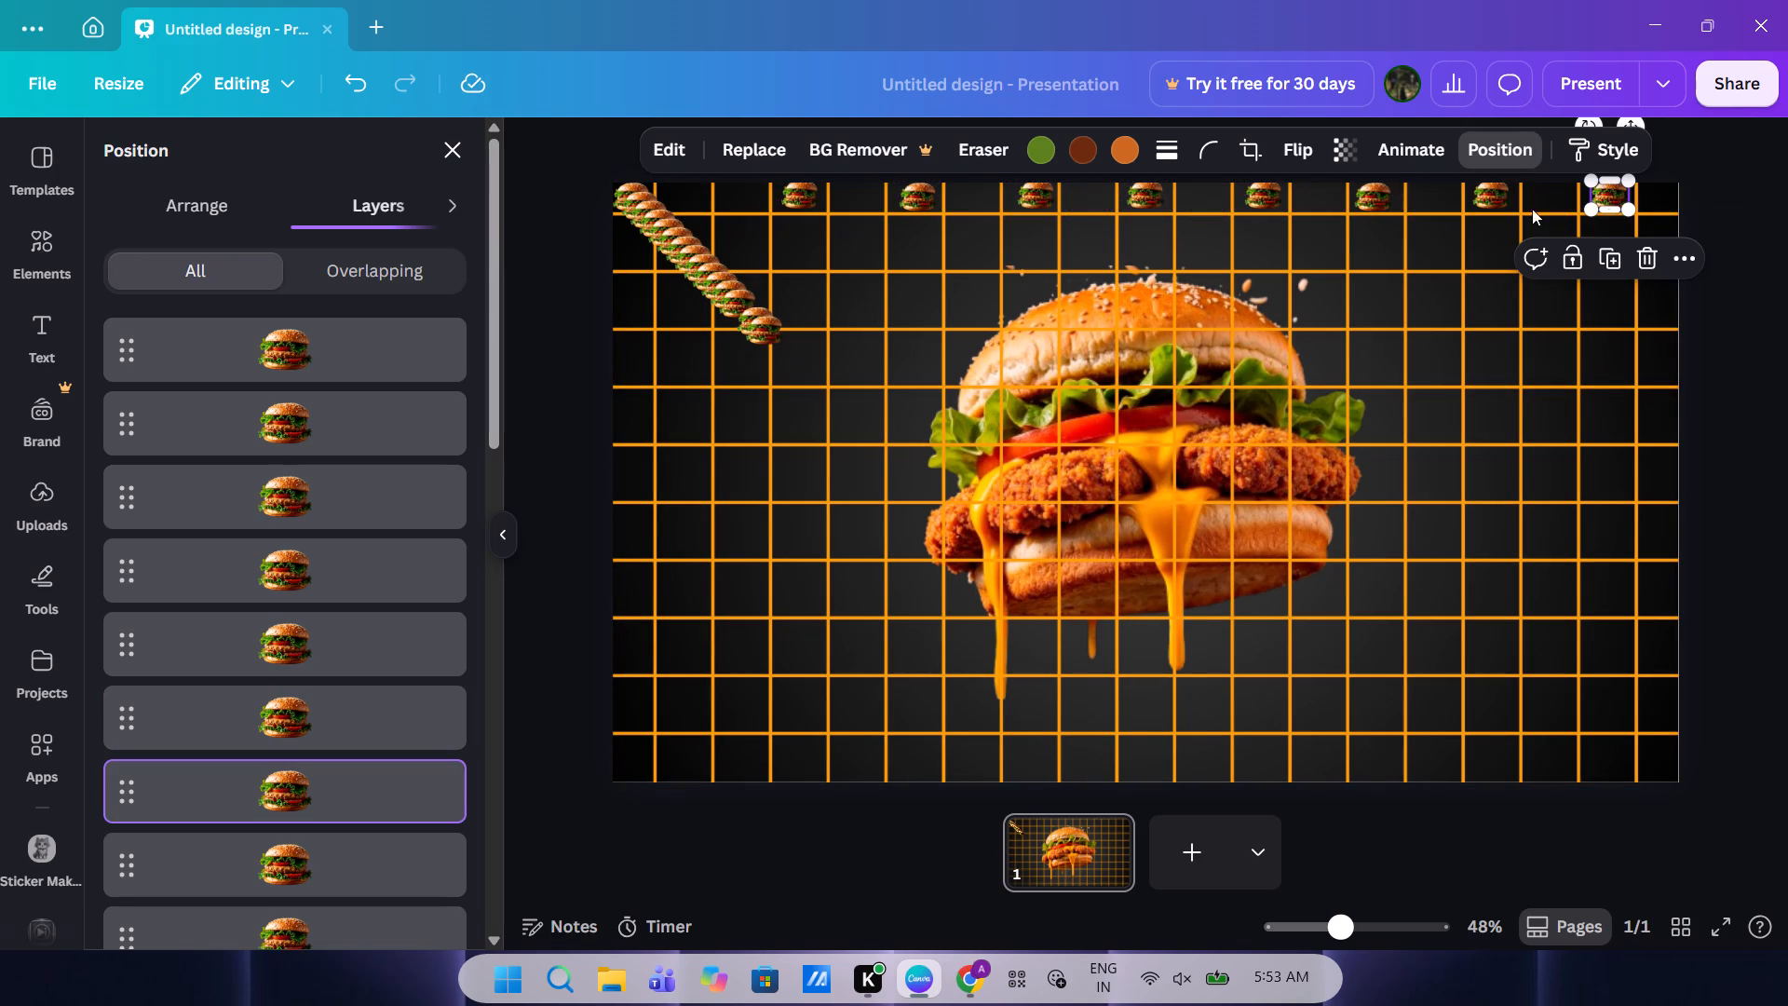
Place two burger logo copies in the bottom grid row, in the fourth and second cells, aligned with the page's bottom edge.
{"action": "left_click_drag", "start_coordinate": [752, 333], "coordinate": [637, 782]}
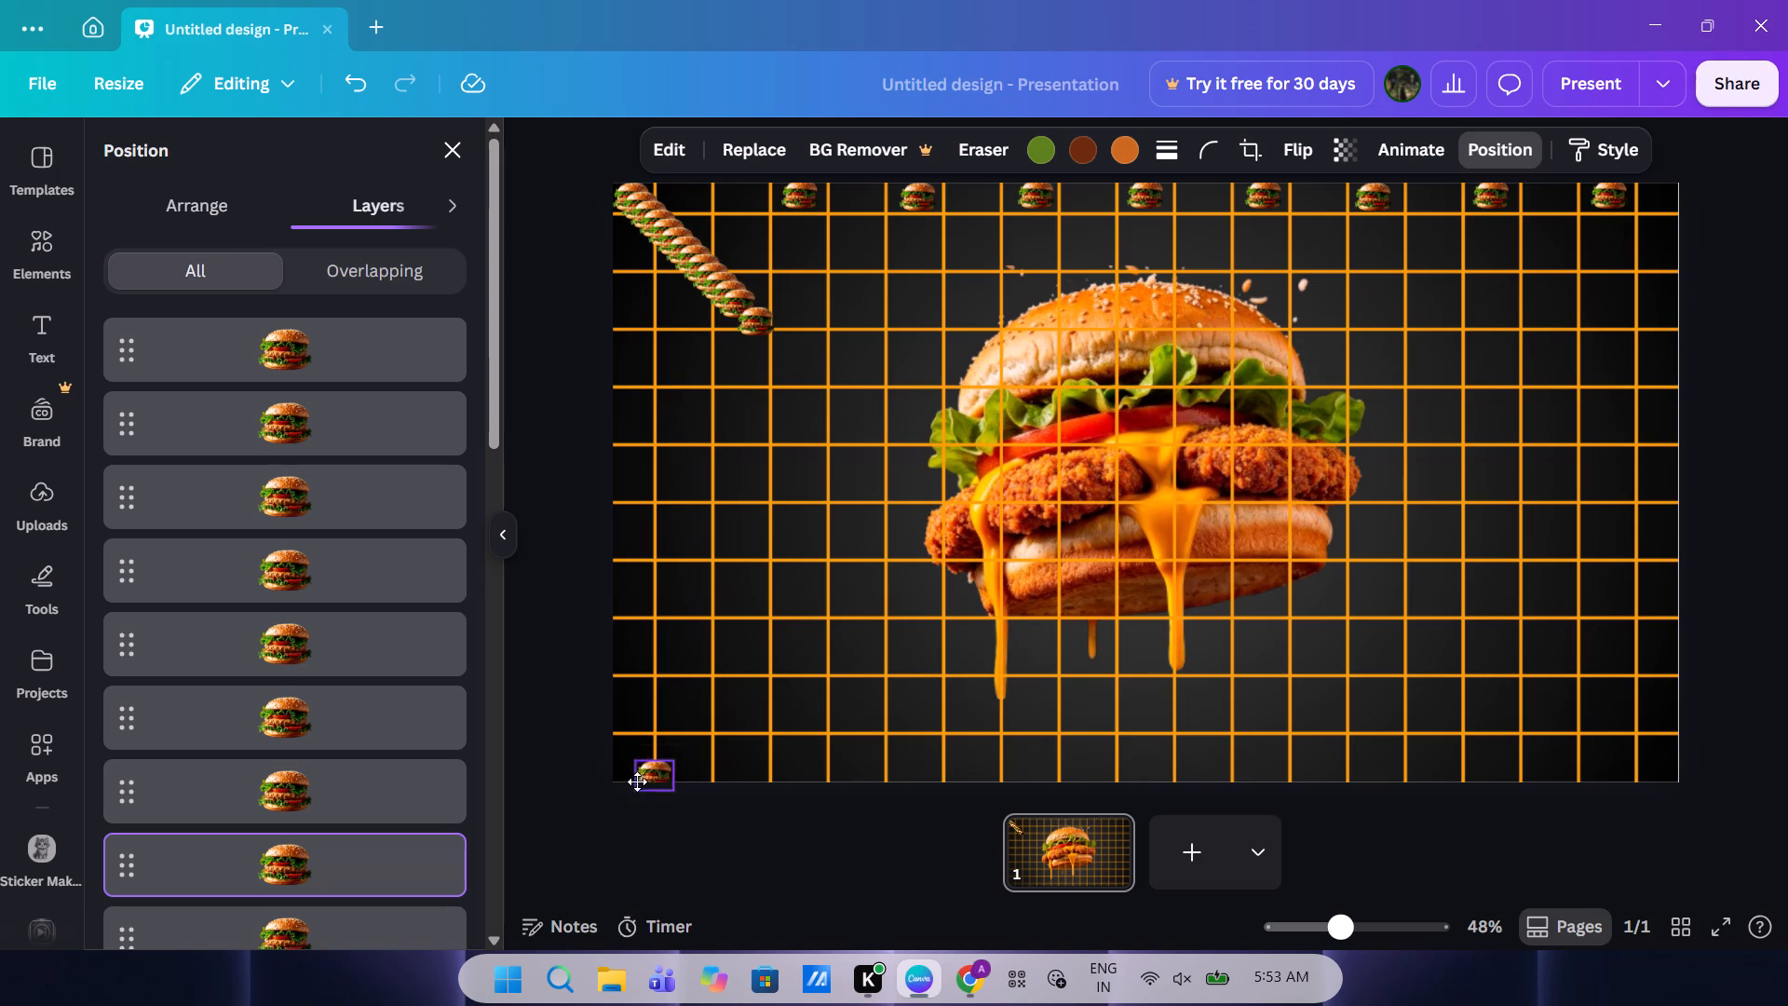
{"action": "left_click_drag", "start_coordinate": [637, 782], "coordinate": [656, 752]}
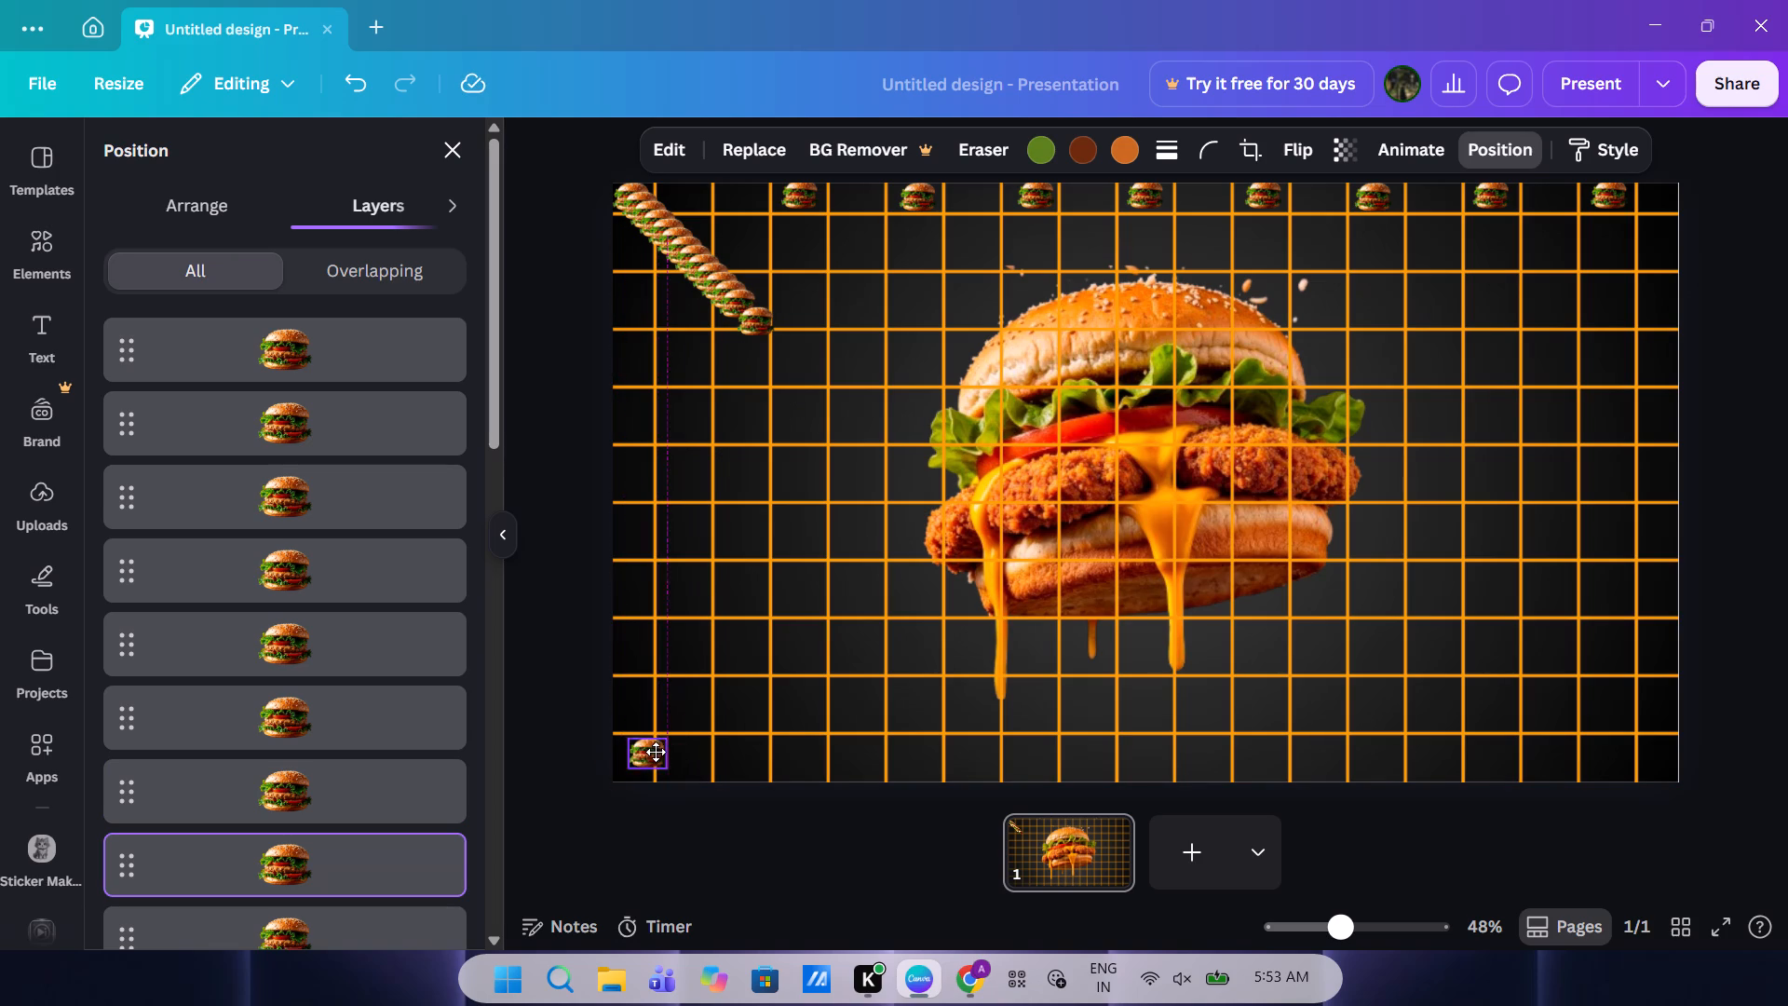
{"action": "left_click_drag", "start_coordinate": [656, 752], "coordinate": [785, 761]}
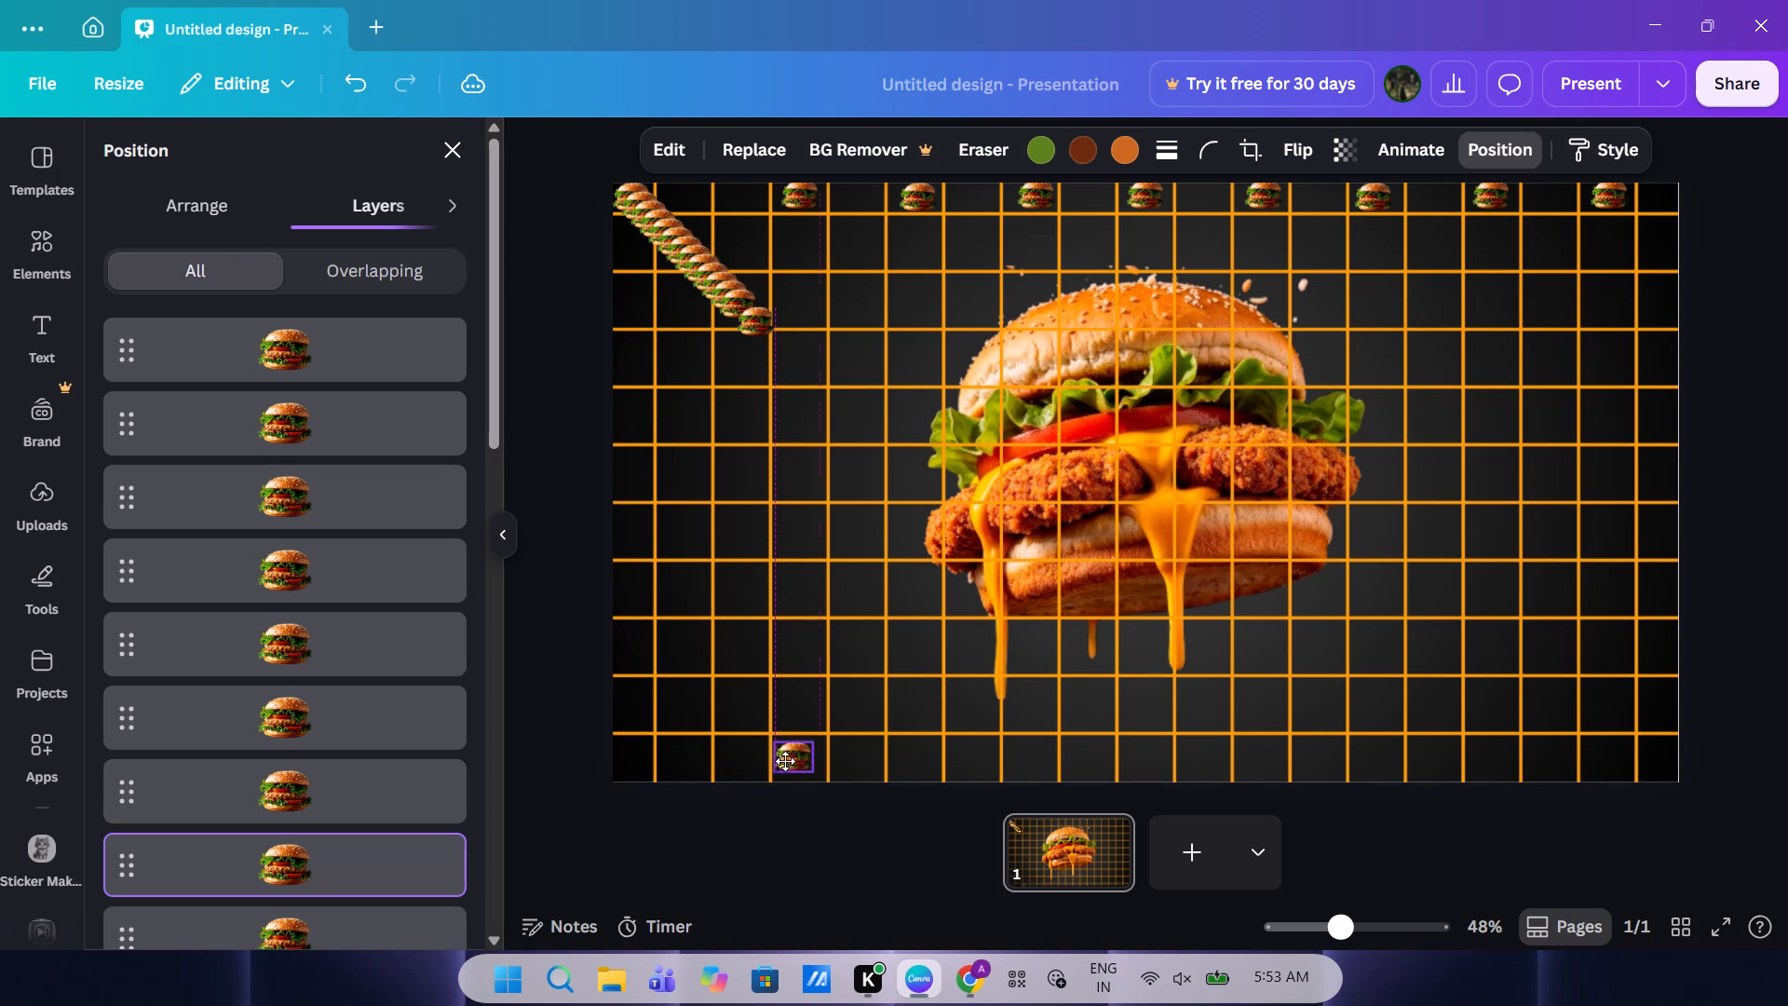
{"action": "left_click_drag", "start_coordinate": [785, 761], "coordinate": [786, 768]}
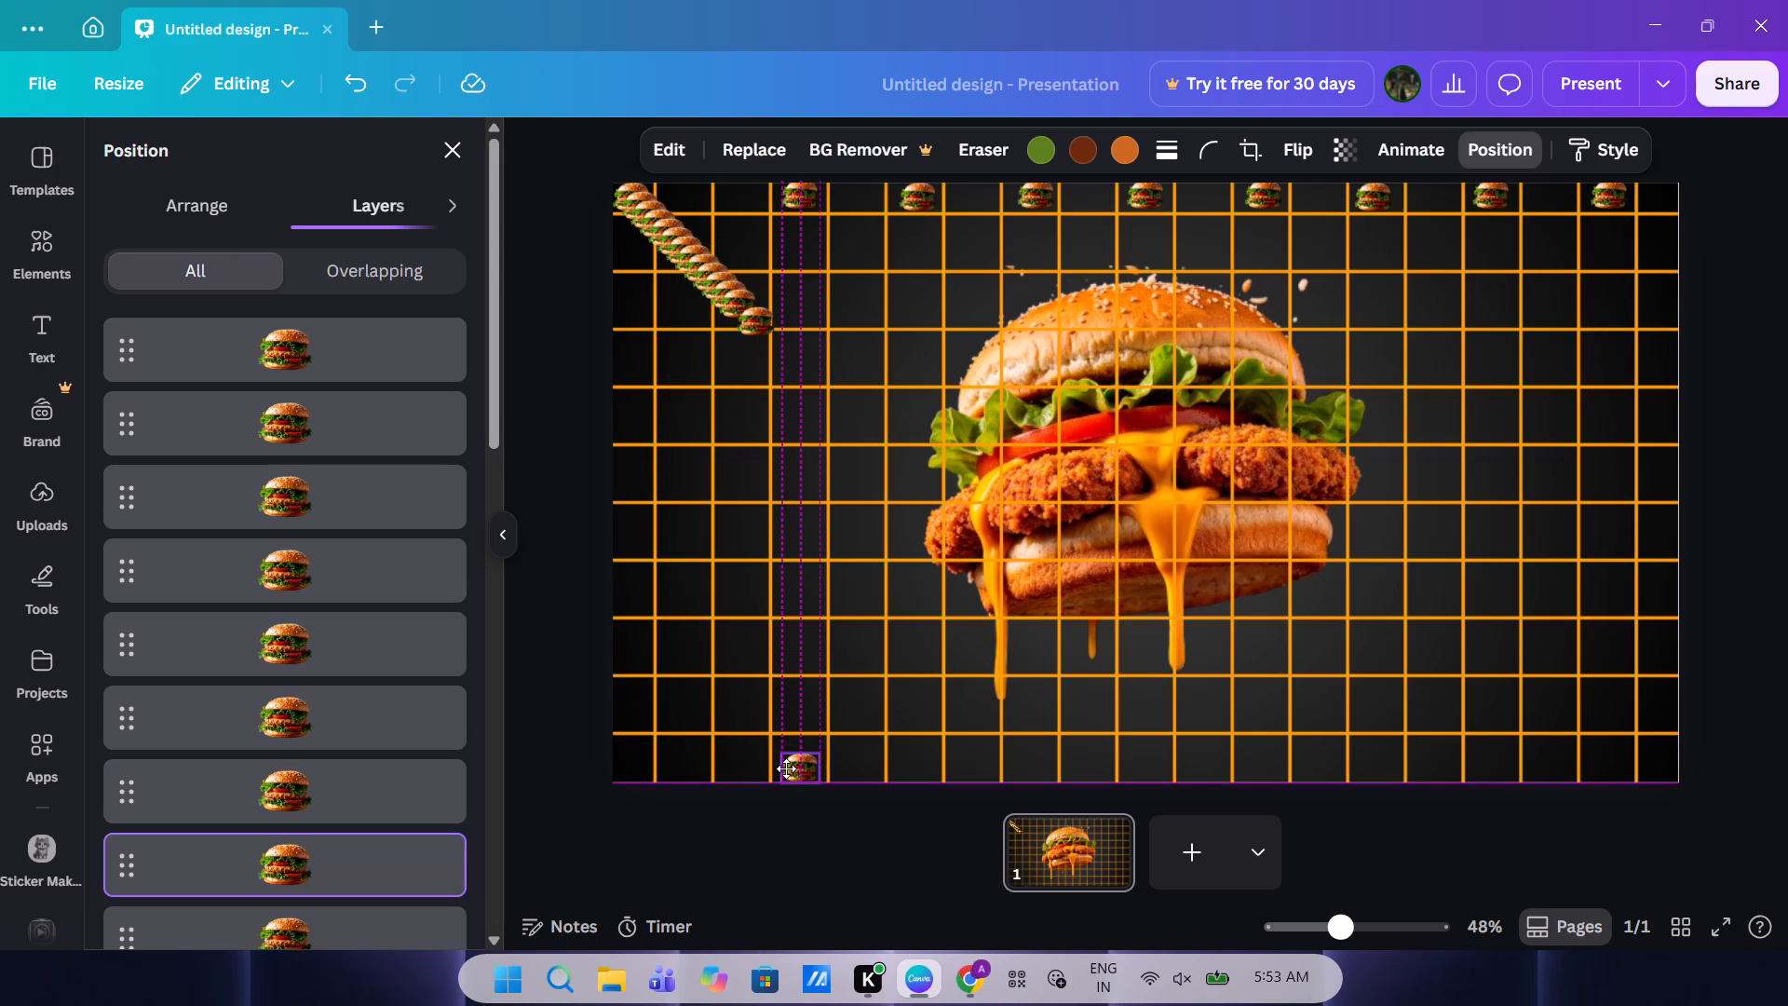
{"action": "left_click_drag", "start_coordinate": [786, 768], "coordinate": [784, 766]}
{"action": "left_click_drag", "start_coordinate": [752, 322], "coordinate": [709, 706]}
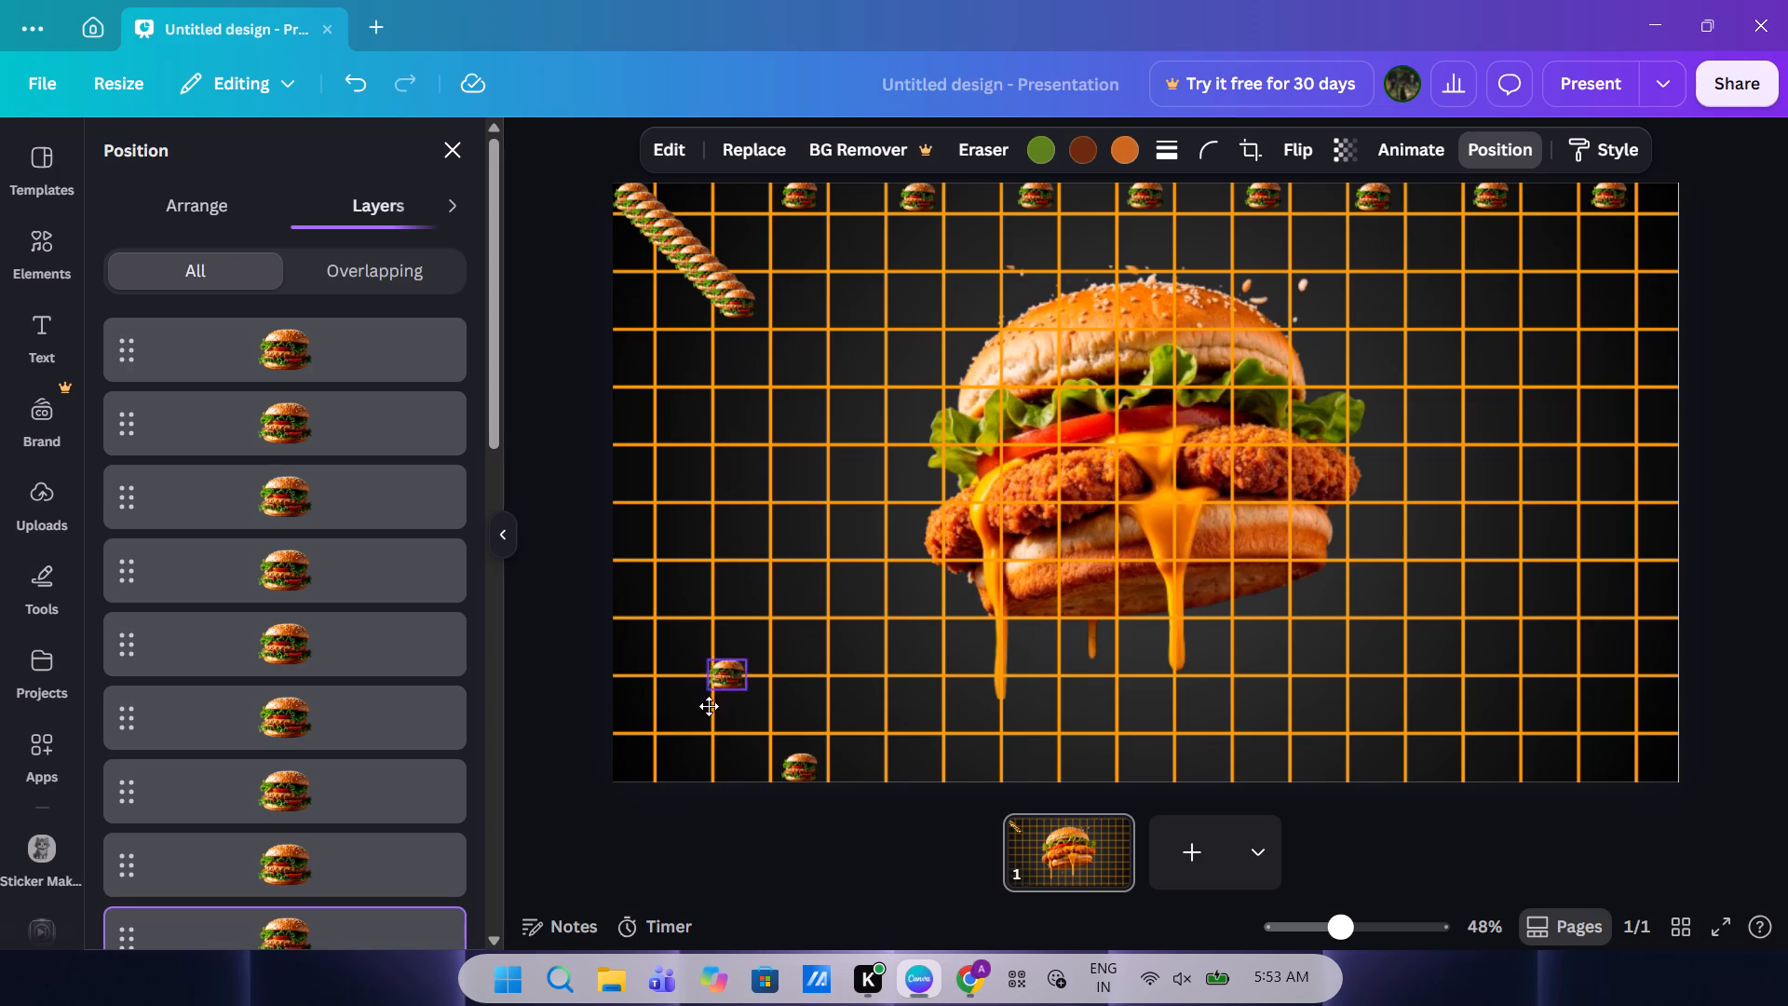
{"action": "left_click_drag", "start_coordinate": [709, 706], "coordinate": [680, 764]}
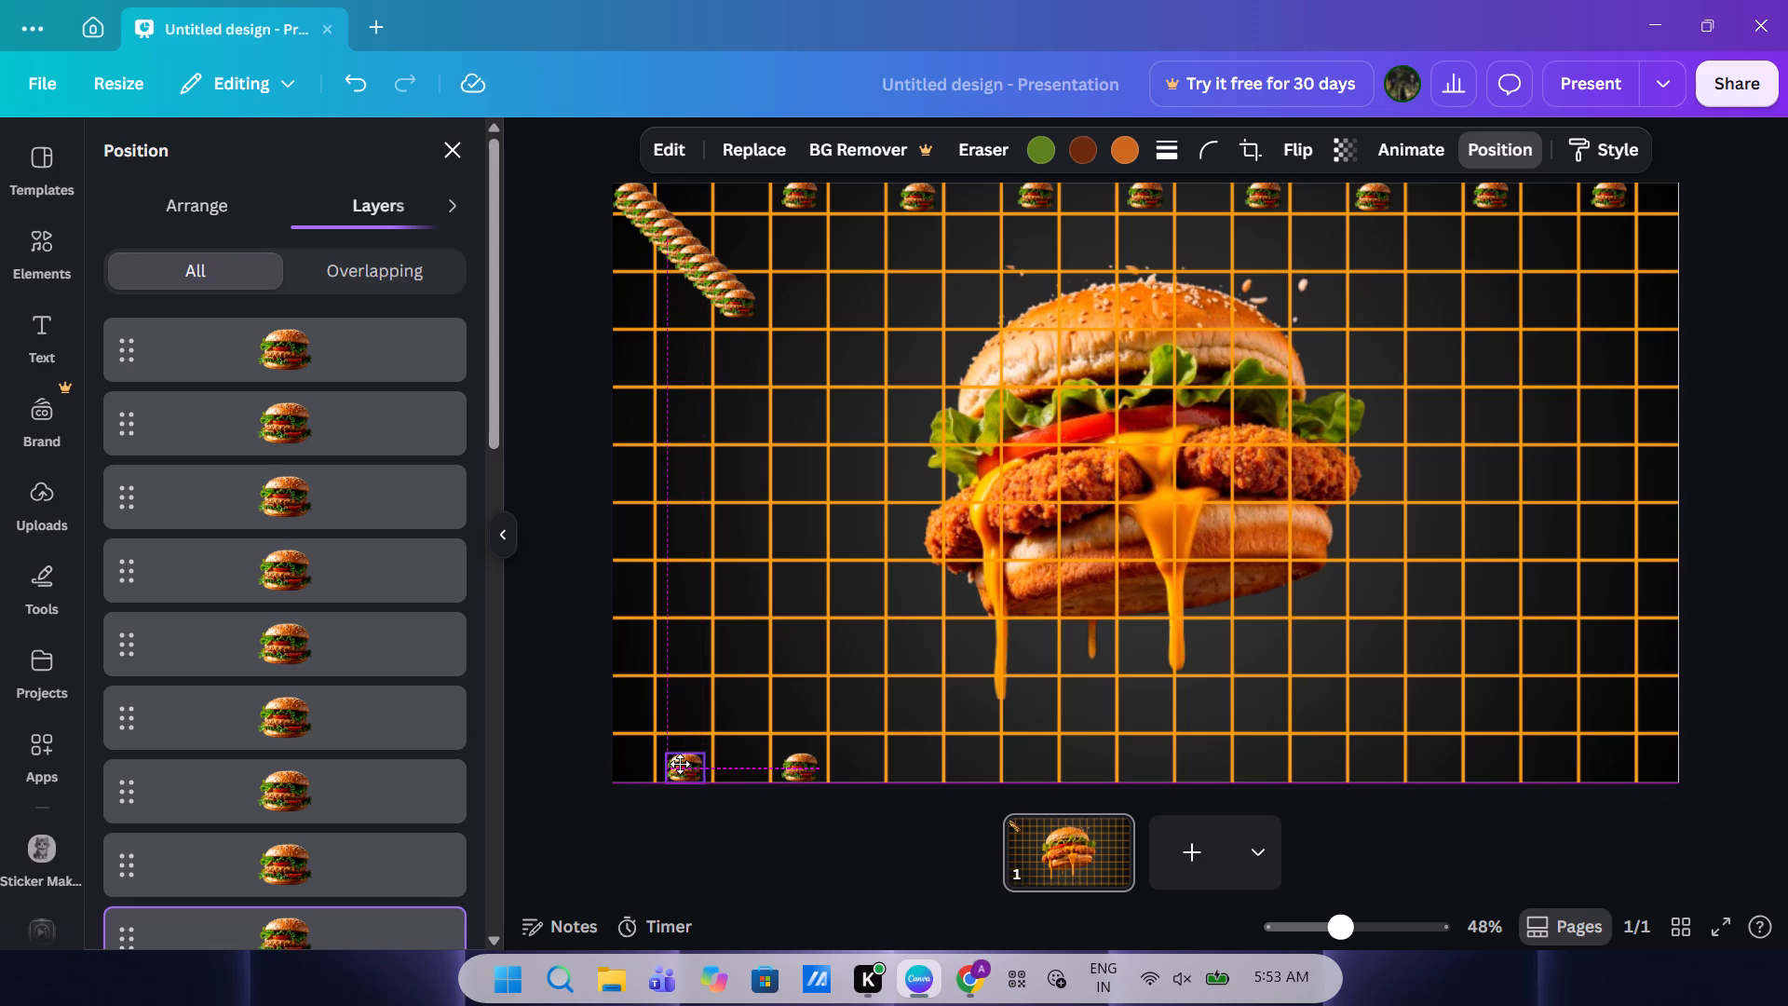
{"action": "left_click_drag", "start_coordinate": [680, 764], "coordinate": [678, 768]}
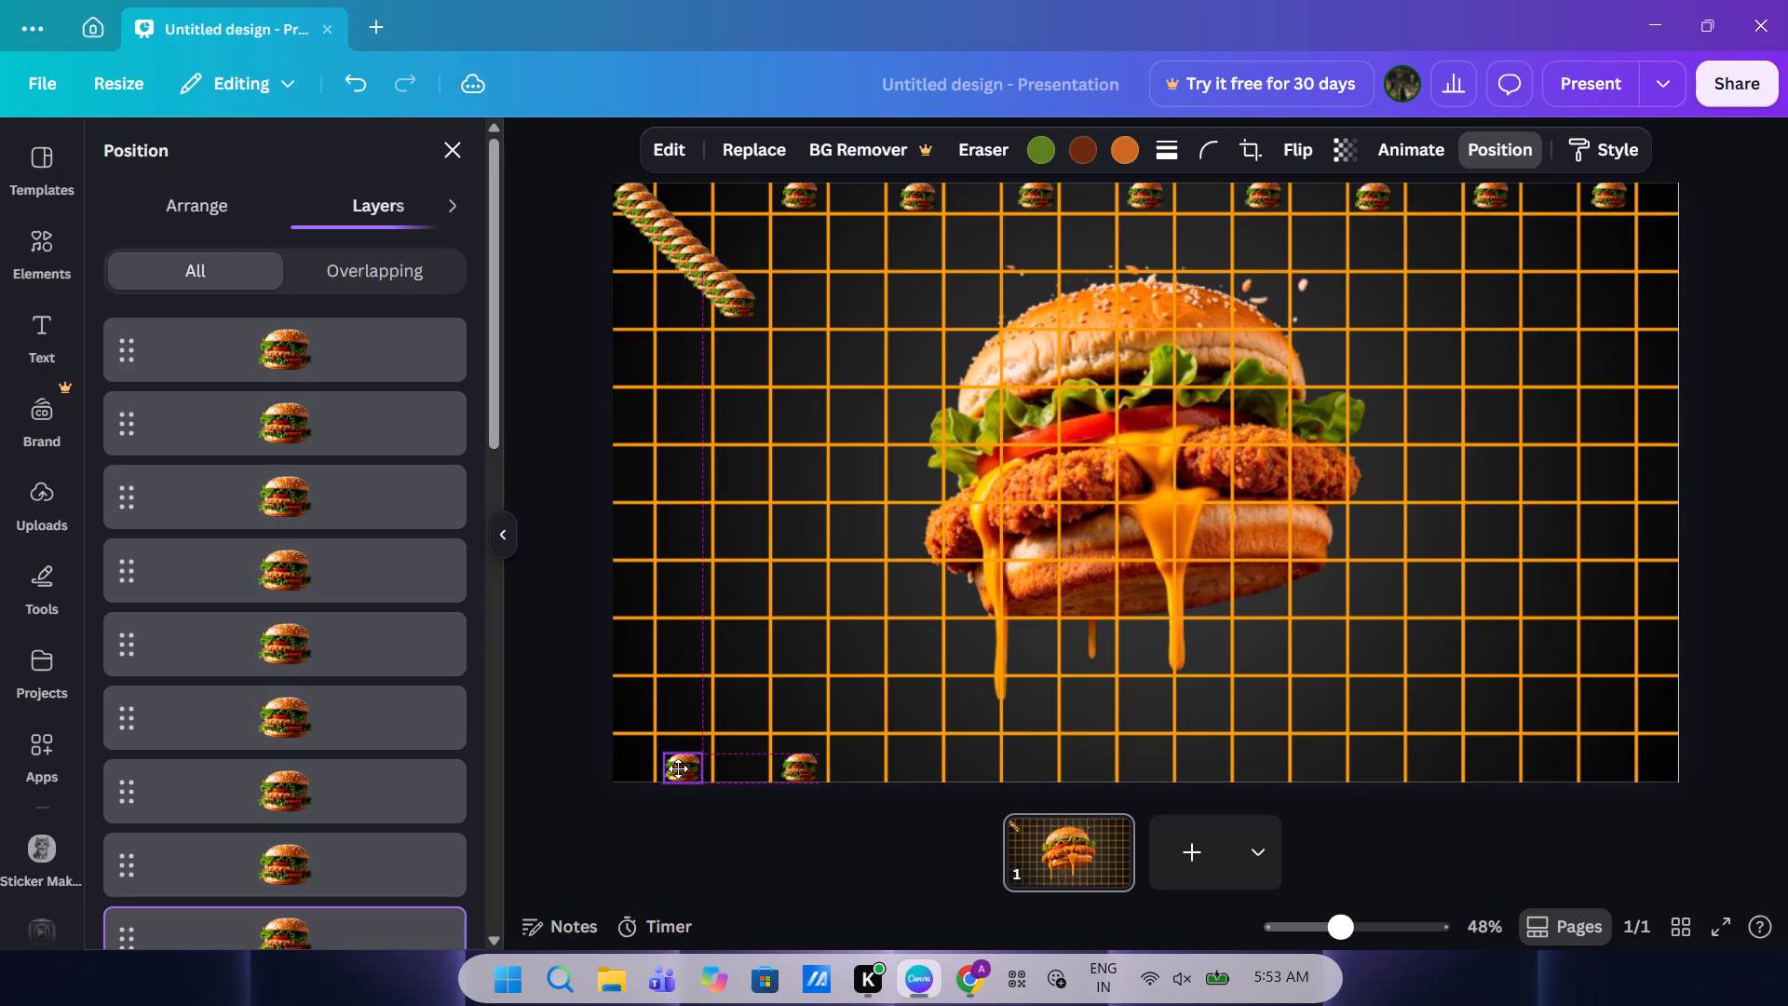
{"action": "left_click_drag", "start_coordinate": [678, 768], "coordinate": [677, 767]}
Place two burger logo copies in the bottom grid row's sixth and eighth cells, aligned with the logos already there.
{"action": "left_click_drag", "start_coordinate": [740, 306], "coordinate": [852, 699]}
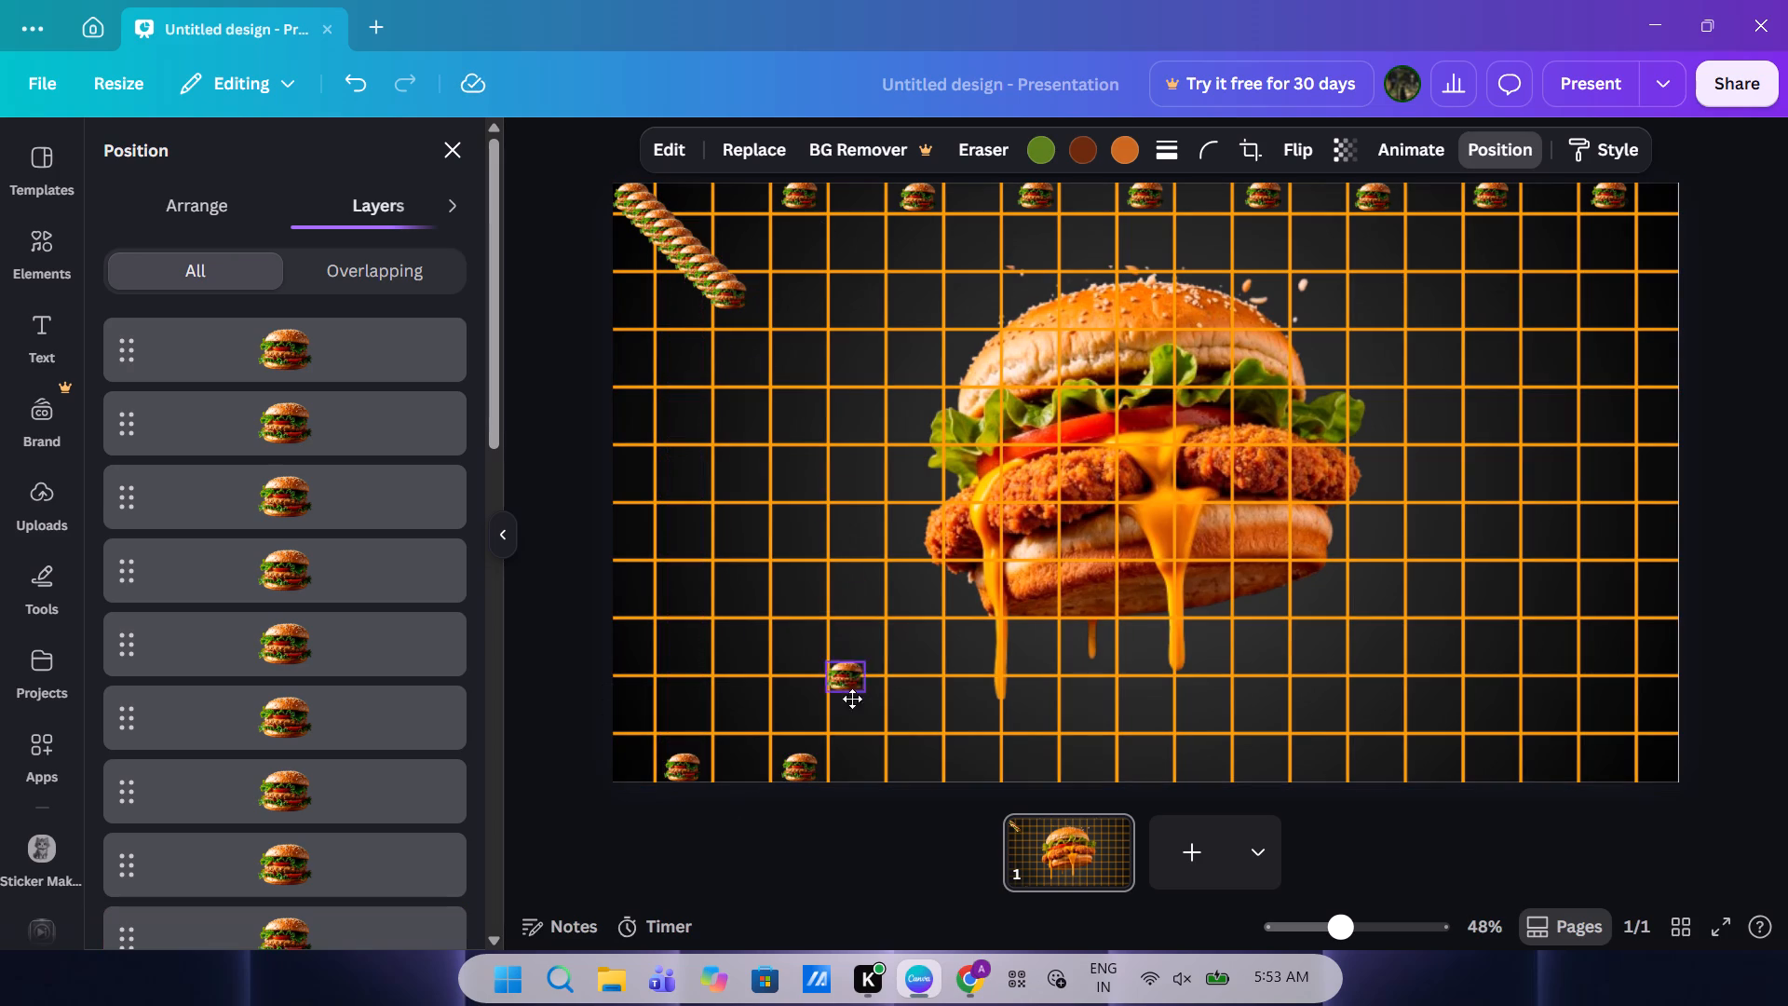
{"action": "left_click_drag", "start_coordinate": [852, 699], "coordinate": [858, 768]}
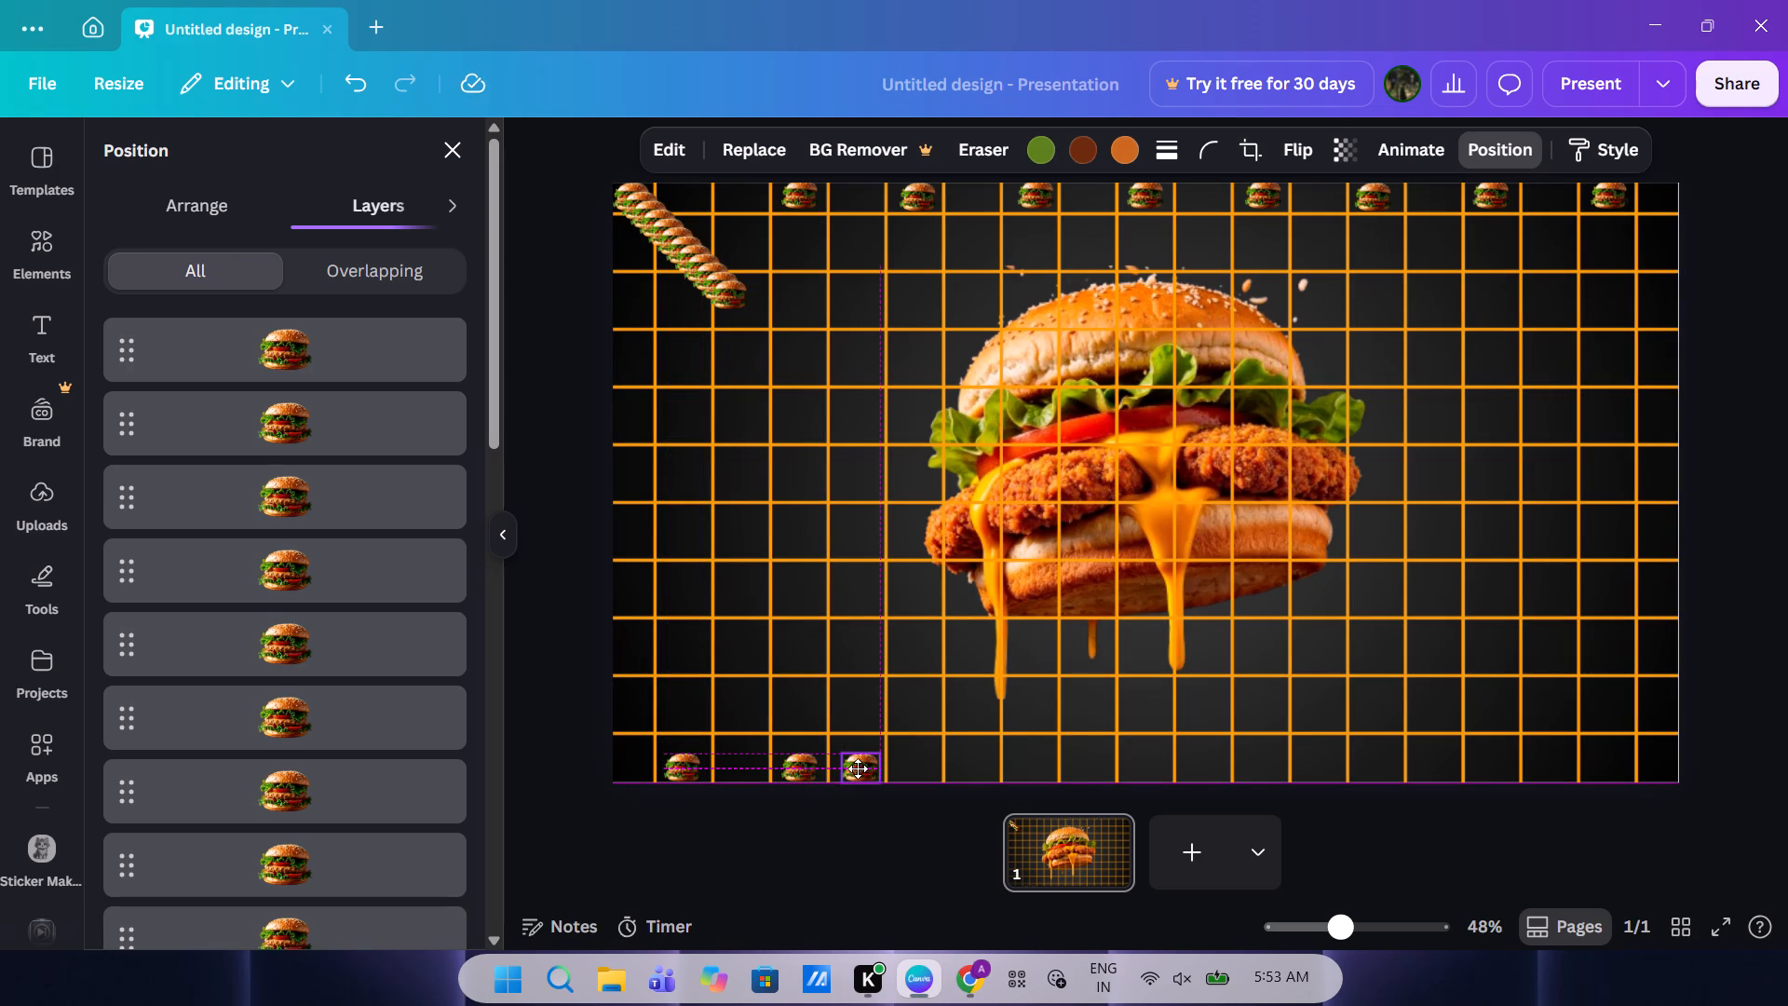
{"action": "left_click_drag", "start_coordinate": [858, 768], "coordinate": [917, 766]}
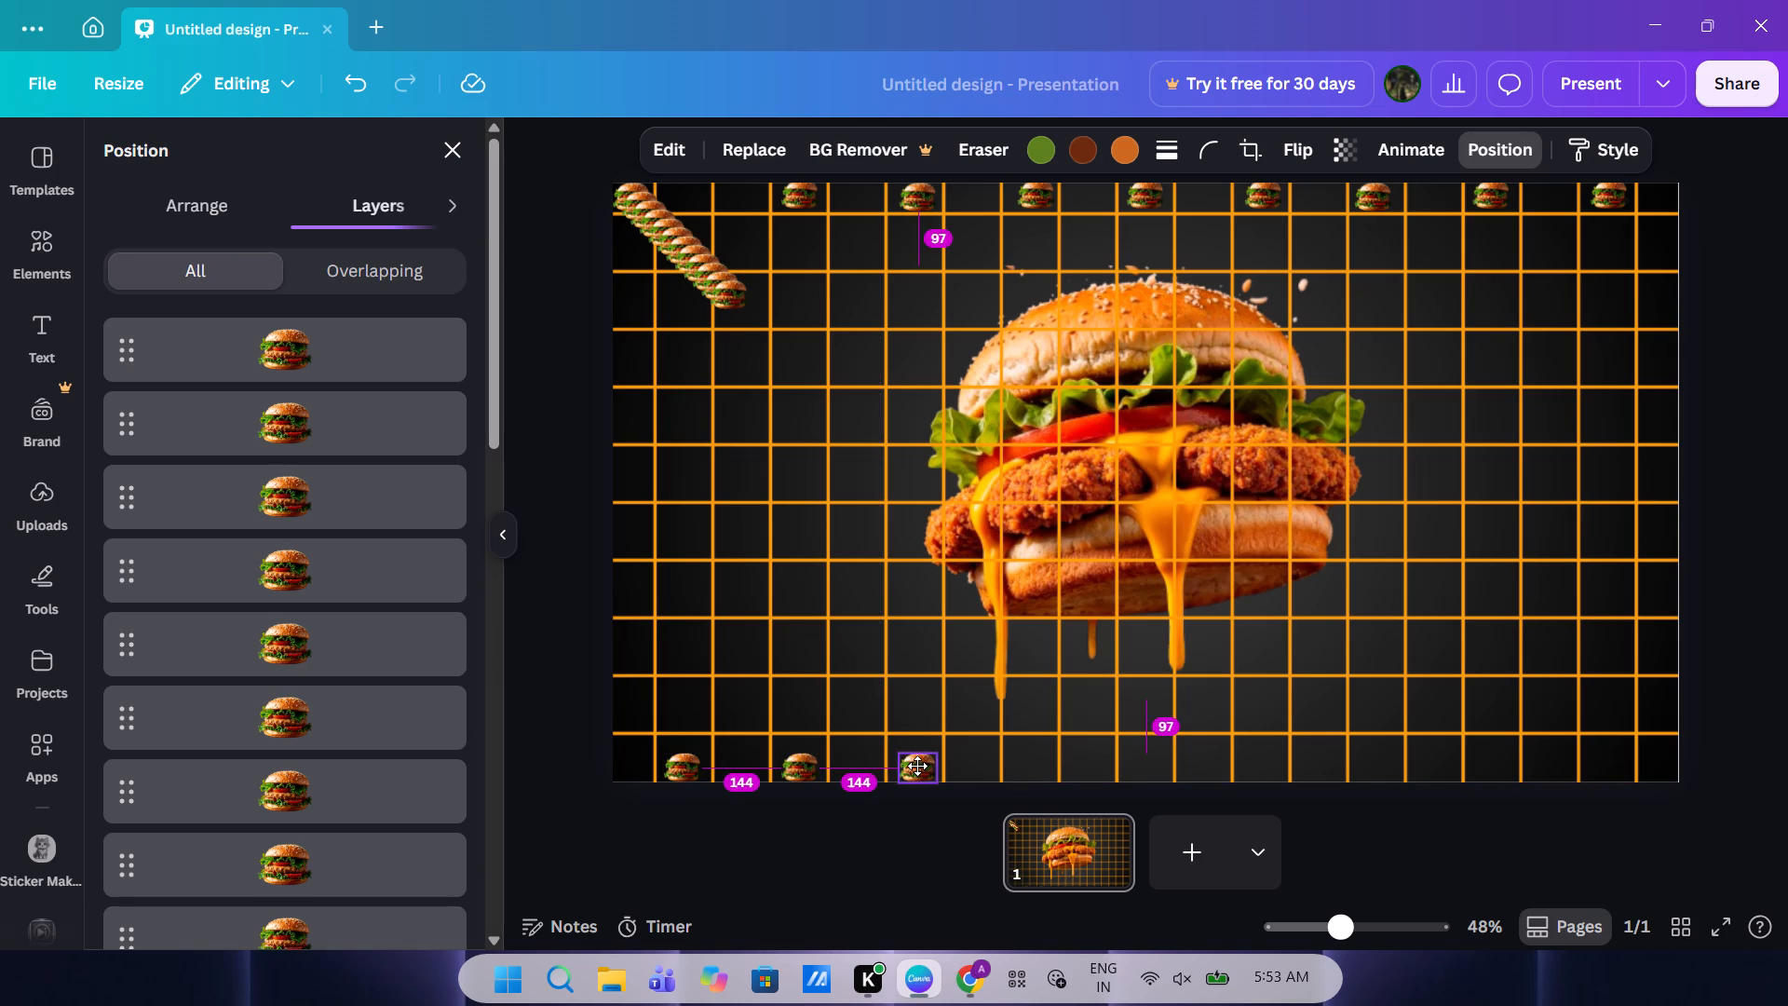
{"action": "left_click_drag", "start_coordinate": [917, 766], "coordinate": [915, 763]}
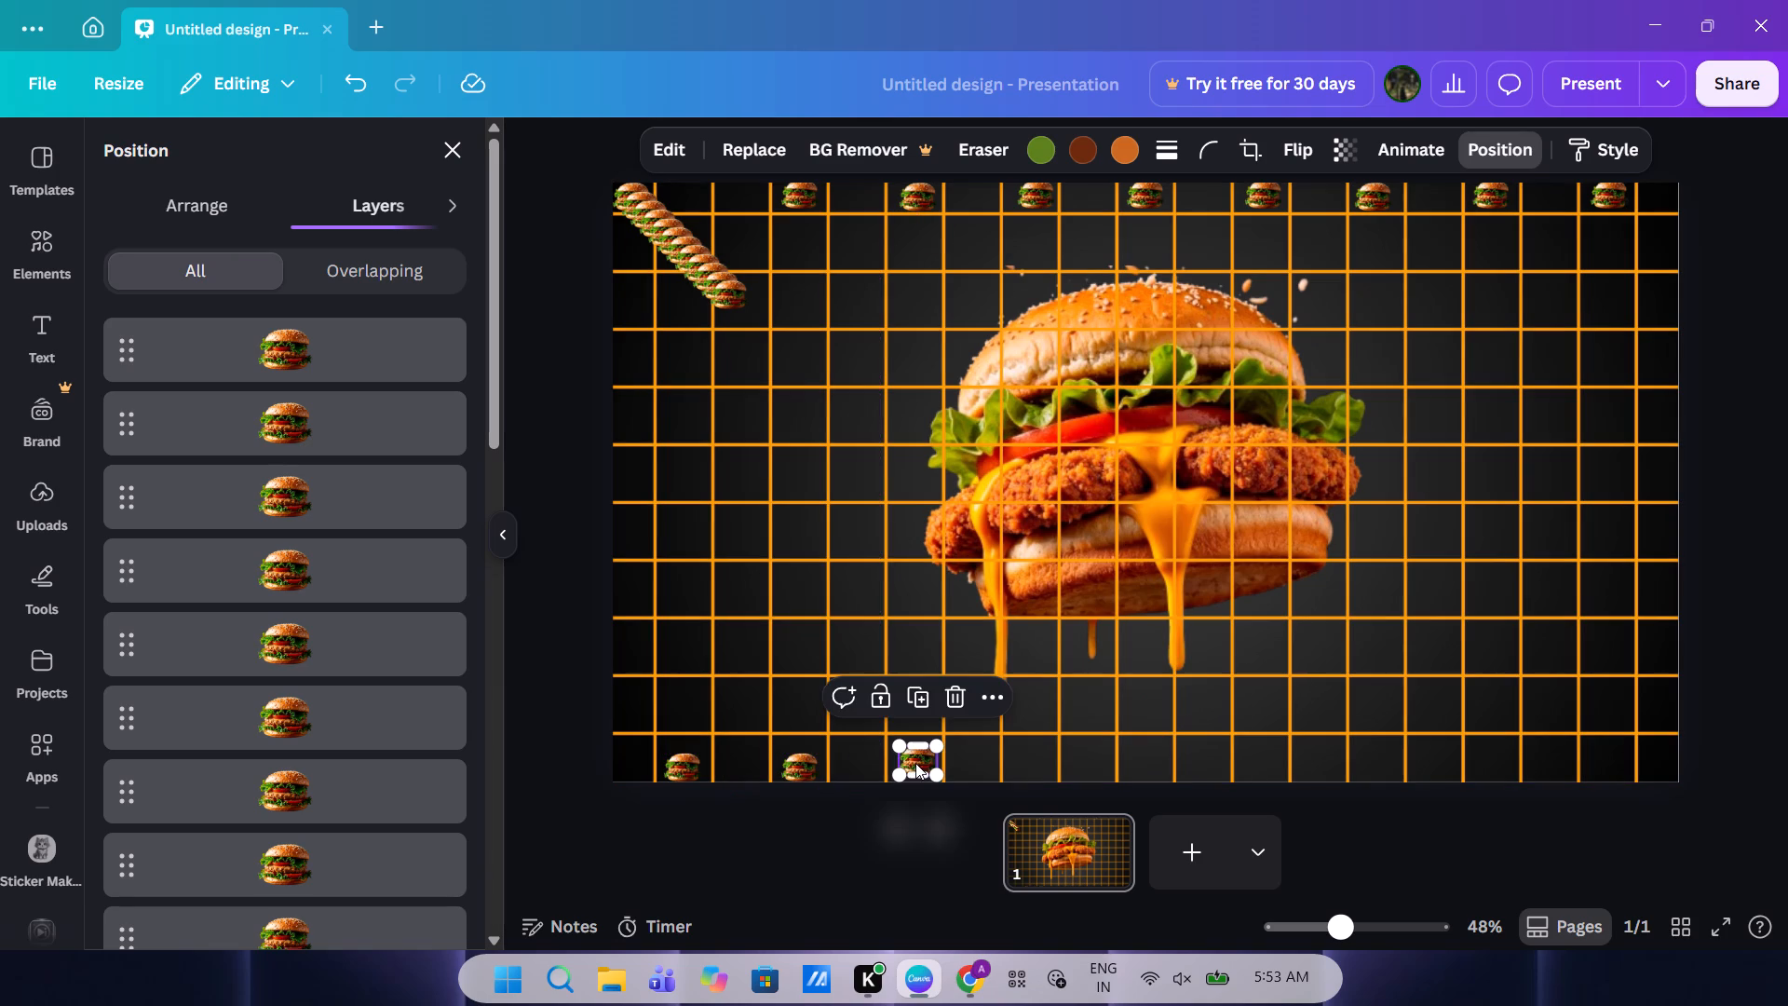
{"action": "left_click", "coordinate": [916, 766]}
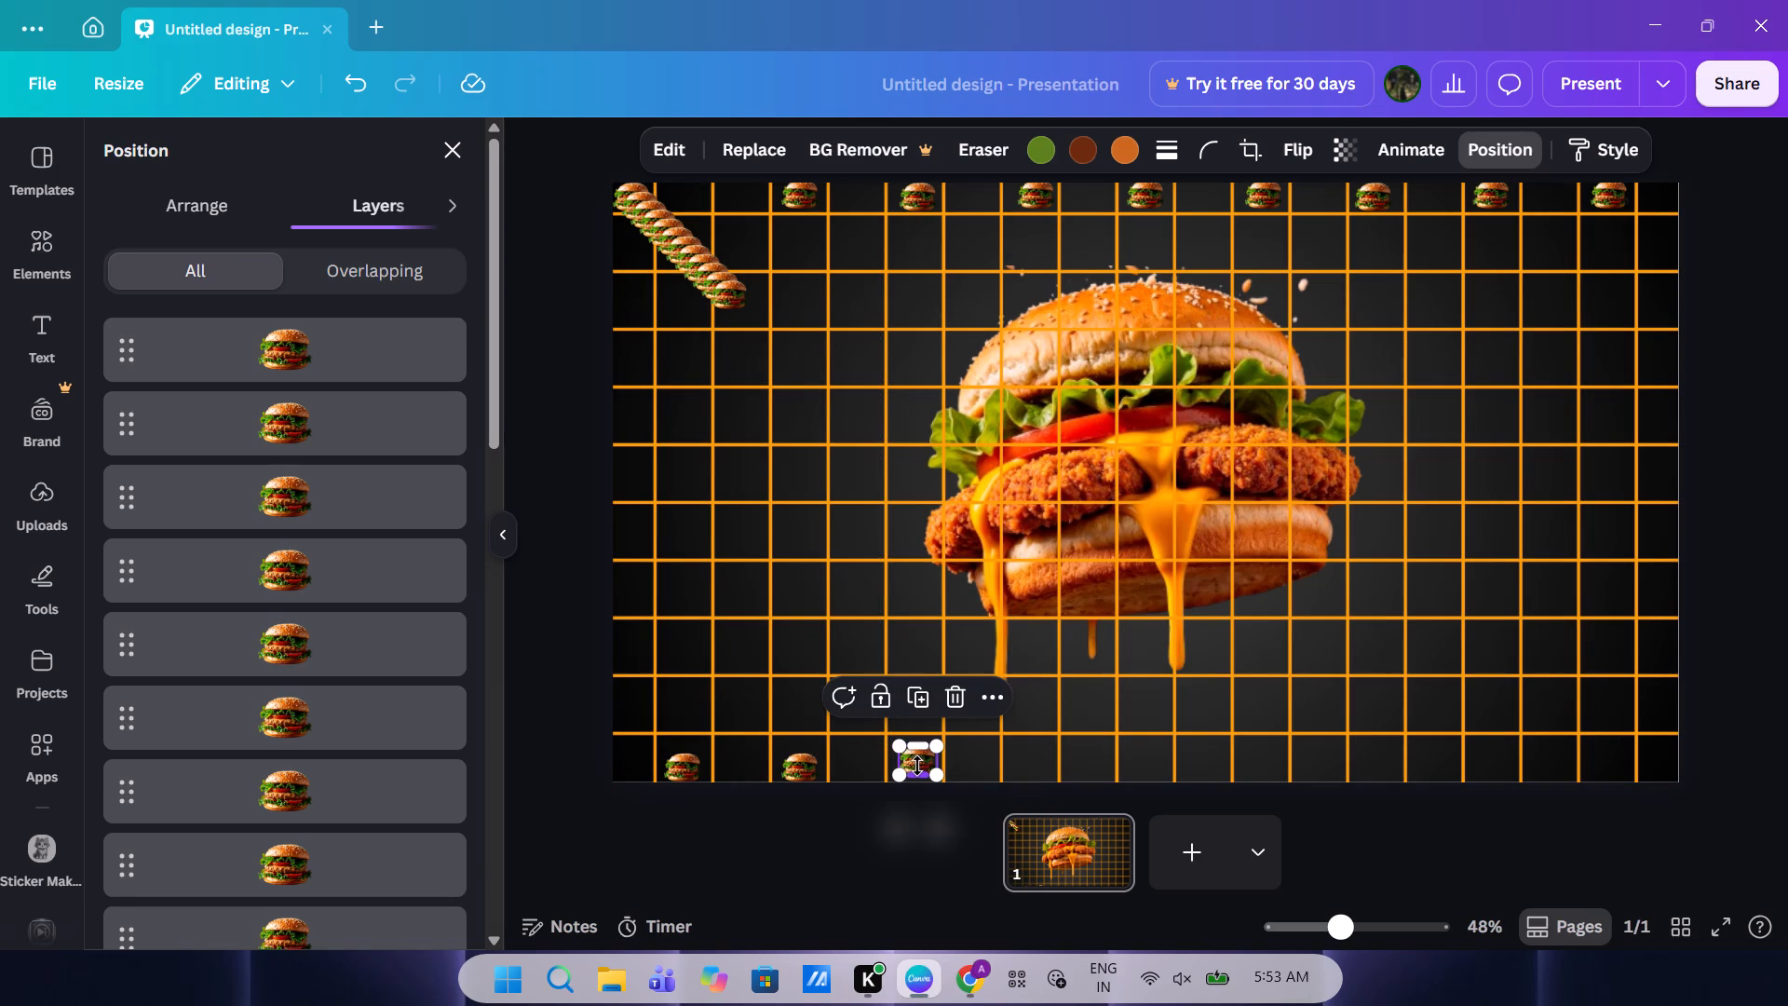
{"action": "left_click", "coordinate": [919, 760]}
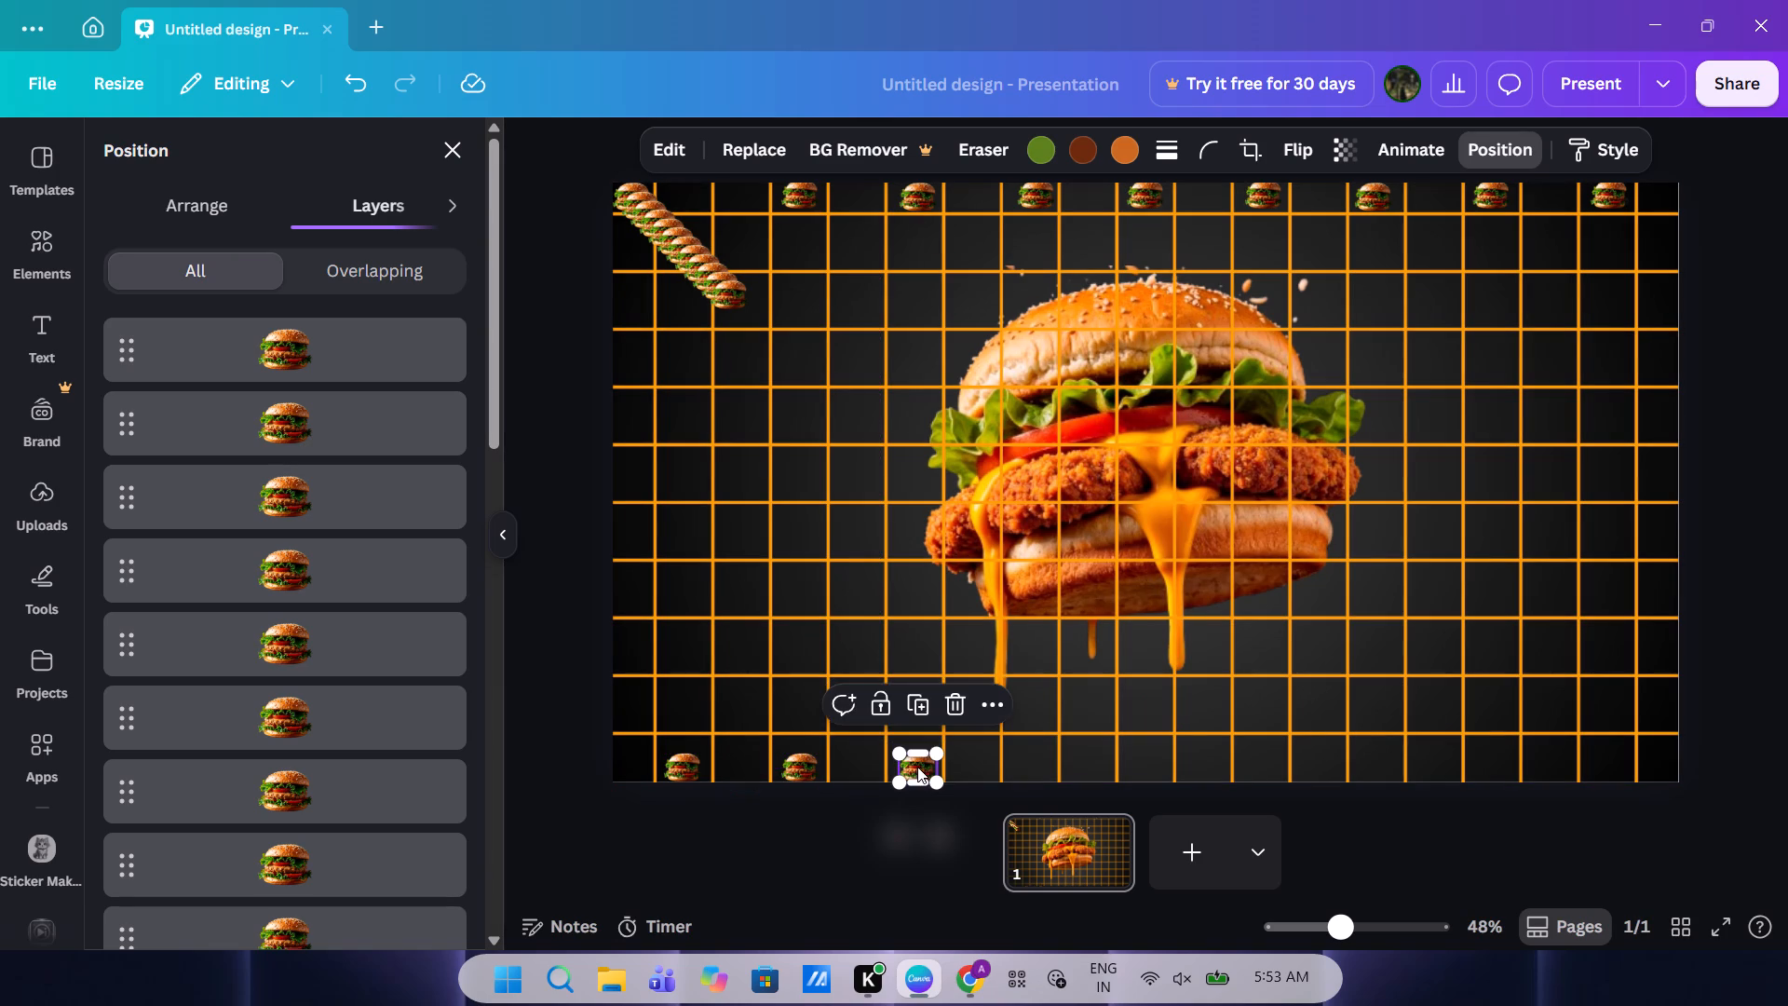
{"action": "left_click_drag", "start_coordinate": [718, 298], "coordinate": [1017, 778]}
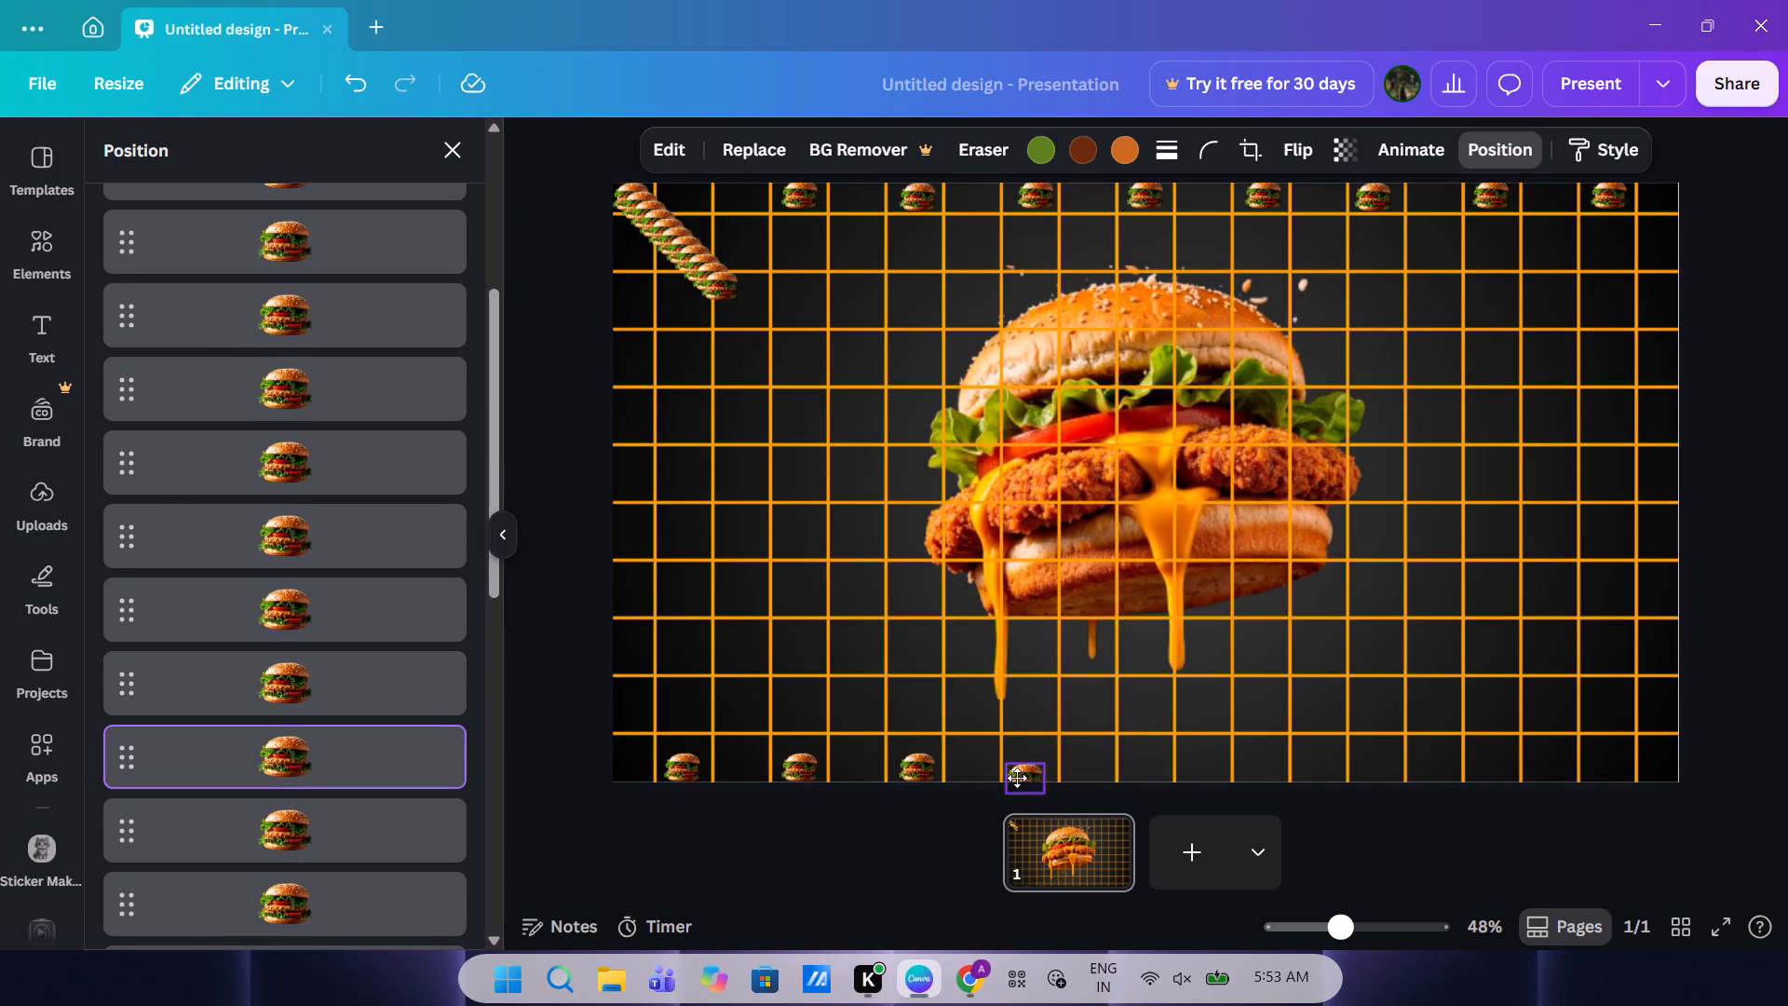
{"action": "left_click_drag", "start_coordinate": [1017, 778], "coordinate": [1012, 769]}
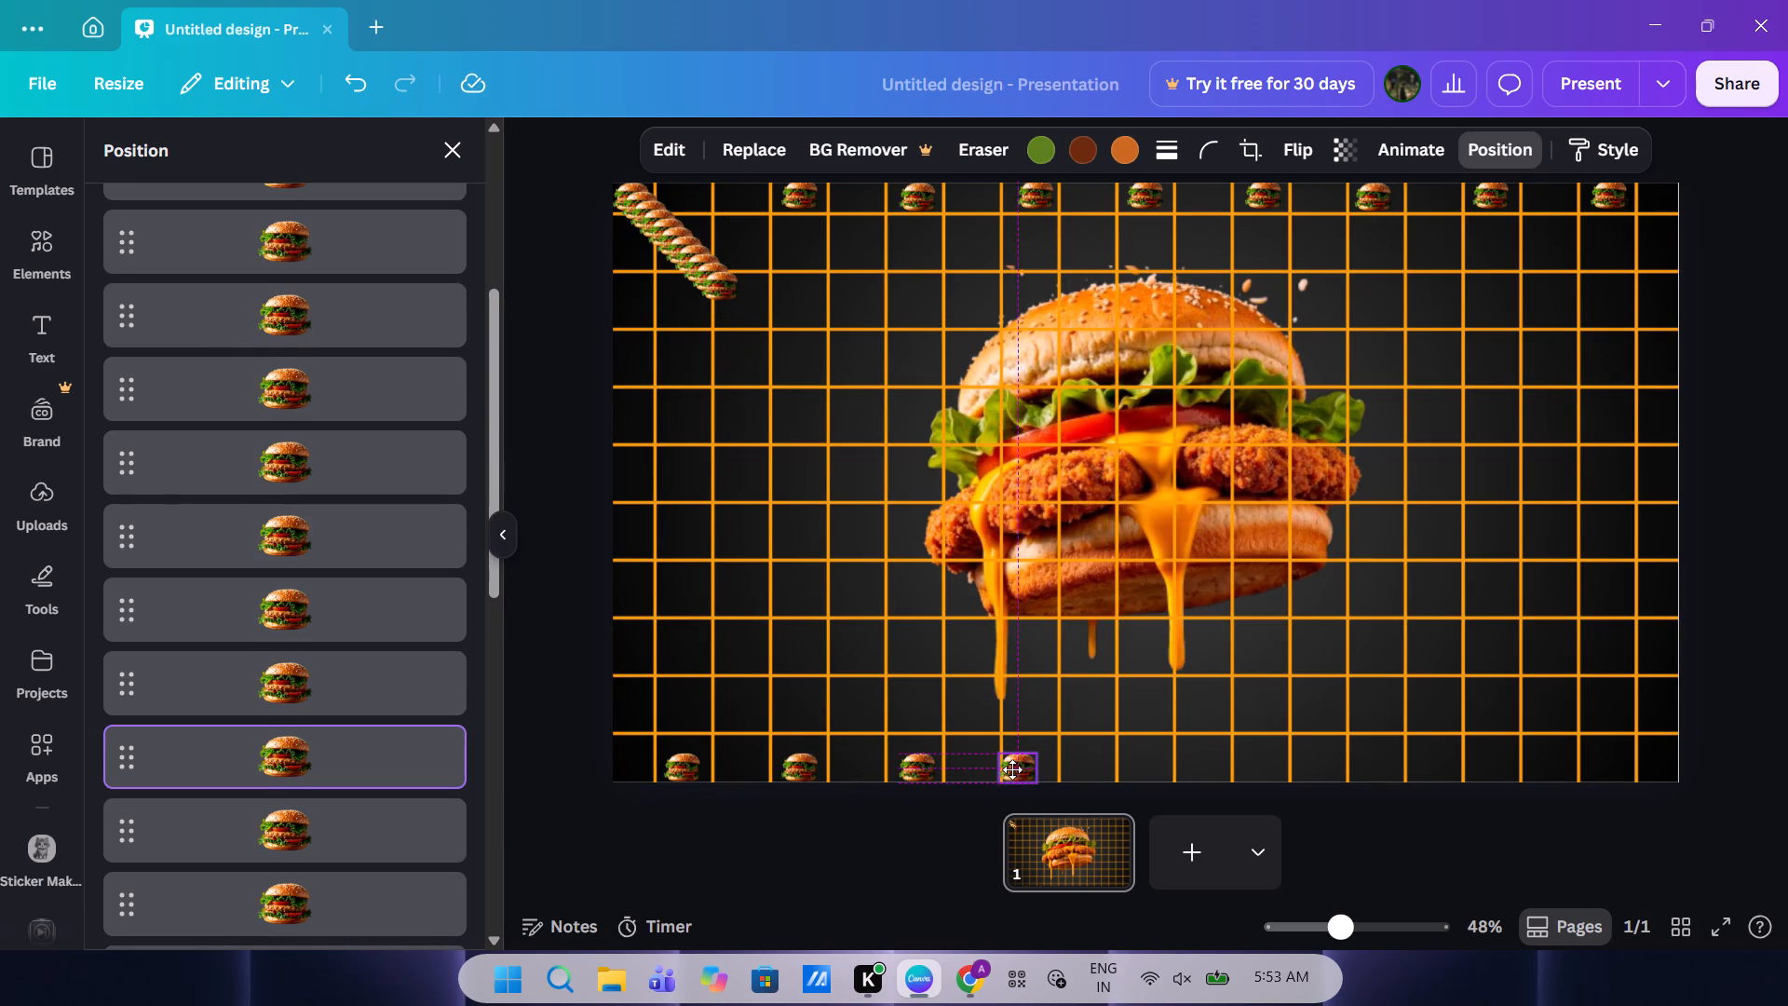
{"action": "left_click_drag", "start_coordinate": [1012, 769], "coordinate": [1014, 768]}
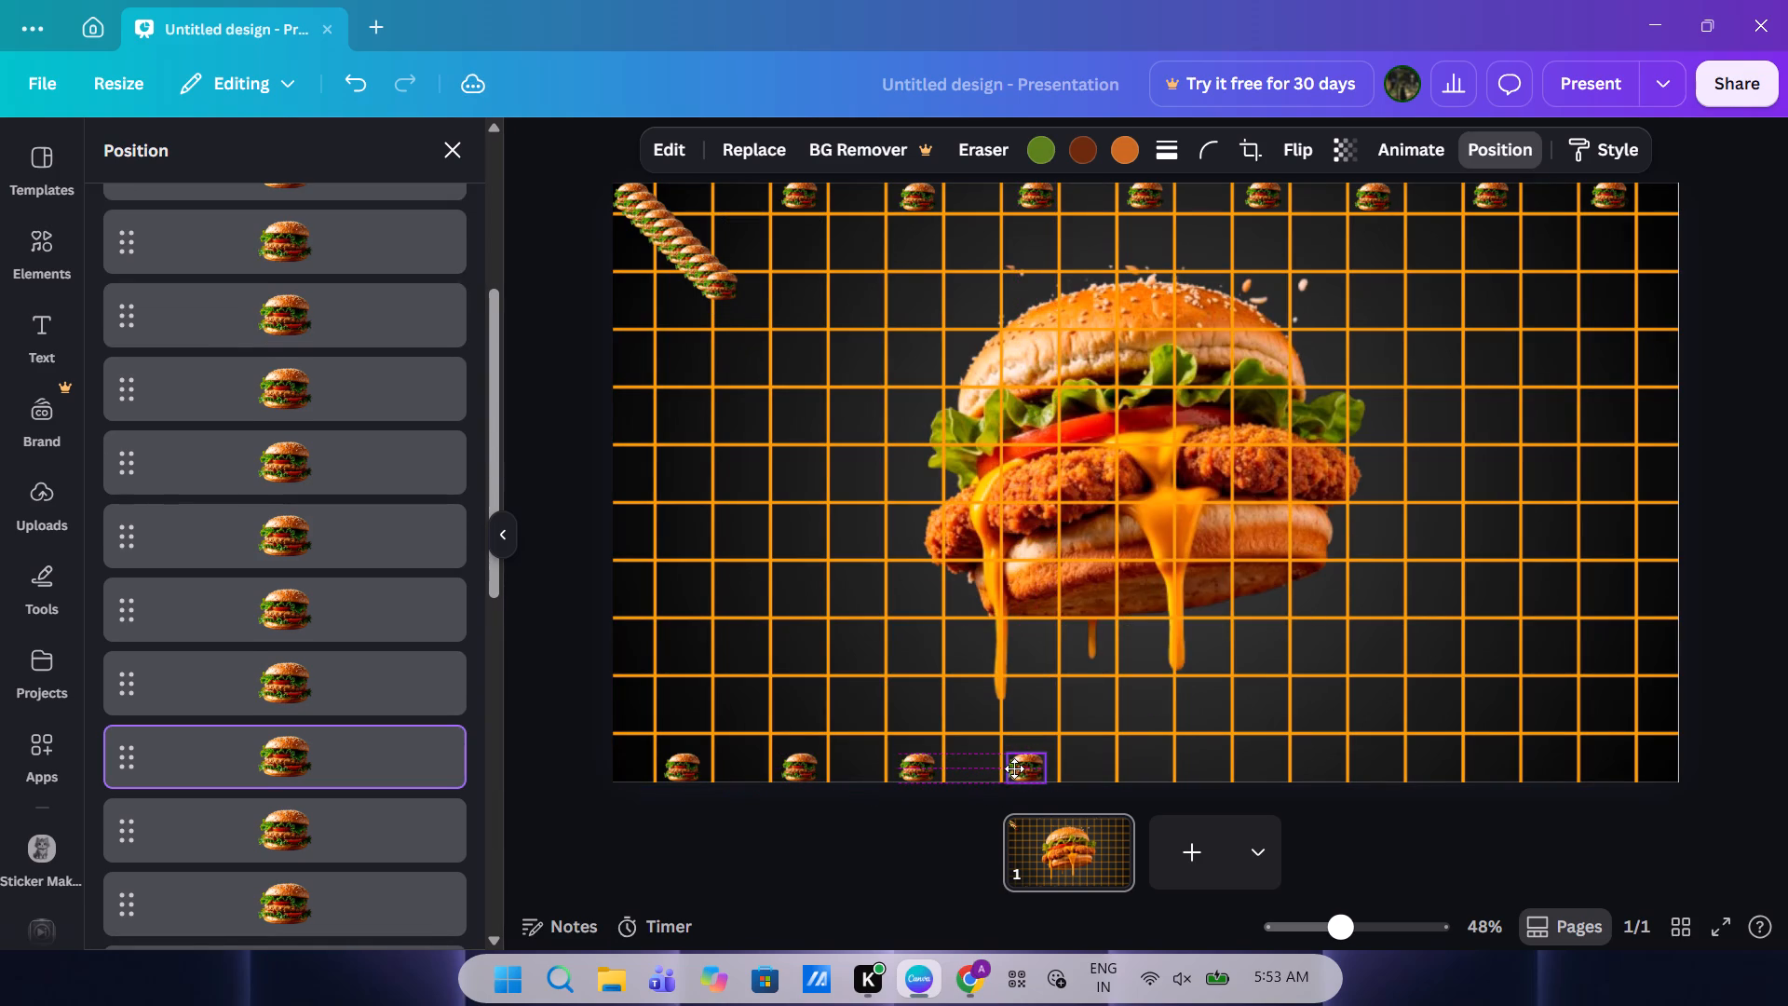
{"action": "left_click_drag", "start_coordinate": [1014, 768], "coordinate": [1014, 768]}
{"action": "left_click_drag", "start_coordinate": [1014, 768], "coordinate": [1019, 765]}
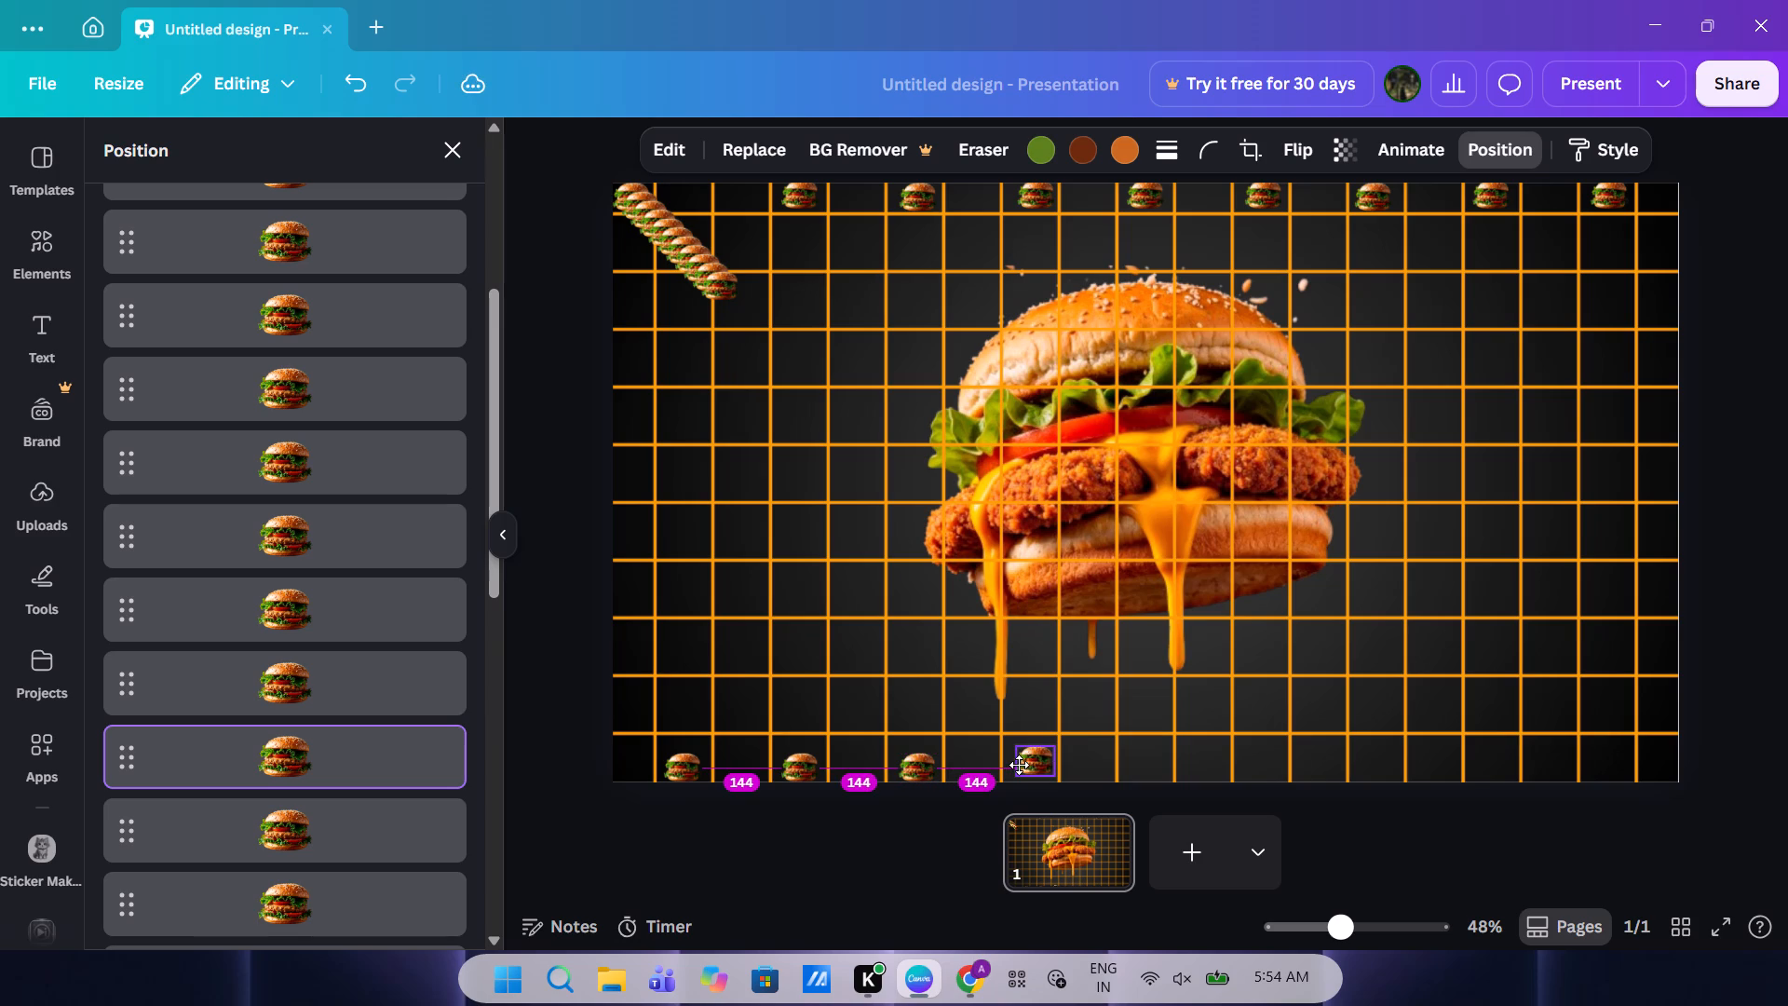
{"action": "left_click_drag", "start_coordinate": [1019, 765], "coordinate": [1016, 771]}
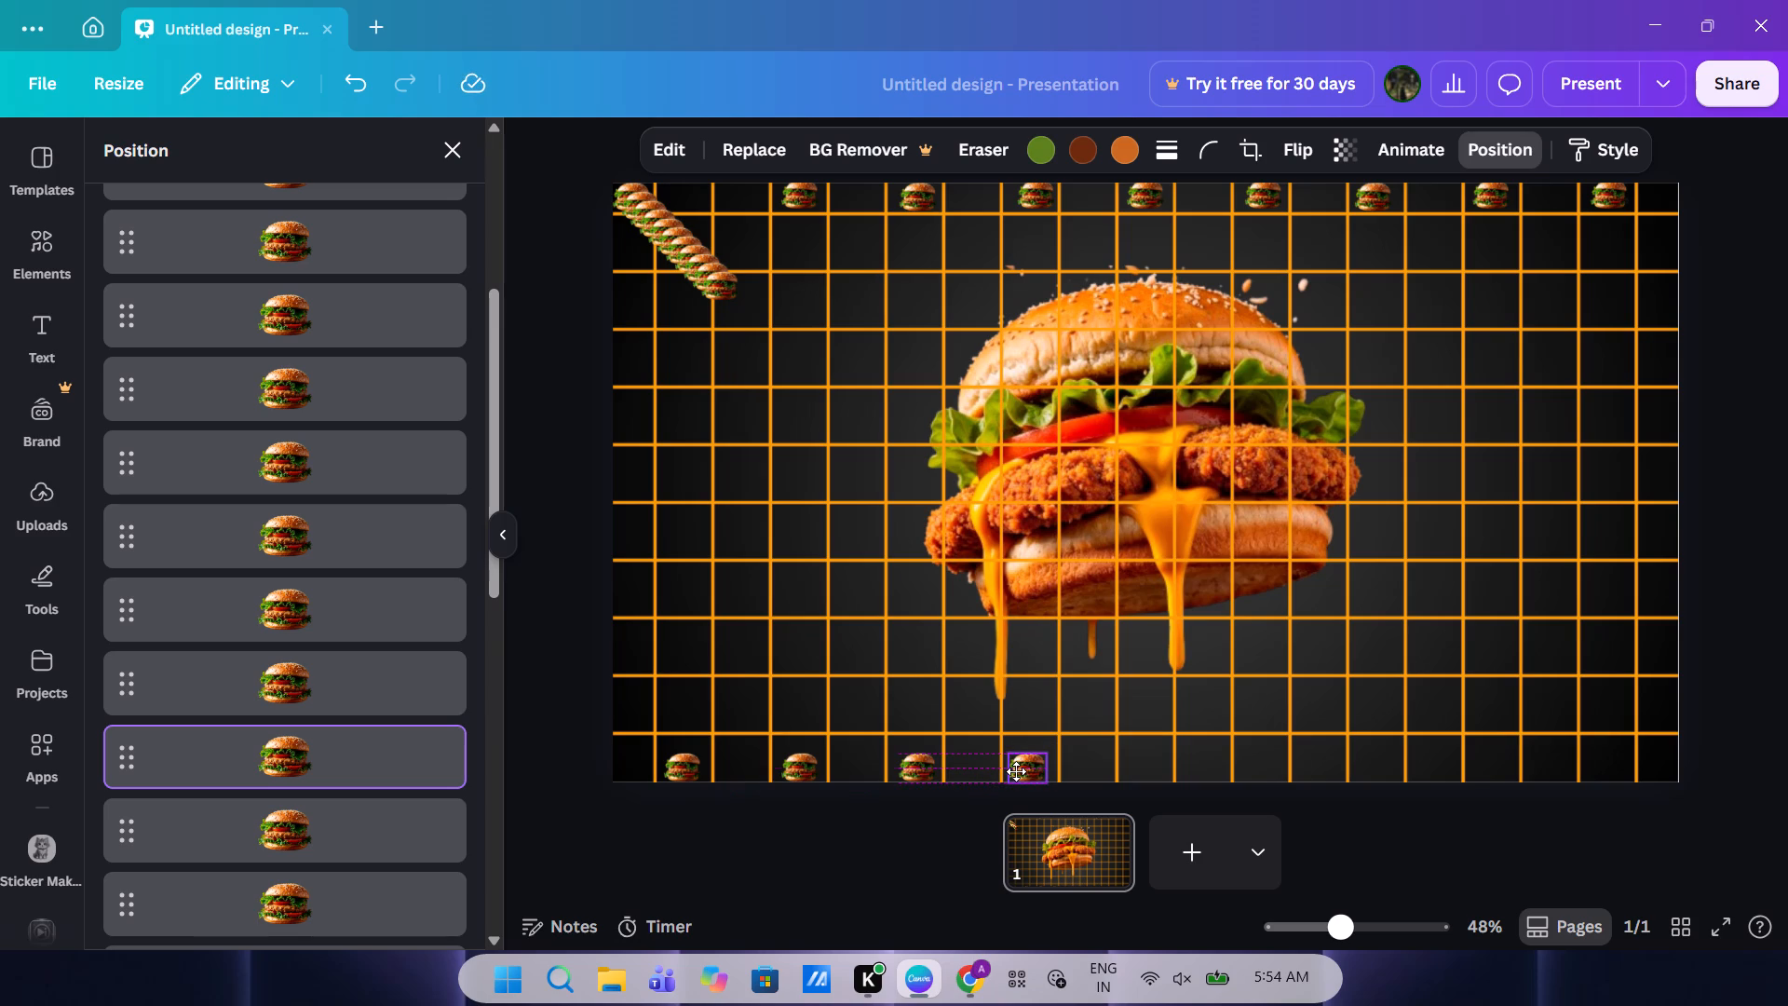
{"action": "left_click_drag", "start_coordinate": [1016, 771], "coordinate": [1014, 769]}
Continue the bottom grid row's alternating pattern with burger logo copies in the tenth and 12th cells.
{"action": "left_click_drag", "start_coordinate": [721, 284], "coordinate": [819, 367]}
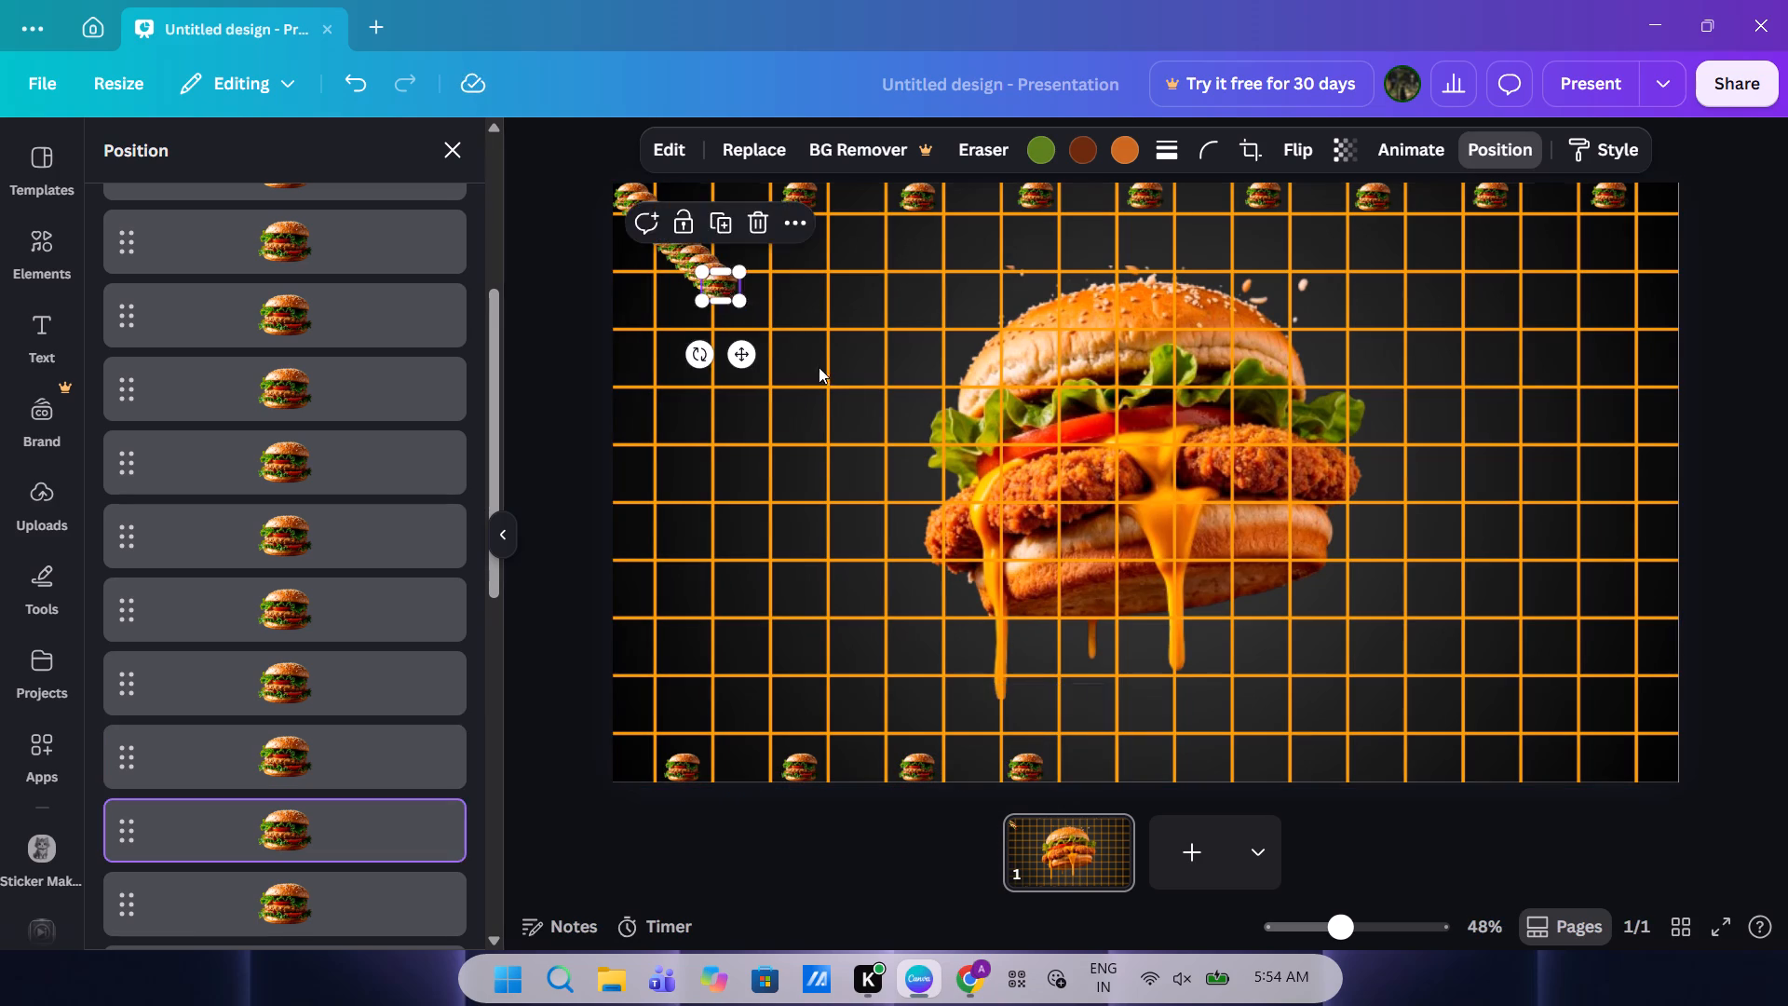
{"action": "left_click_drag", "start_coordinate": [819, 367], "coordinate": [1145, 759]}
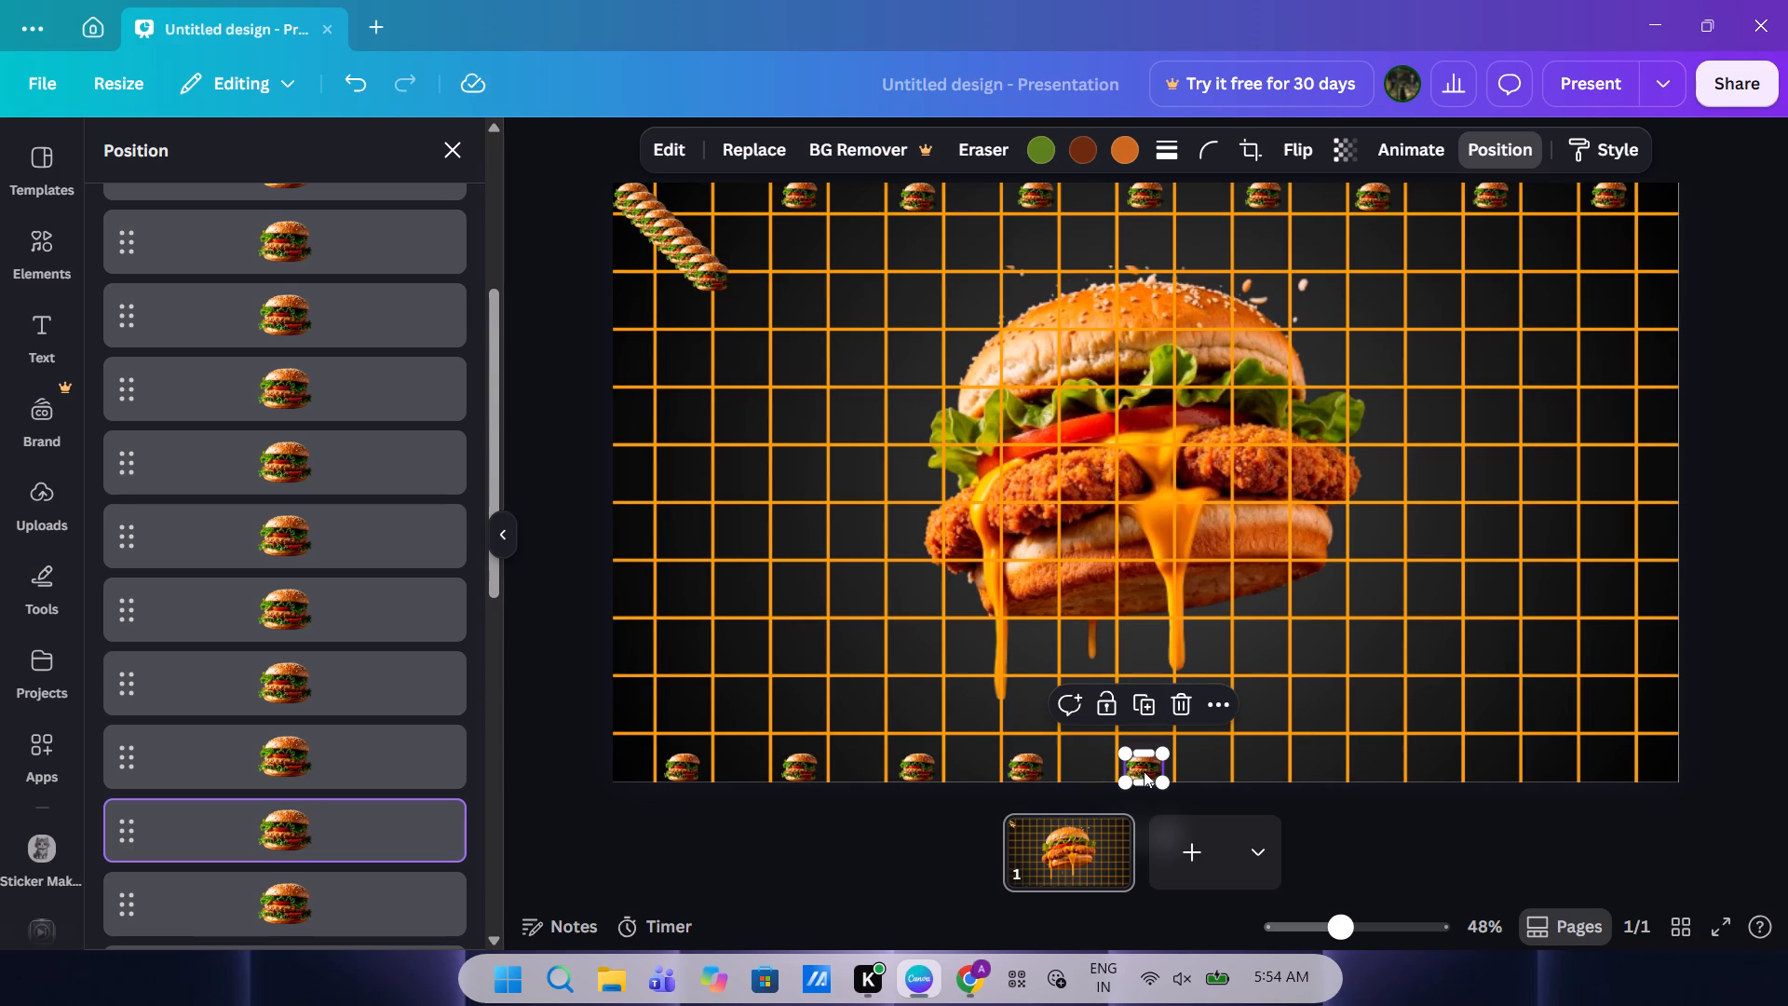
{"action": "left_click", "coordinate": [1144, 771]}
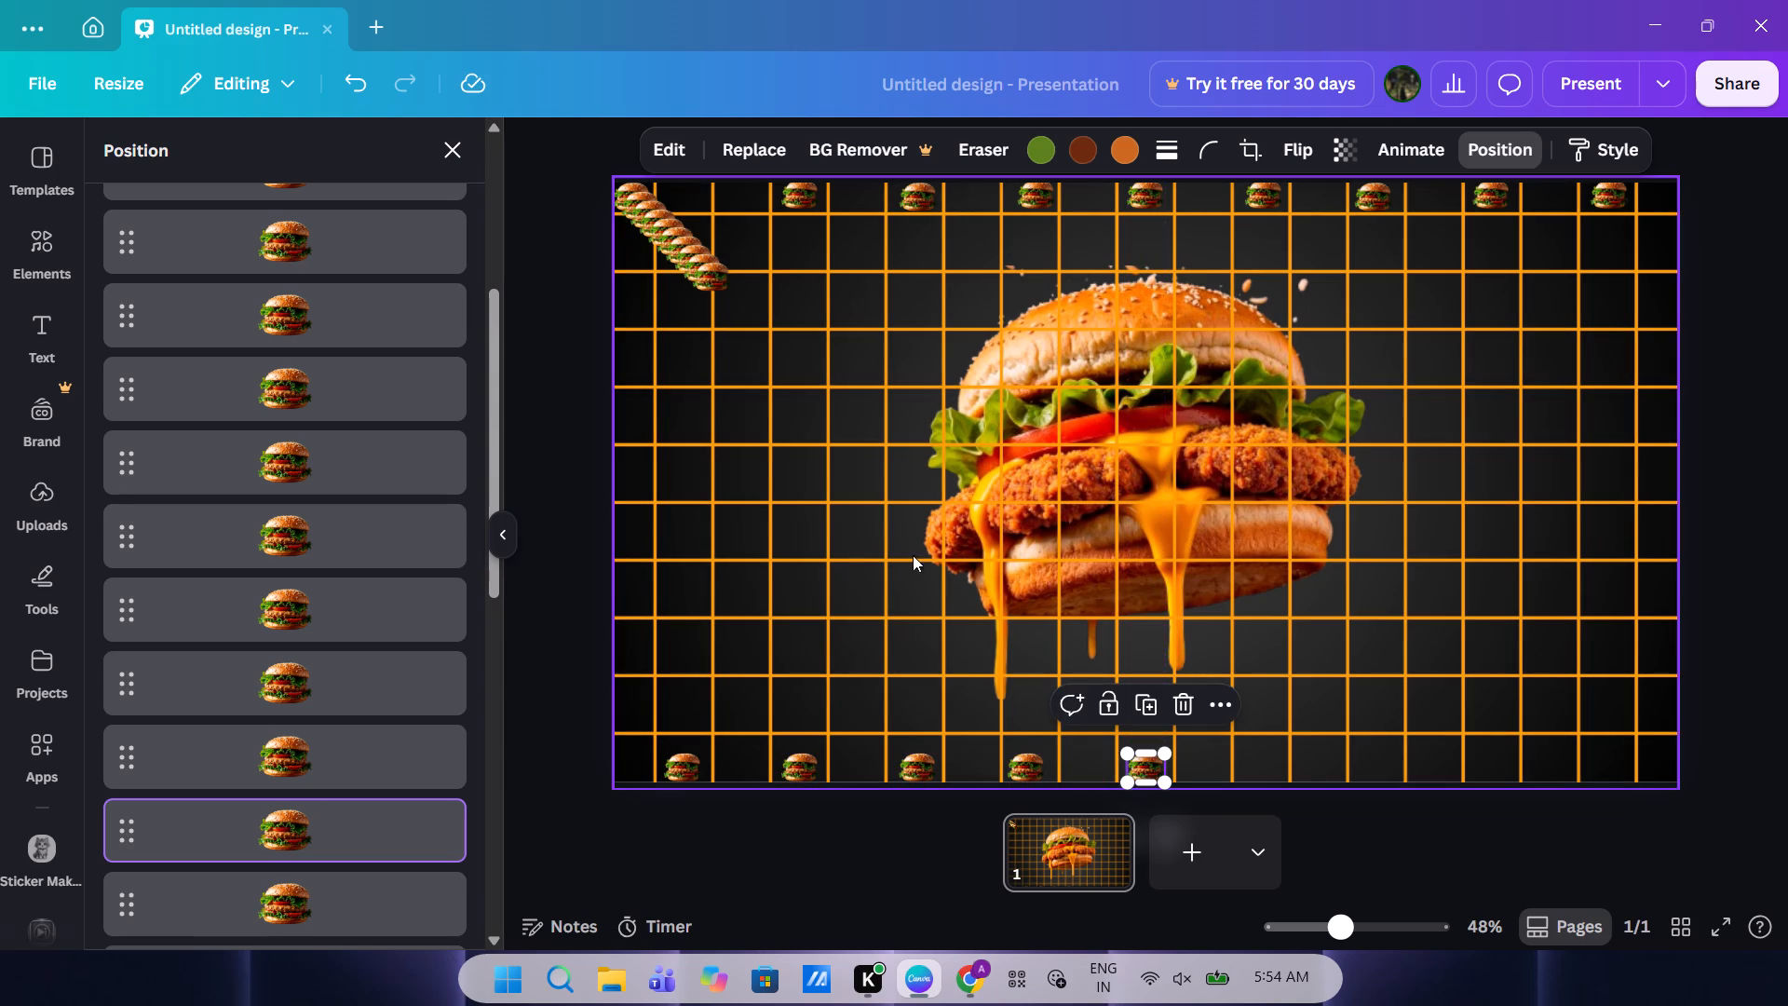
{"action": "left_click_drag", "start_coordinate": [714, 269], "coordinate": [1285, 888]}
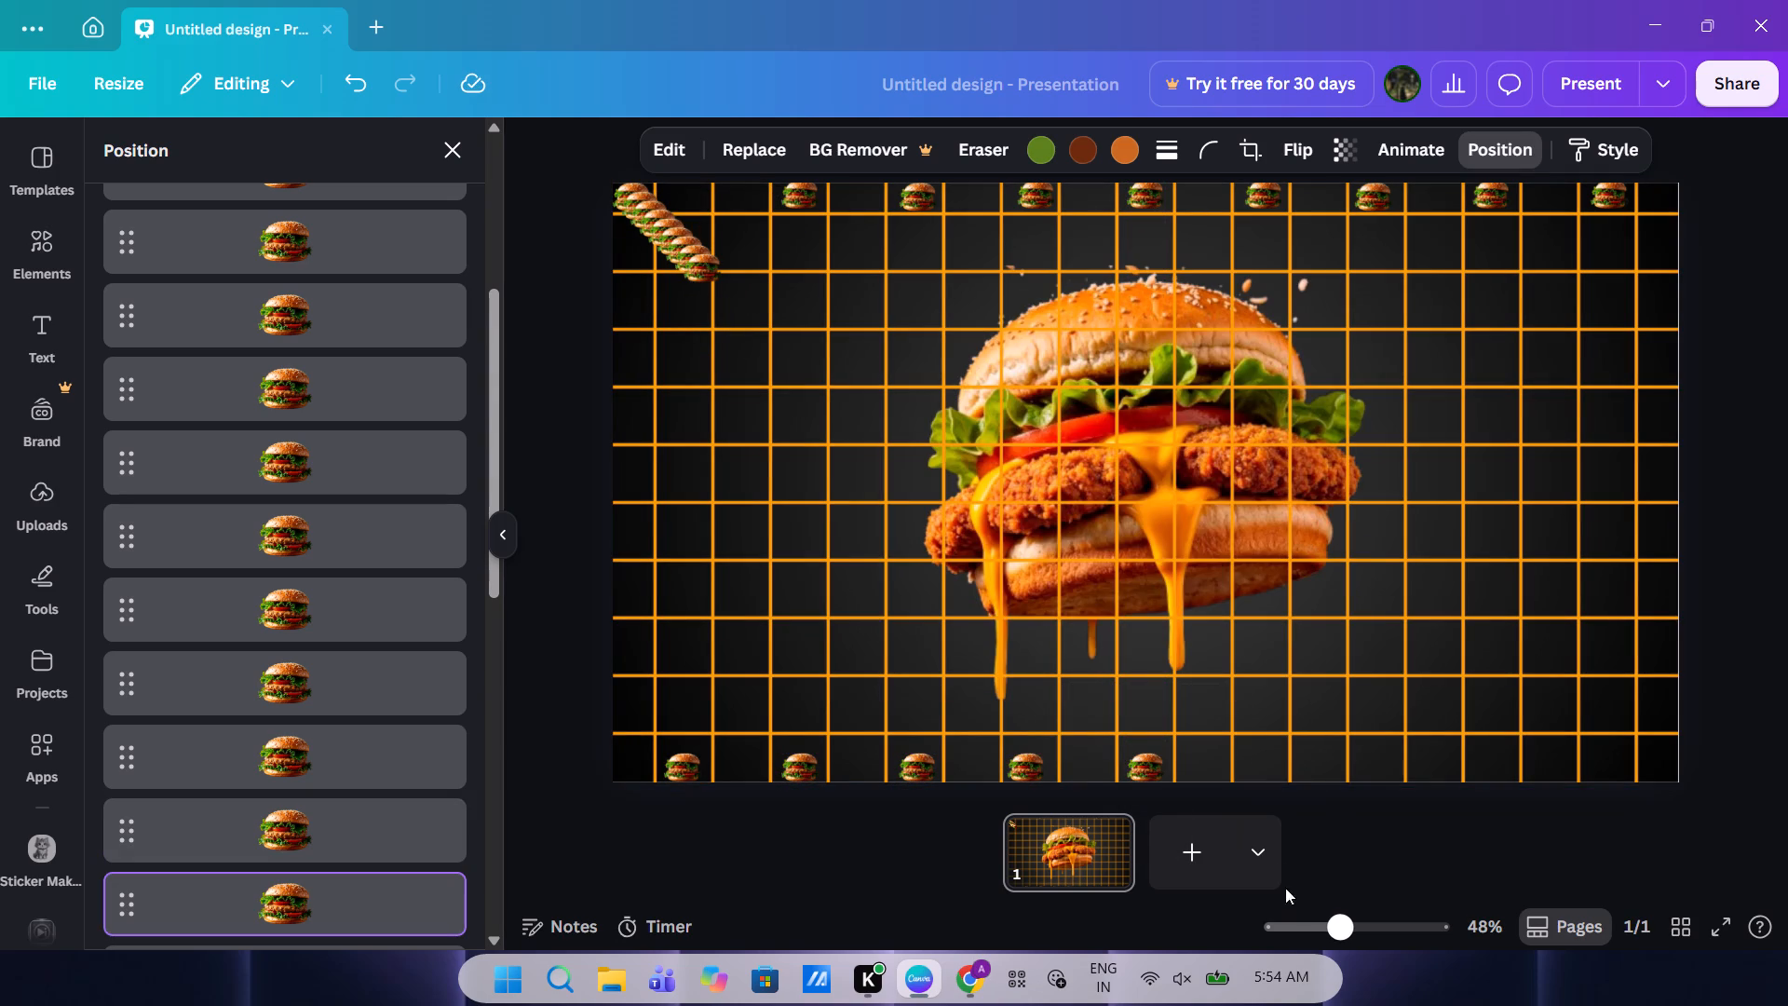
{"action": "left_click_drag", "start_coordinate": [1285, 888], "coordinate": [1272, 761]}
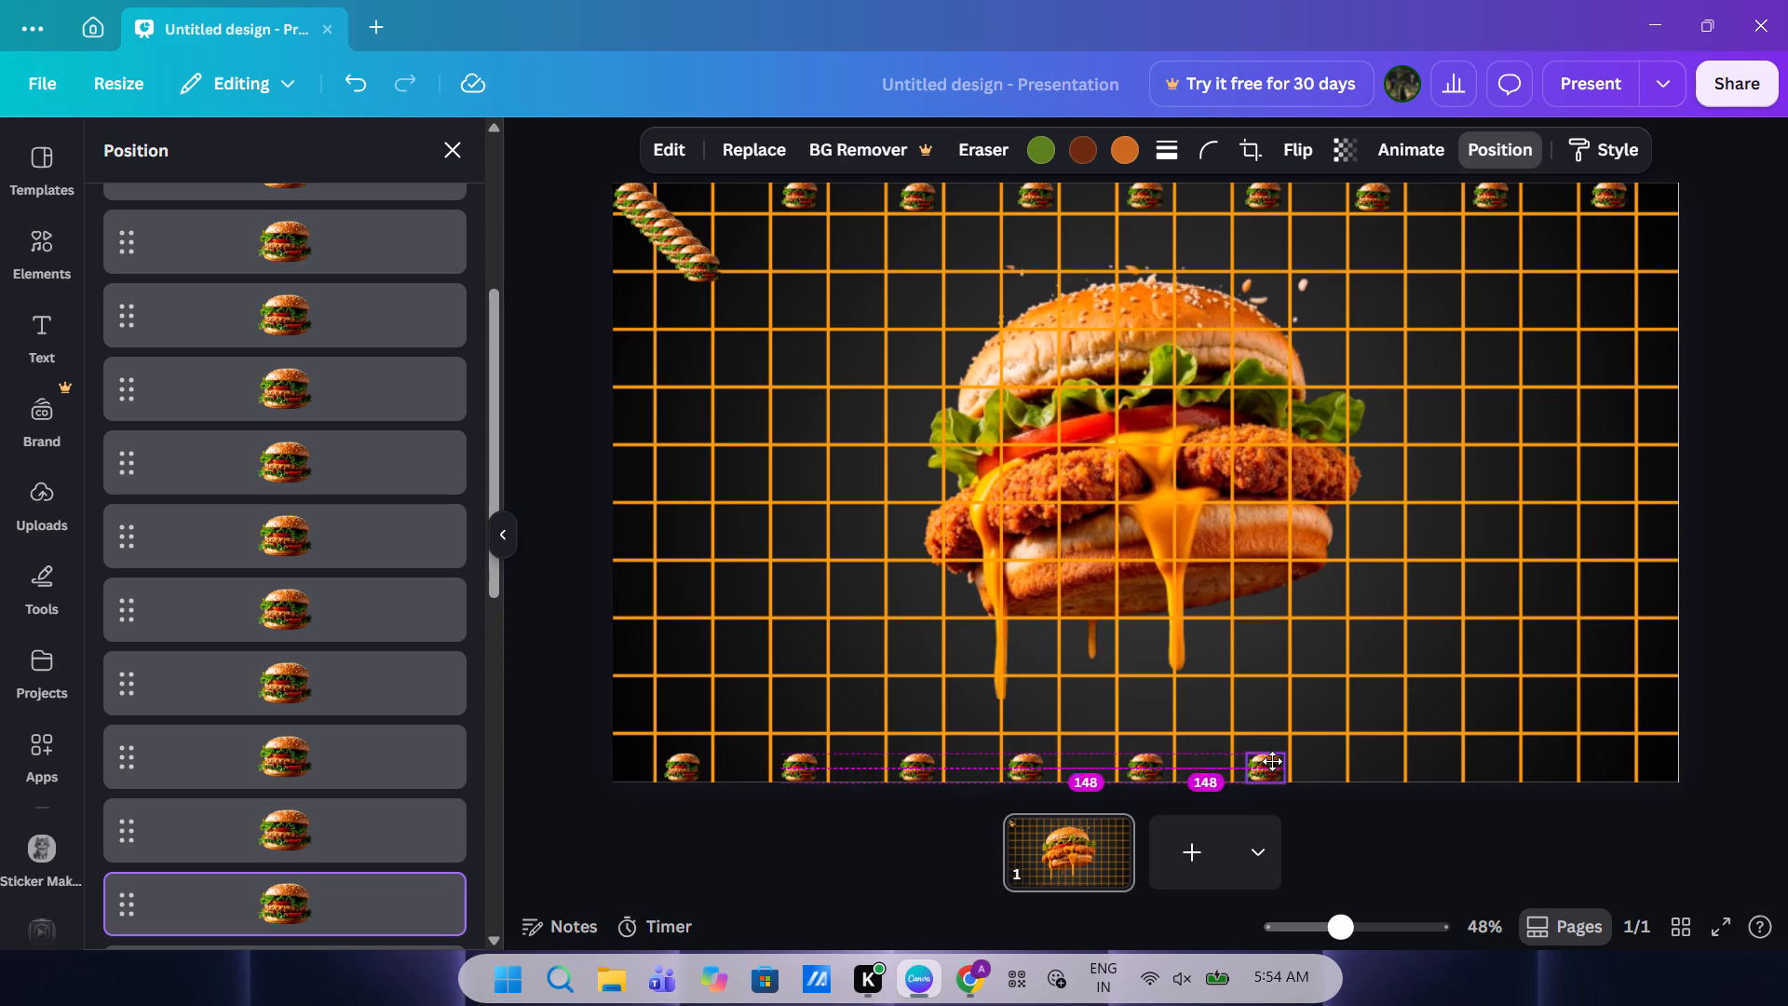
{"action": "left_click_drag", "start_coordinate": [1272, 761], "coordinate": [1261, 757]}
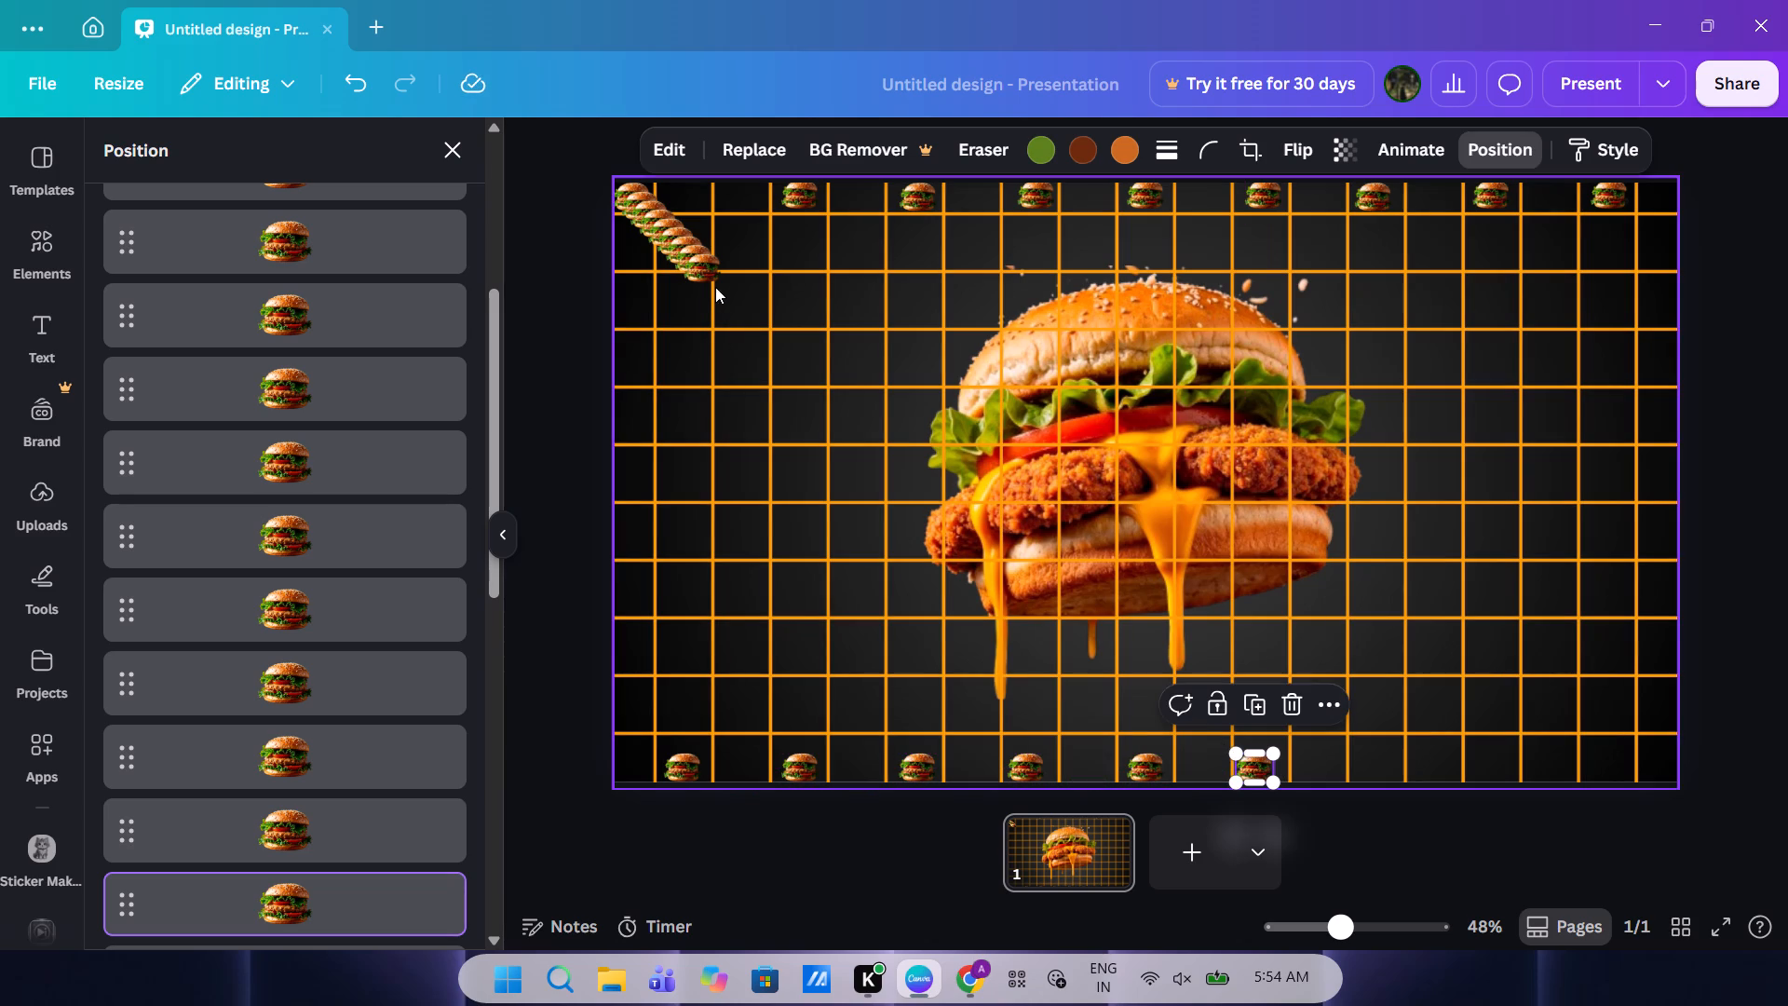
Complete the bottom grid row's alternating pattern with burger logo copies in the 14th, 16th and 18th cells.
{"action": "left_click_drag", "start_coordinate": [702, 273], "coordinate": [1388, 770]}
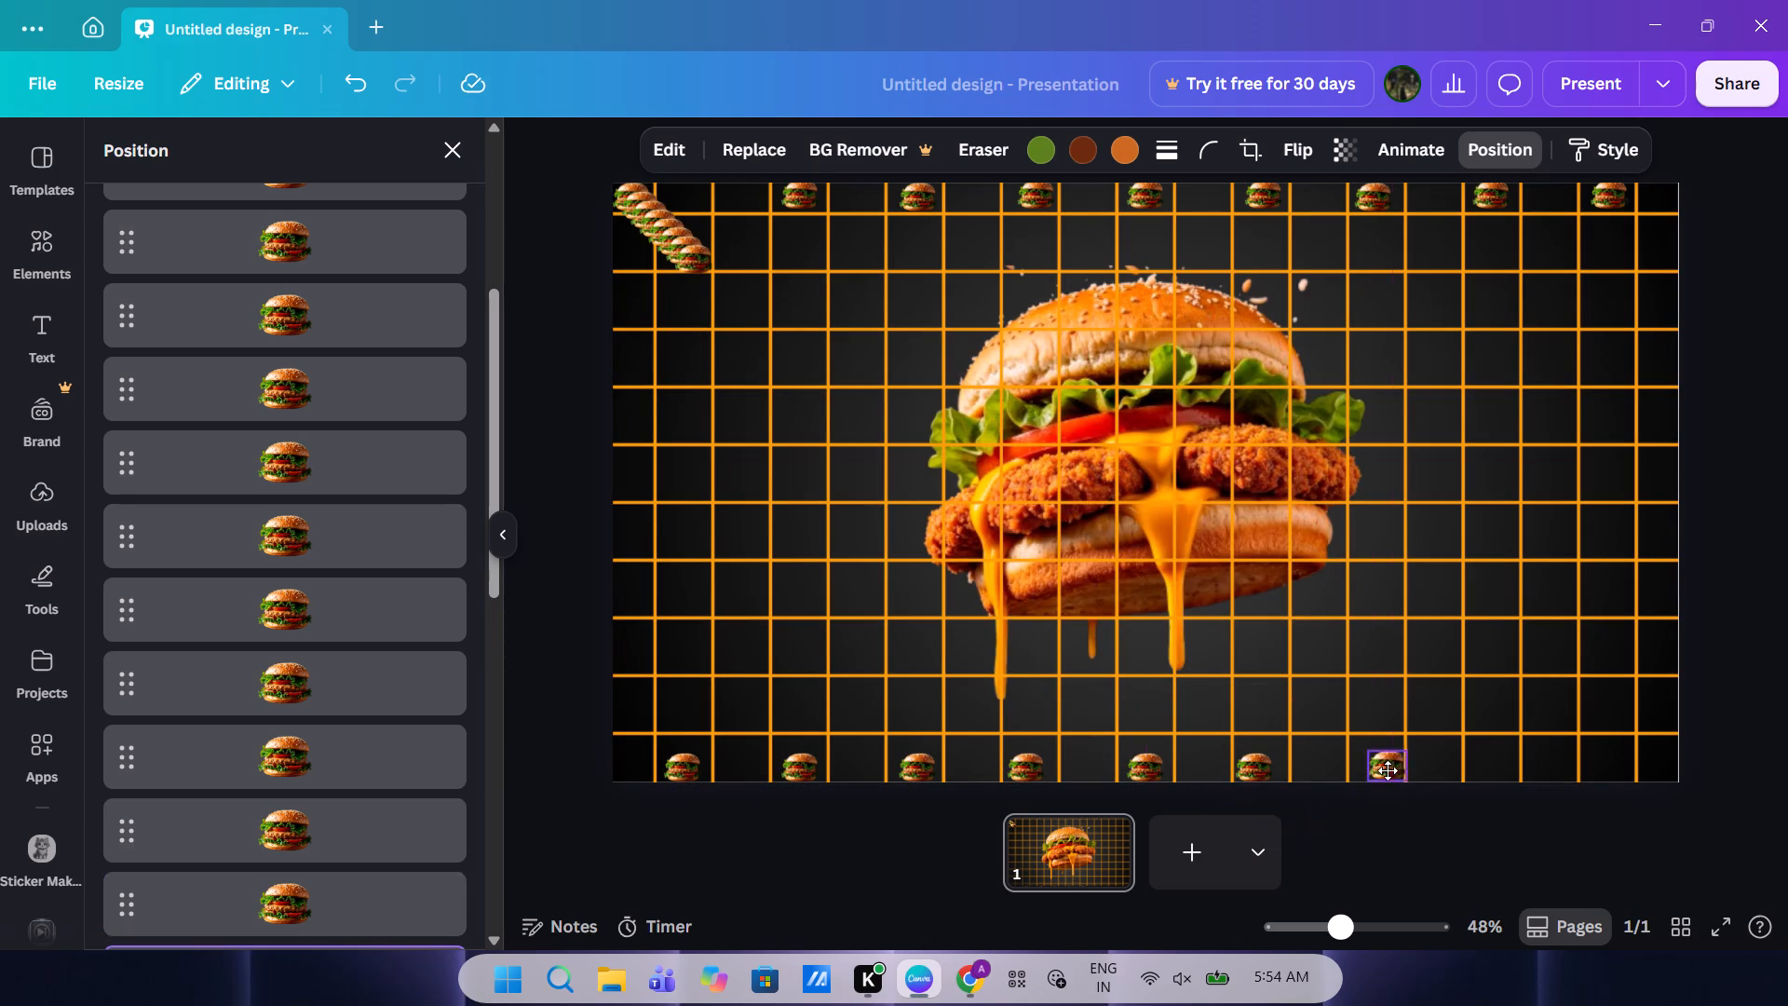
{"action": "left_click_drag", "start_coordinate": [1388, 770], "coordinate": [1378, 771]}
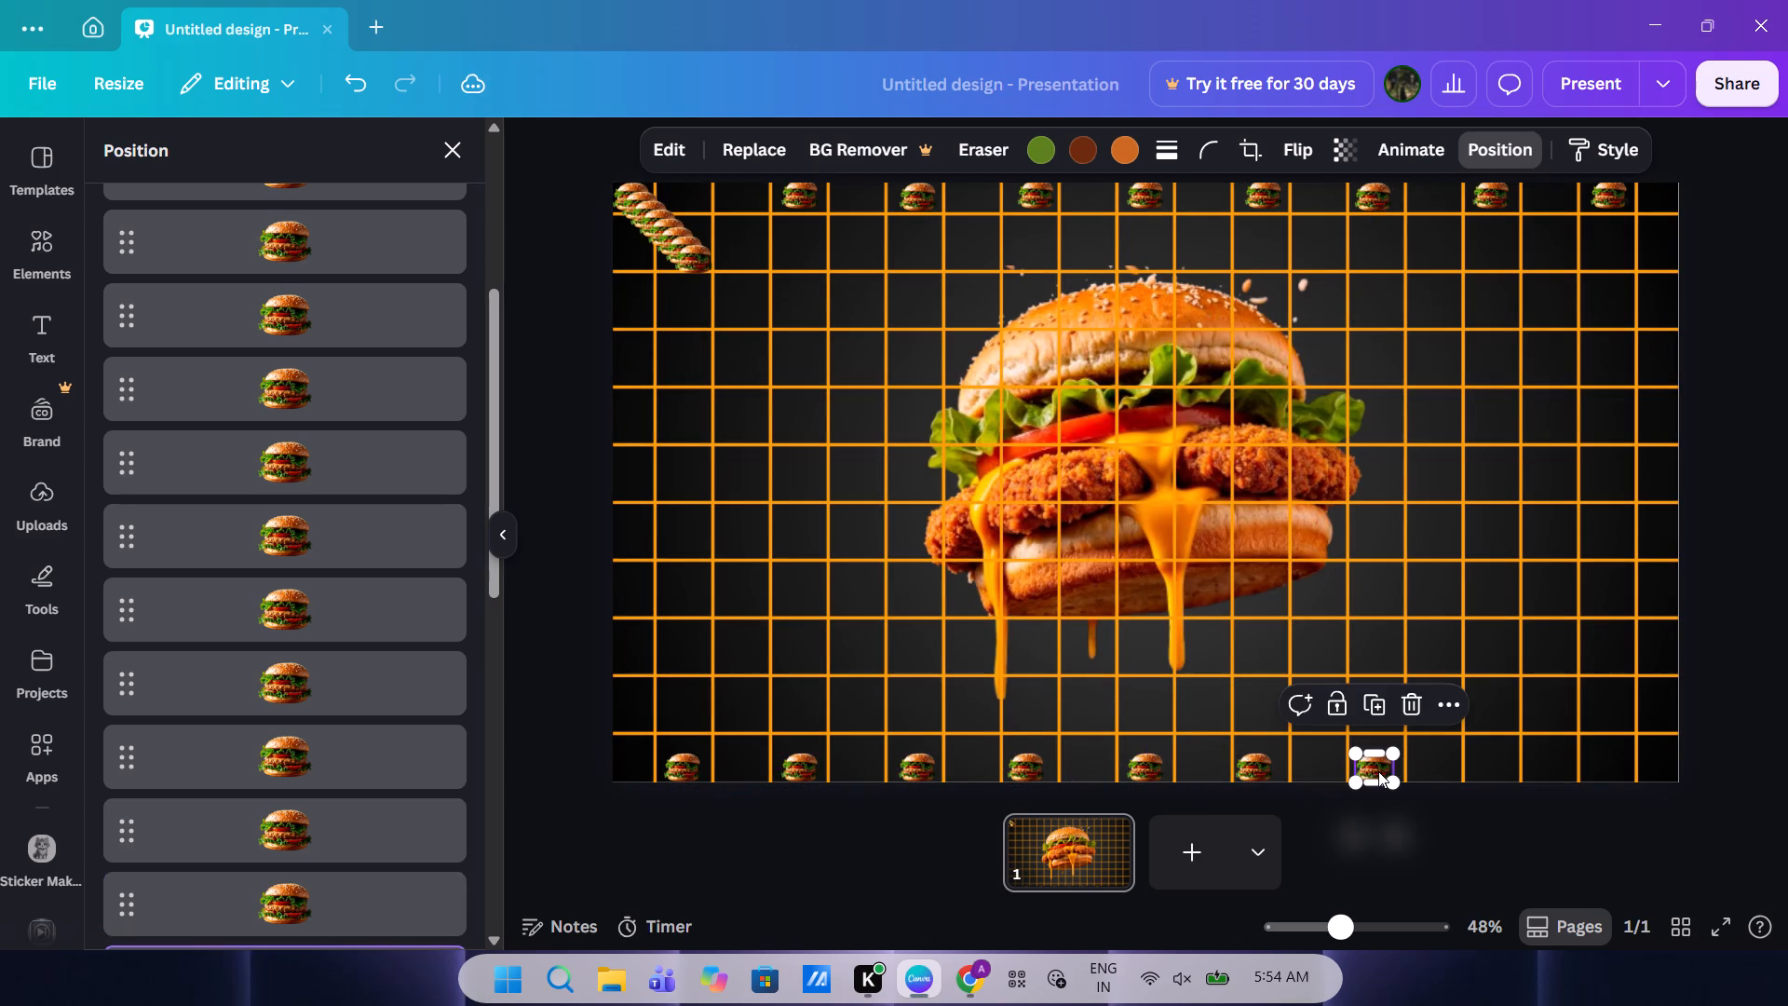
{"action": "left_click_drag", "start_coordinate": [684, 251], "coordinate": [1500, 812]}
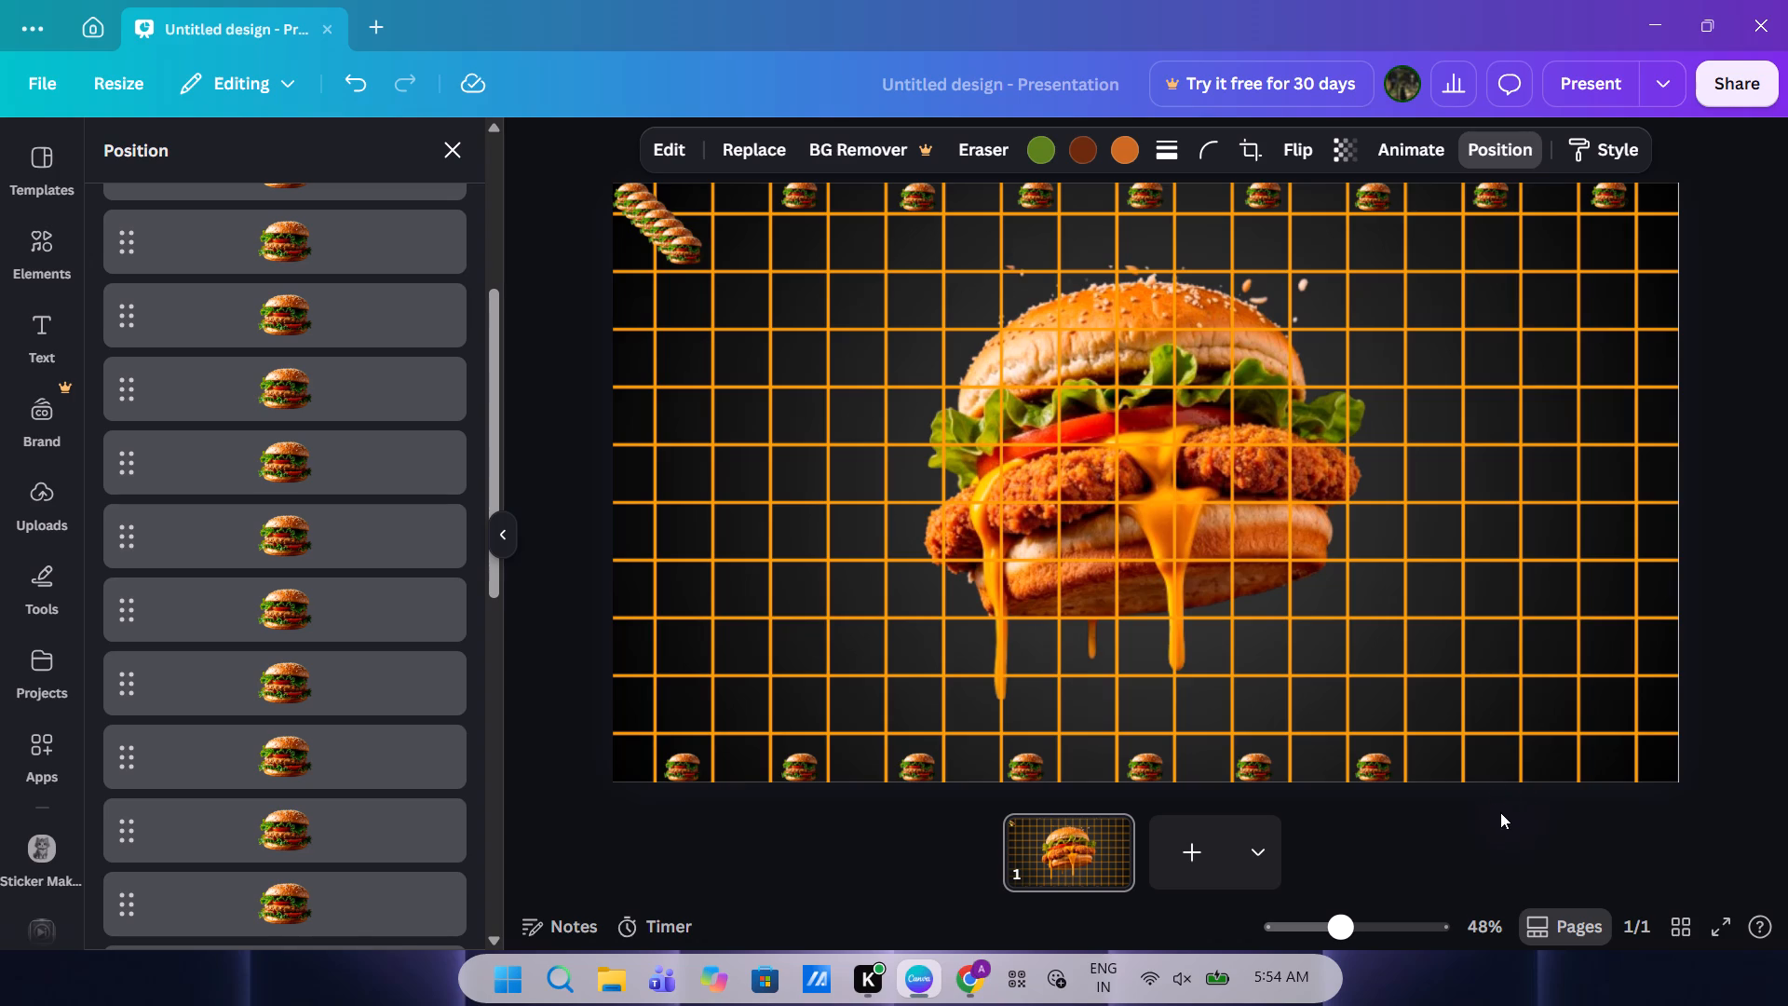
{"action": "left_click_drag", "start_coordinate": [1500, 812], "coordinate": [1480, 752]}
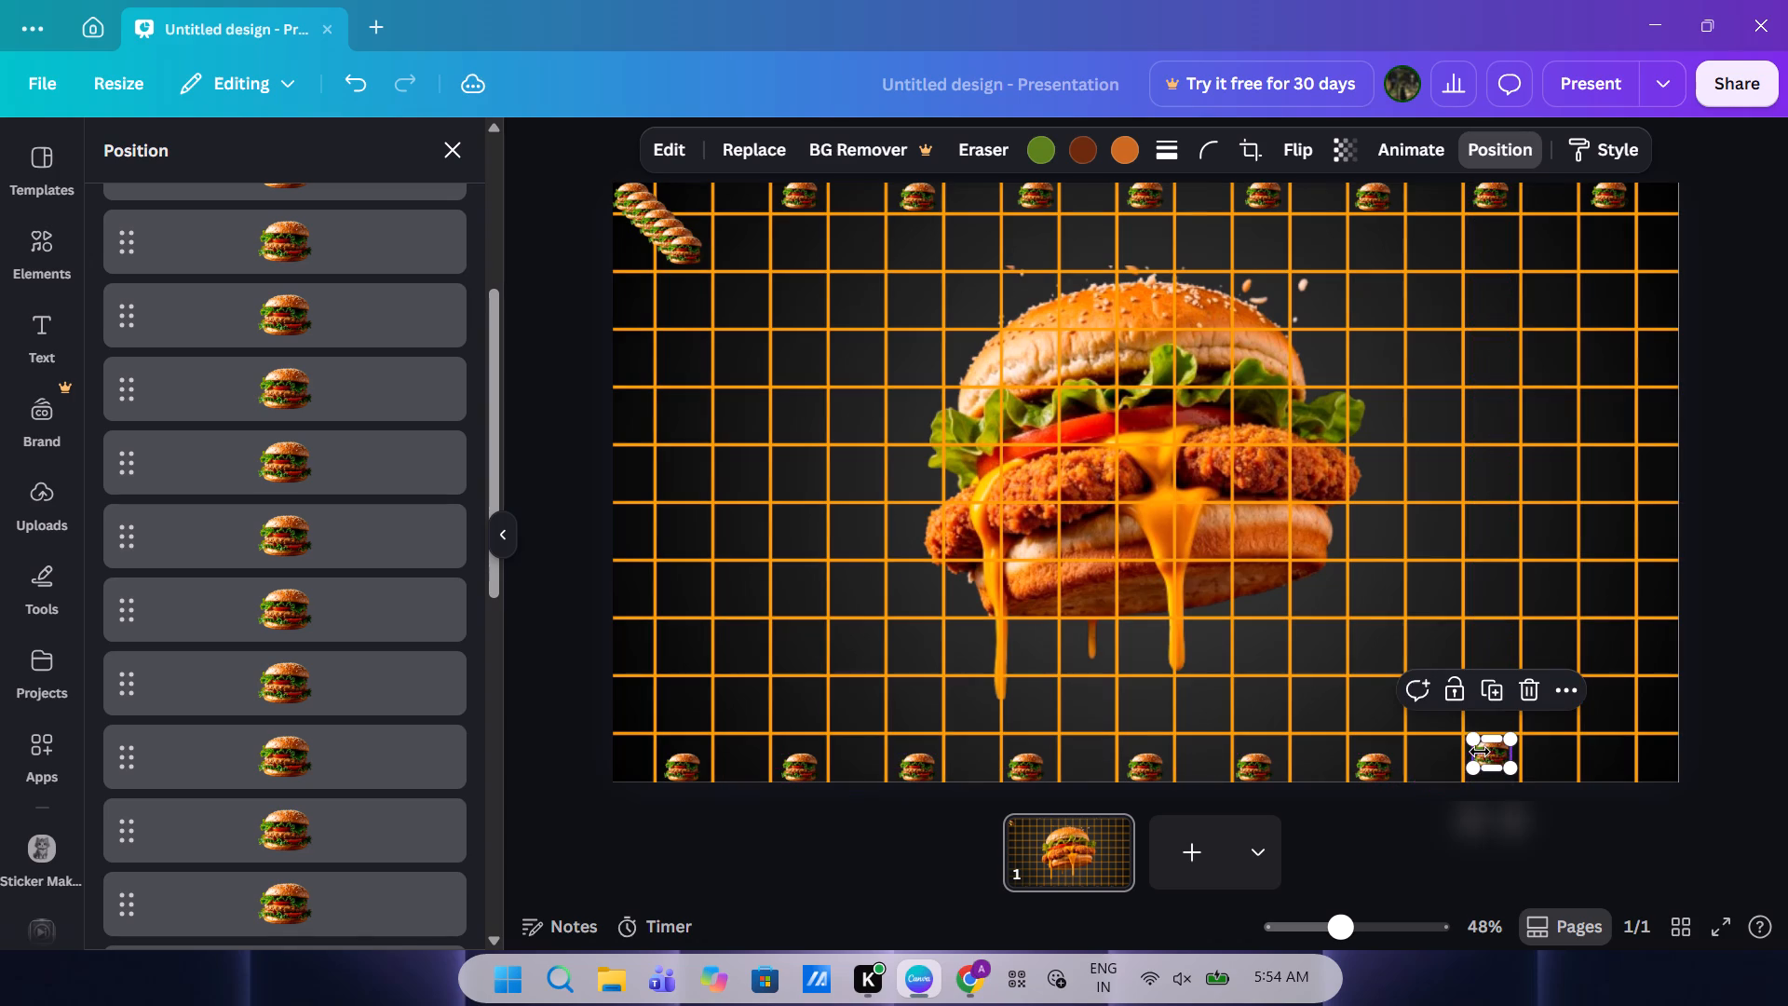
{"action": "left_click_drag", "start_coordinate": [1492, 751], "coordinate": [1493, 765]}
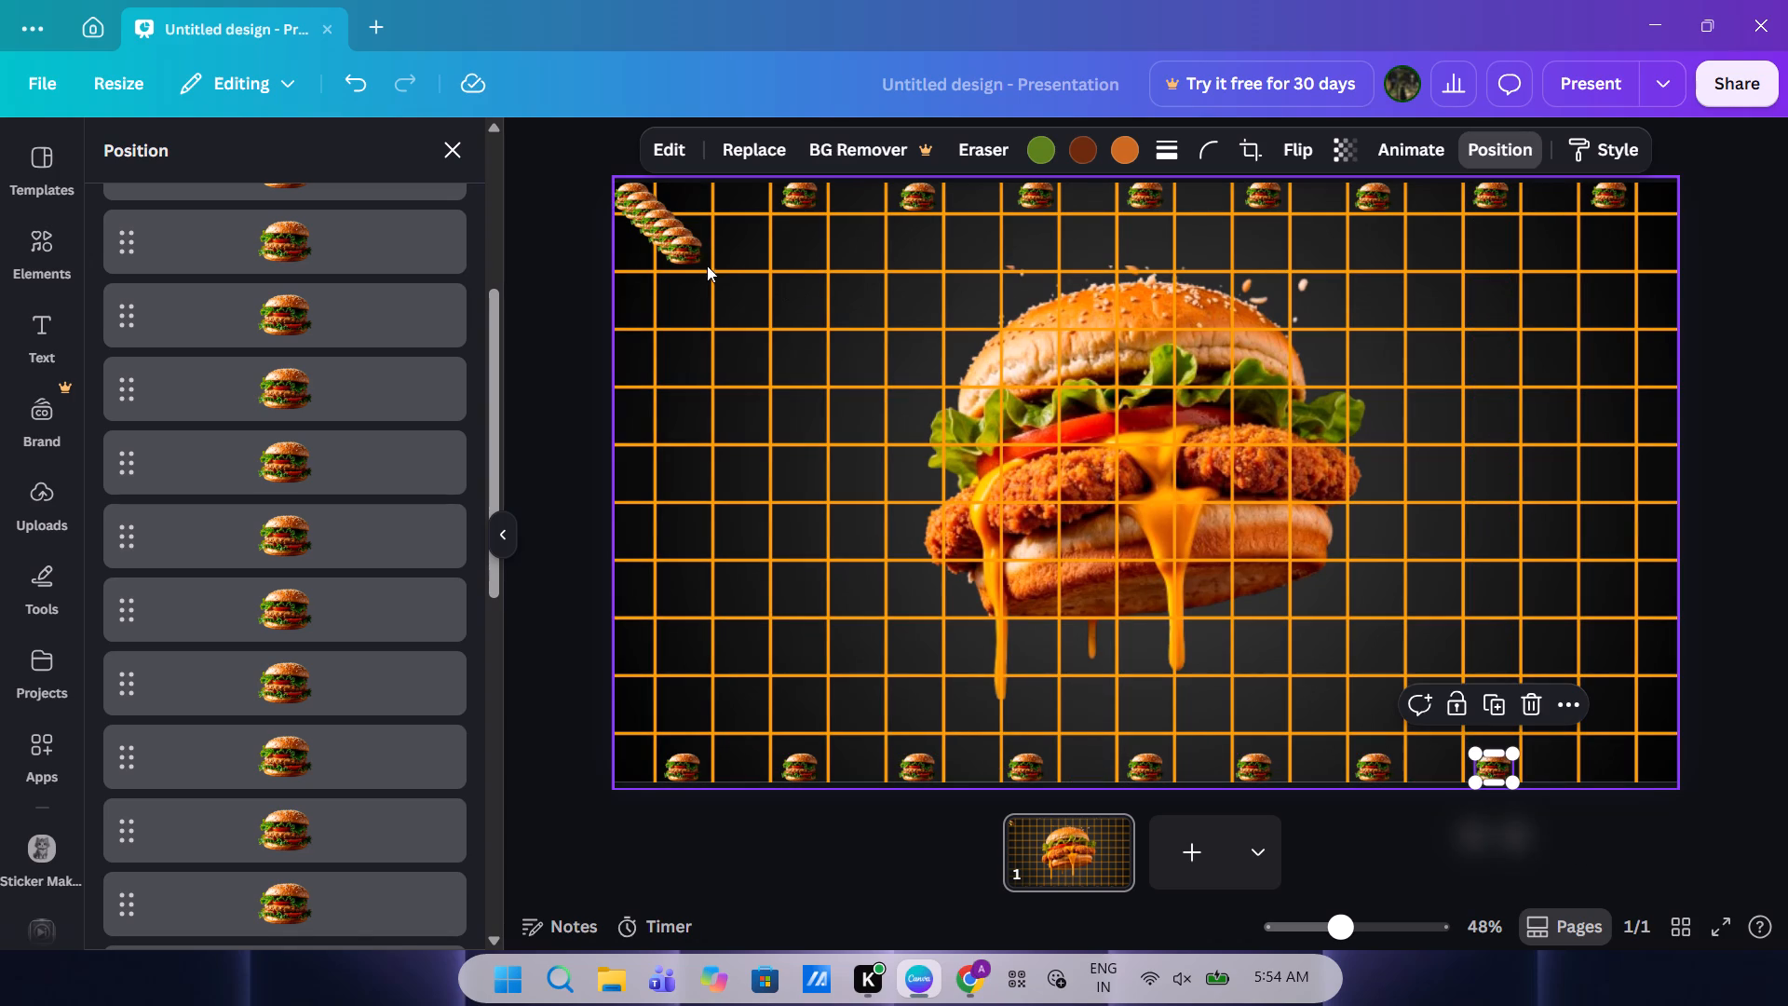
{"action": "left_click_drag", "start_coordinate": [695, 247], "coordinate": [1606, 753]}
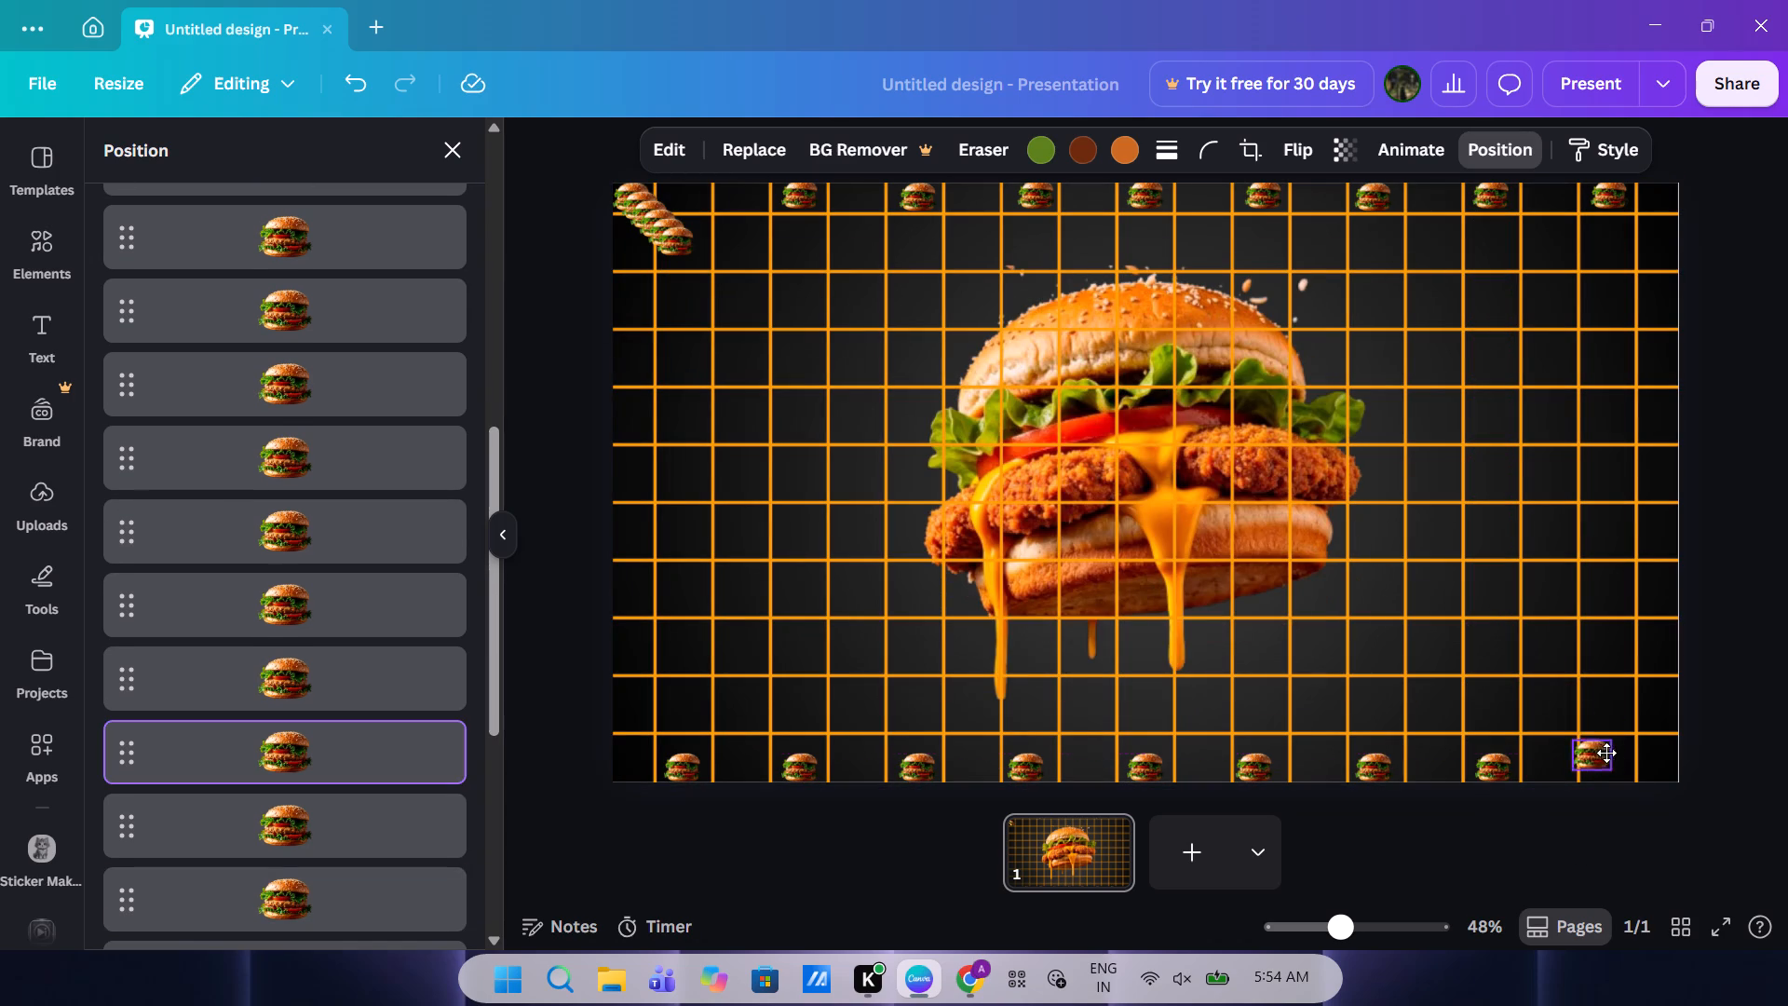
{"action": "left_click_drag", "start_coordinate": [1606, 753], "coordinate": [1617, 762]}
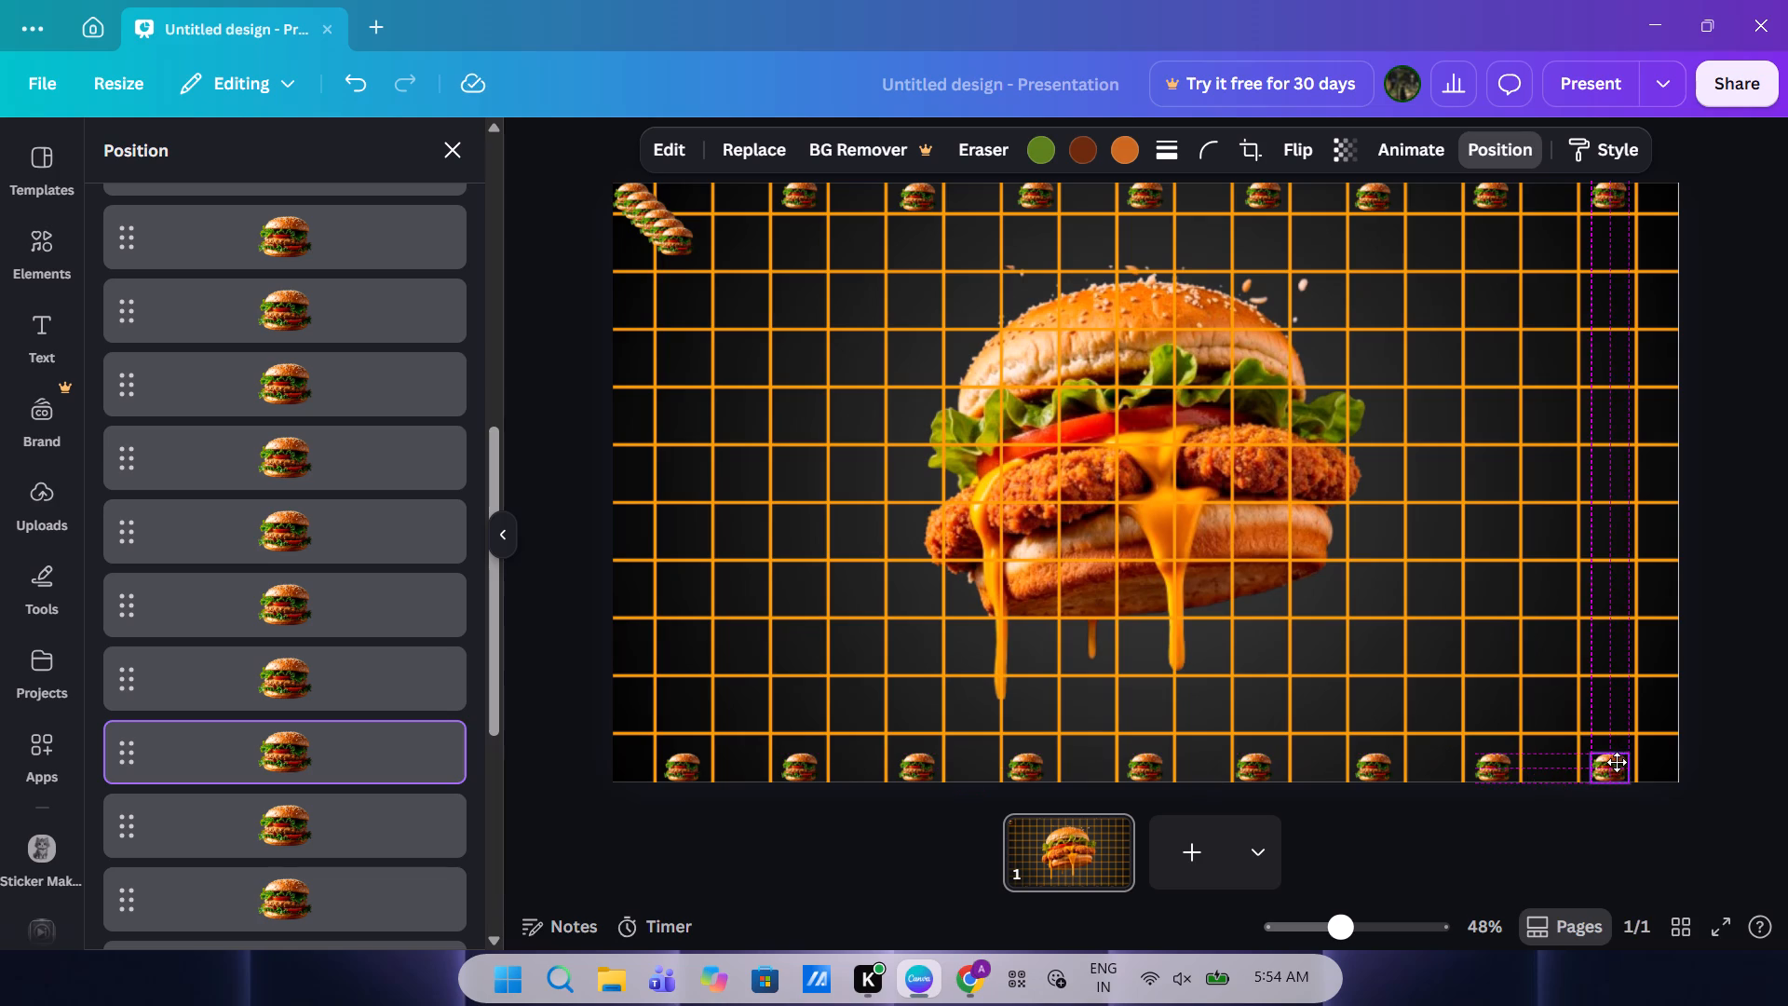
{"action": "left_click_drag", "start_coordinate": [1617, 762], "coordinate": [1619, 762]}
Place four burger logo copies down the fourth grid column, in the third, fifth, seventh and ninth rows.
{"action": "left_click_drag", "start_coordinate": [681, 241], "coordinate": [756, 272]}
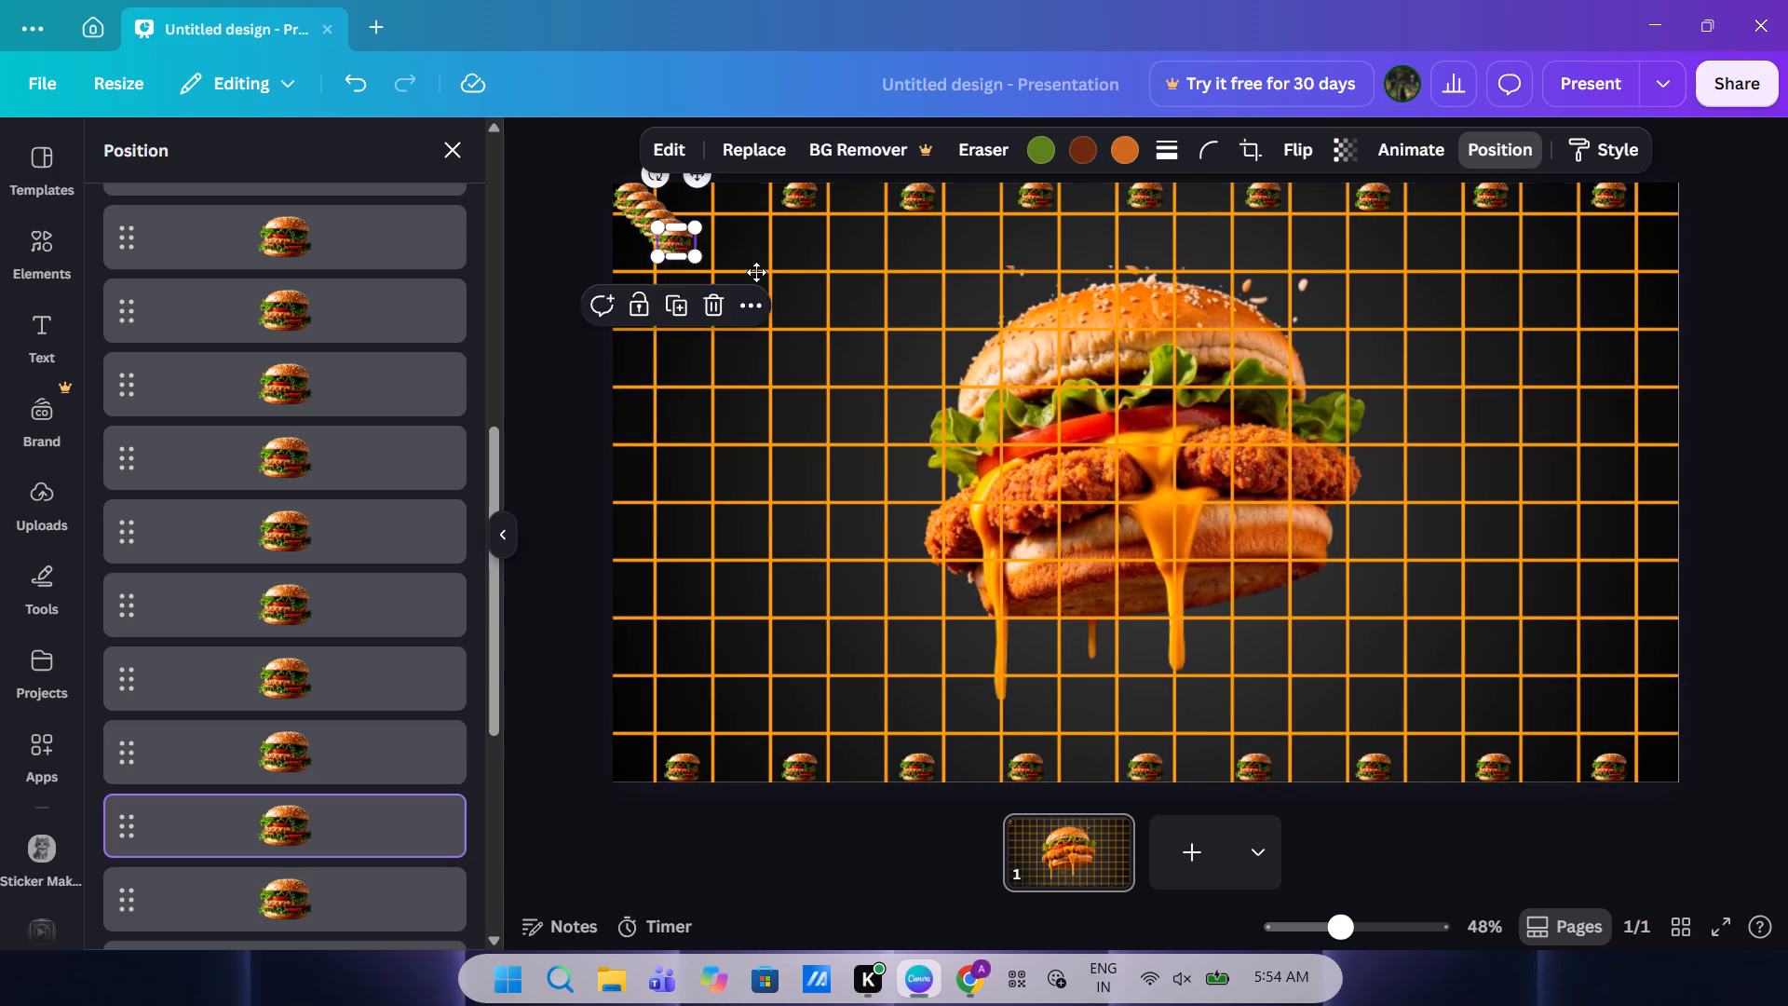
{"action": "left_click_drag", "start_coordinate": [756, 272], "coordinate": [801, 313]}
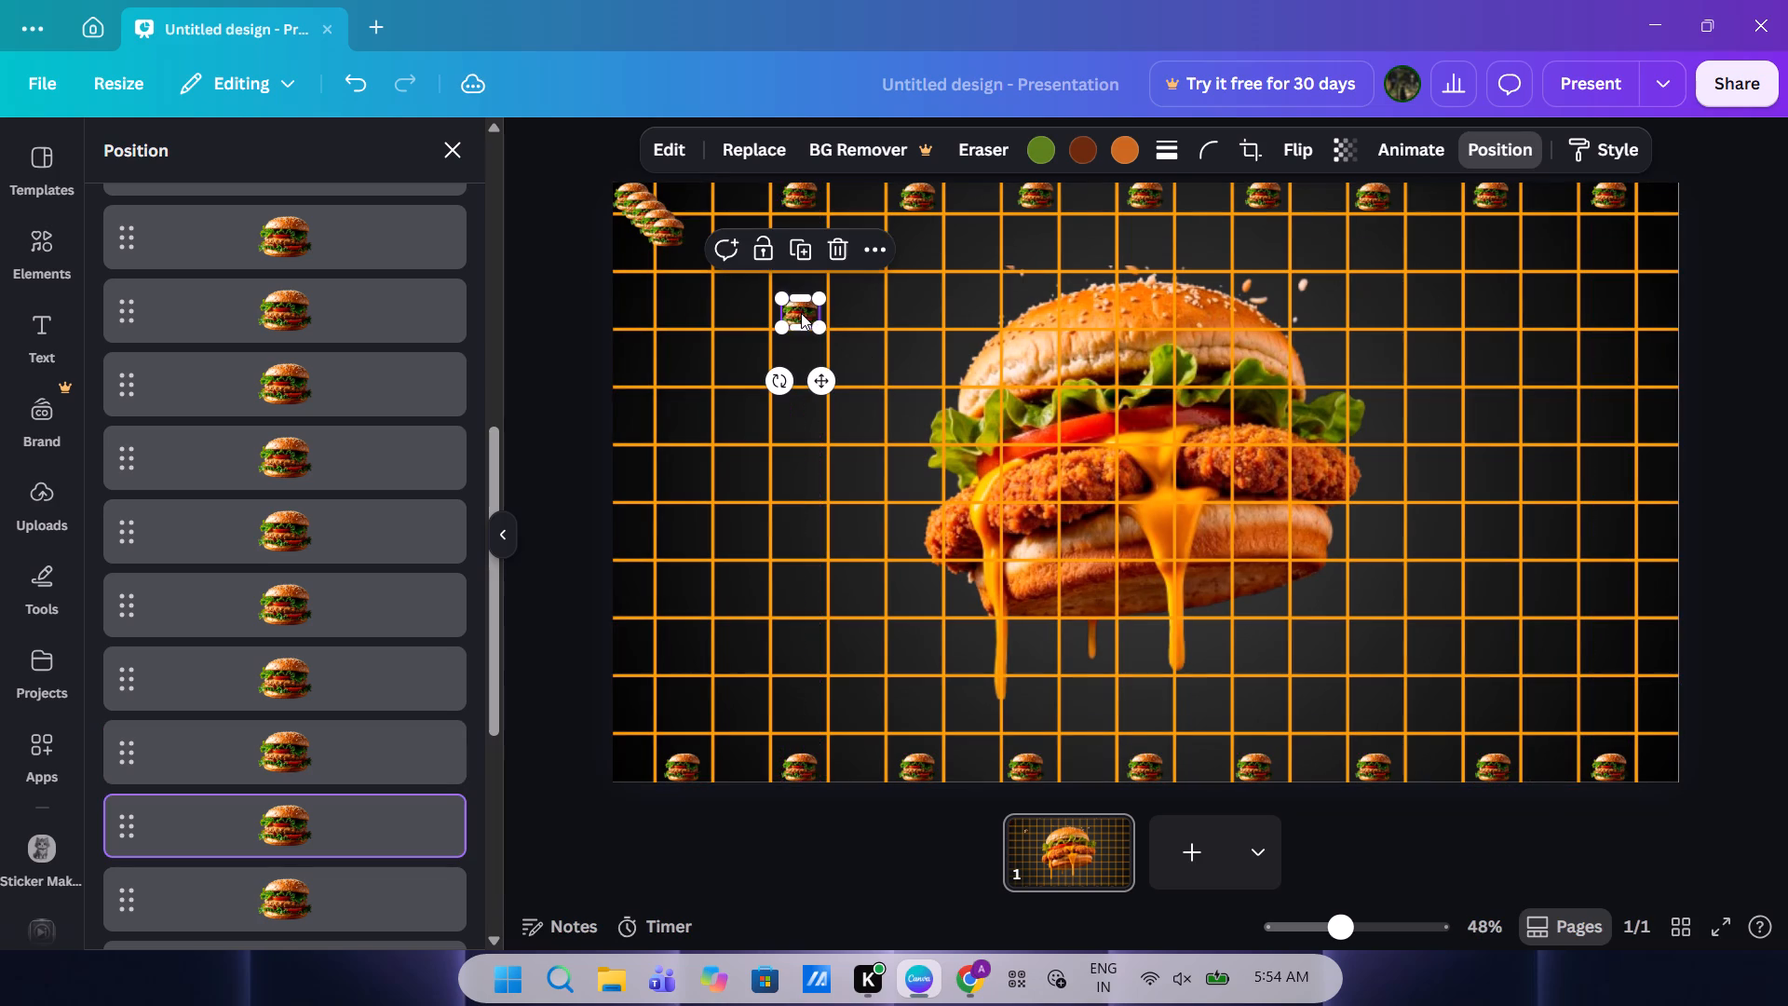
{"action": "left_click_drag", "start_coordinate": [663, 227], "coordinate": [798, 415]}
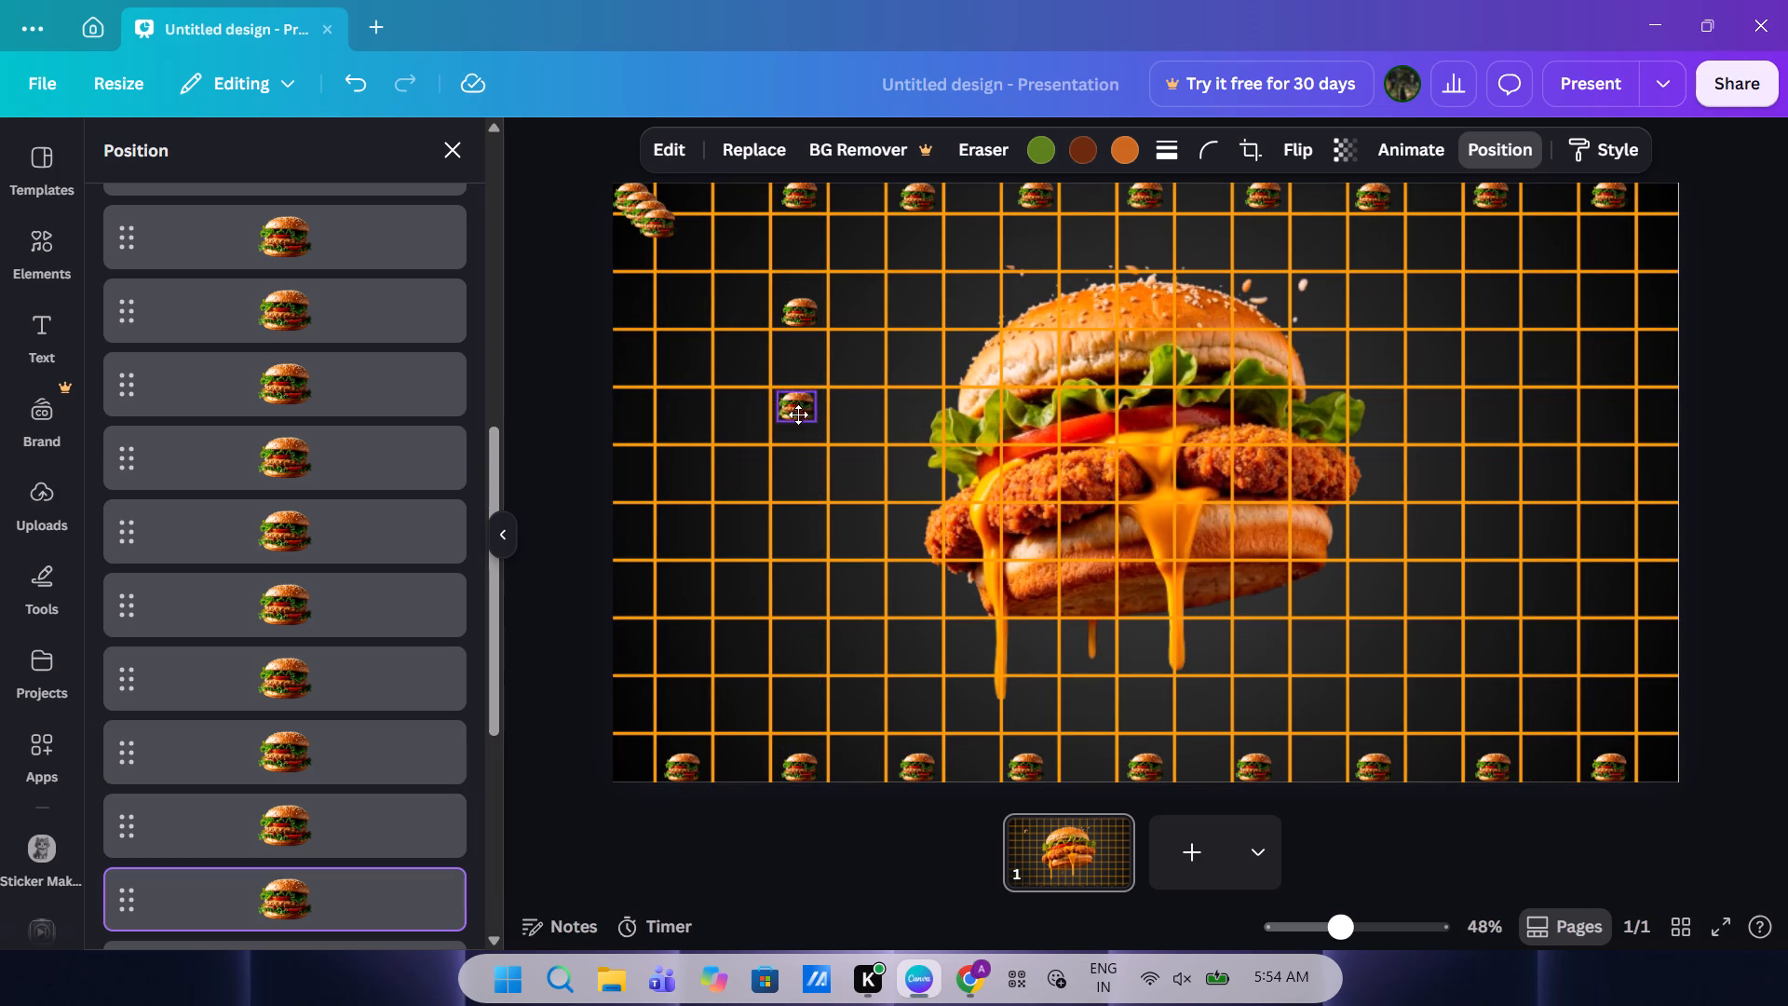
{"action": "left_click_drag", "start_coordinate": [798, 415], "coordinate": [798, 419]}
{"action": "left_click_drag", "start_coordinate": [664, 226], "coordinate": [672, 271]}
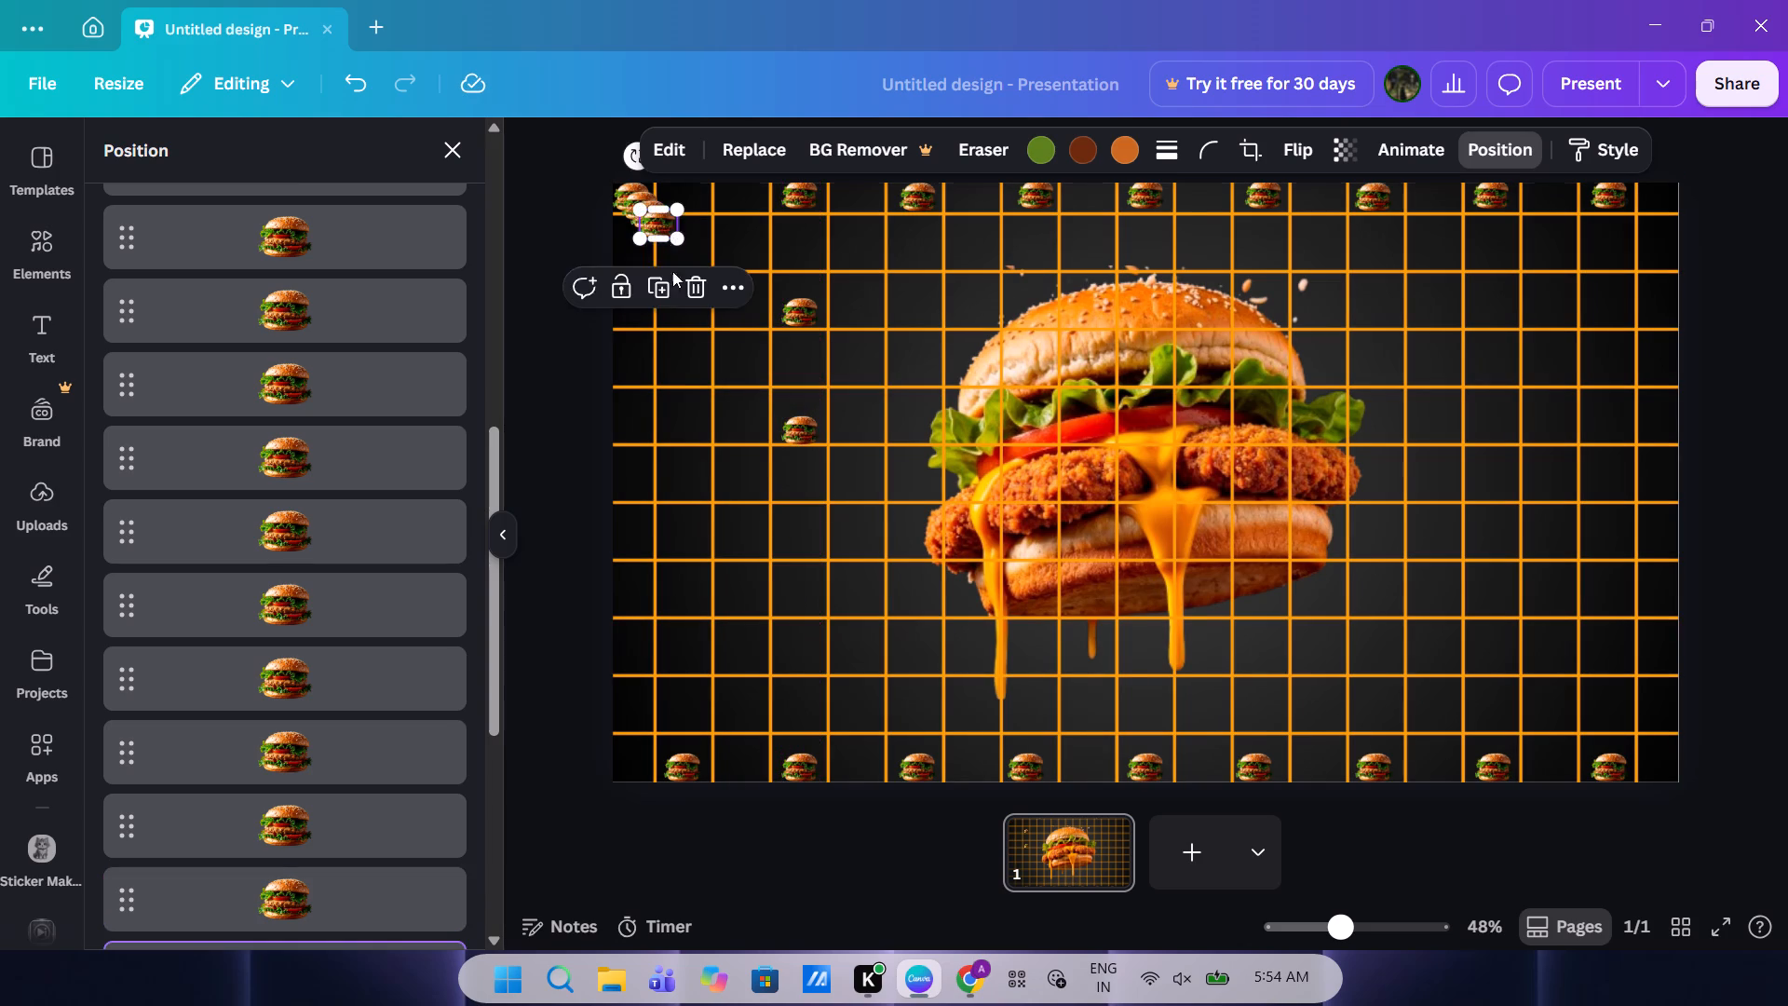
{"action": "left_click_drag", "start_coordinate": [672, 271], "coordinate": [806, 541]}
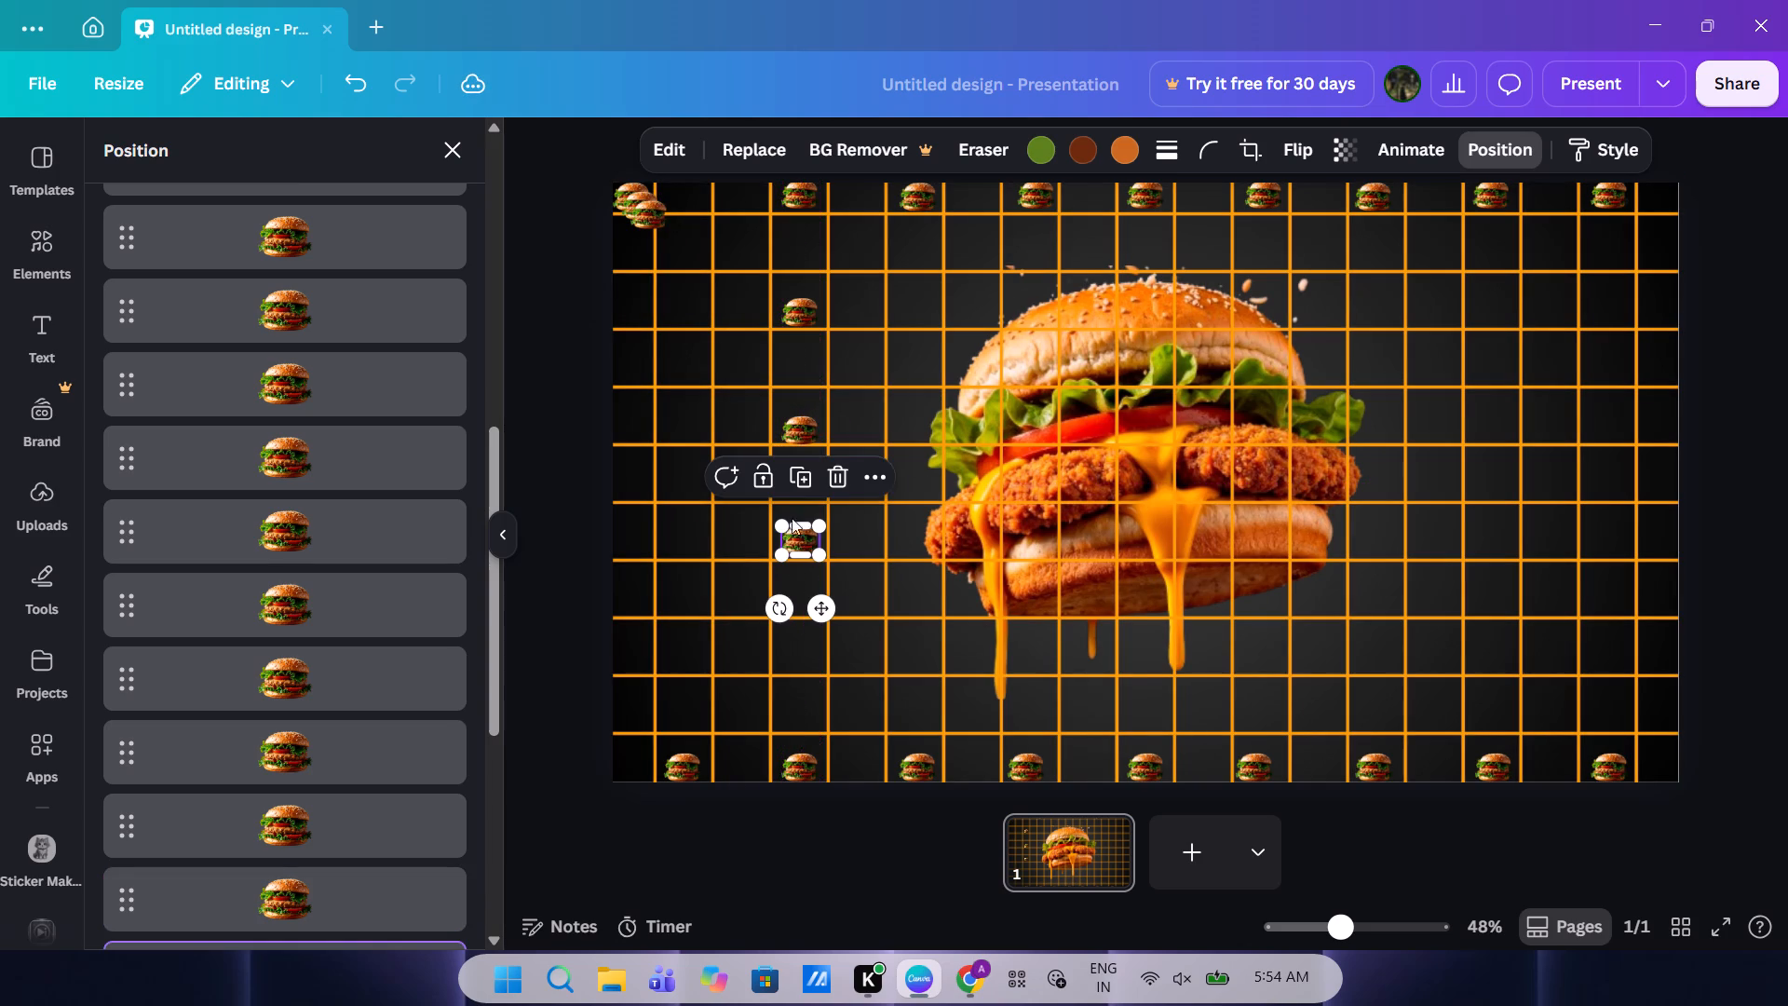
{"action": "left_click_drag", "start_coordinate": [651, 222], "coordinate": [798, 653]}
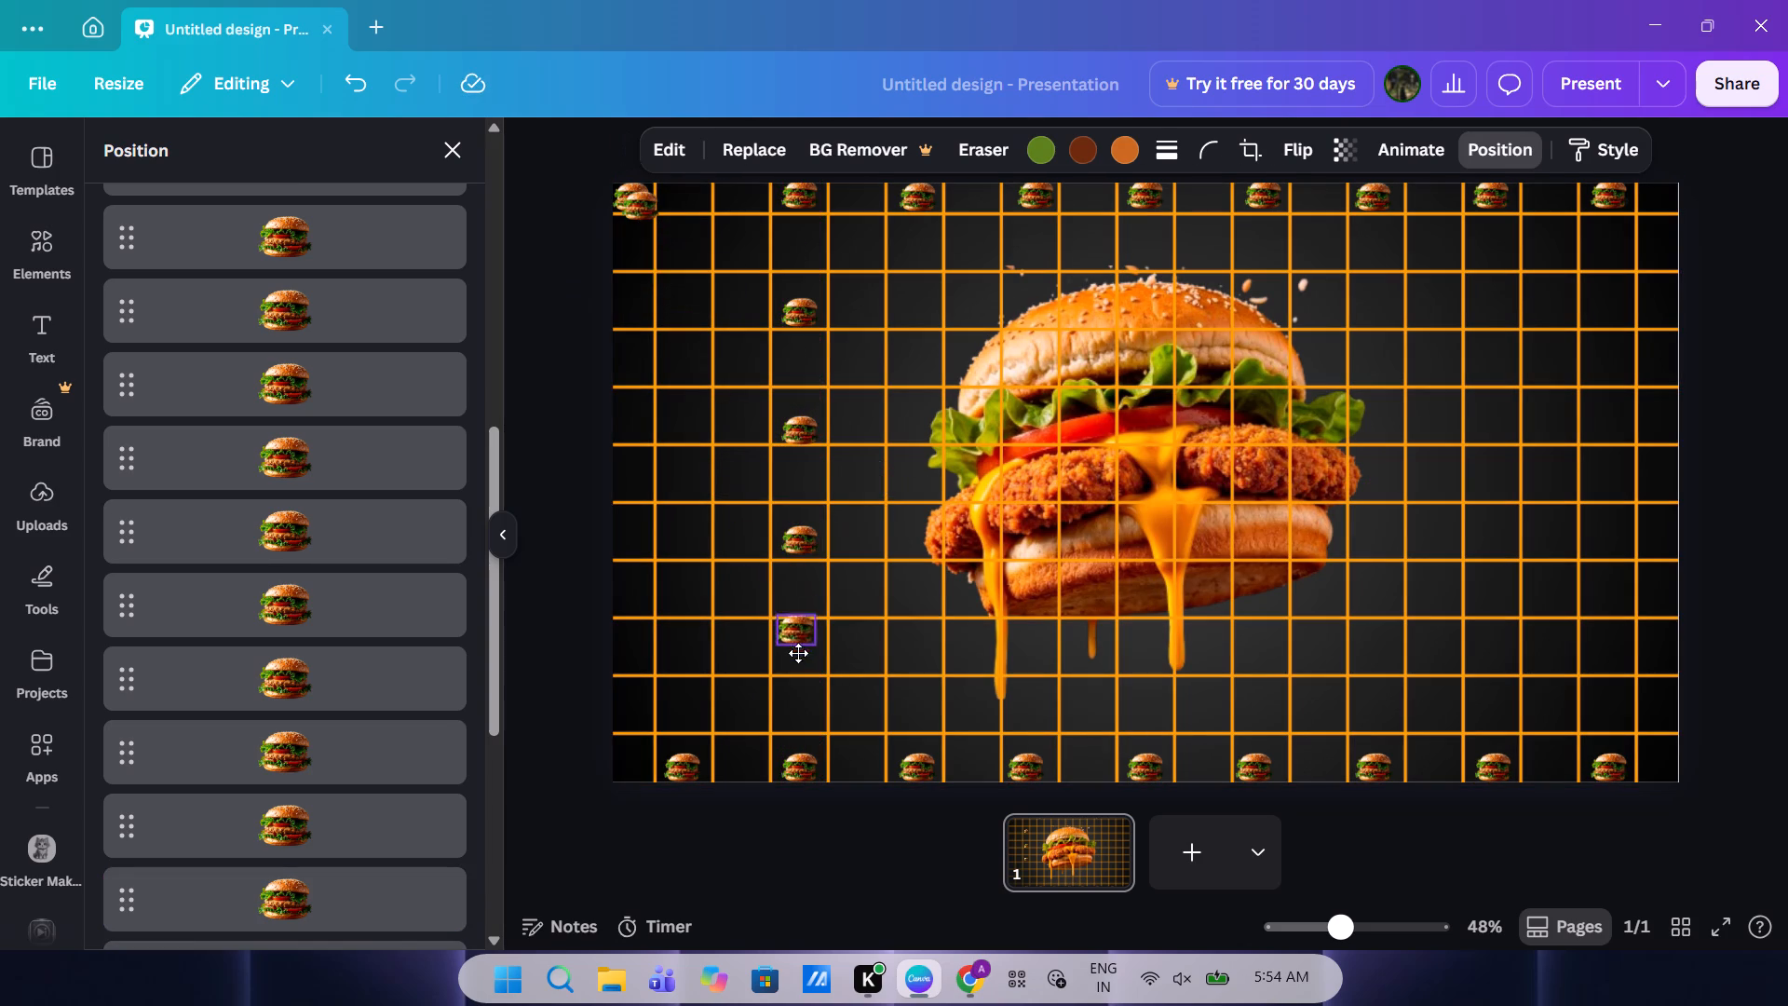
{"action": "left_click_drag", "start_coordinate": [798, 653], "coordinate": [799, 664]}
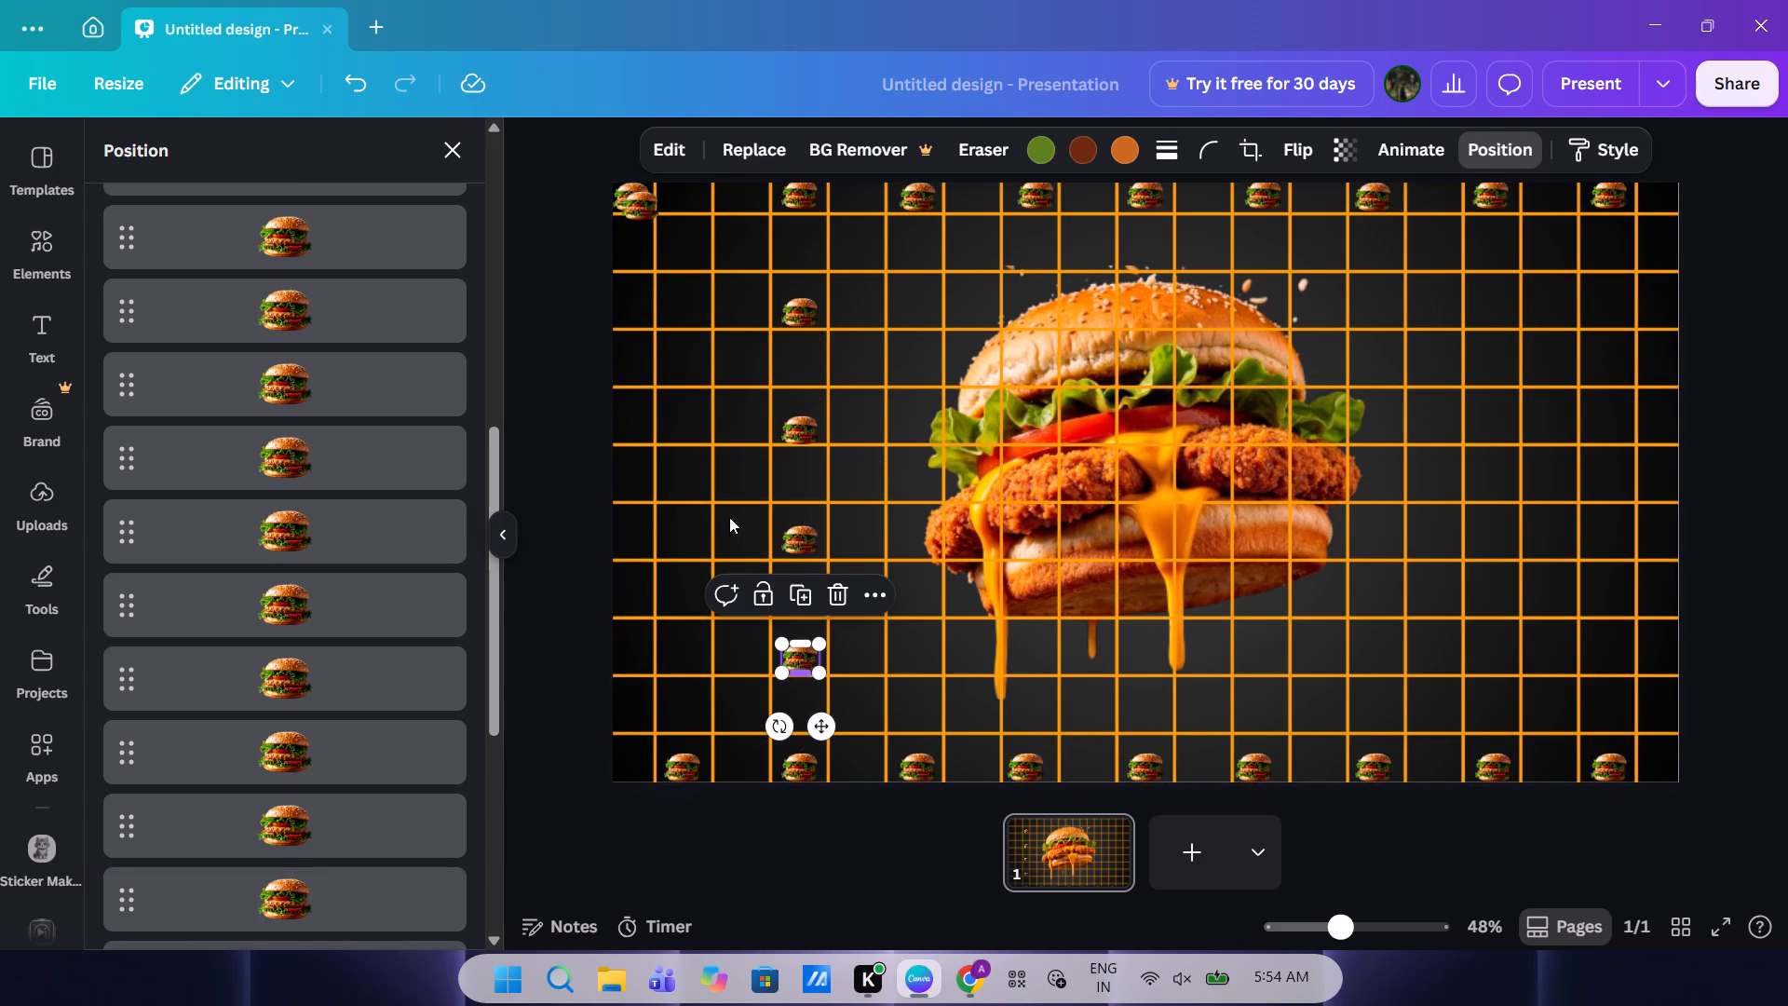
Move the two stacked burger logos in the first grid column into the second column's third and top rows, aligned with the neighbouring logos.
{"action": "left_click_drag", "start_coordinate": [634, 204], "coordinate": [643, 302]}
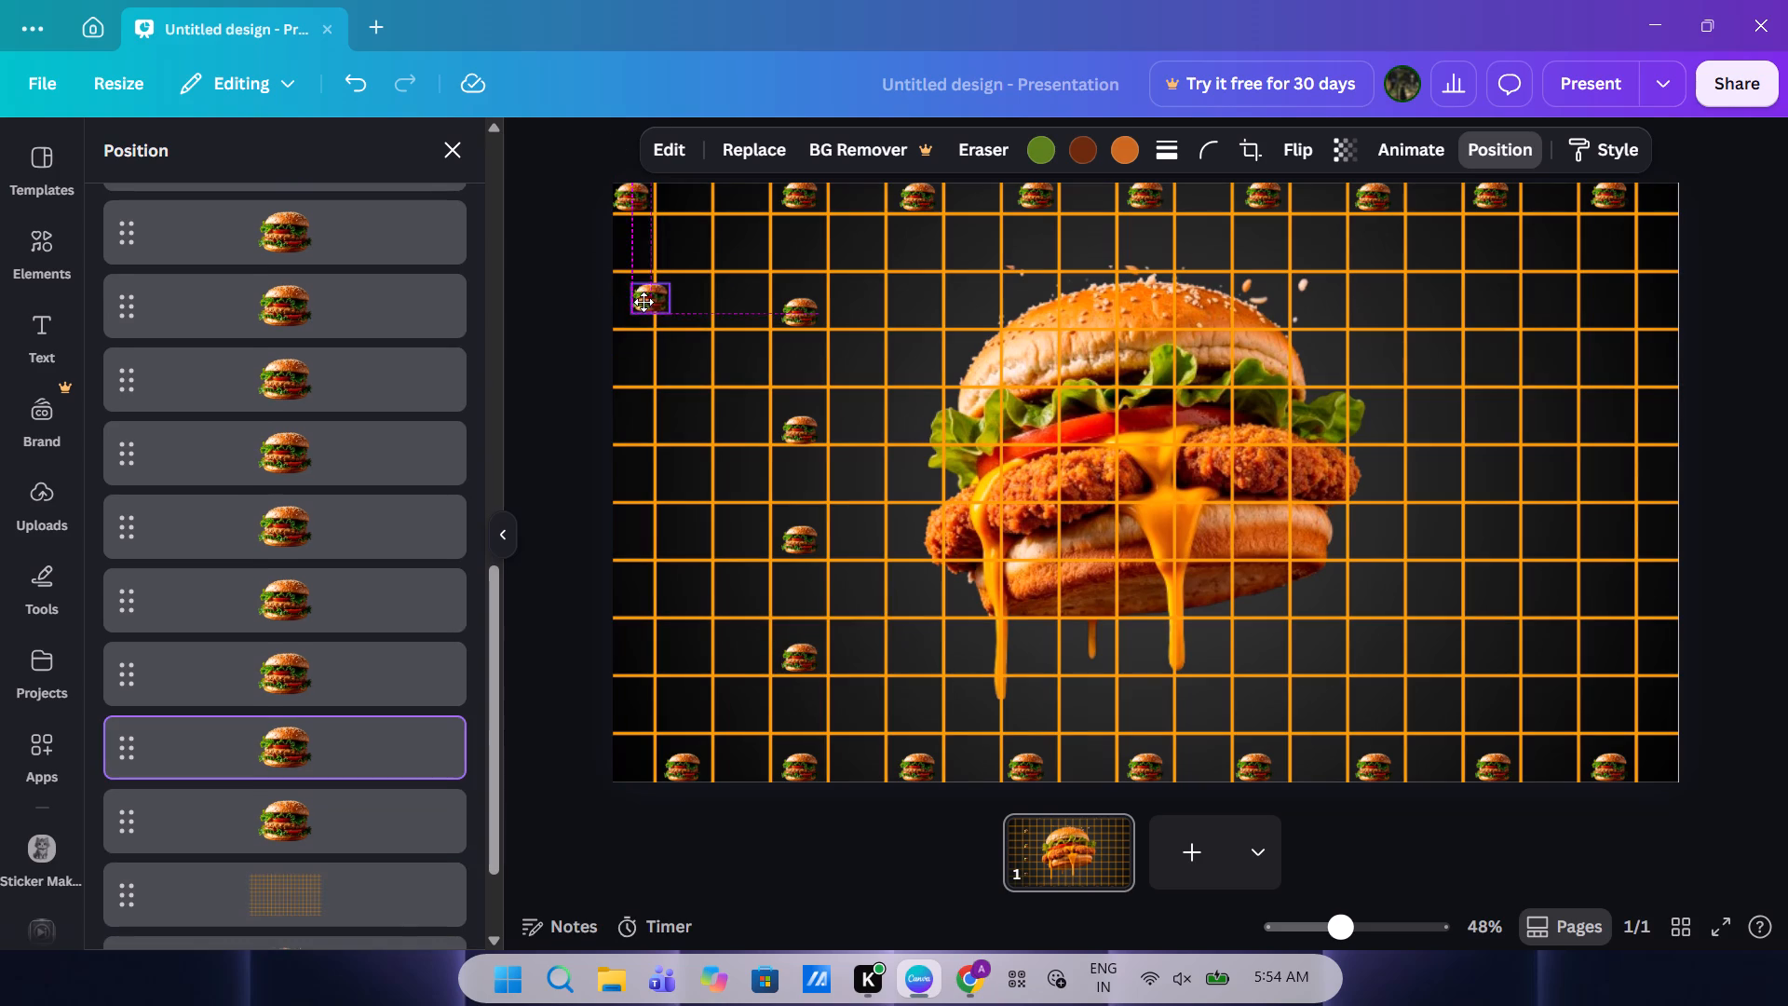
{"action": "left_click_drag", "start_coordinate": [643, 302], "coordinate": [680, 307]}
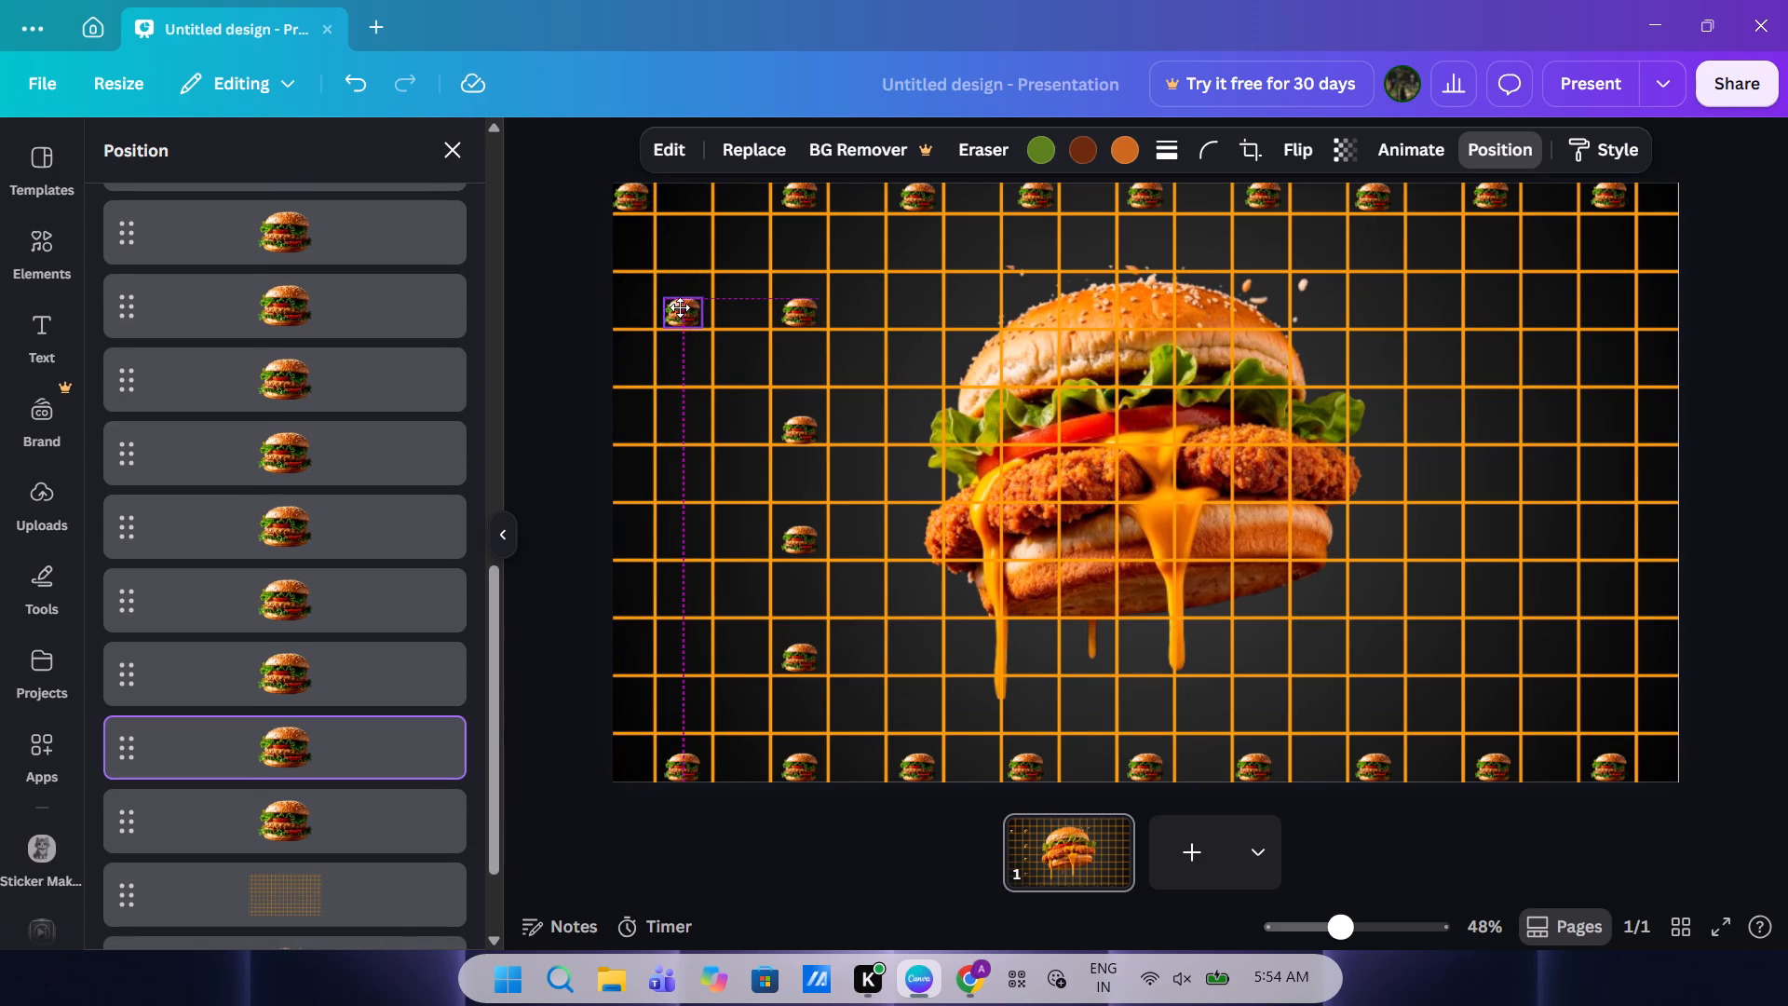
{"action": "left_click_drag", "start_coordinate": [680, 307], "coordinate": [680, 306]}
{"action": "left_click_drag", "start_coordinate": [627, 194], "coordinate": [644, 195]}
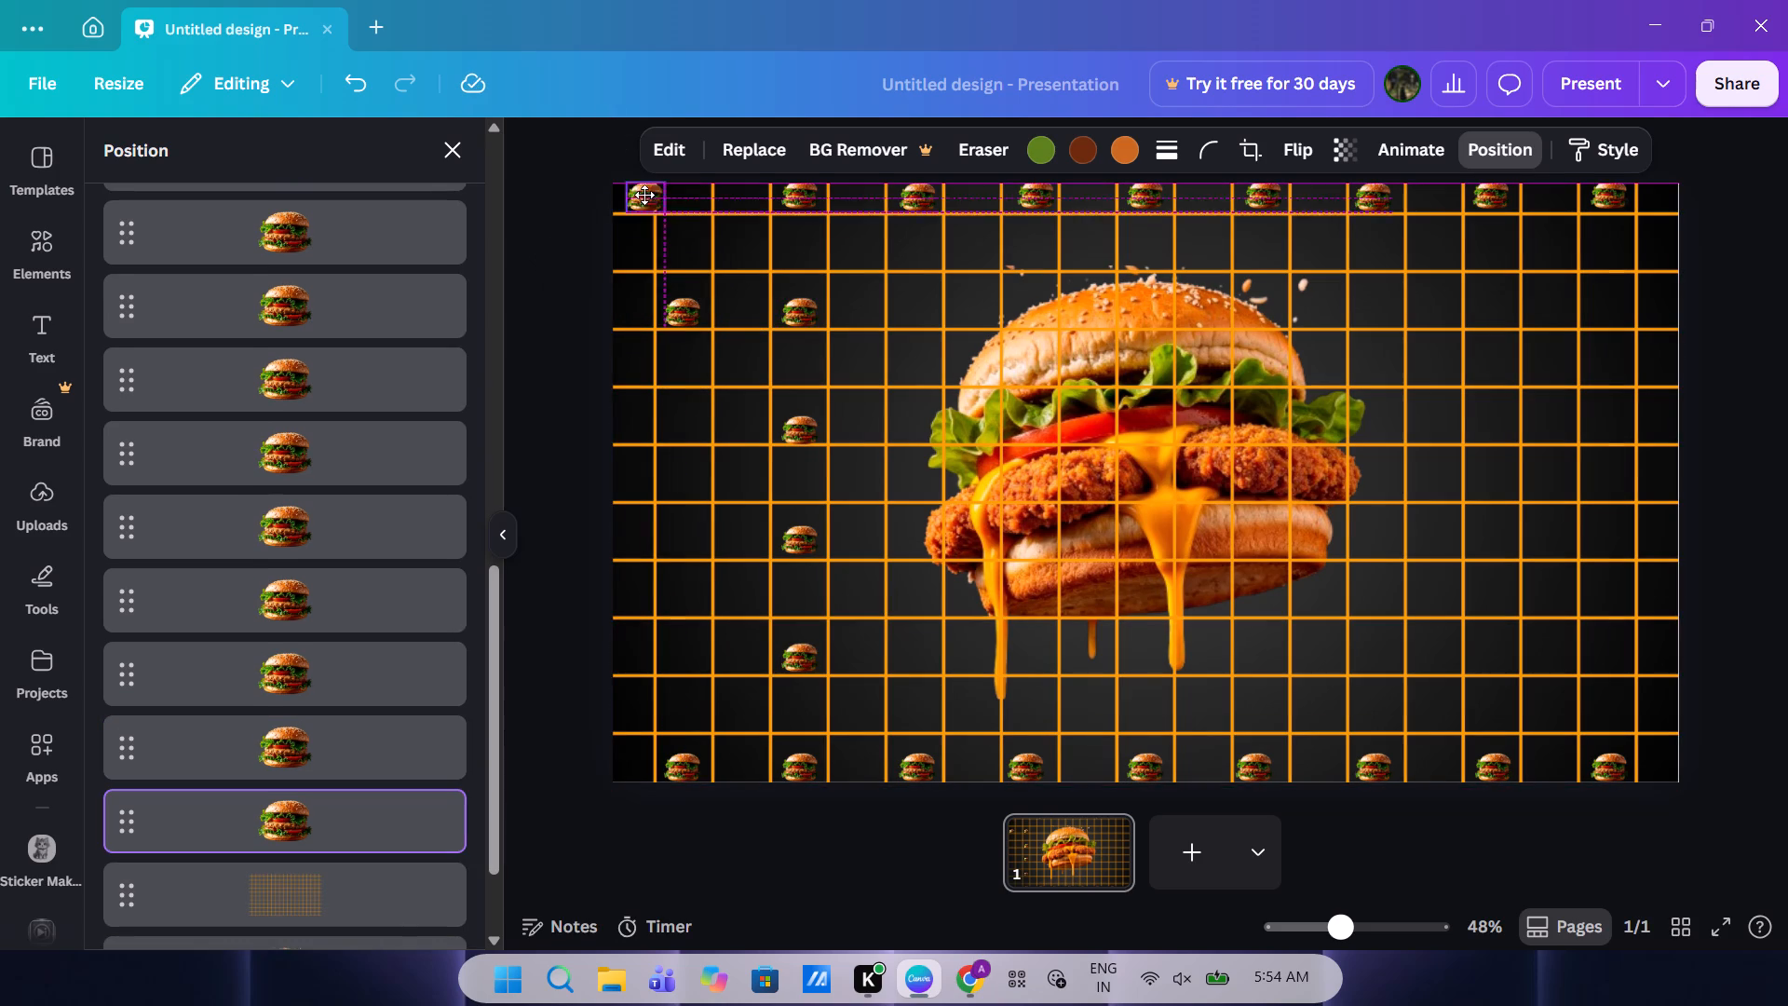
{"action": "left_click_drag", "start_coordinate": [644, 195], "coordinate": [683, 193]}
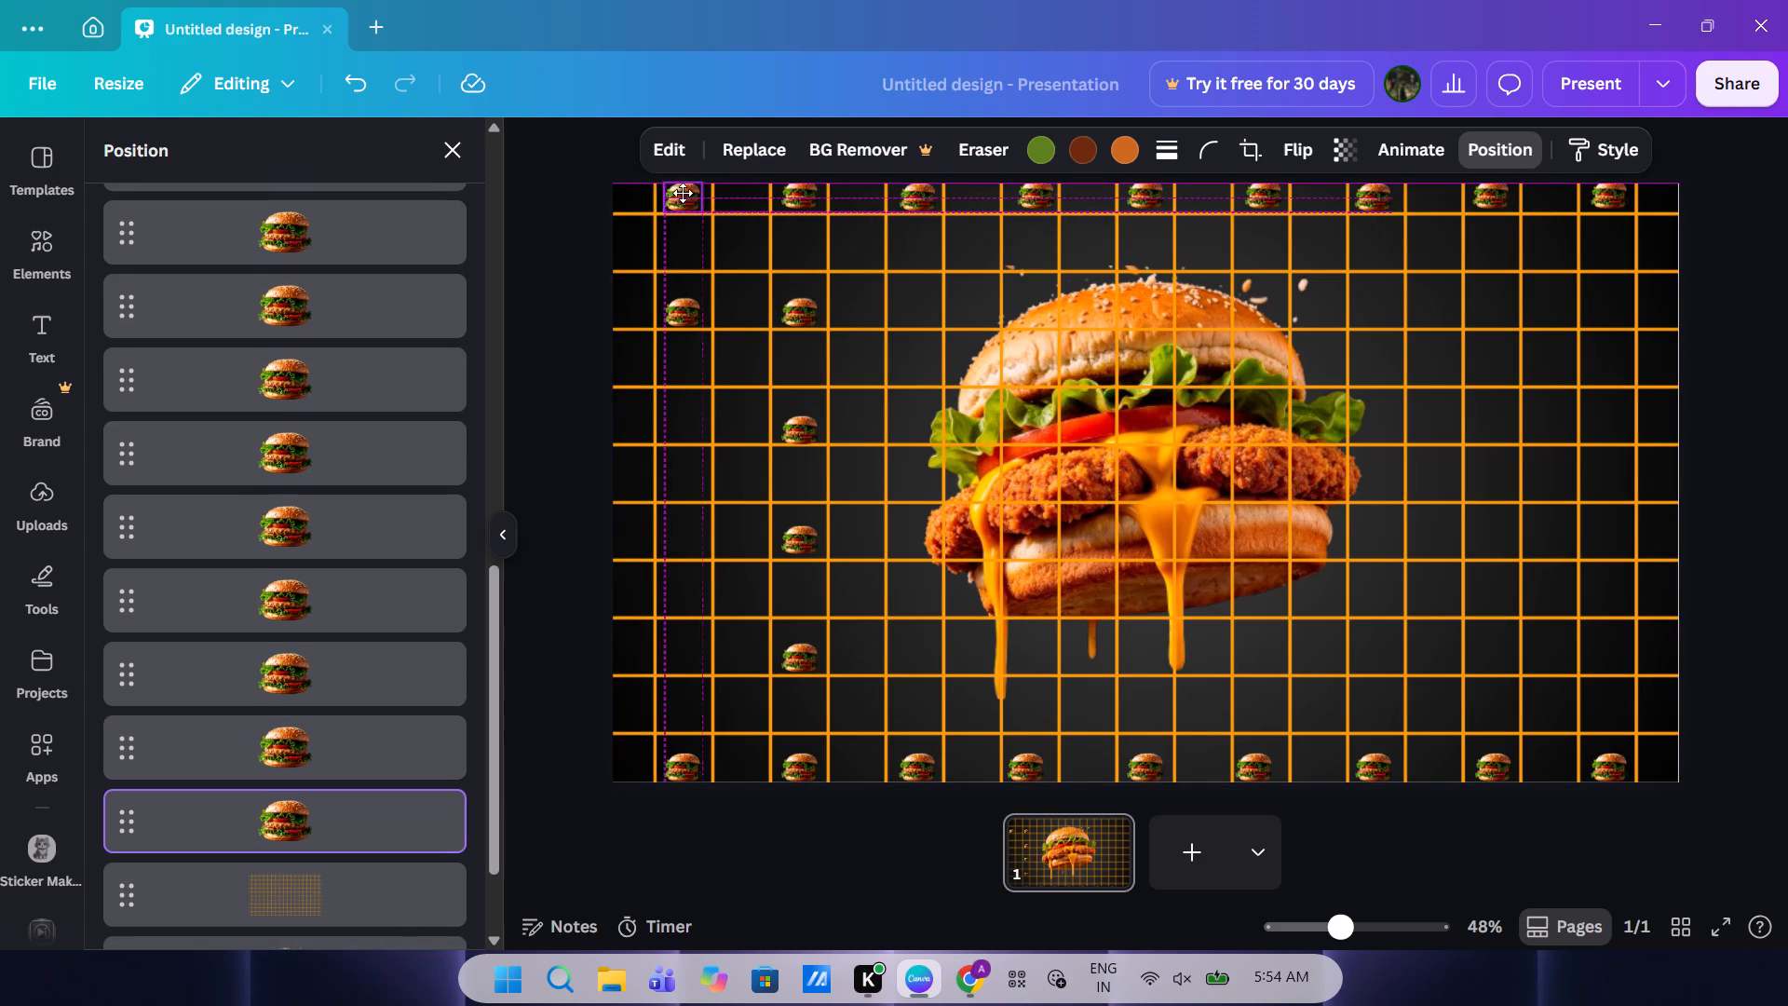
{"action": "left_click_drag", "start_coordinate": [683, 193], "coordinate": [680, 193]}
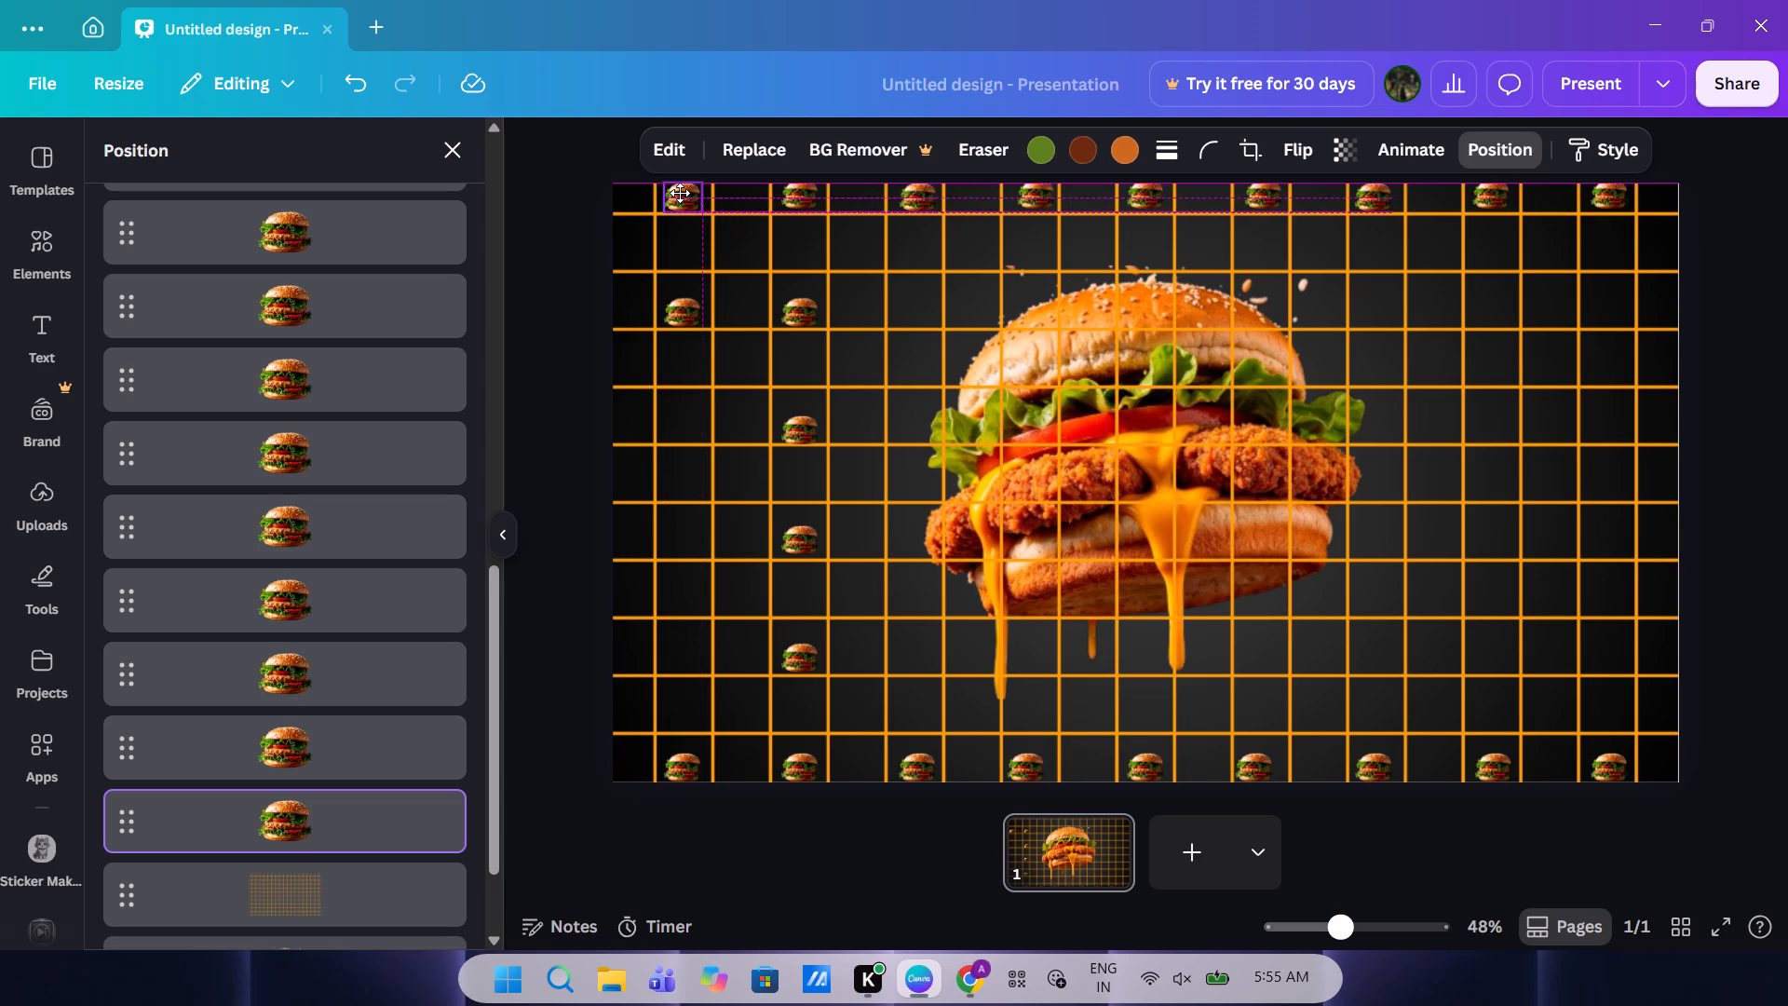
{"action": "left_click_drag", "start_coordinate": [680, 193], "coordinate": [677, 193]}
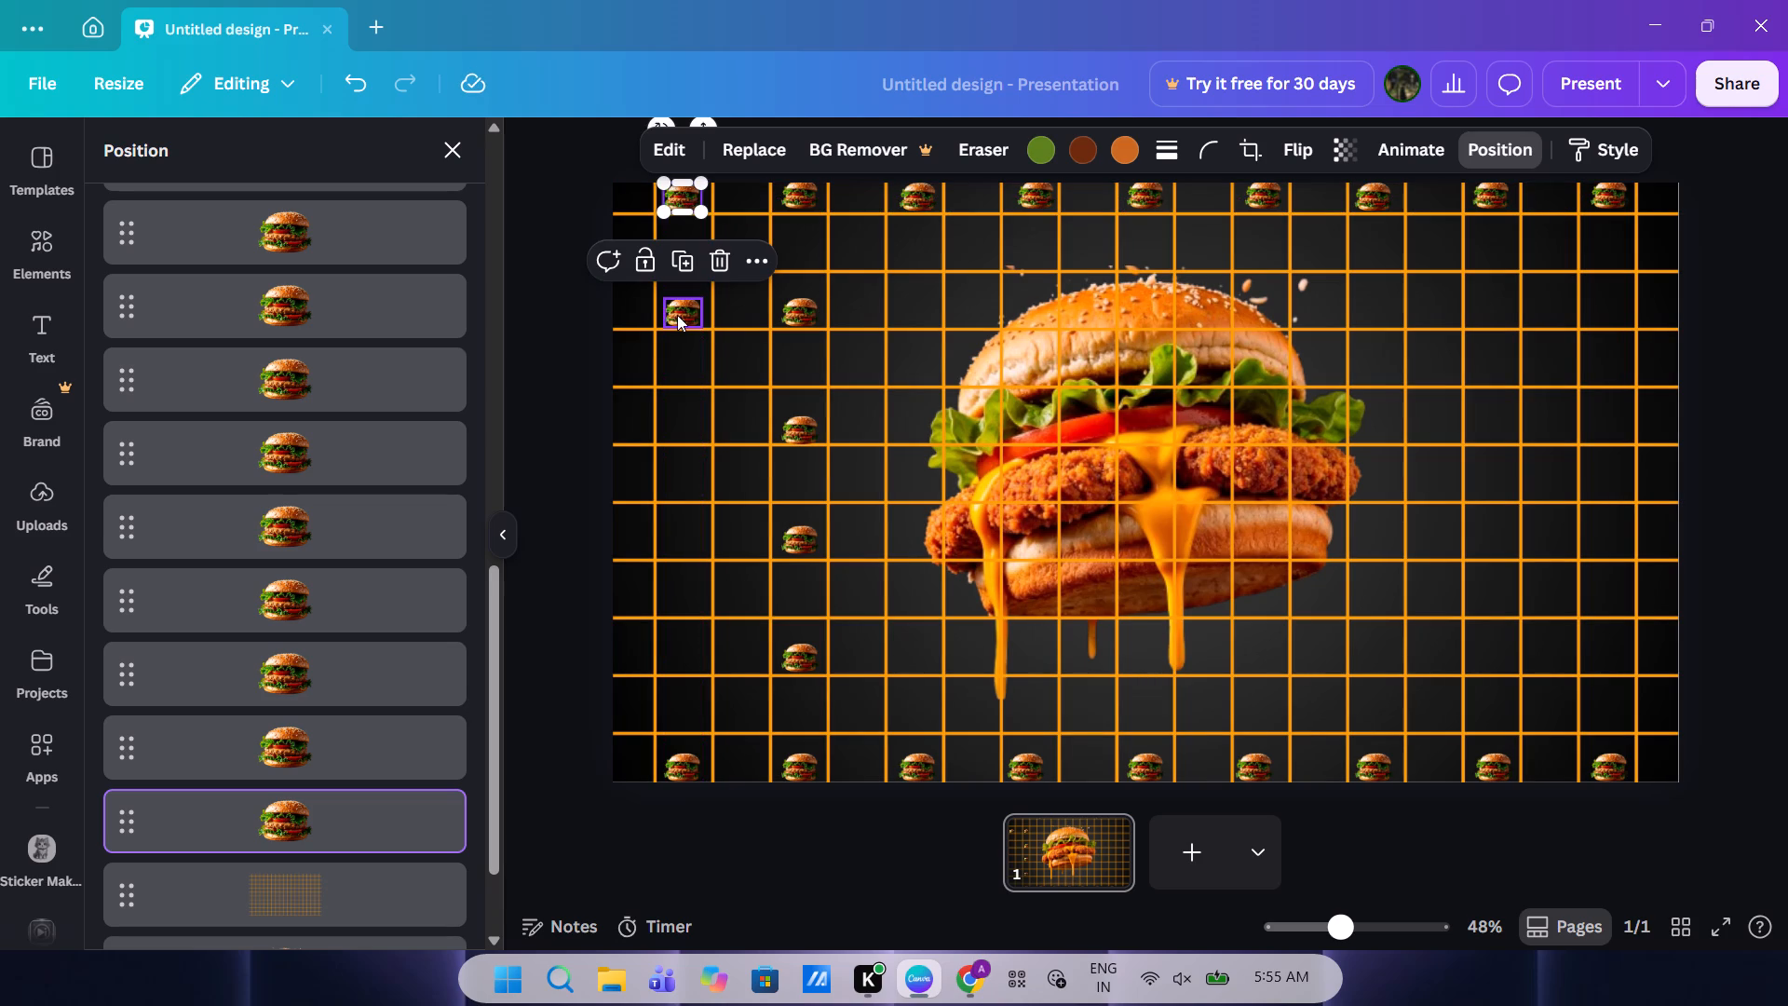
Make five copies of the second column's third-row burger logo and place one in that column's fifth row.
{"action": "left_click", "coordinate": [684, 318]}
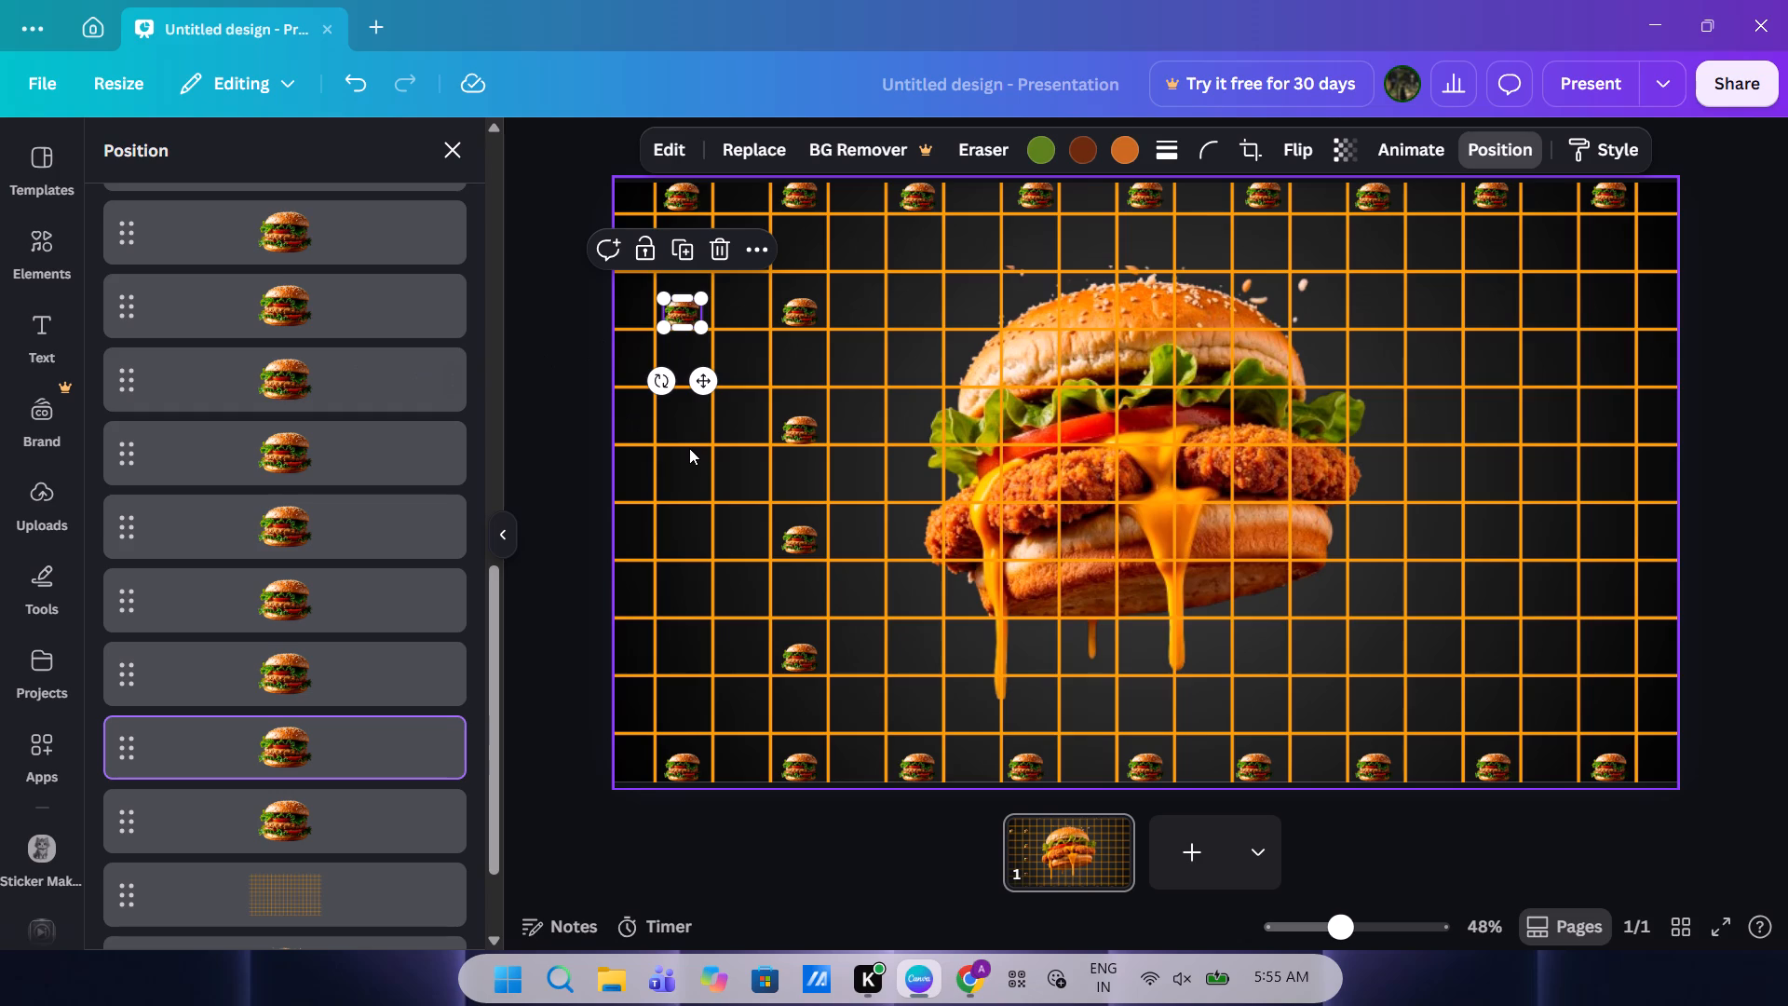
{"action": "key", "text": "ctrl+c"}
{"action": "key", "text": "ctrl+v"}
{"action": "key", "text": "ctrl+v"}
{"action": "key", "text": "ctrl+v"}
{"action": "key", "text": "ctrl+v"}
{"action": "key", "text": "ctrl+v"}
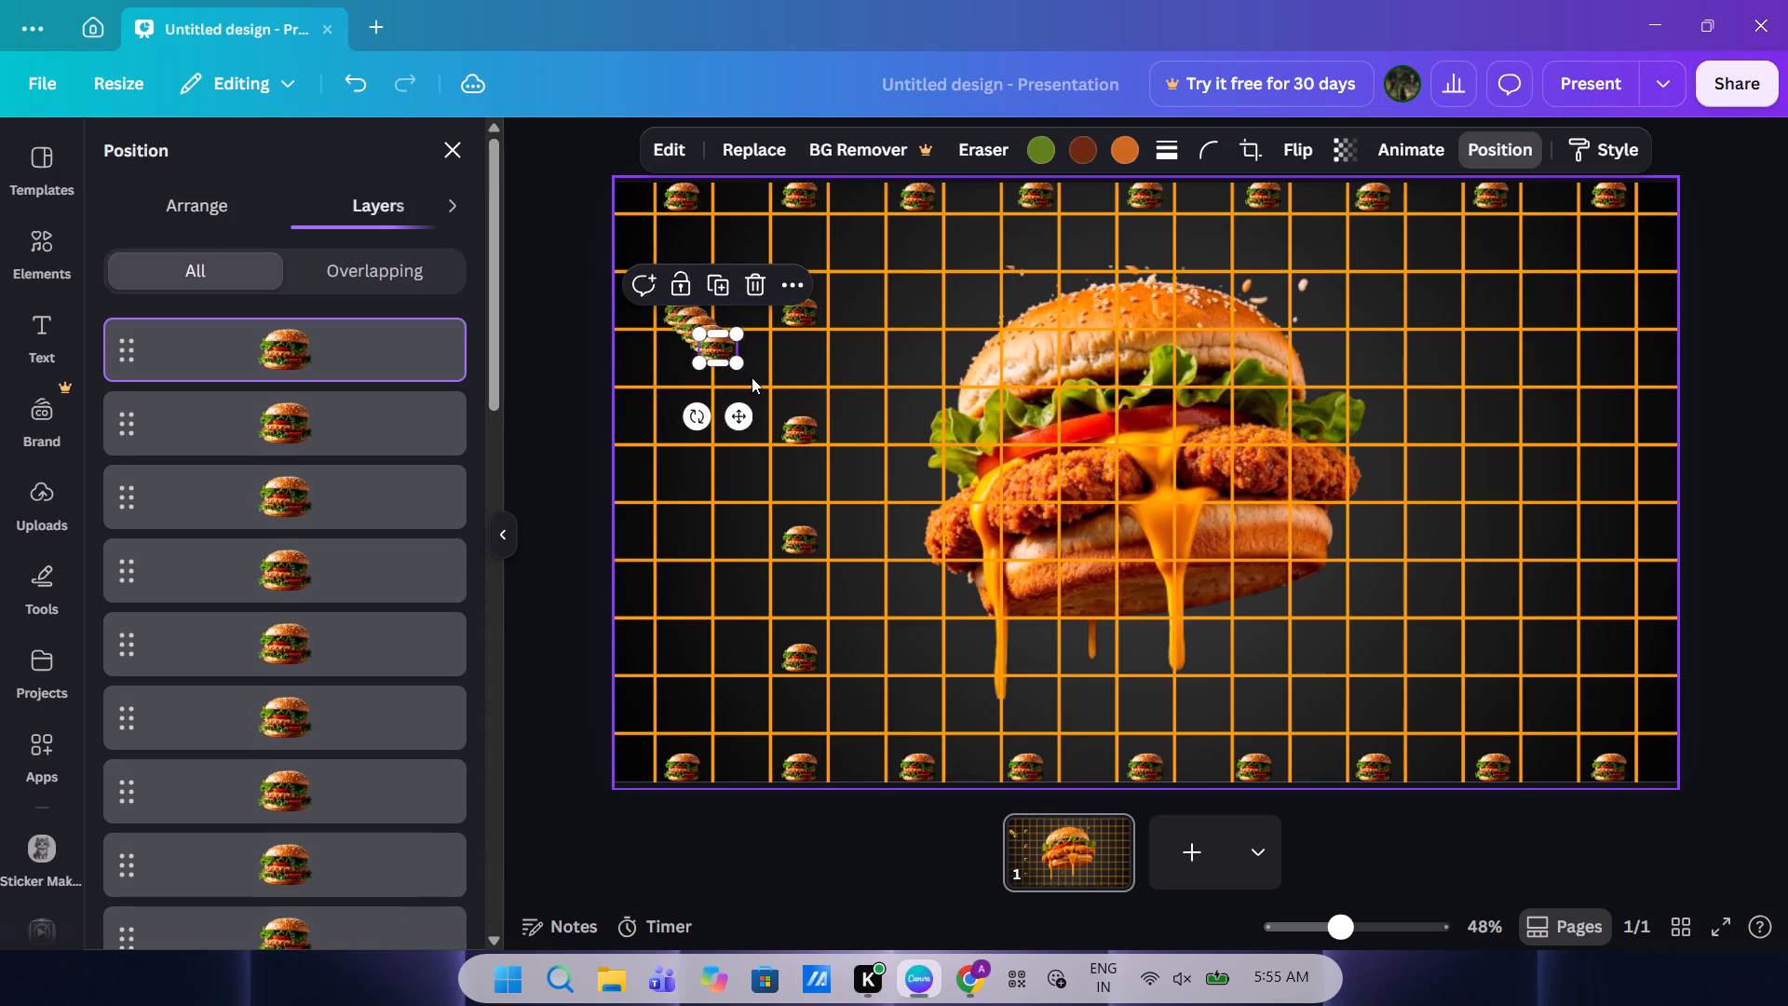
{"action": "left_click_drag", "start_coordinate": [726, 357], "coordinate": [694, 432], "text": "ctrl"}
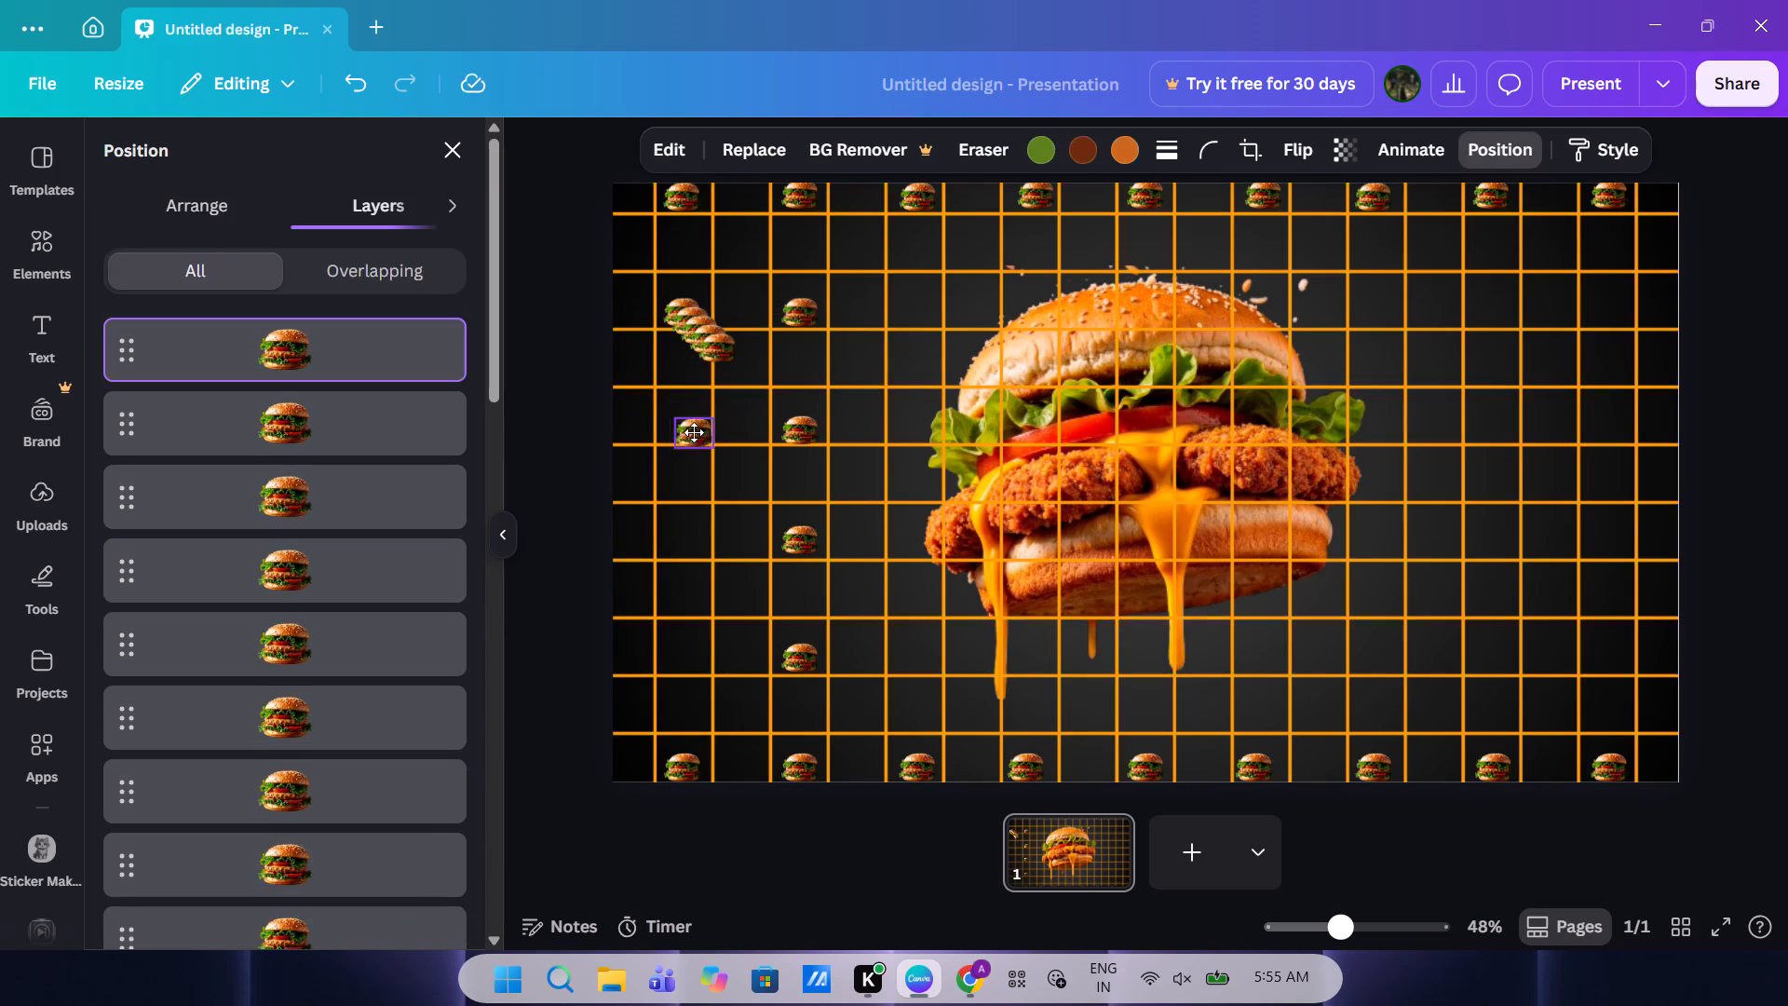
{"action": "left_click_drag", "start_coordinate": [694, 432], "coordinate": [684, 425], "text": "ctrl"}
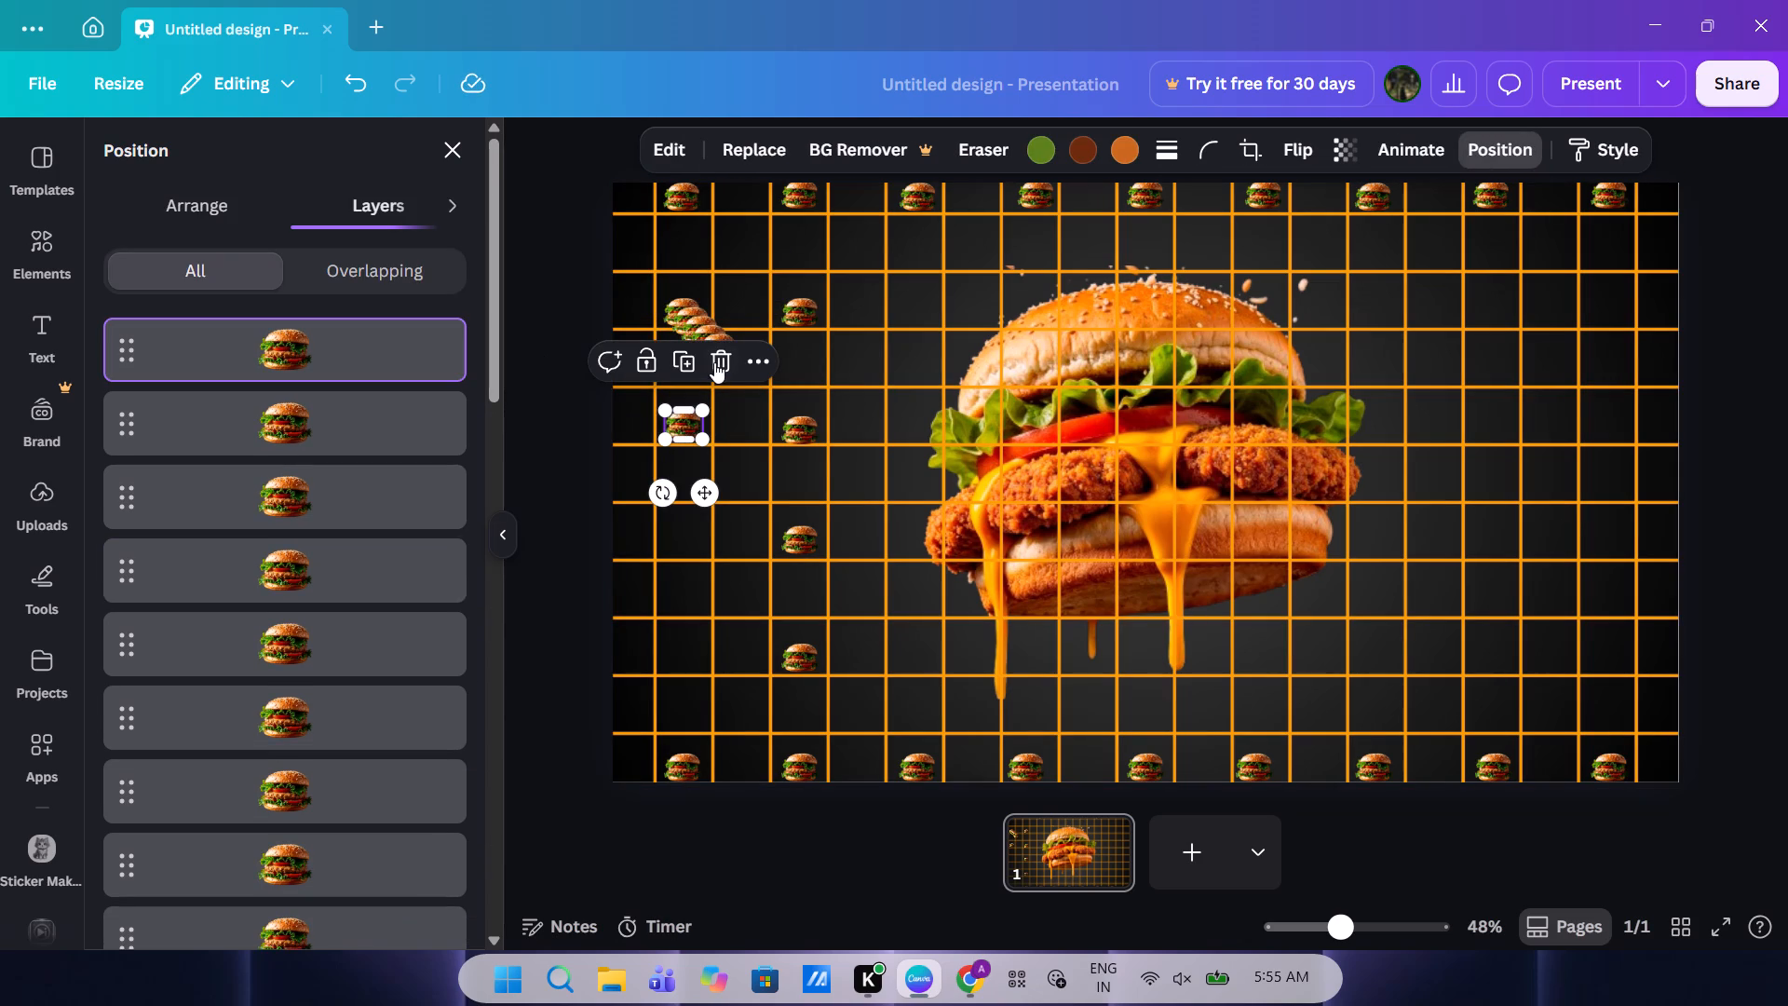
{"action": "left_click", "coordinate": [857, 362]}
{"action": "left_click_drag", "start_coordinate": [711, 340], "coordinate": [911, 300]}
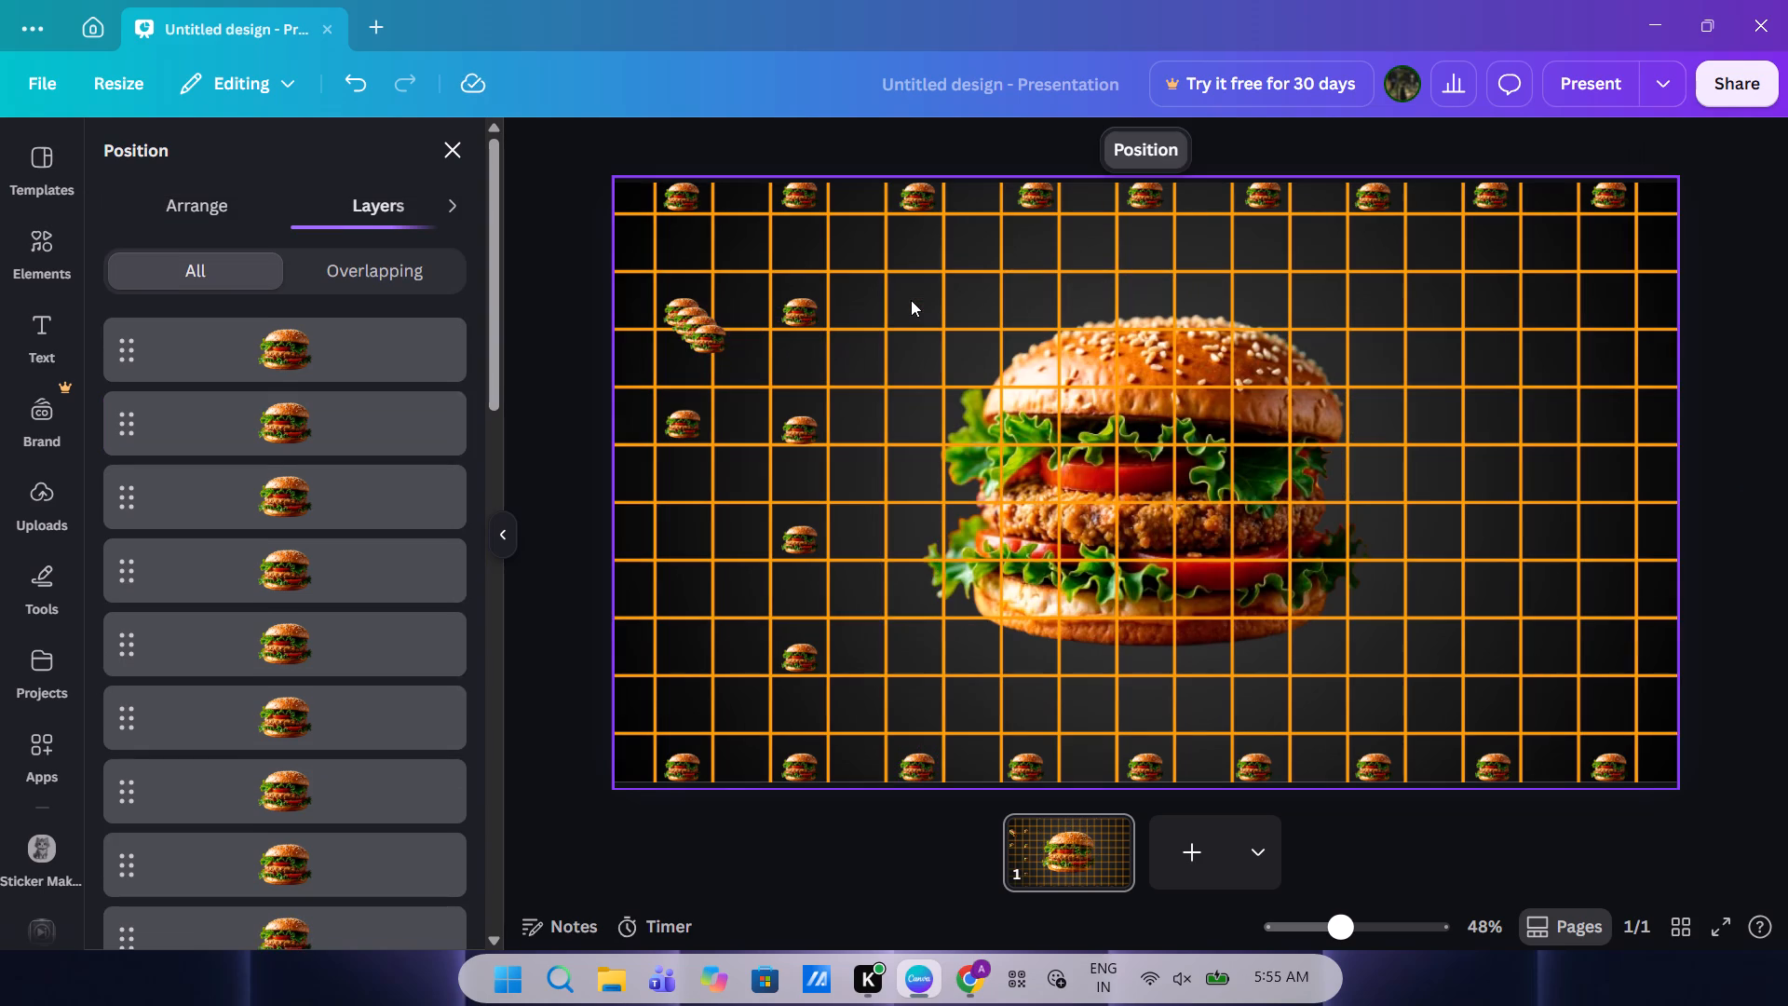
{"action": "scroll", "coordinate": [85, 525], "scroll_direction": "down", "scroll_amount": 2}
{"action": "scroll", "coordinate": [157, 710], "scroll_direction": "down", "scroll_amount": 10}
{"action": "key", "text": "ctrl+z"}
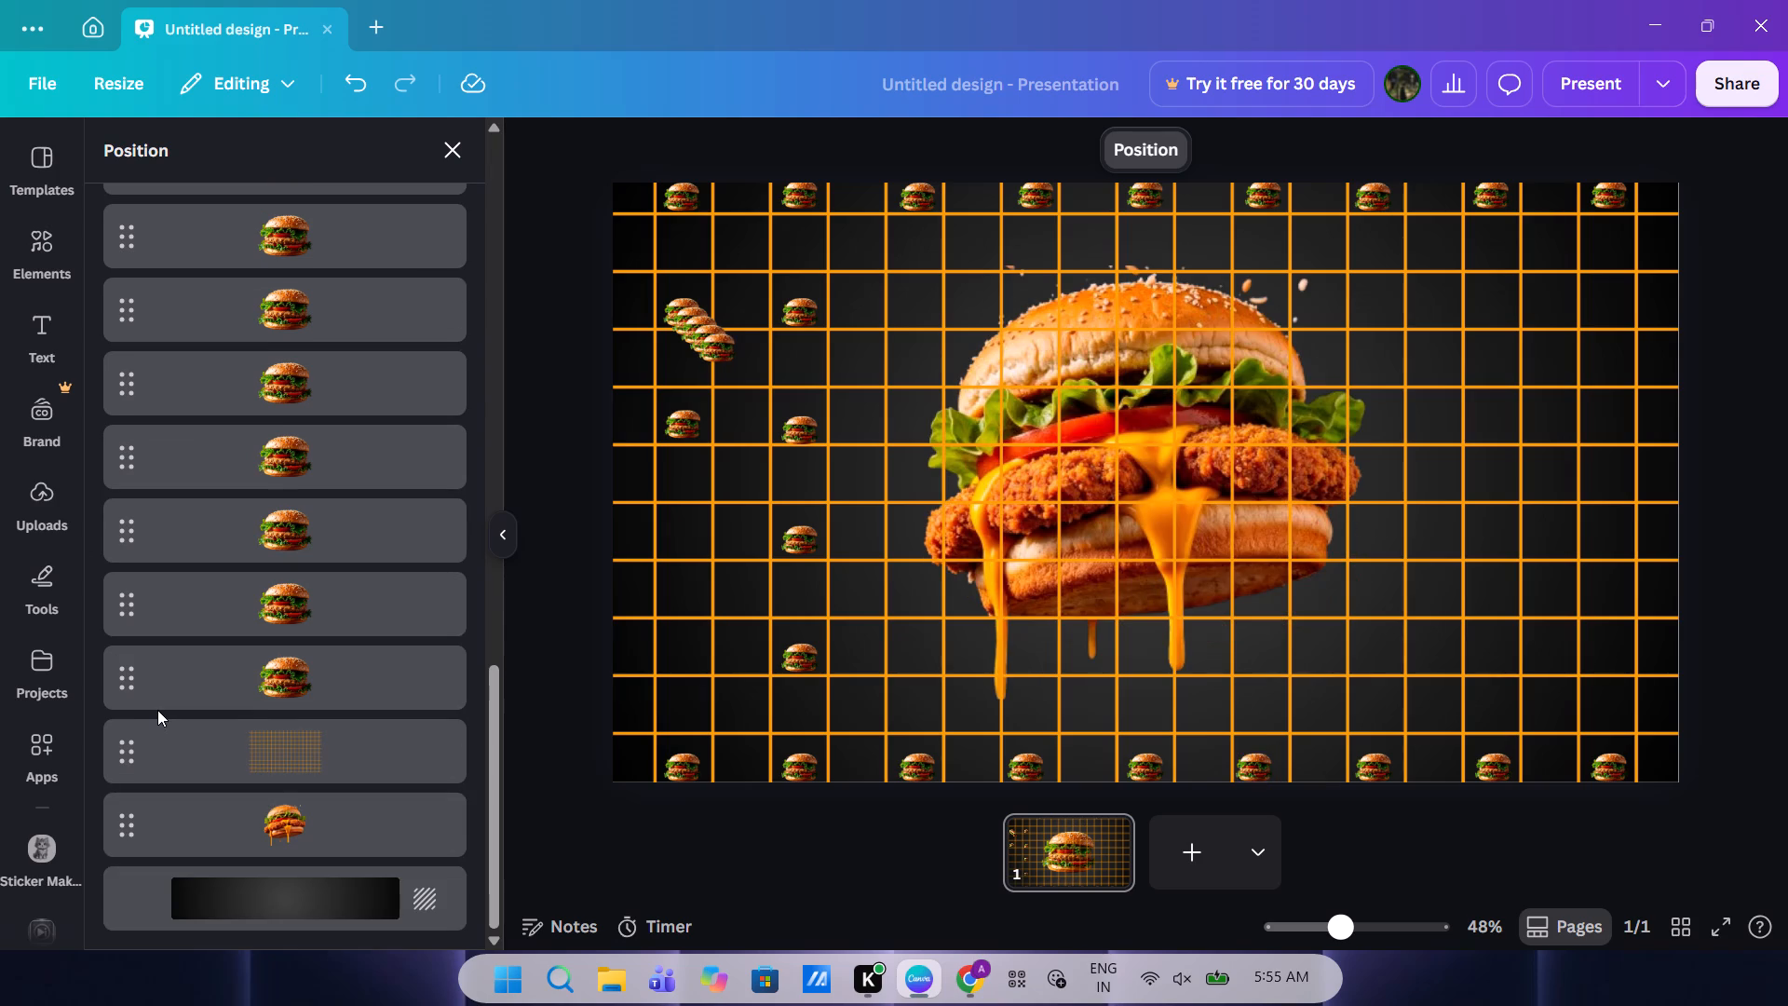
Place two burger logo copies in the 14th column's tenth row and the 16th column's ninth row.
{"action": "left_click_drag", "start_coordinate": [710, 354], "coordinate": [783, 374]}
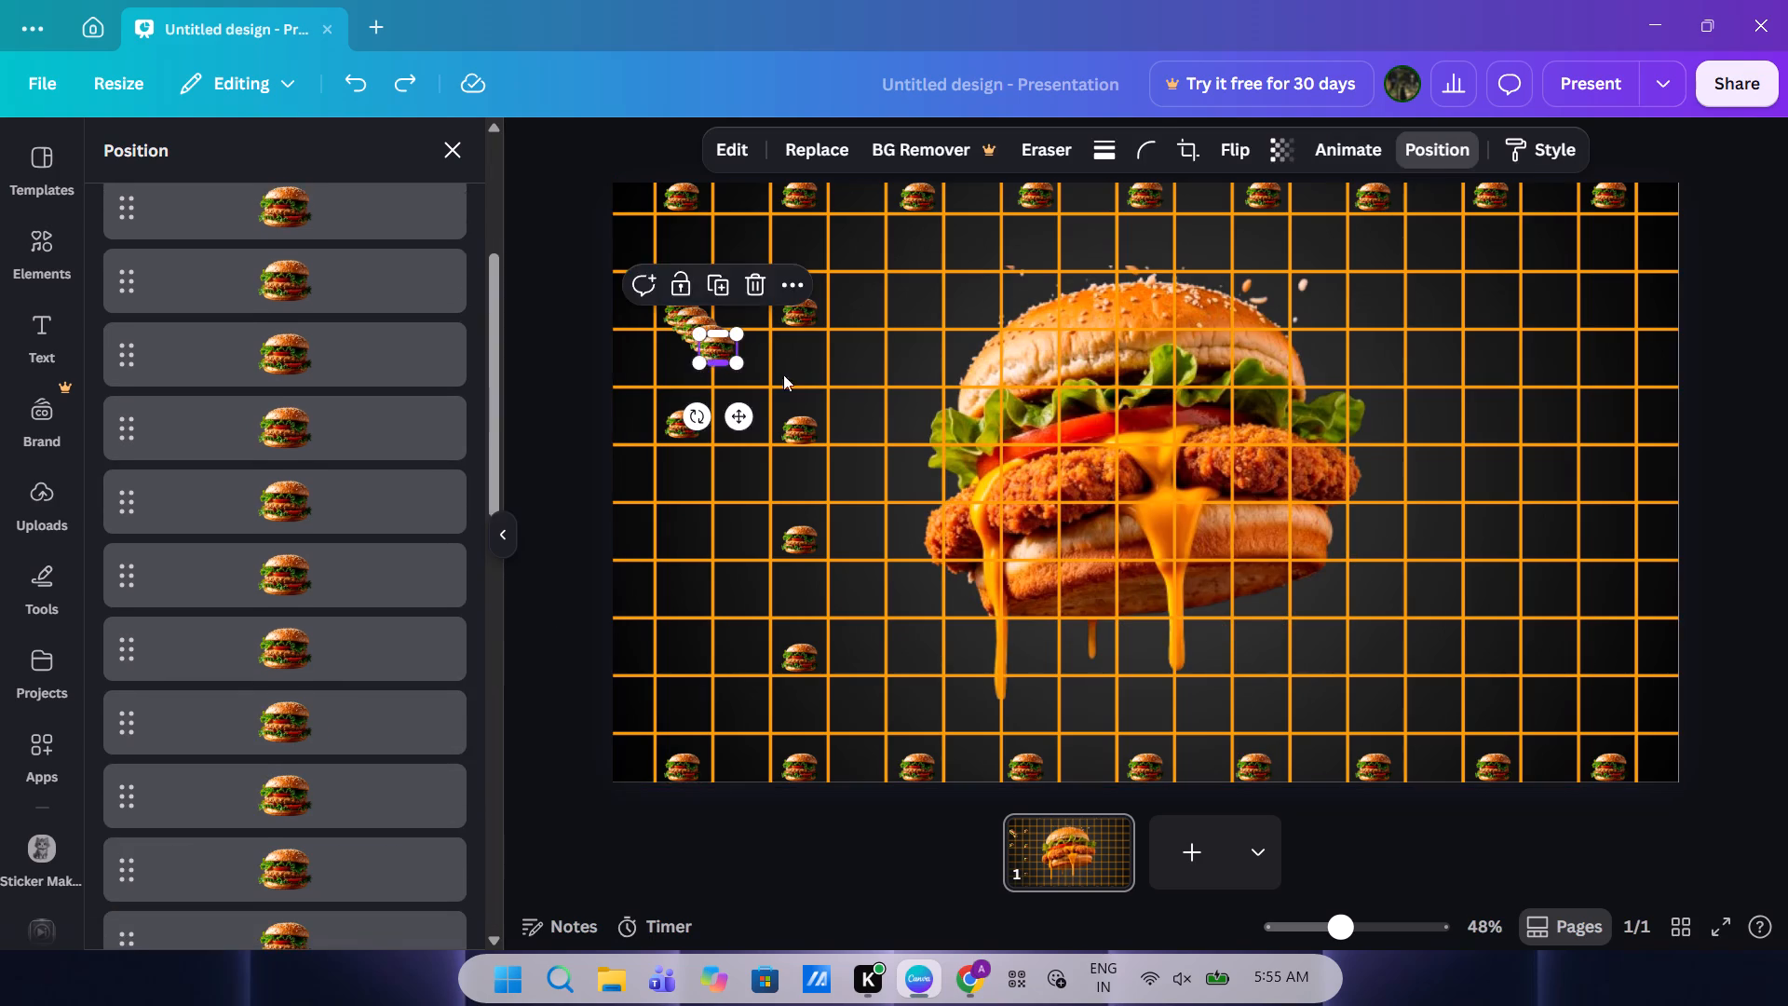
{"action": "left_click_drag", "start_coordinate": [783, 374], "coordinate": [793, 370]}
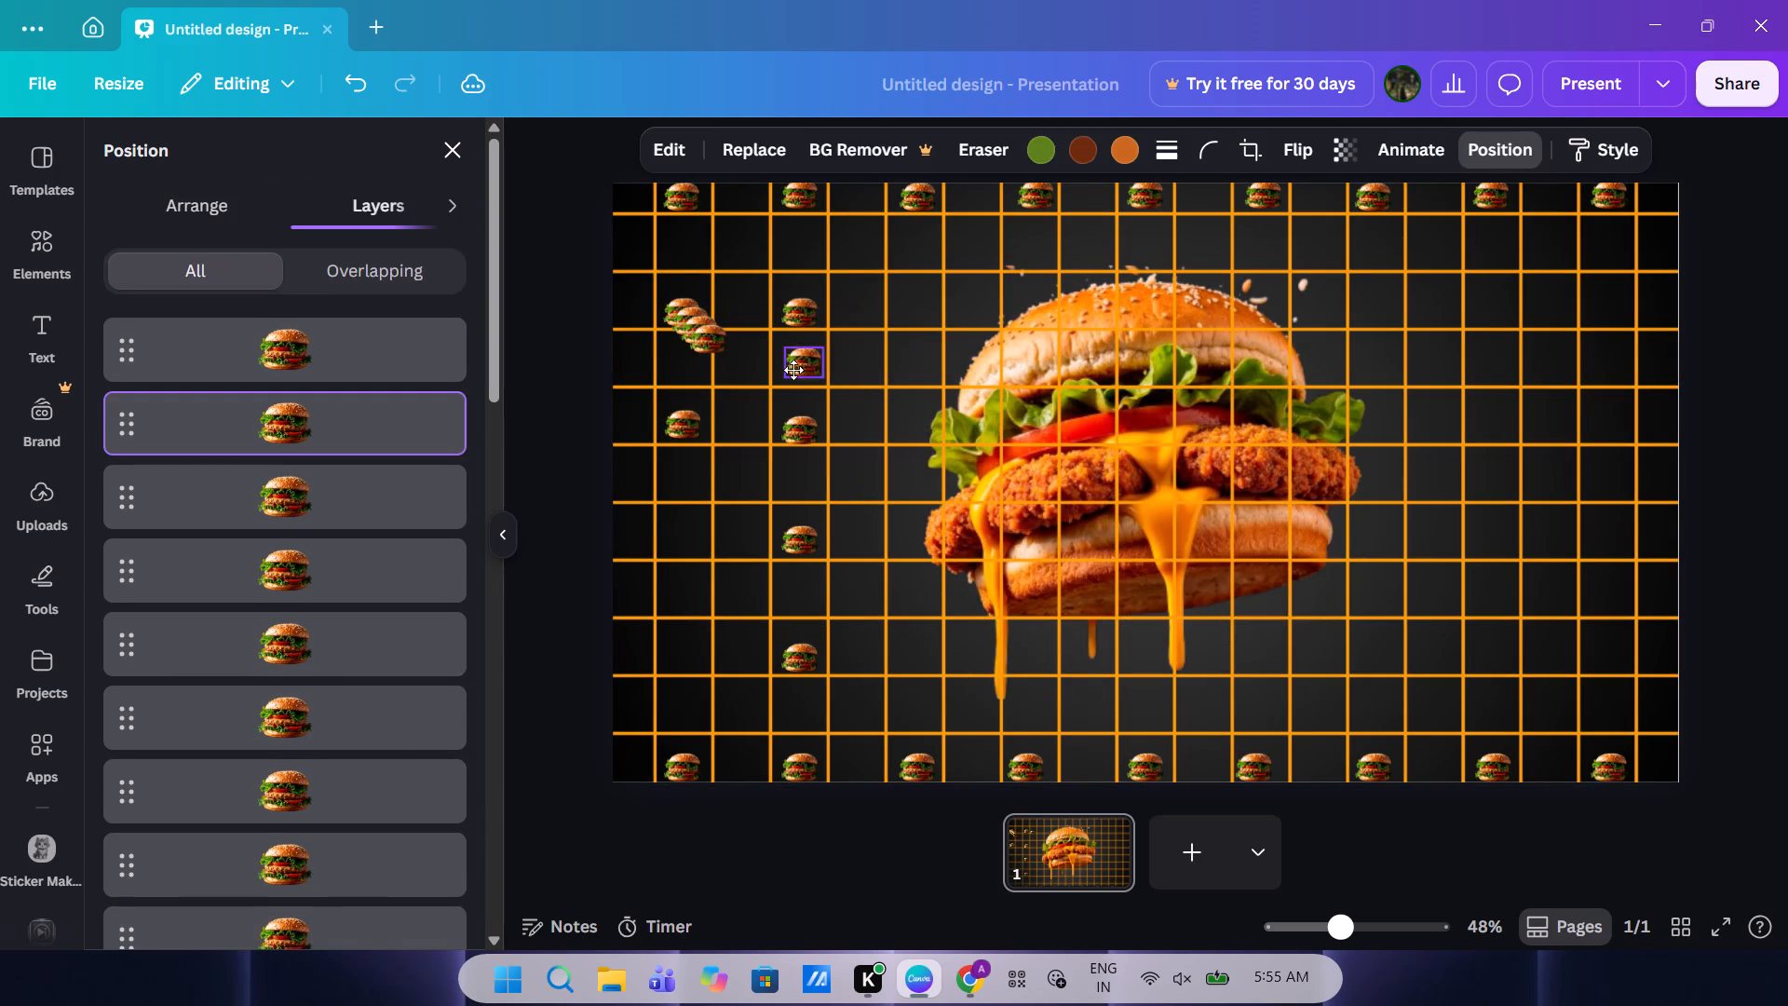
{"action": "left_click_drag", "start_coordinate": [793, 370], "coordinate": [1218, 741]}
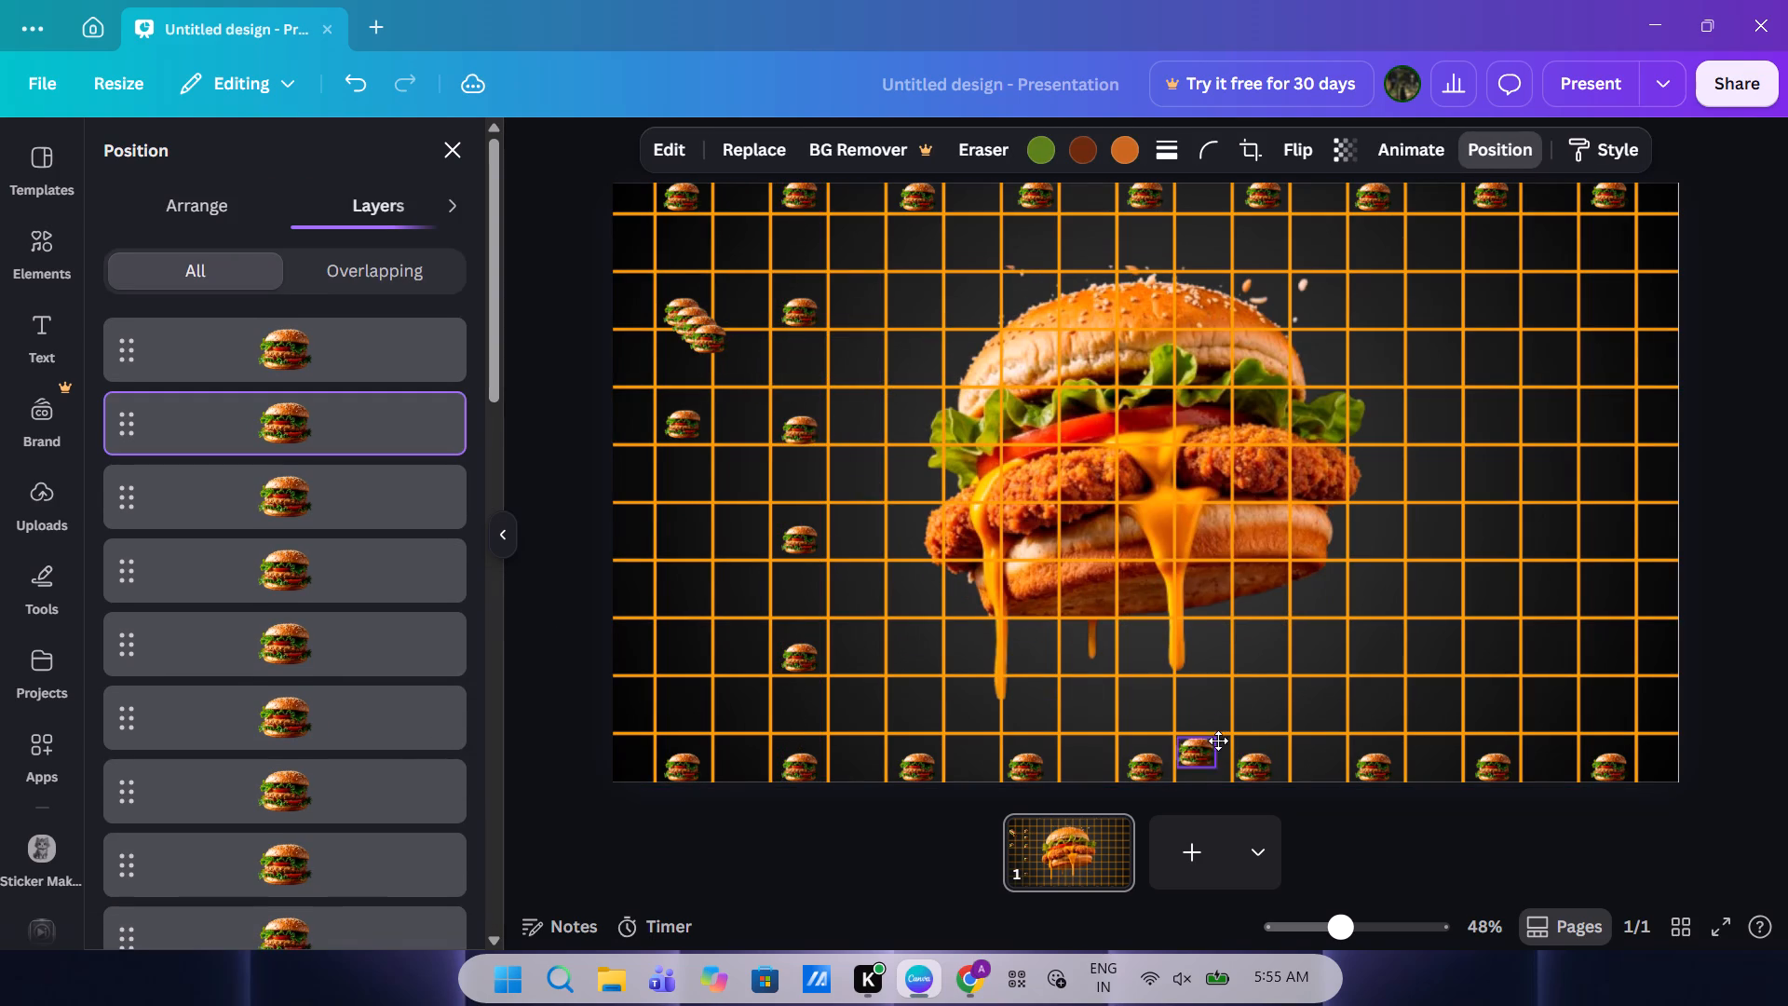
{"action": "left_click_drag", "start_coordinate": [1218, 741], "coordinate": [1439, 711]}
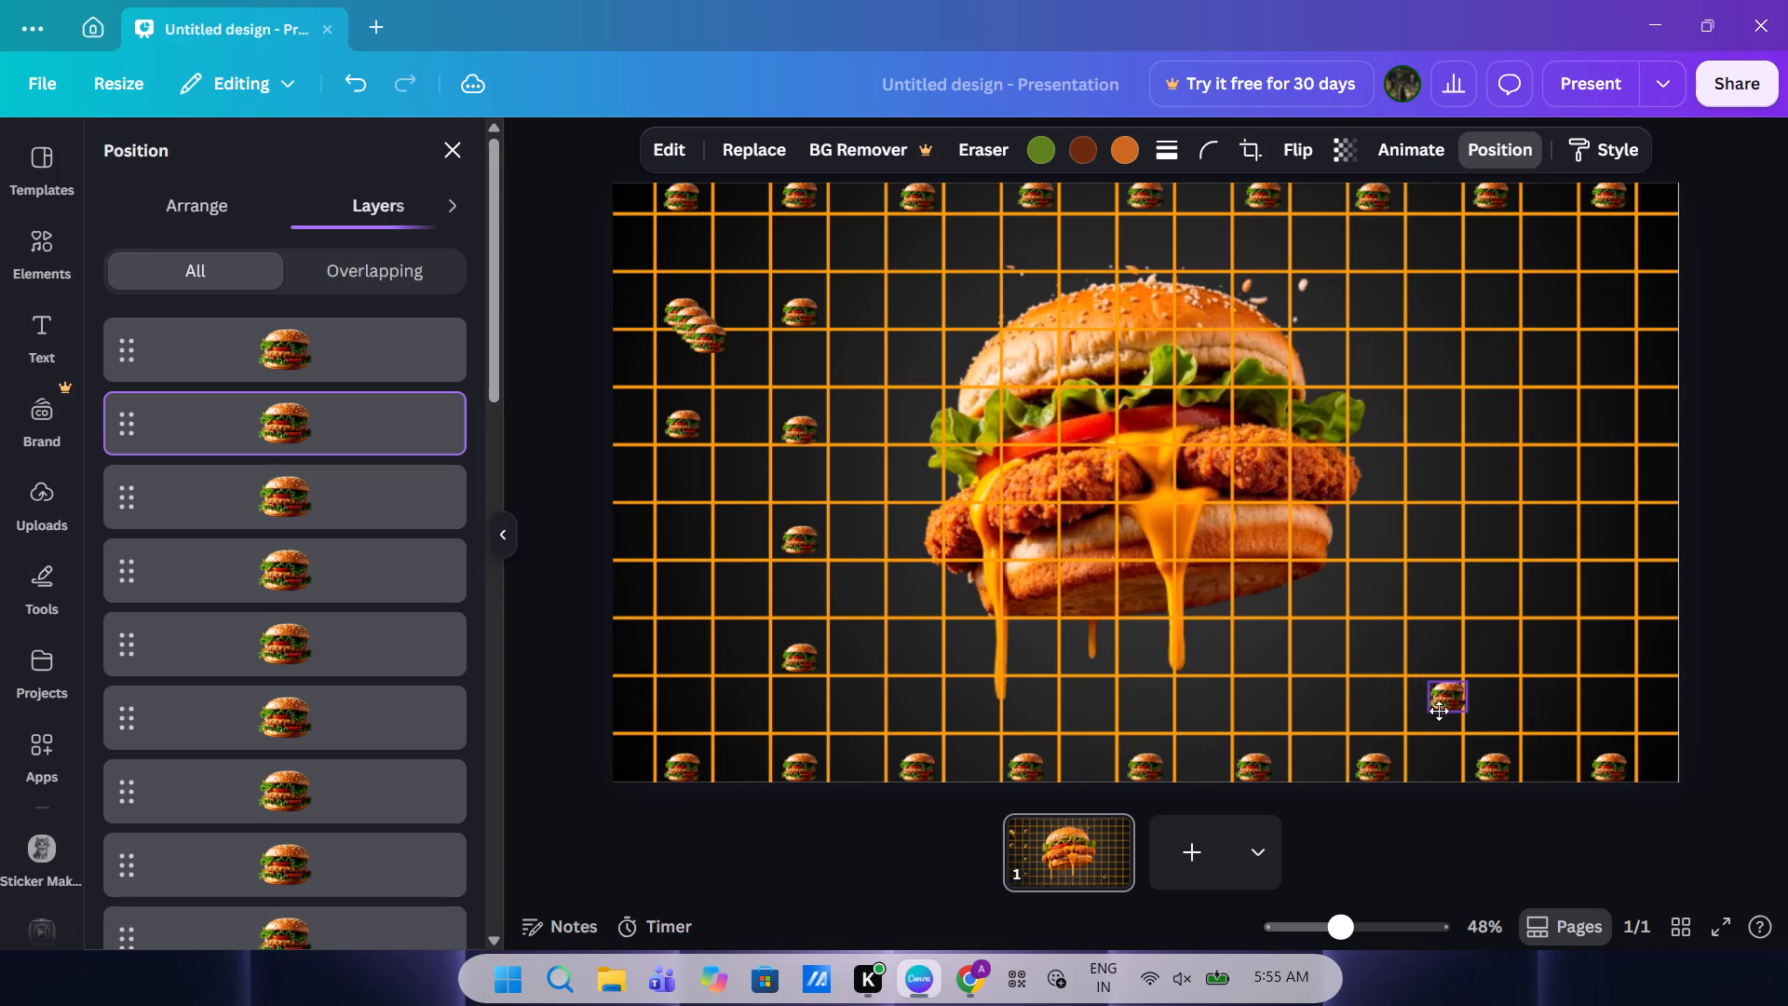
{"action": "left_click_drag", "start_coordinate": [1439, 711], "coordinate": [1375, 716]}
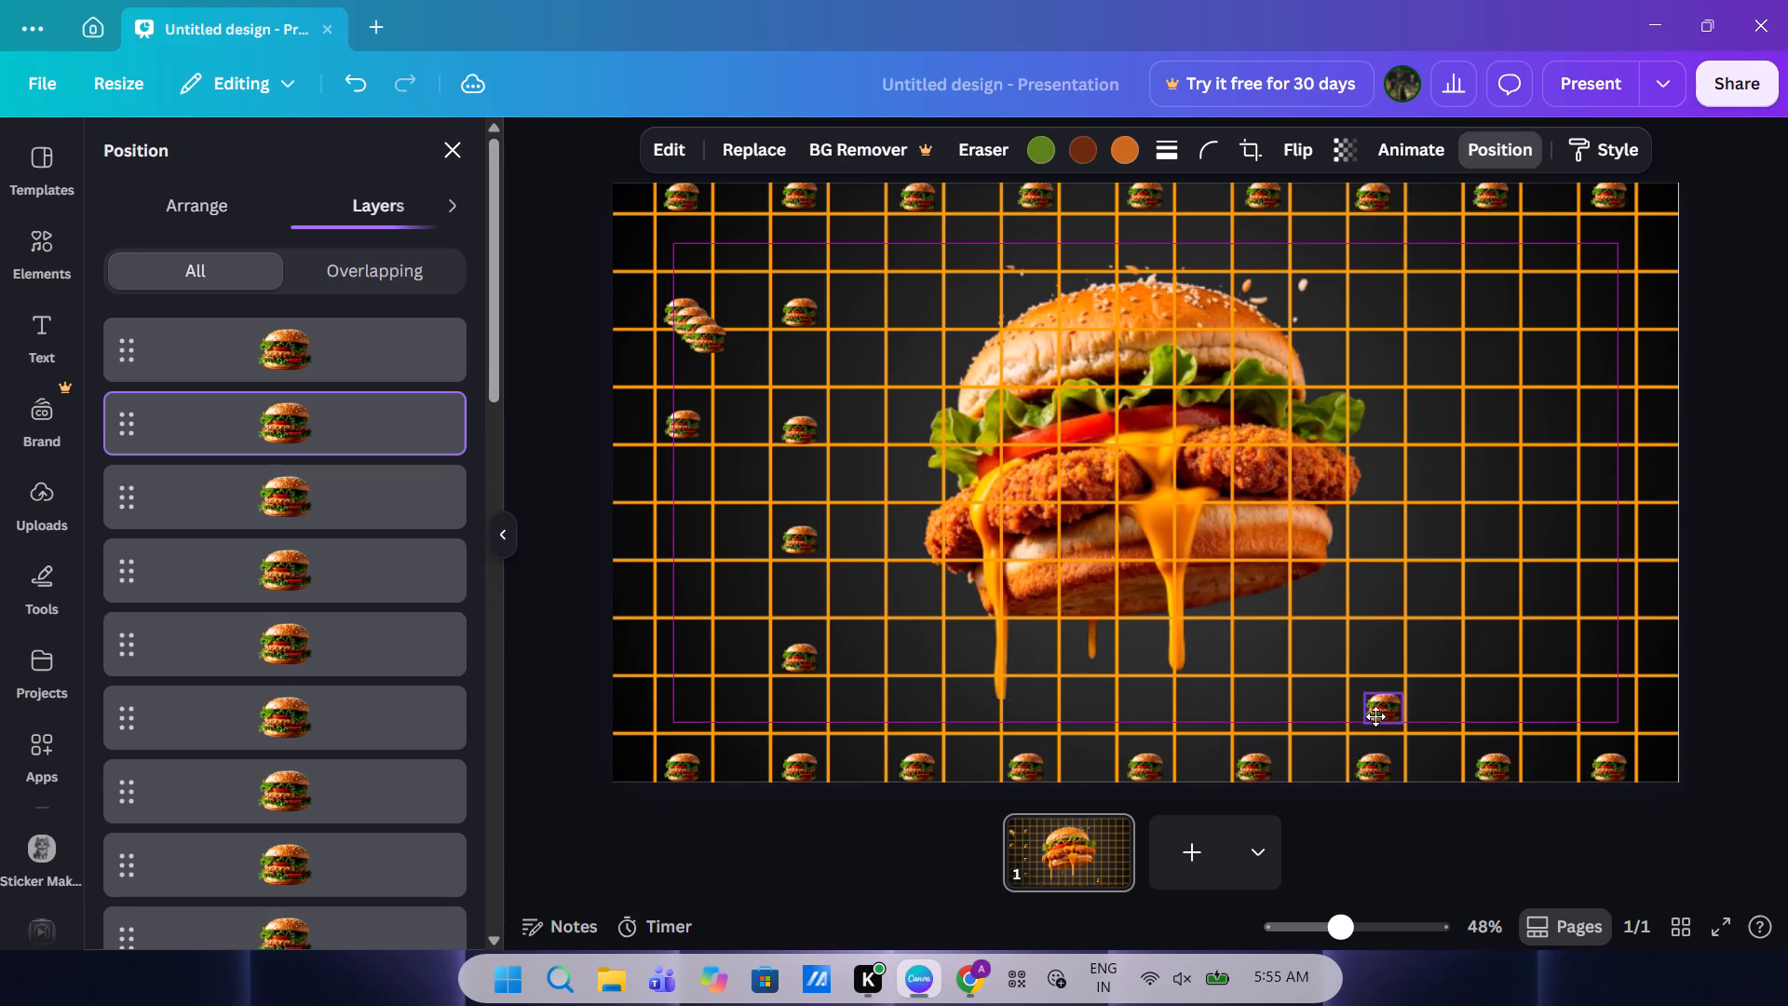
{"action": "left_click_drag", "start_coordinate": [1375, 716], "coordinate": [1366, 719]}
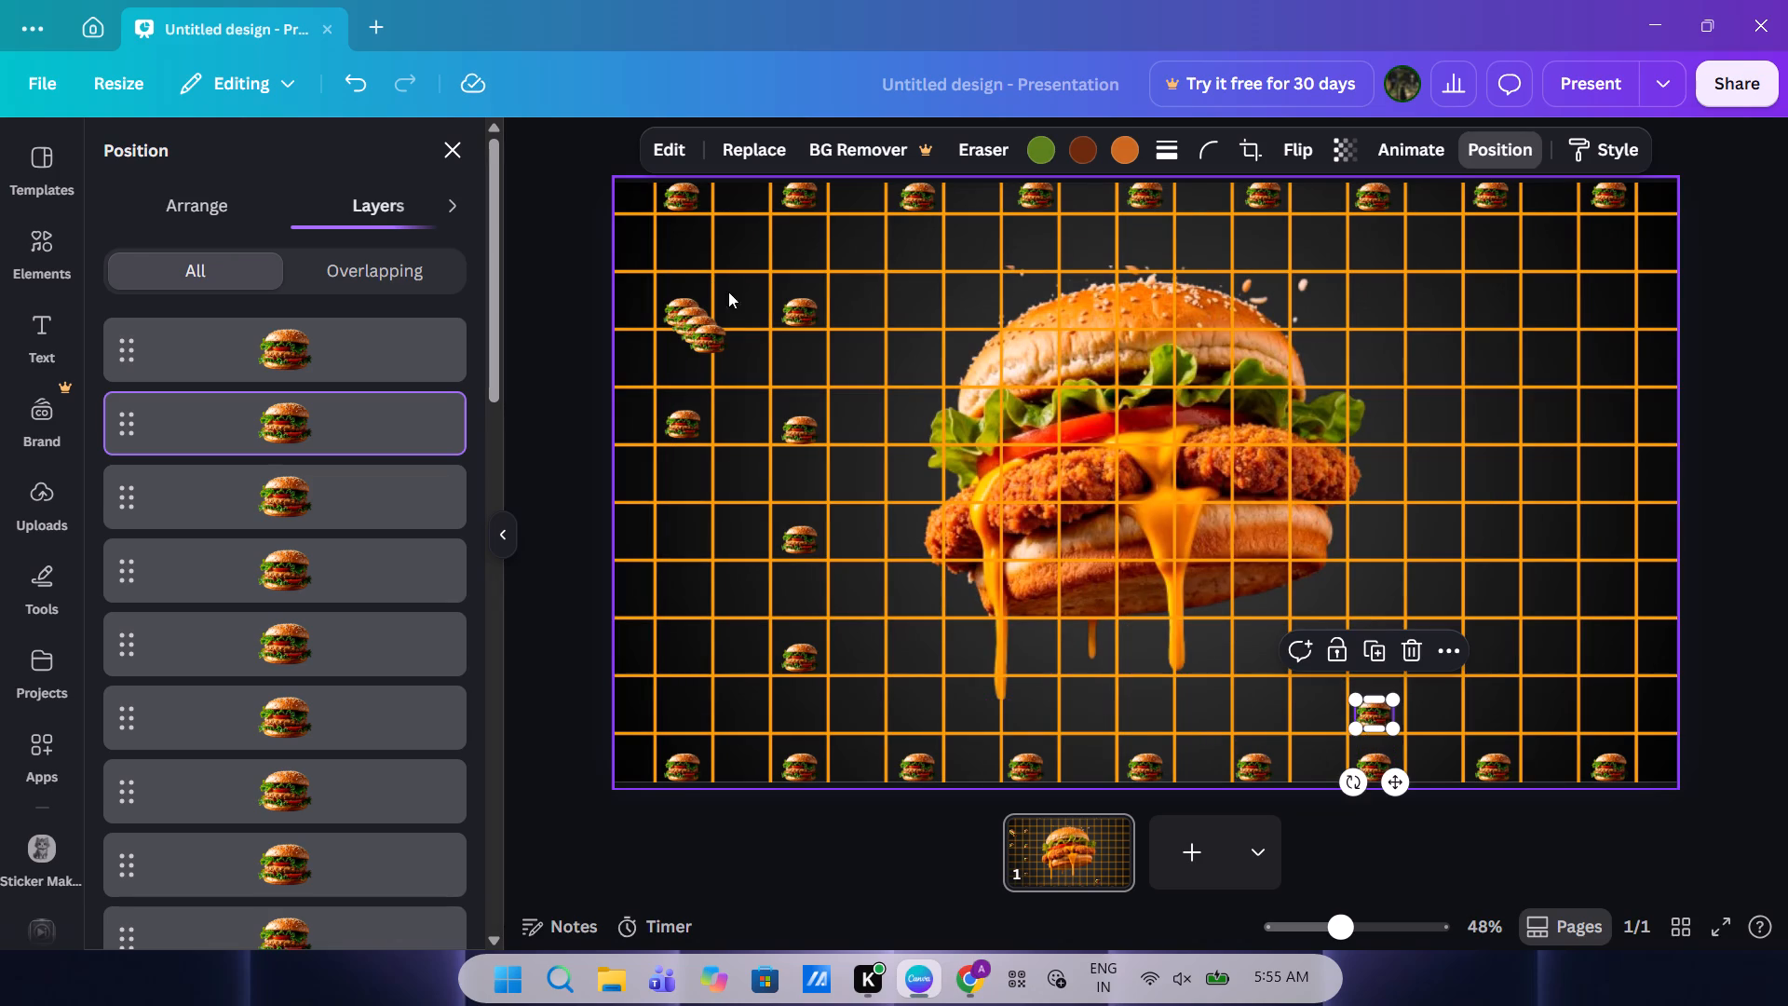
{"action": "left_click_drag", "start_coordinate": [708, 325], "coordinate": [1447, 296]}
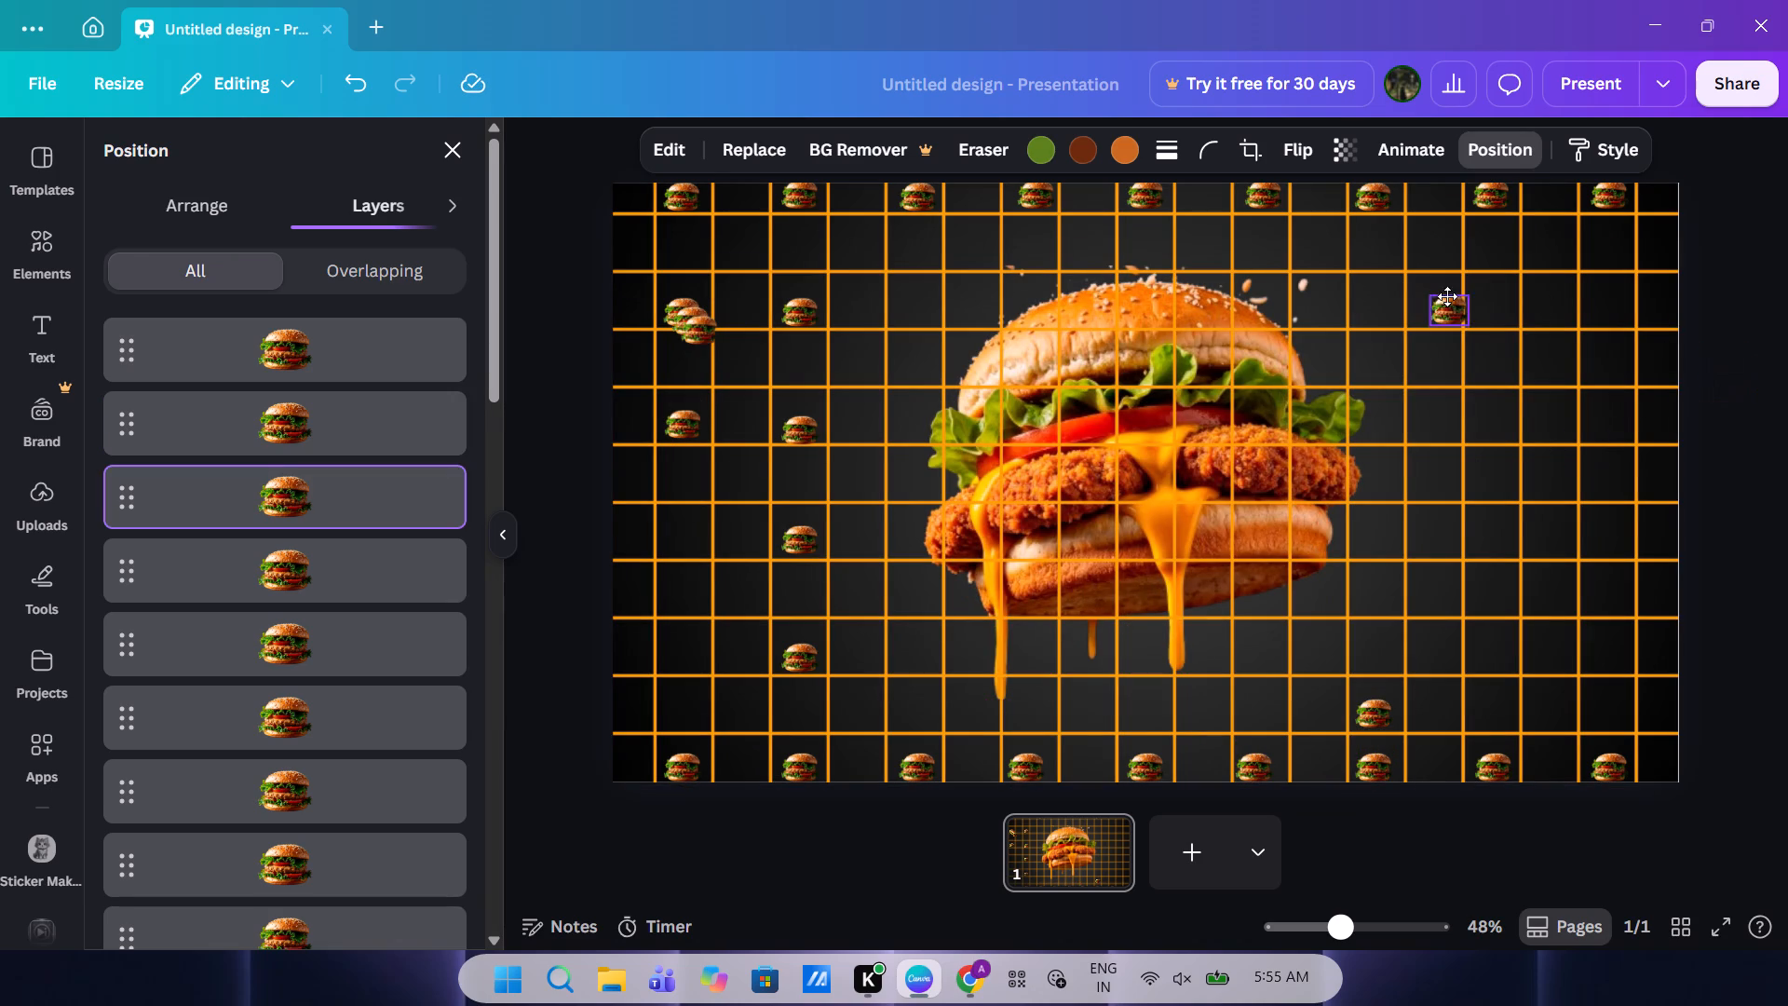
{"action": "left_click_drag", "start_coordinate": [1447, 296], "coordinate": [1414, 293]}
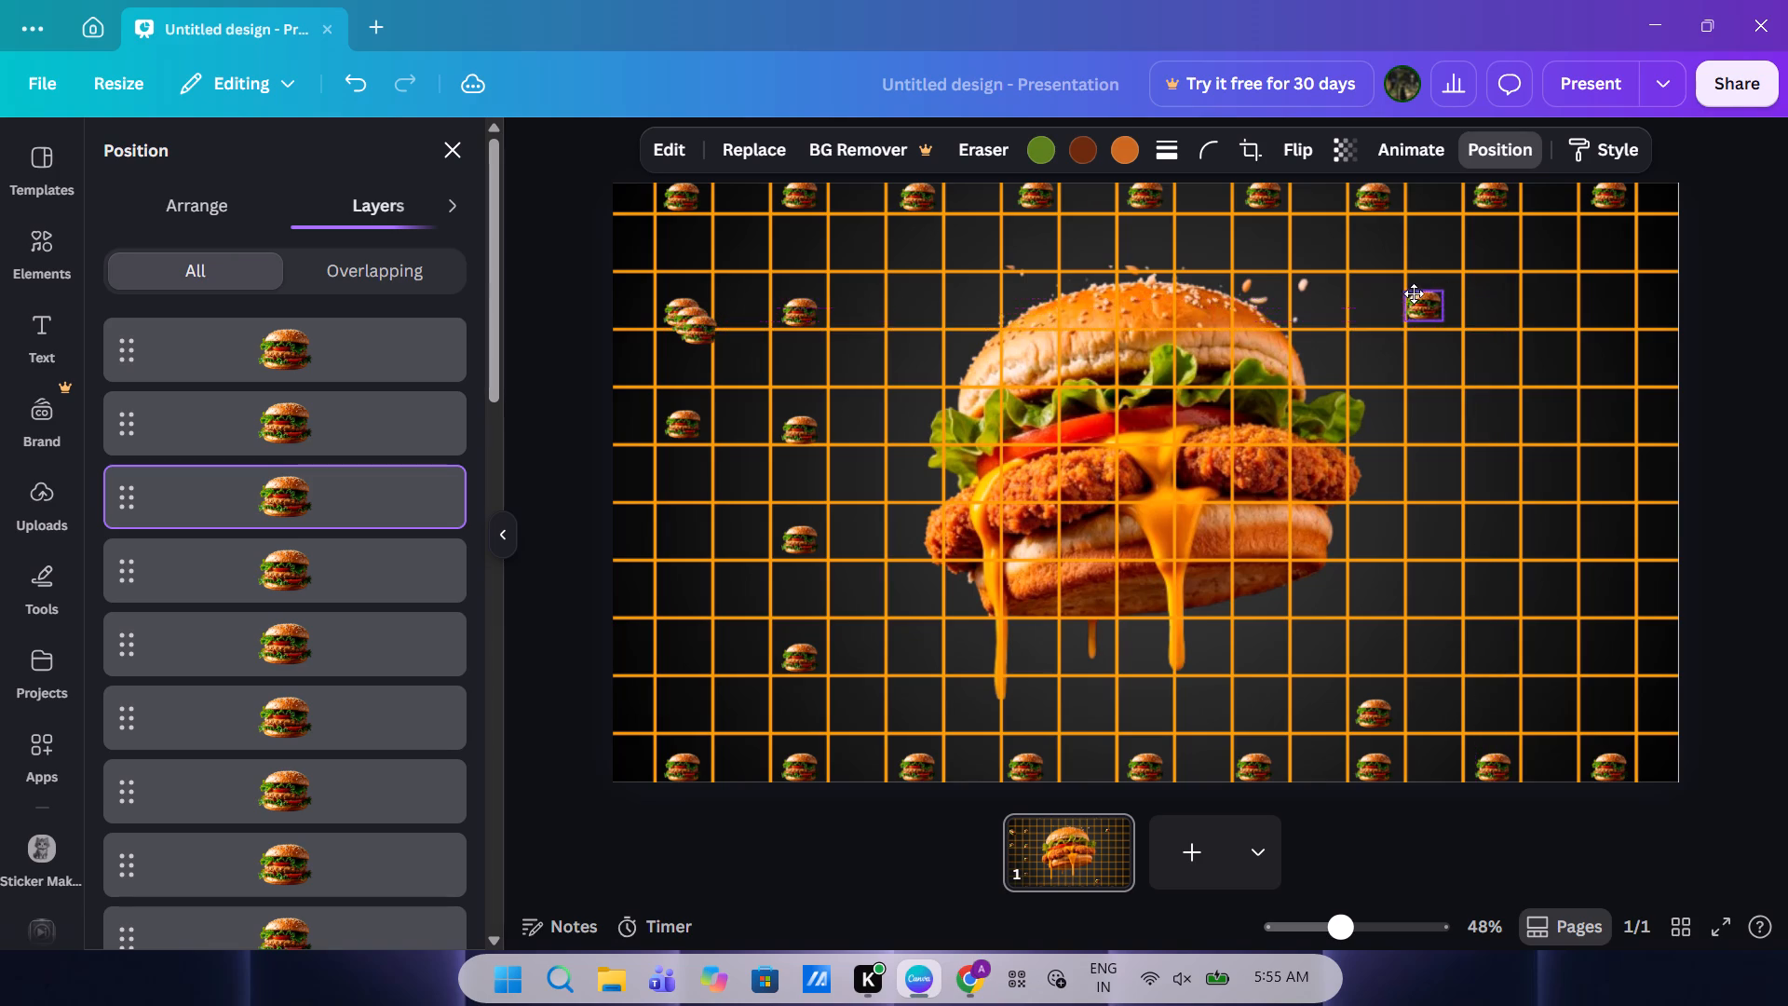
{"action": "left_click_drag", "start_coordinate": [1414, 293], "coordinate": [1468, 676]}
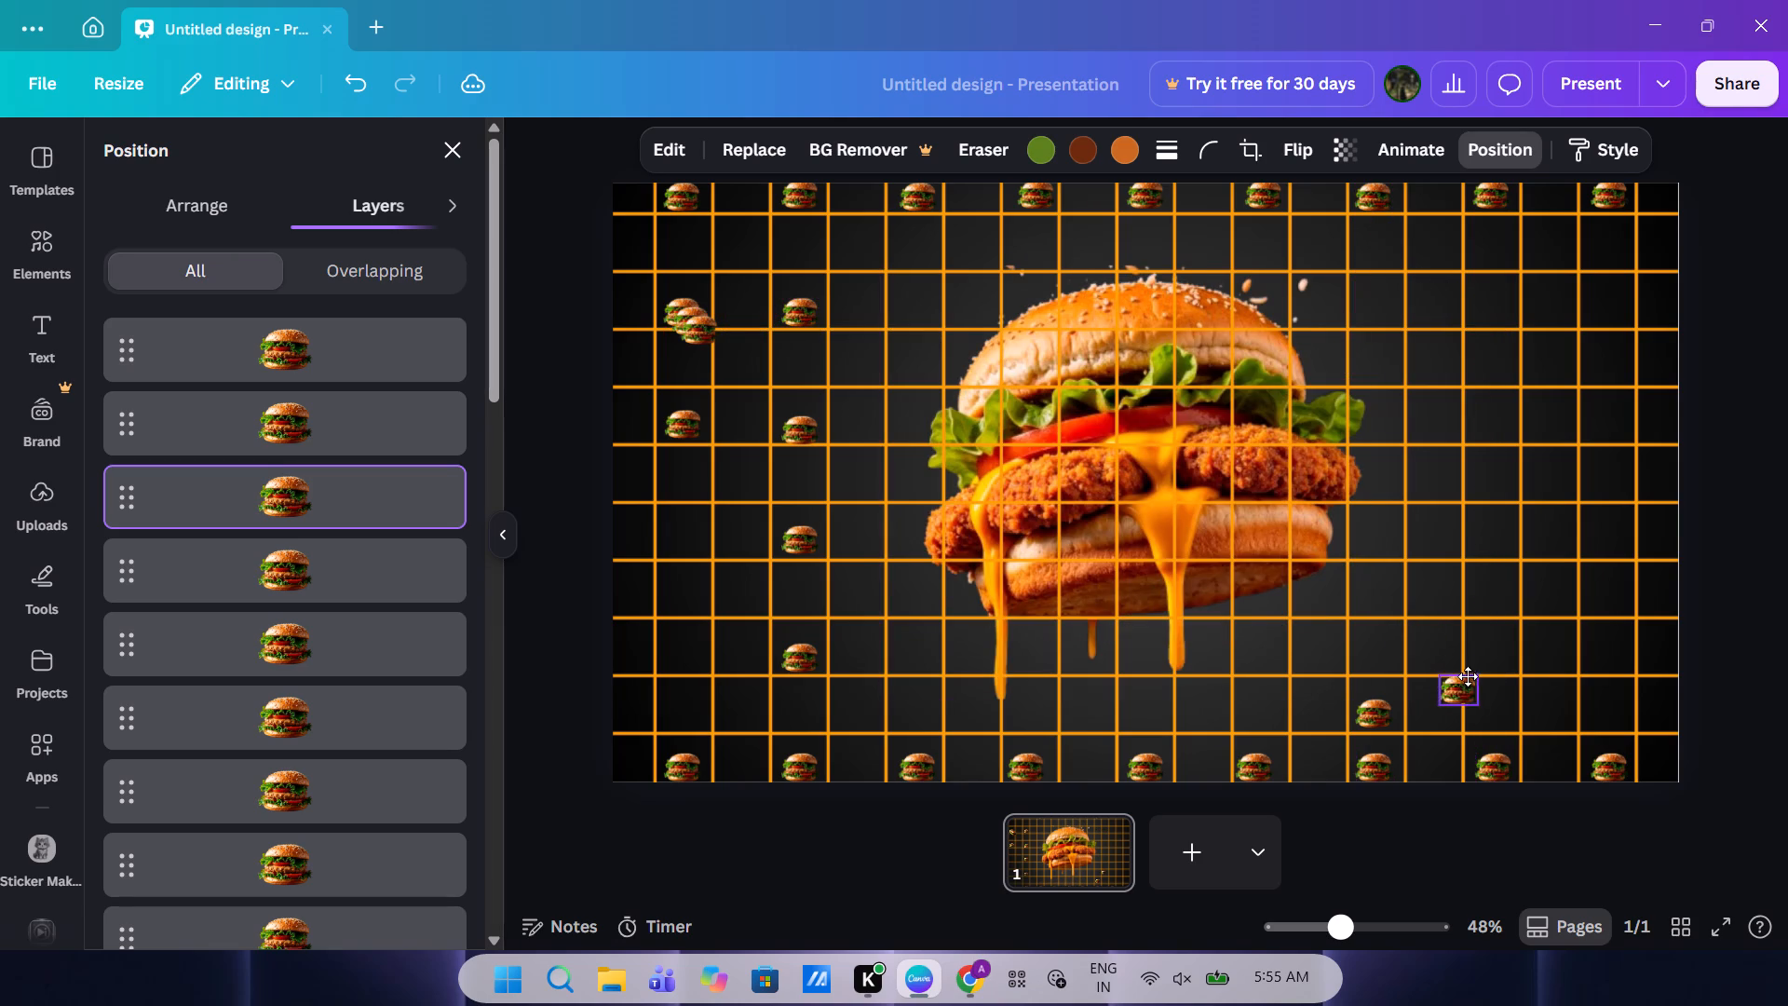
{"action": "left_click_drag", "start_coordinate": [1468, 676], "coordinate": [1500, 646]}
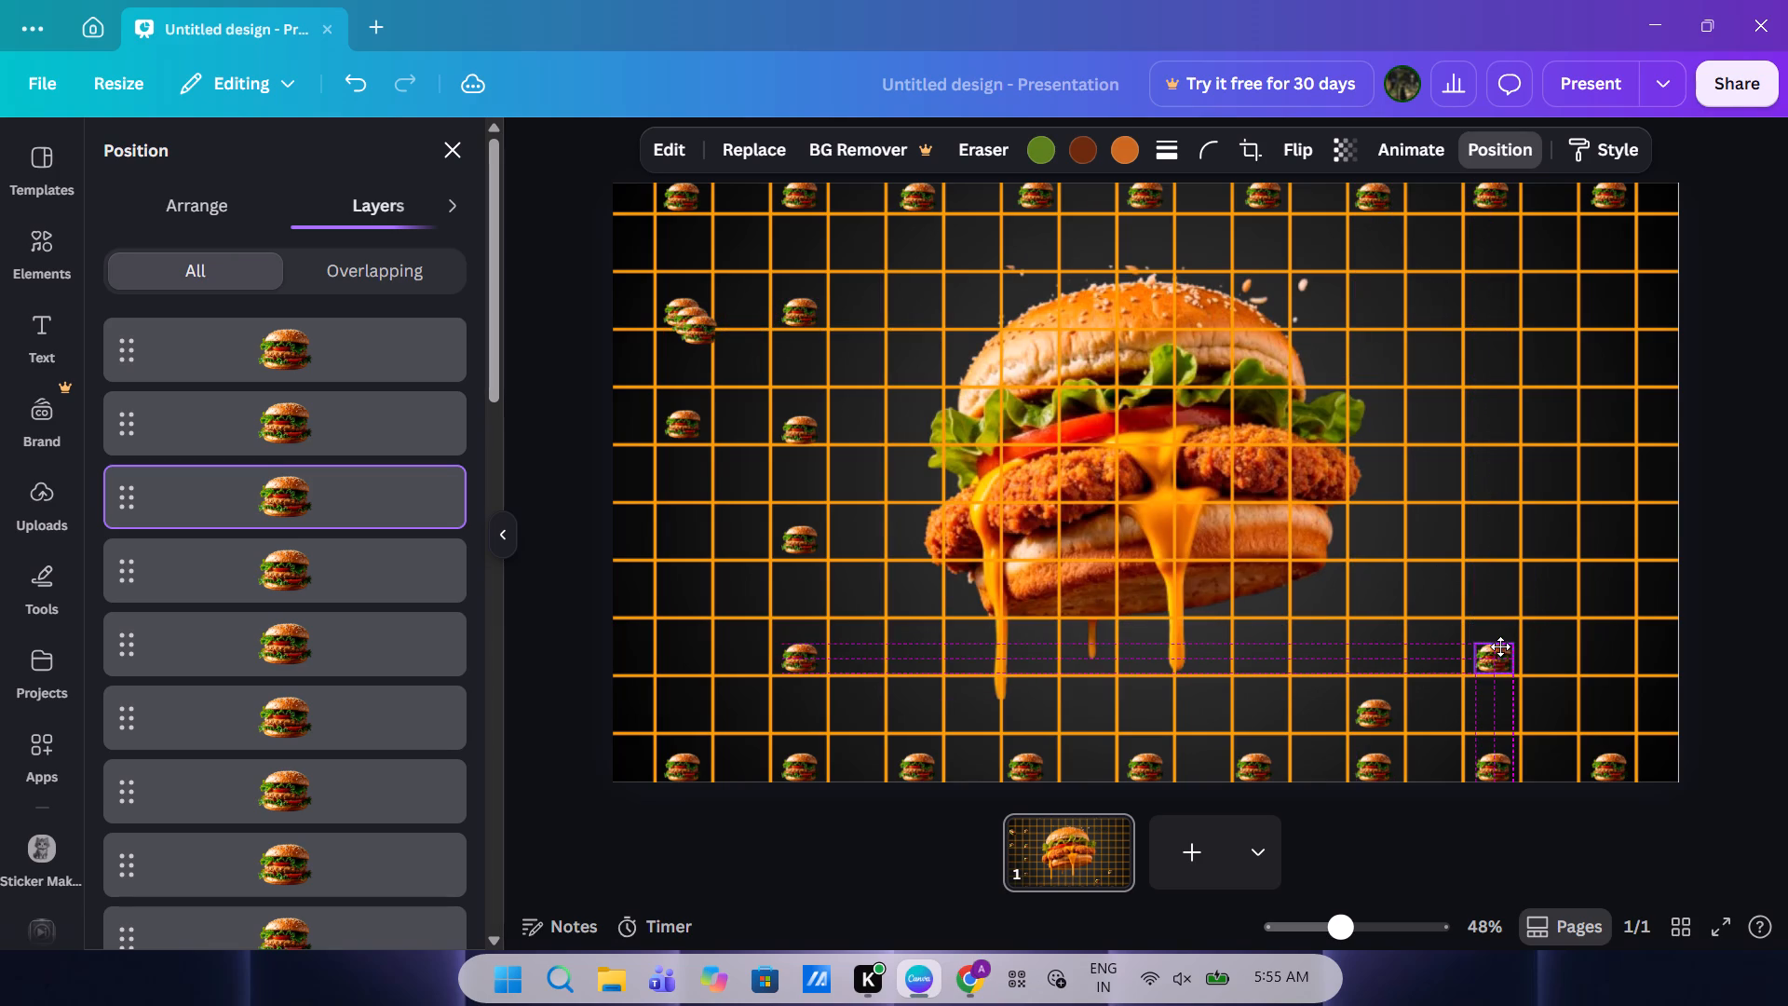
{"action": "left_click_drag", "start_coordinate": [1500, 646], "coordinate": [1500, 642]}
Shift the large burger cutout slightly left, keeping it vertically centred on the page.
{"action": "left_click_drag", "start_coordinate": [1188, 458], "coordinate": [1171, 464]}
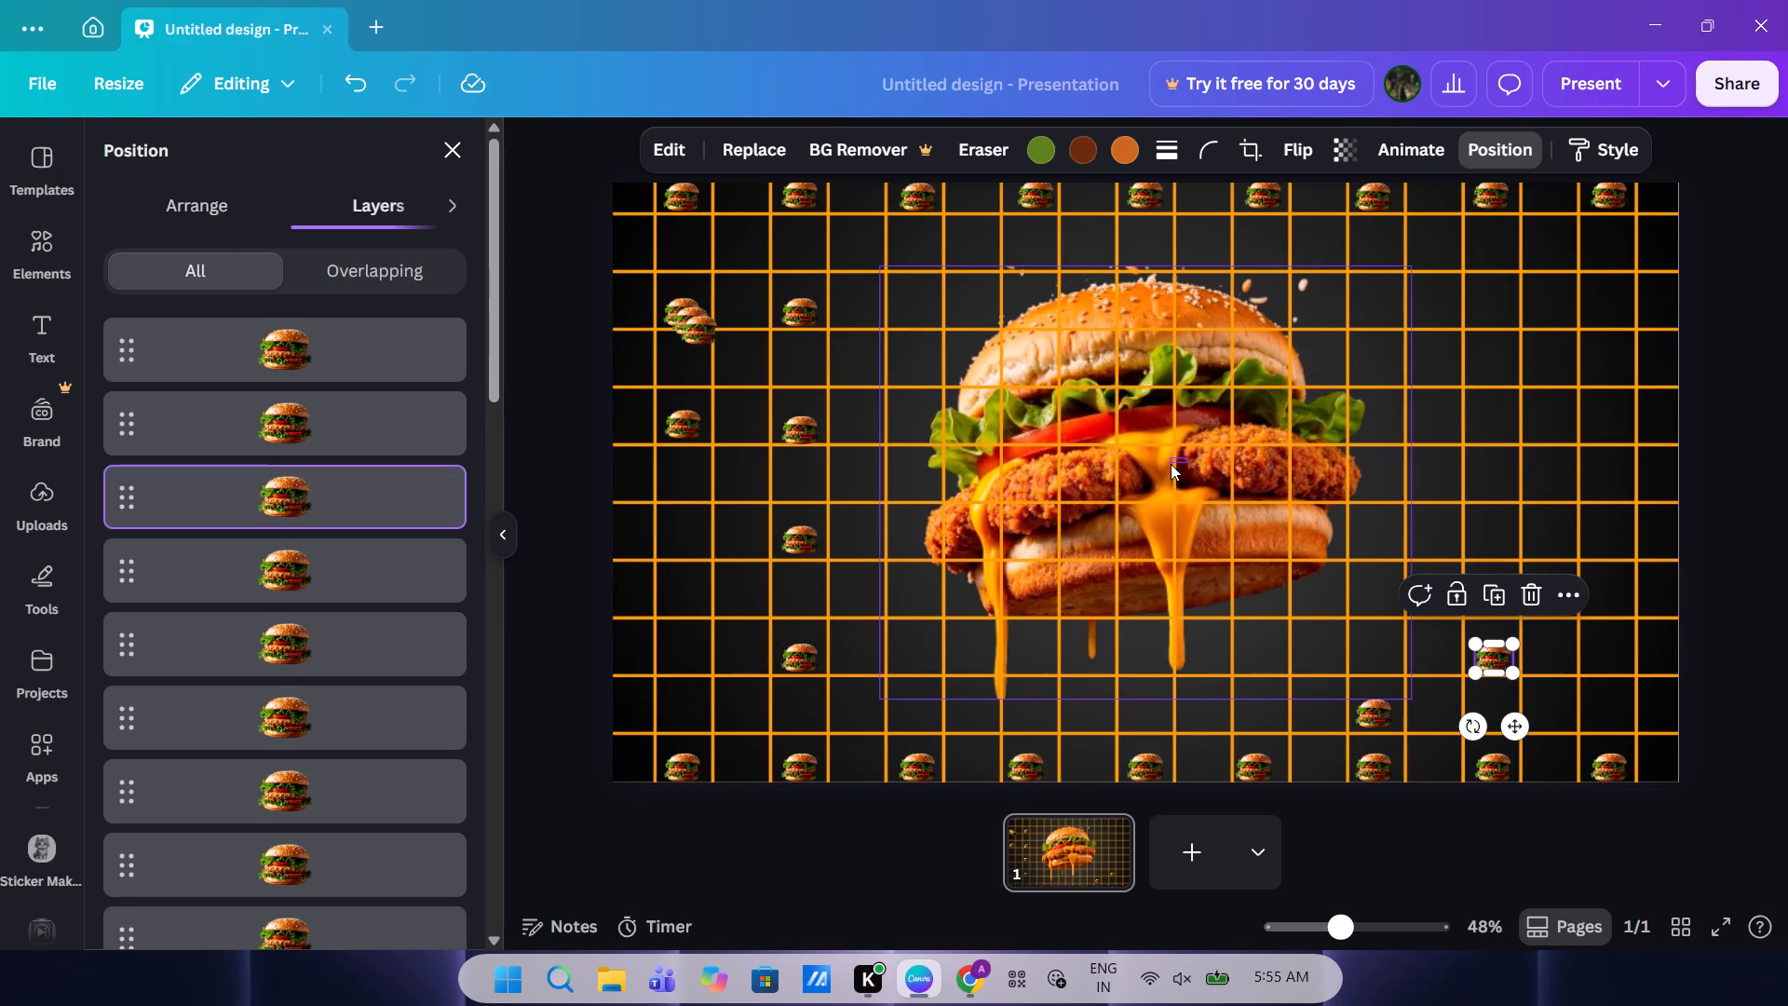
{"action": "left_click_drag", "start_coordinate": [1171, 464], "coordinate": [1168, 462]}
{"action": "left_click_drag", "start_coordinate": [1168, 462], "coordinate": [1129, 462]}
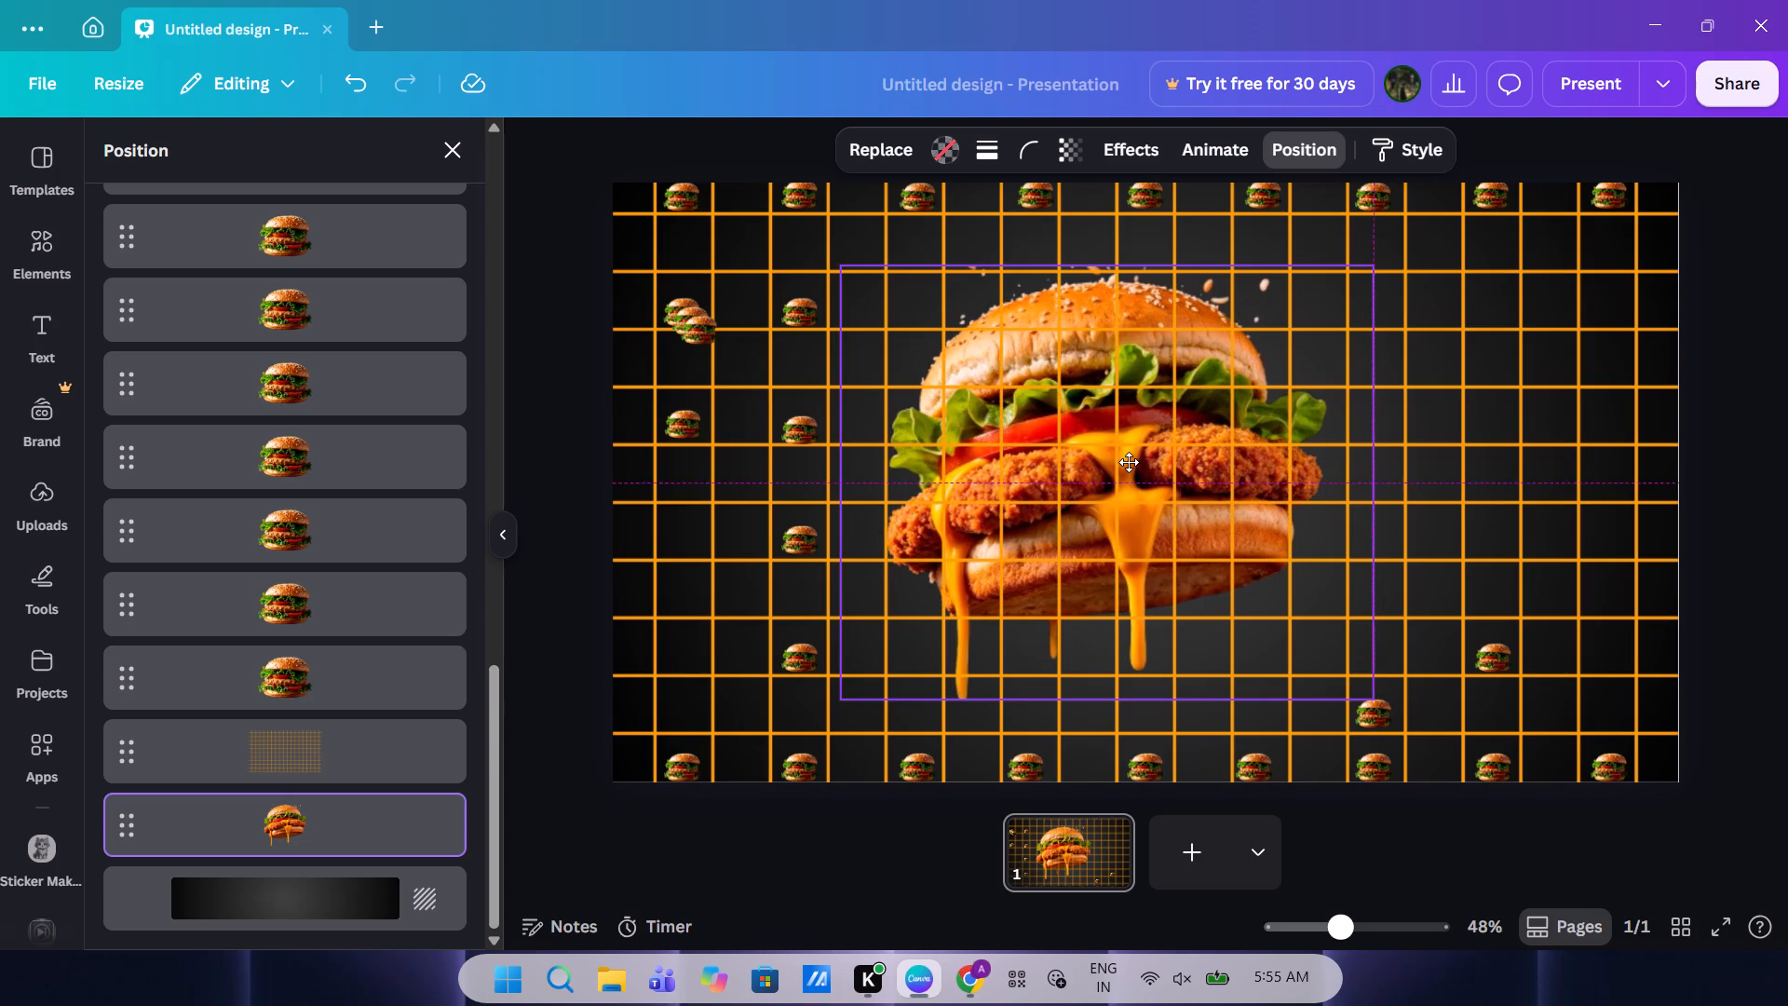
{"action": "left_click_drag", "start_coordinate": [1129, 462], "coordinate": [1130, 462]}
Bring the large burger cutout forward one layer so it sits in front of the orange grid.
{"action": "right_click", "coordinate": [1130, 462]}
{"action": "left_click", "coordinate": [1246, 533]}
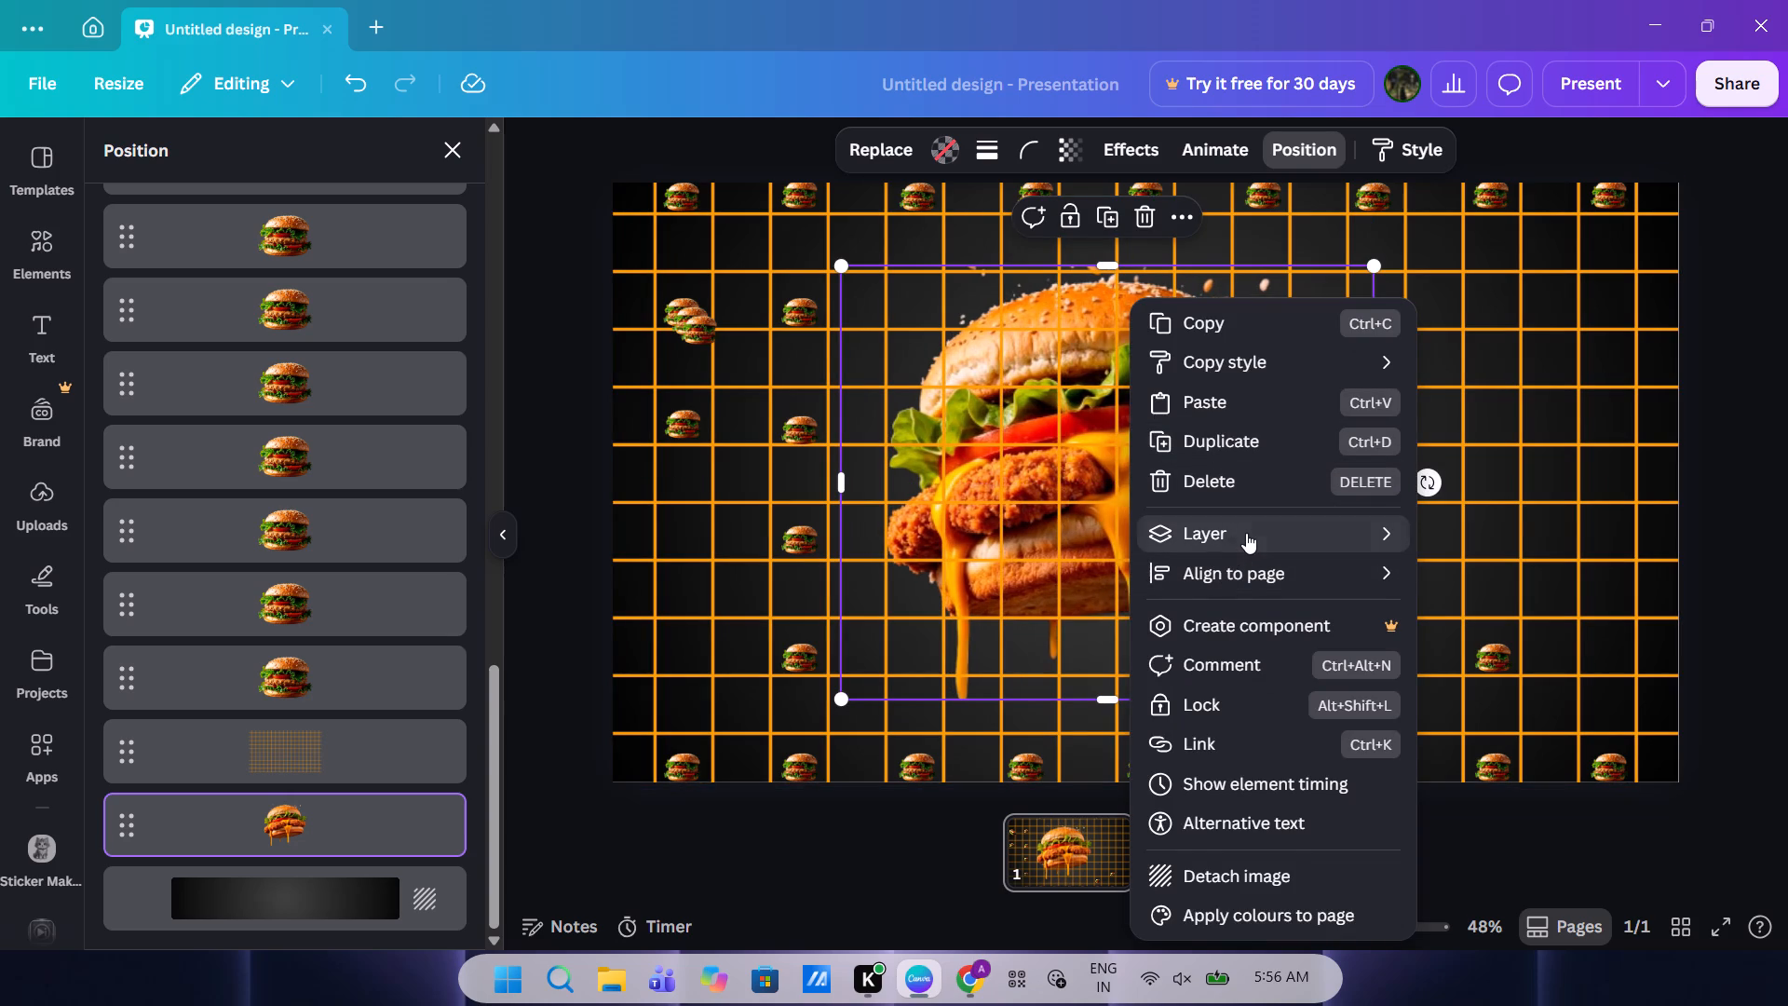
{"action": "left_click", "coordinate": [1280, 545]}
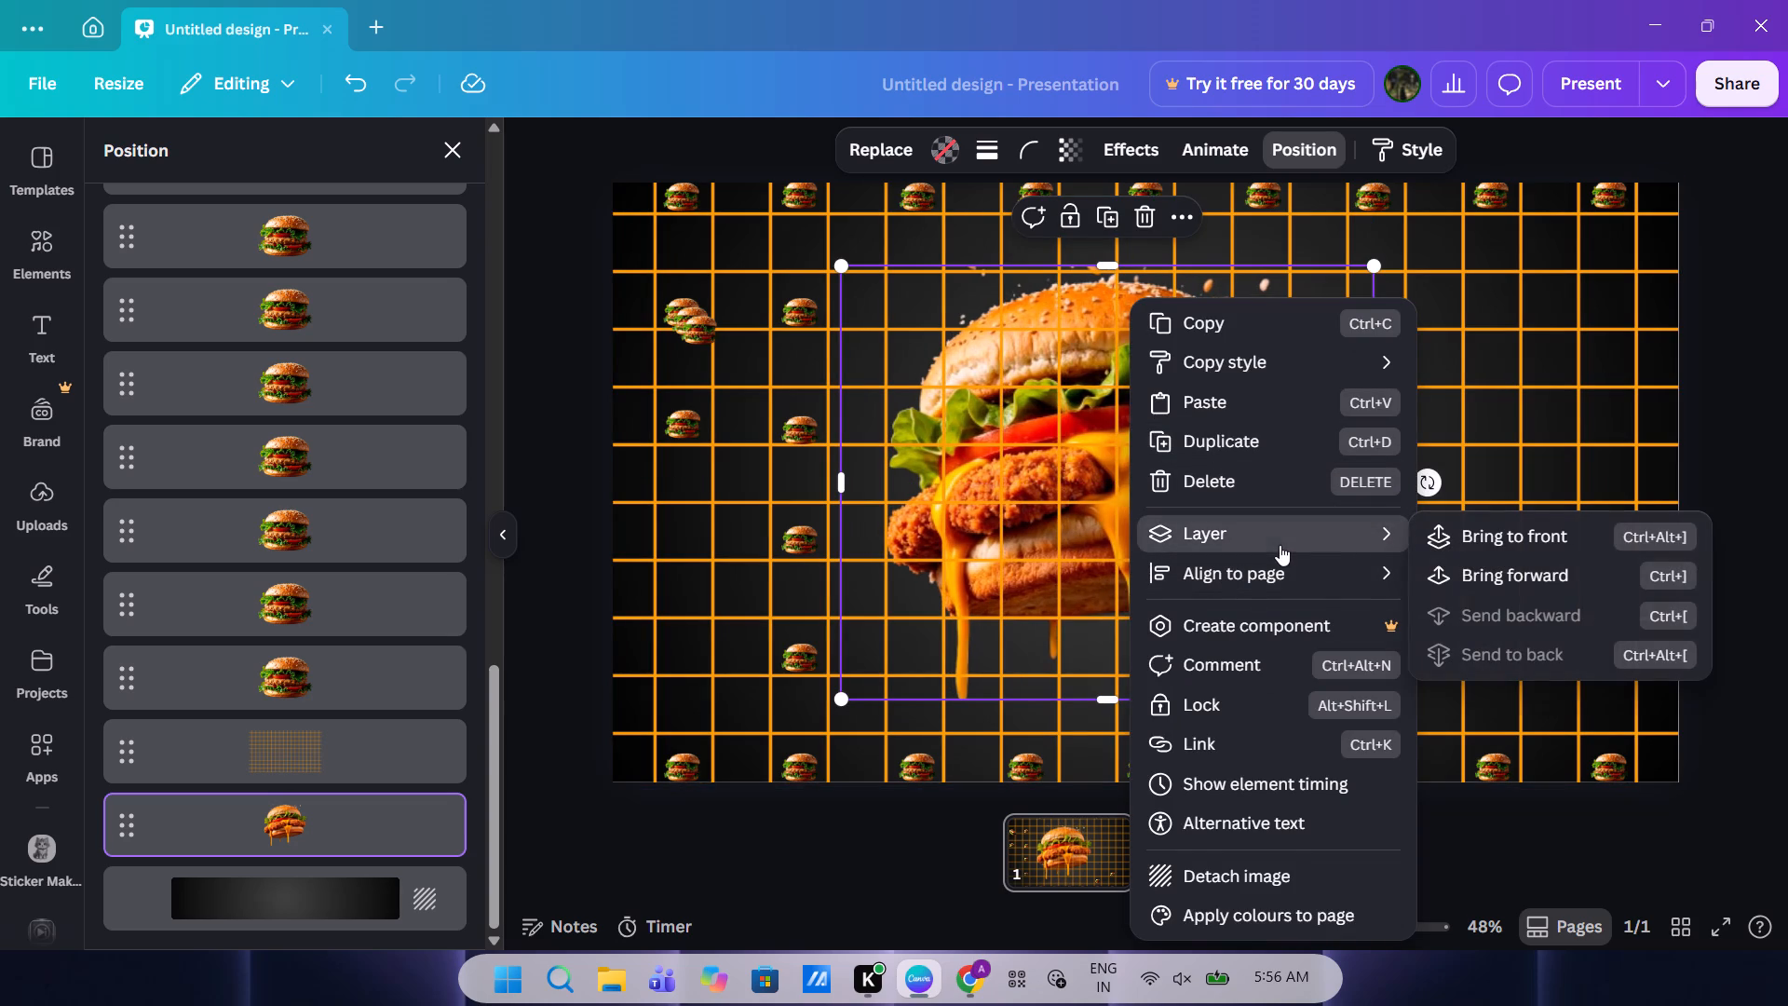
{"action": "left_click", "coordinate": [1530, 584]}
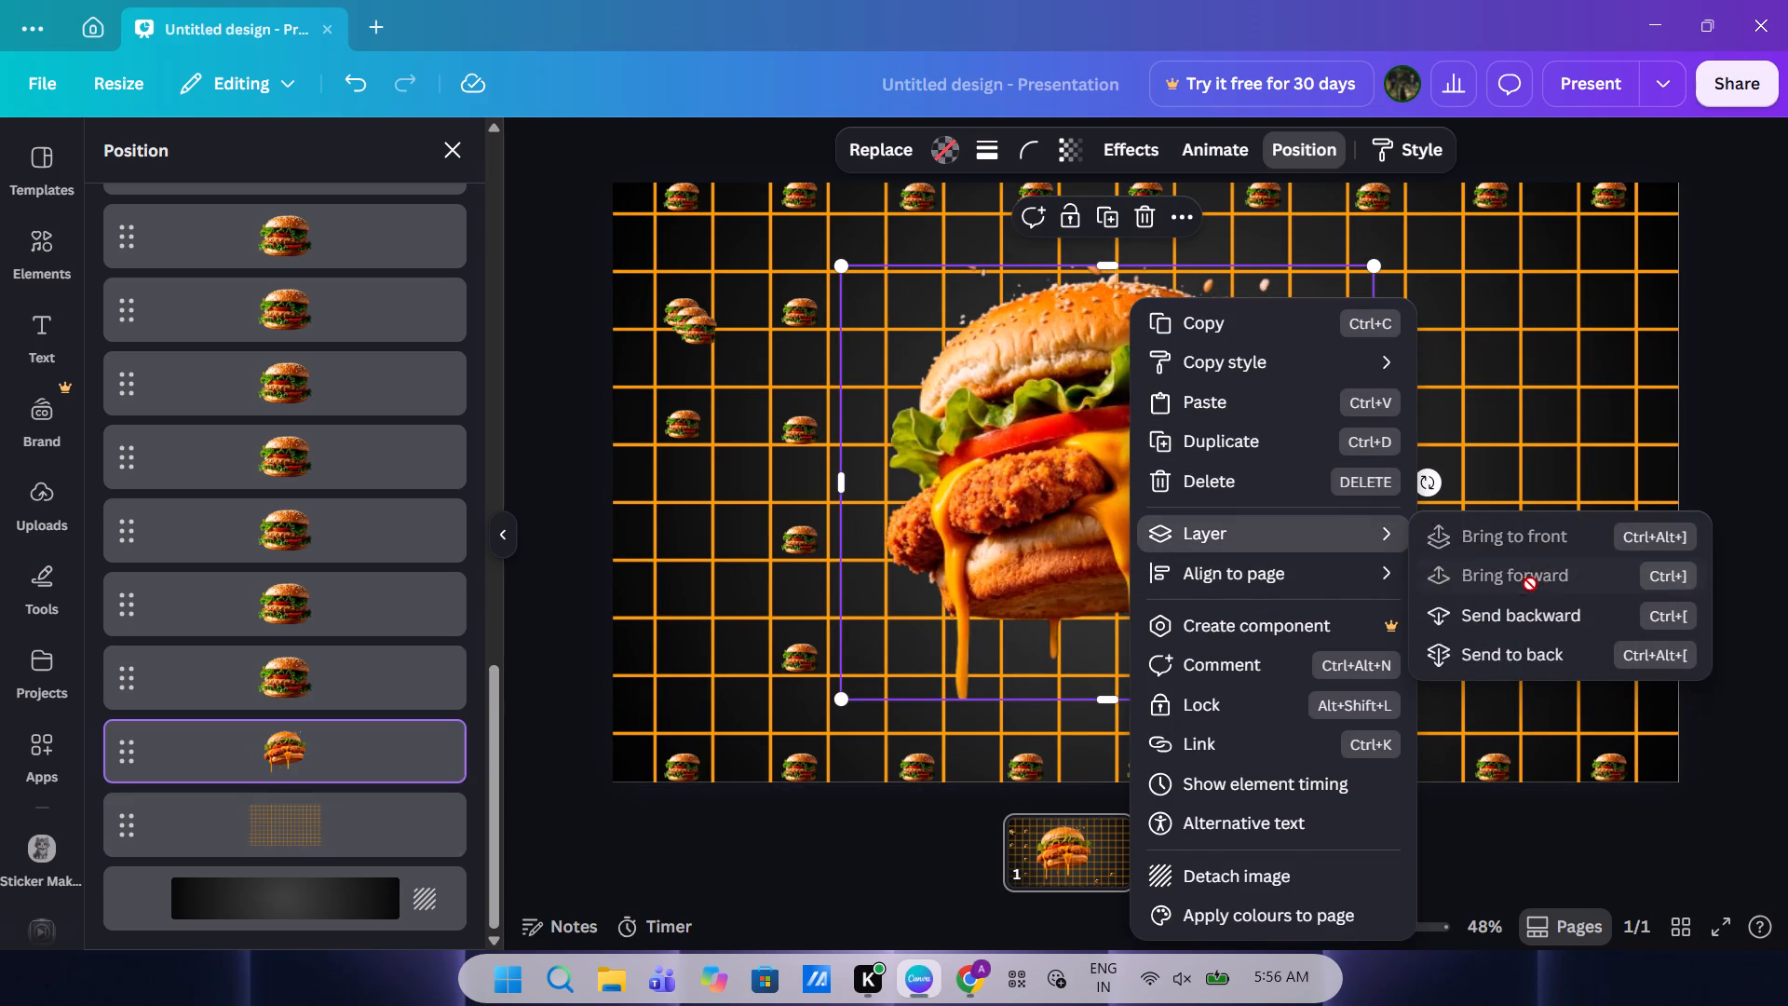
{"action": "left_click", "coordinate": [1036, 442]}
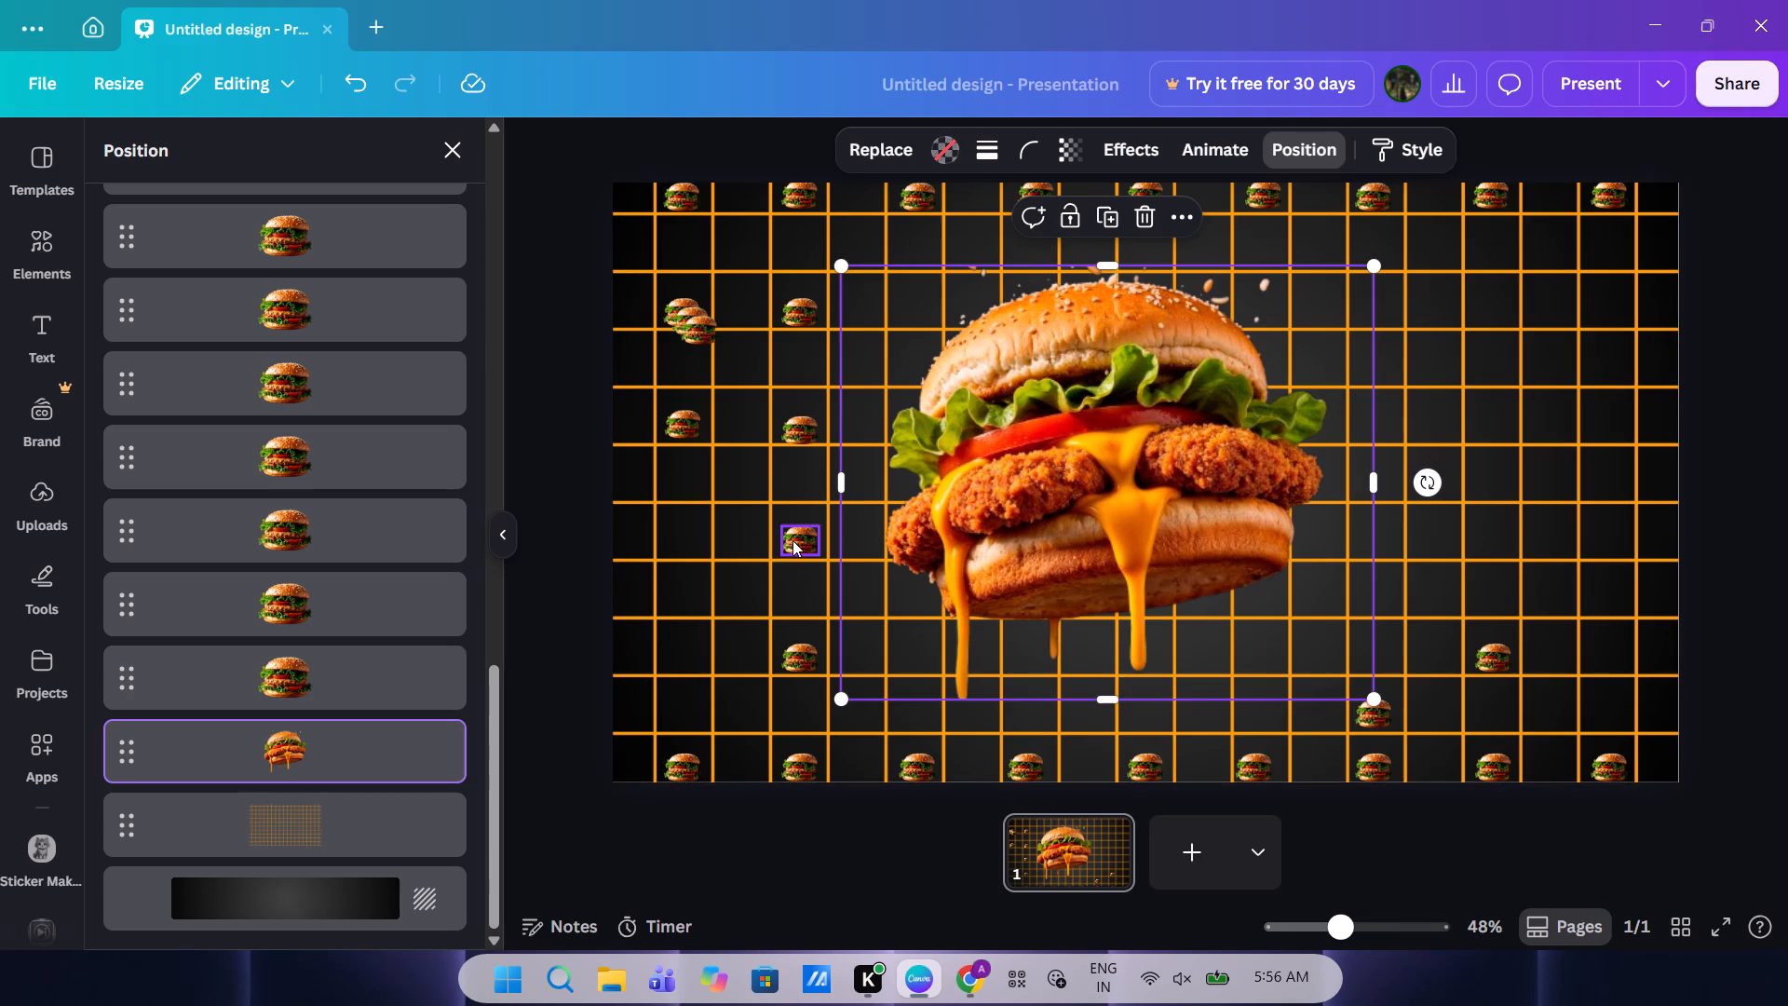
Place the remaining loose burger logo copies in the 16th column's third row and the second column's seventh row.
{"action": "left_click_drag", "start_coordinate": [692, 332], "coordinate": [1484, 328]}
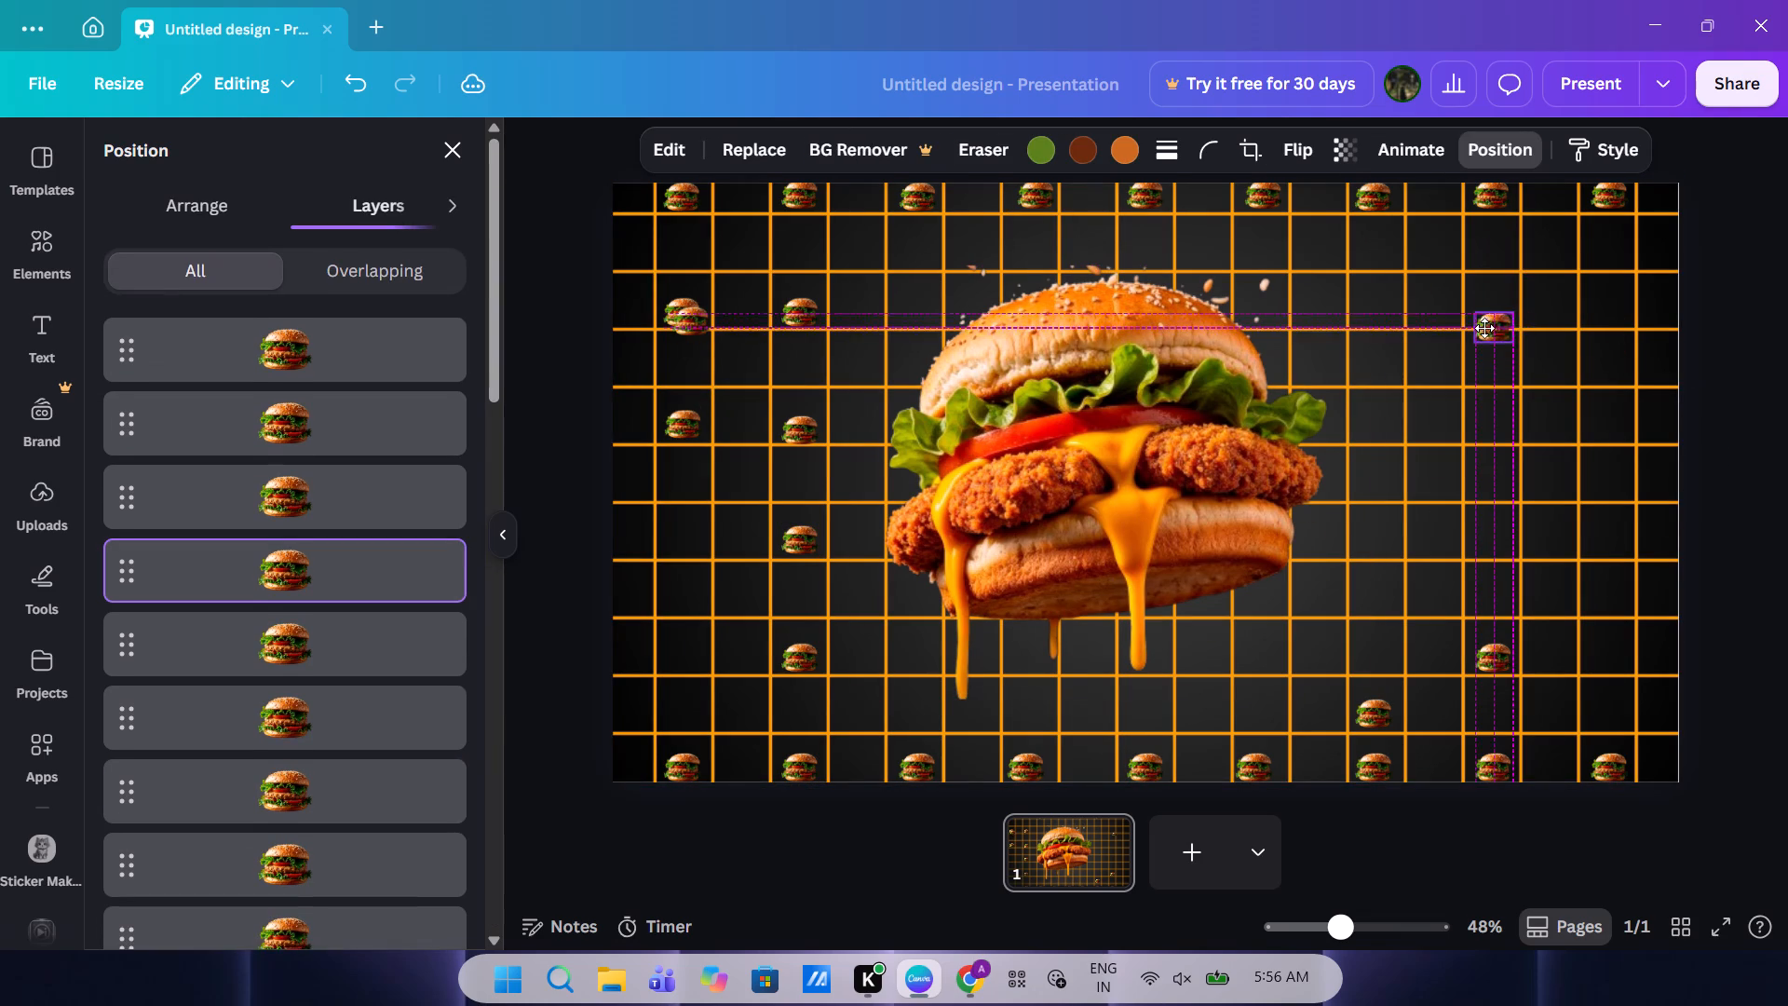
{"action": "left_click_drag", "start_coordinate": [1484, 328], "coordinate": [1481, 310]}
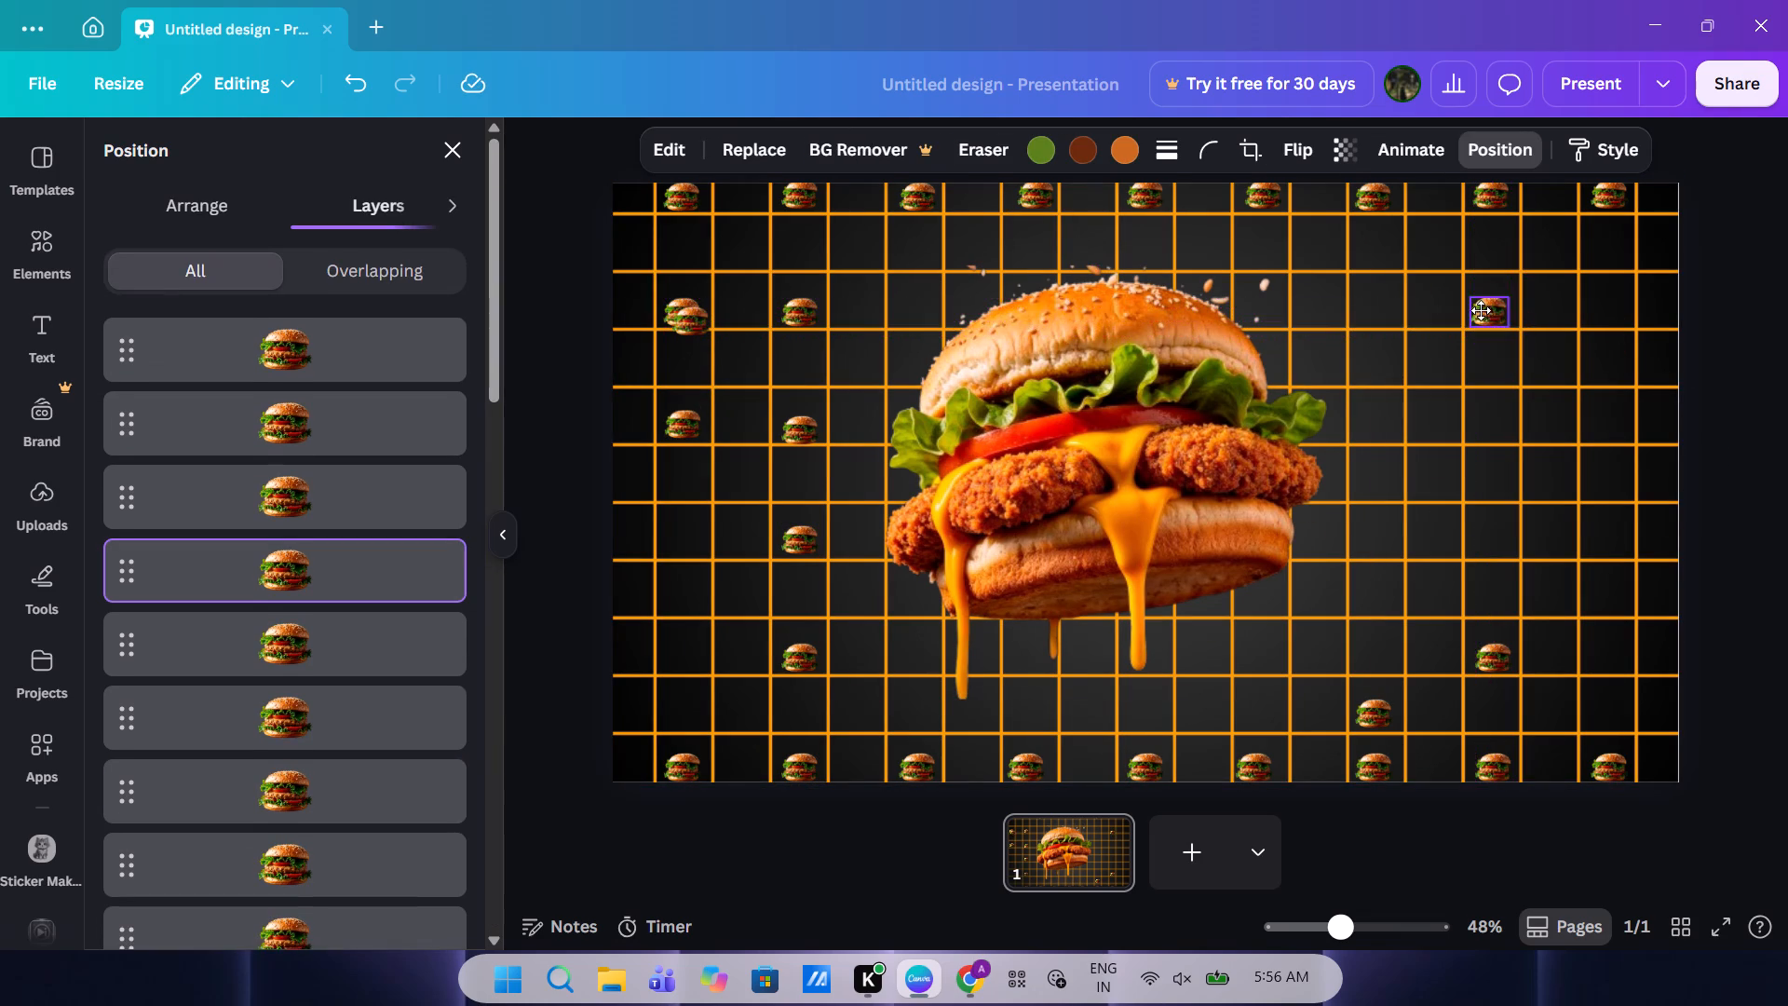
{"action": "left_click_drag", "start_coordinate": [1481, 310], "coordinate": [1485, 306]}
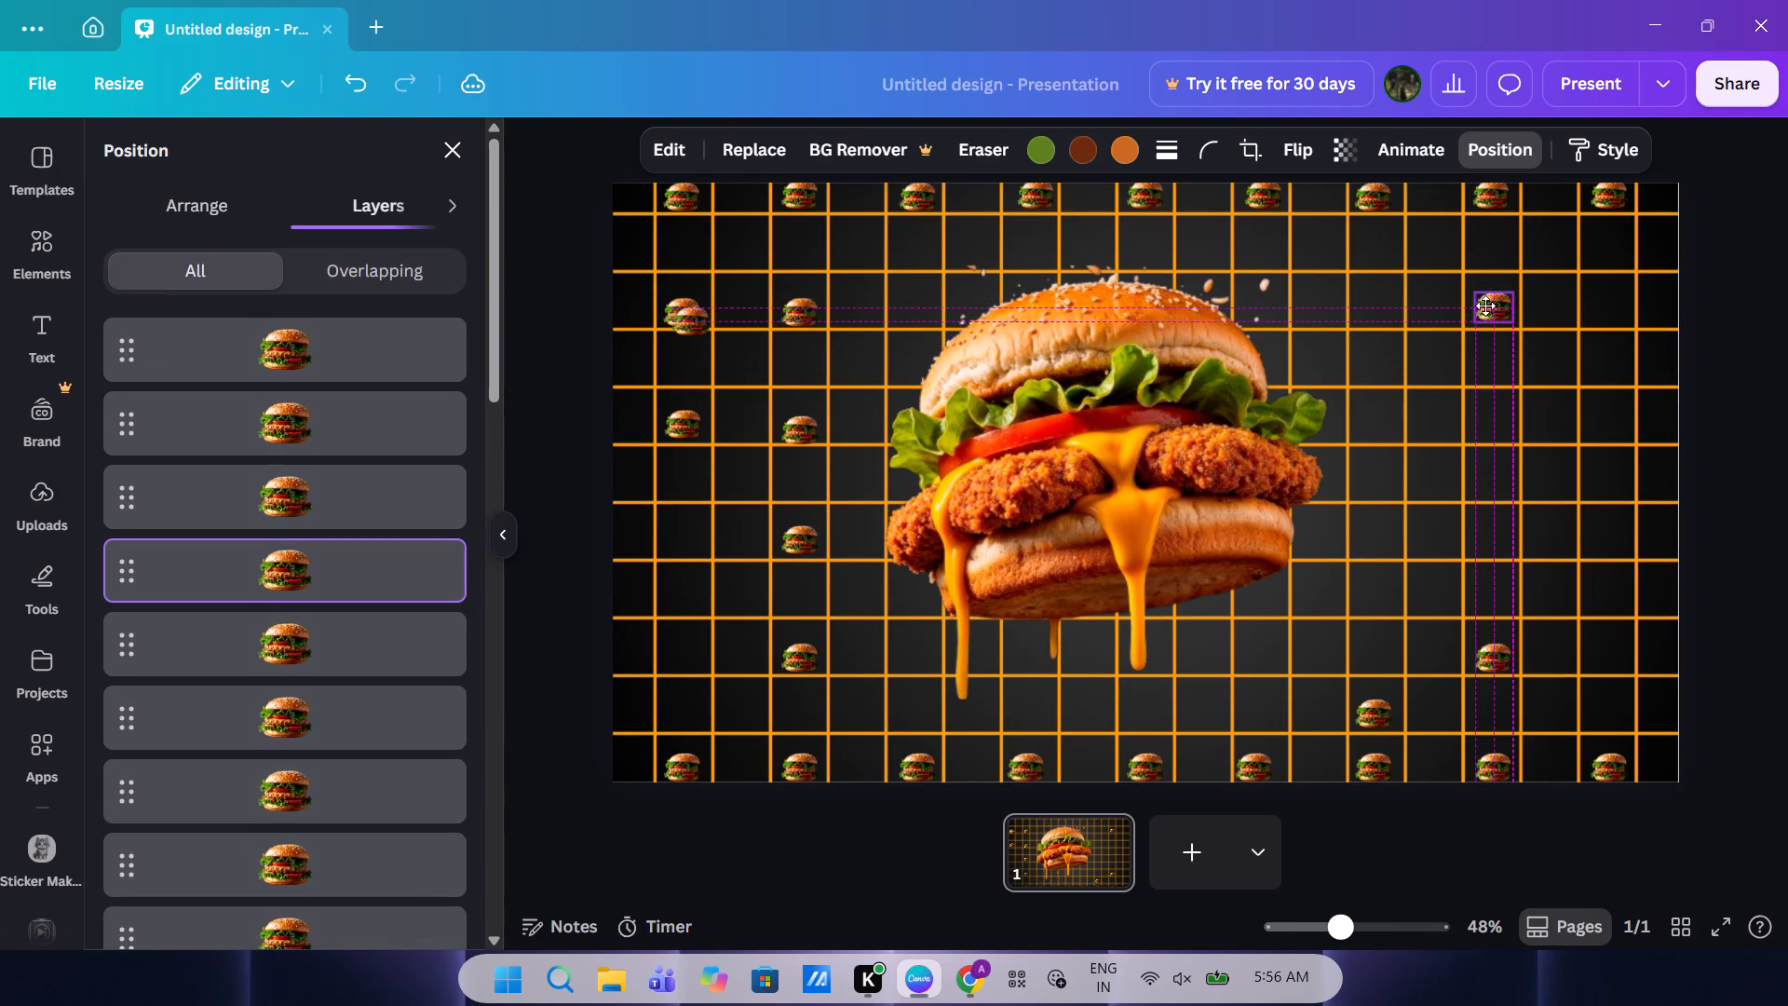
{"action": "left_click_drag", "start_coordinate": [1485, 306], "coordinate": [1483, 300]}
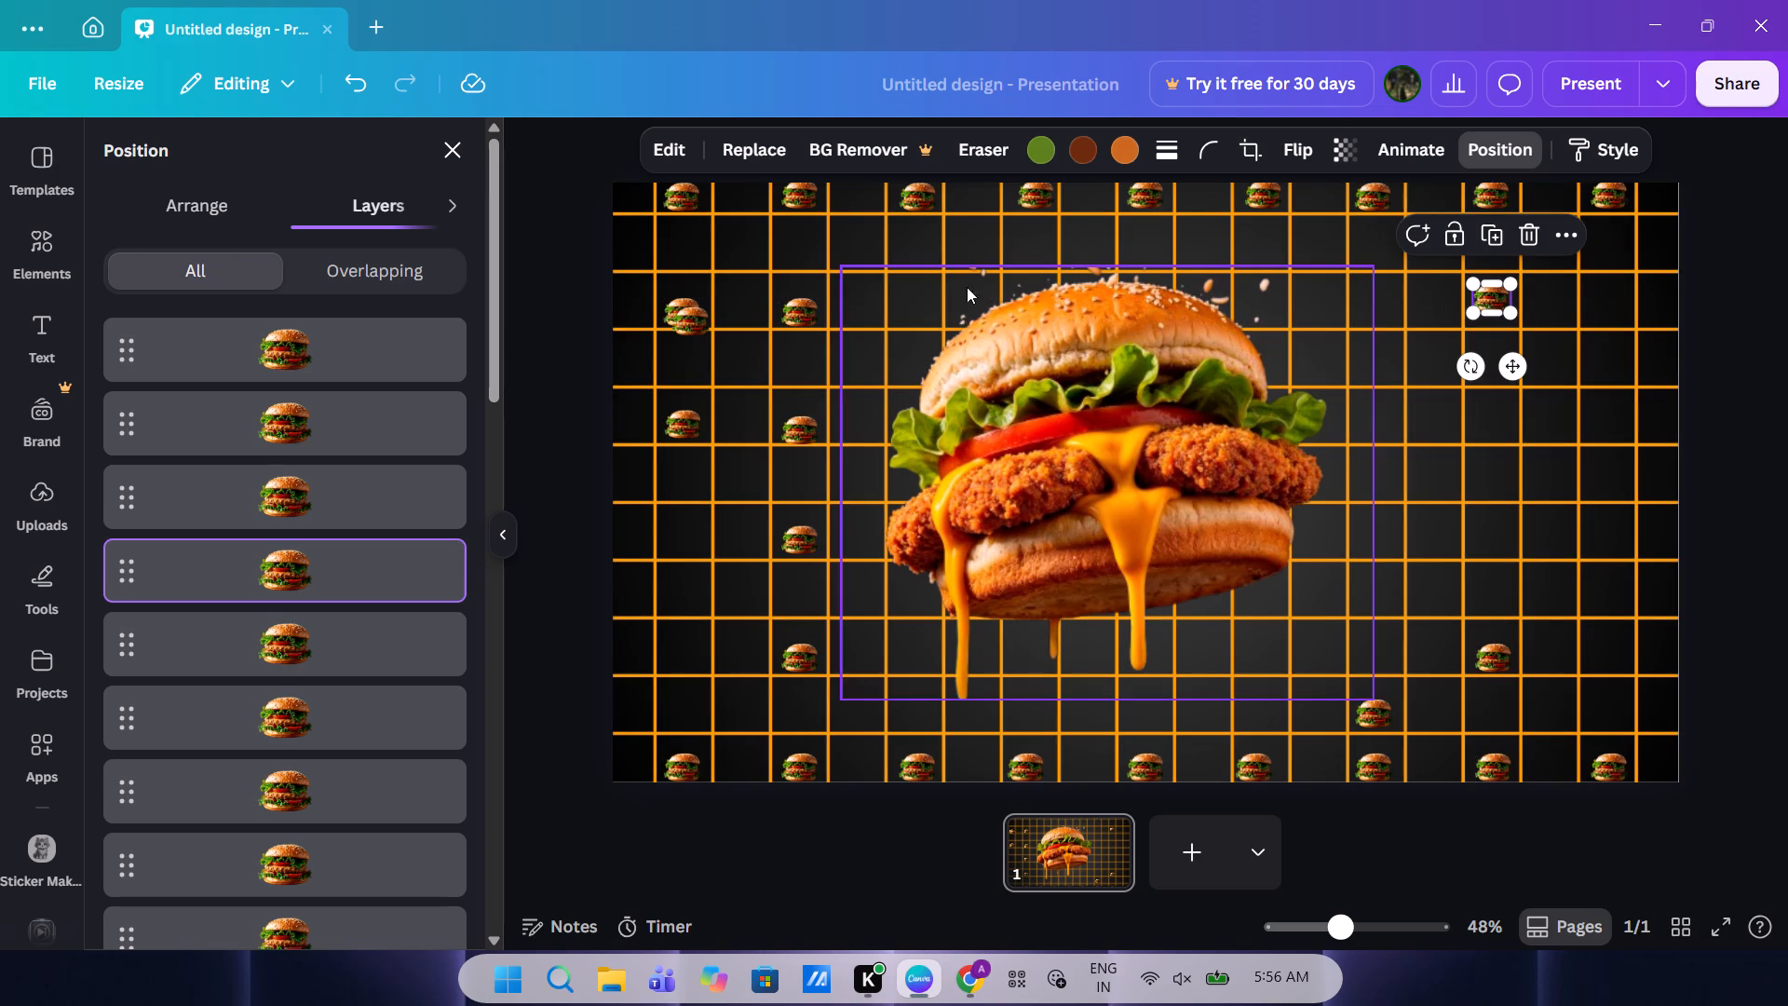
{"action": "left_click_drag", "start_coordinate": [692, 324], "coordinate": [683, 539]}
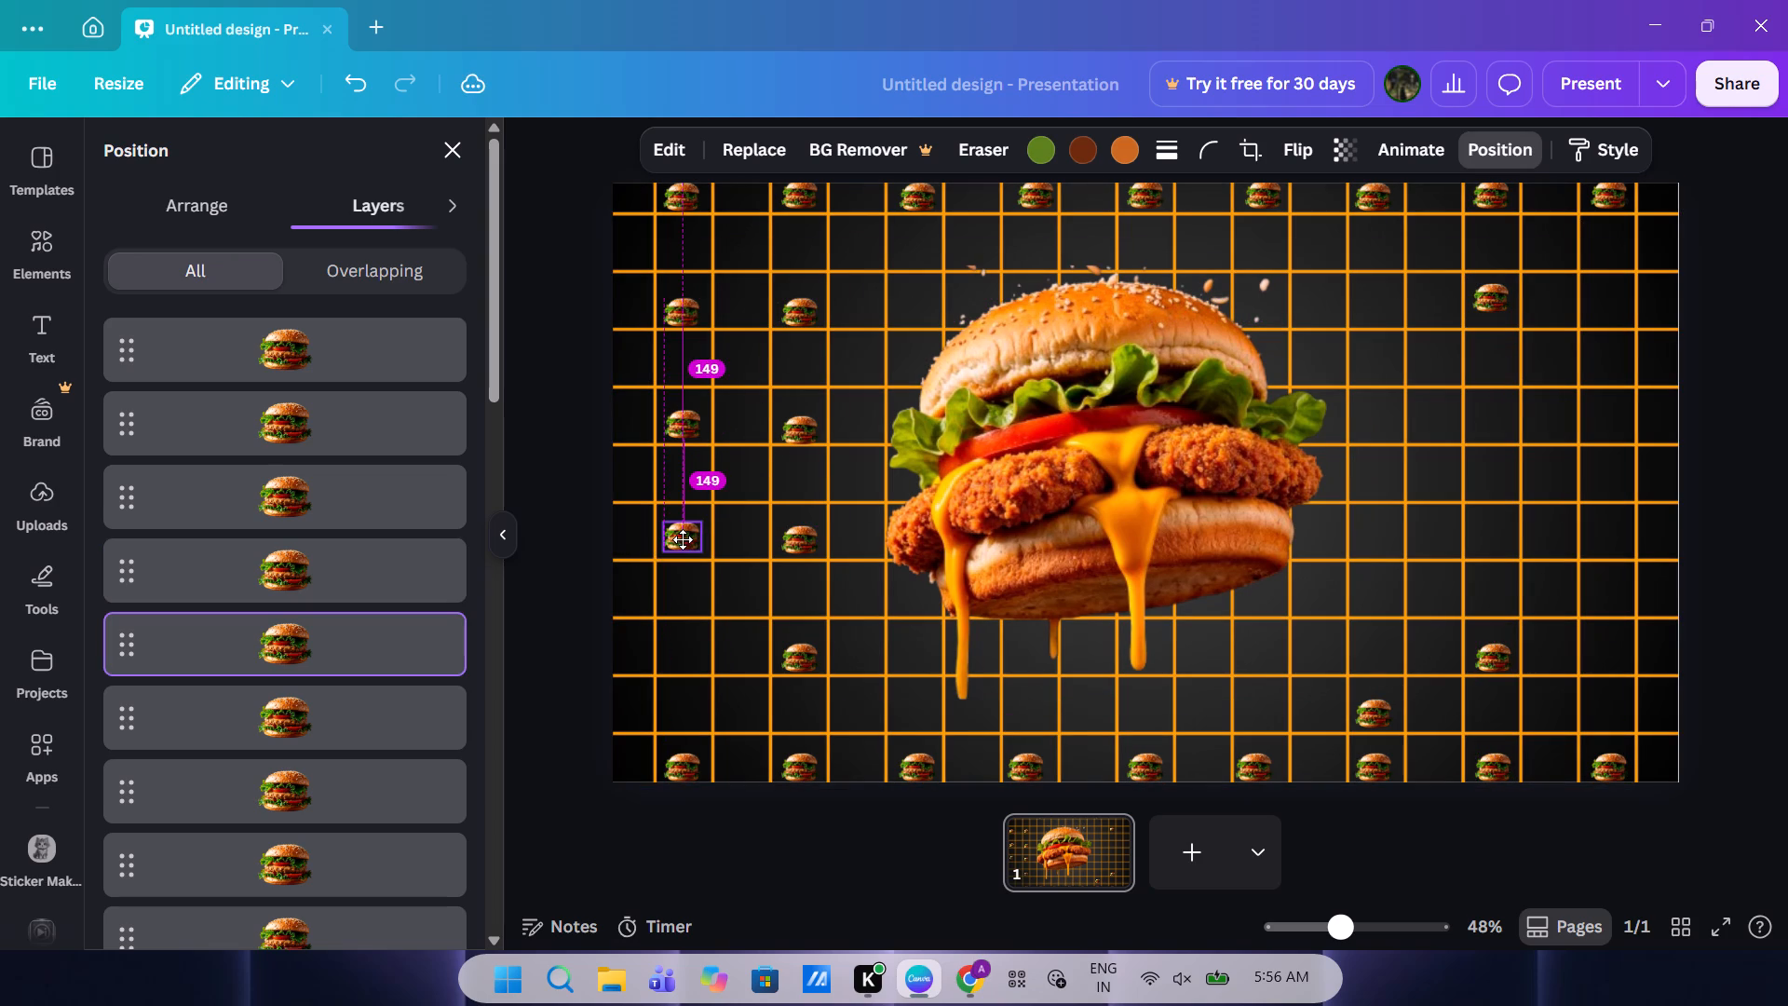
{"action": "left_click_drag", "start_coordinate": [683, 539], "coordinate": [687, 546]}
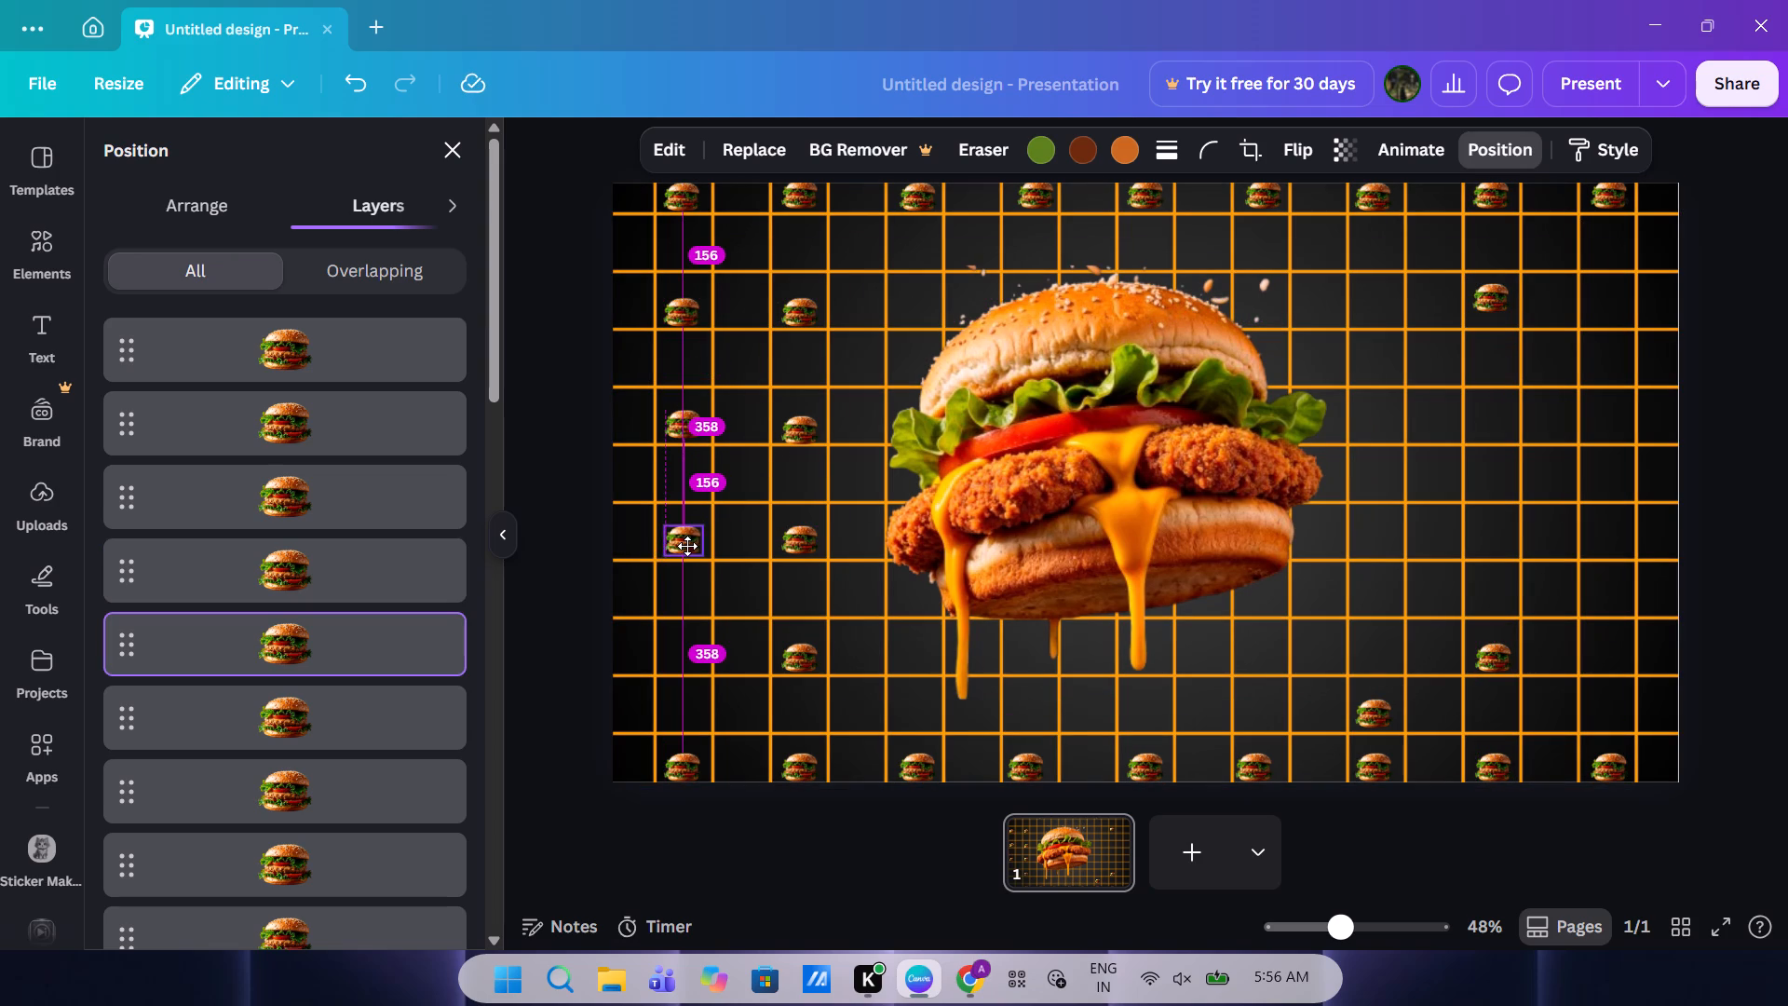
{"action": "left_click_drag", "start_coordinate": [687, 546], "coordinate": [684, 537]}
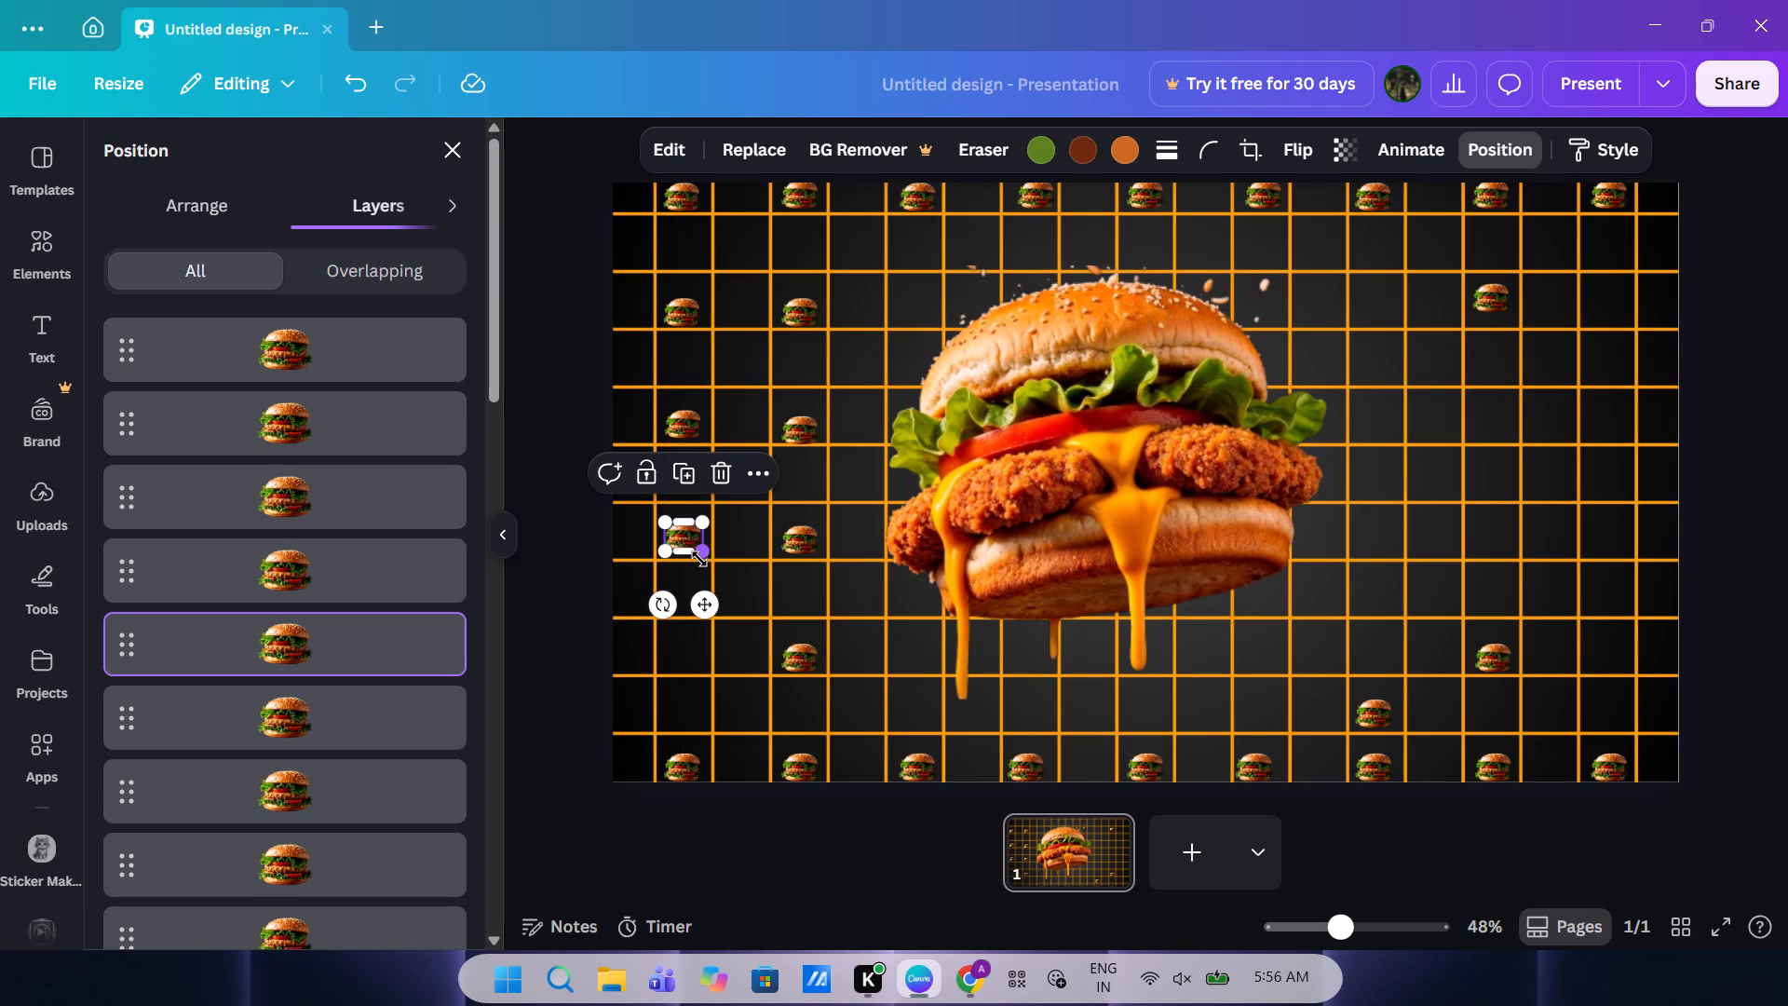
Paste eleven more copies of the small burger logo onto the page.
{"action": "key", "text": "ctrl+v"}
{"action": "key", "text": "ctrl+v"}
{"action": "key", "text": "ctrl+v"}
{"action": "key", "text": "ctrl+v"}
{"action": "key", "text": "ctrl+v"}
{"action": "key", "text": "ctrl+v"}
{"action": "key", "text": "ctrl+v"}
{"action": "key", "text": "ctrl+v"}
{"action": "key", "text": "ctrl+v"}
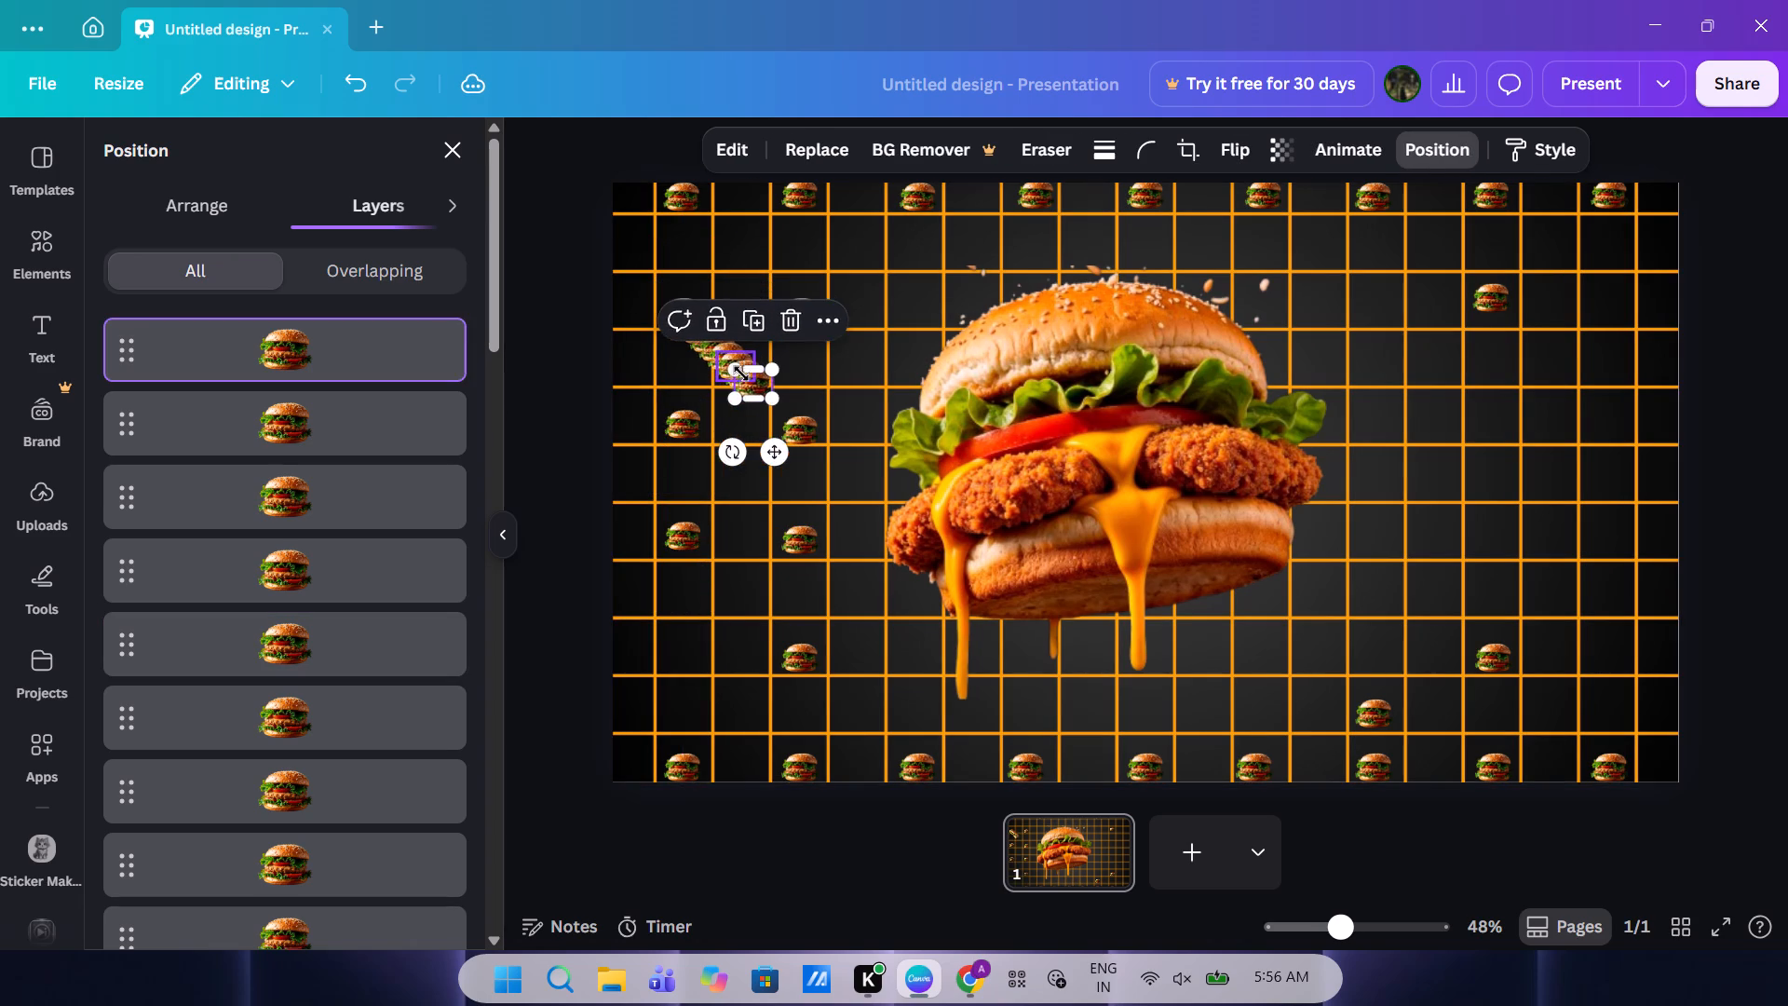
{"action": "key", "text": "ctrl+v"}
{"action": "key", "text": "ctrl+v"}
Place two burger logo copies in the ninth row, one in the second column and one in the 18th column.
{"action": "left_click_drag", "start_coordinate": [781, 412], "coordinate": [671, 635]}
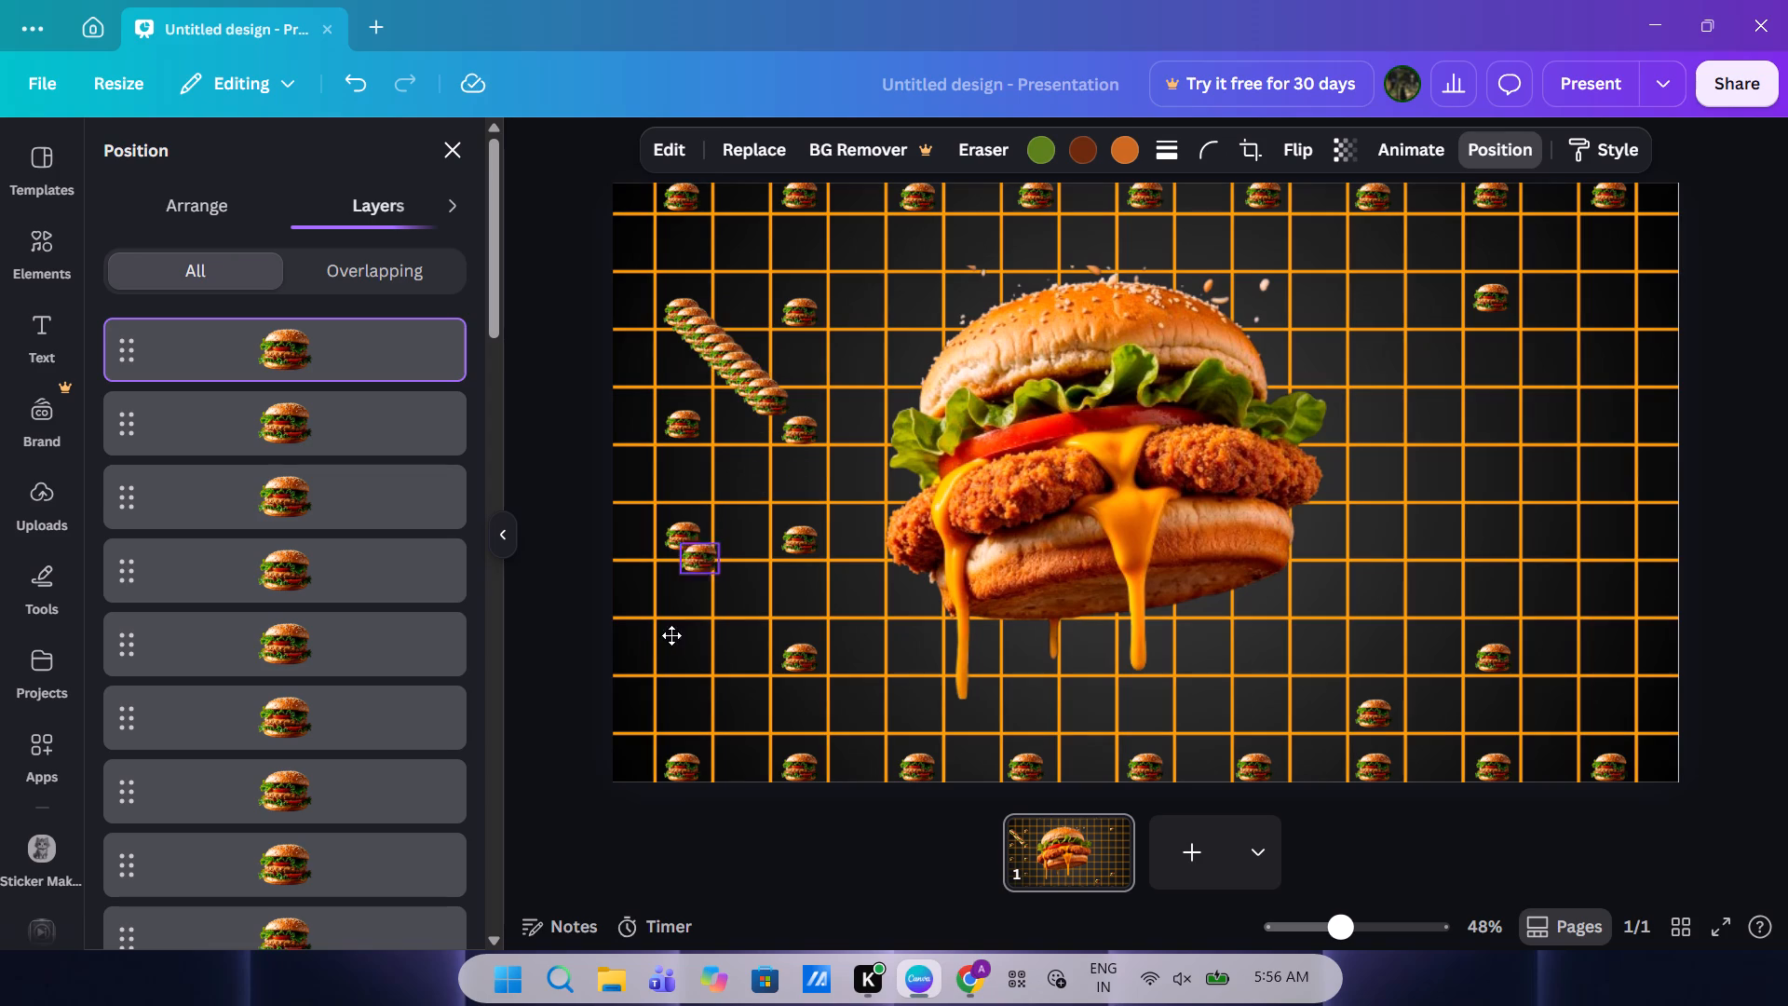
{"action": "left_click_drag", "start_coordinate": [671, 635], "coordinate": [686, 659]}
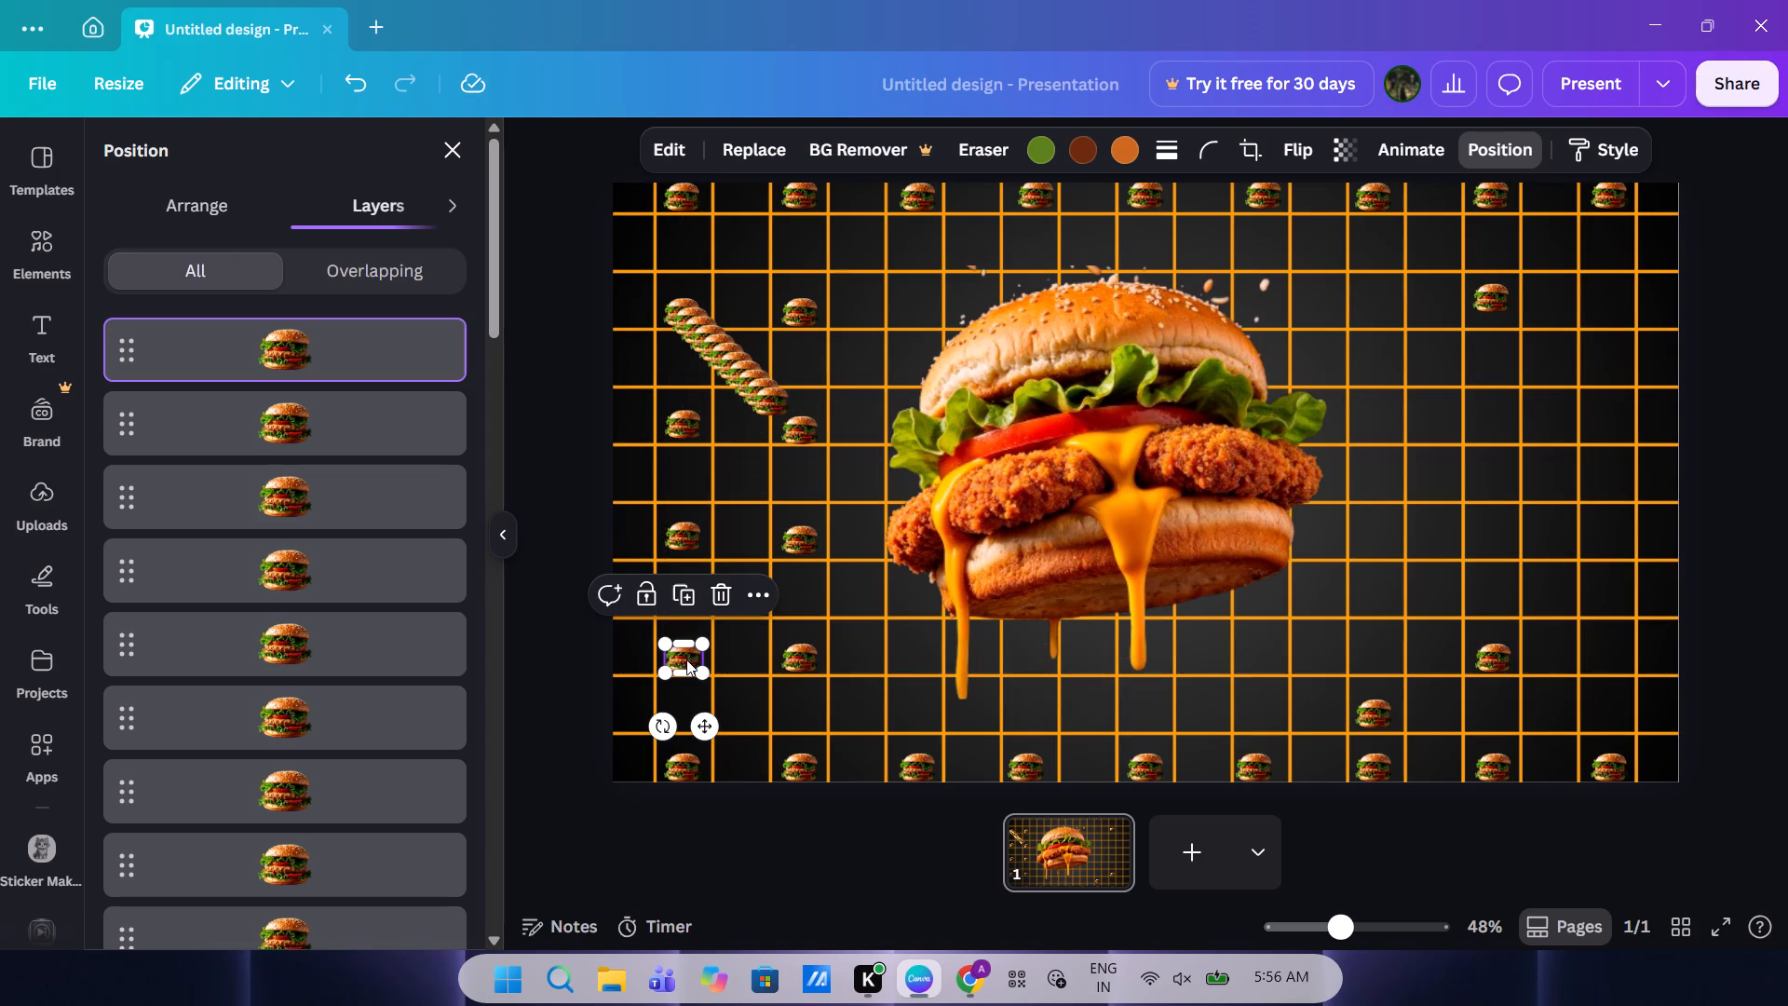
{"action": "left_click_drag", "start_coordinate": [775, 404], "coordinate": [802, 817]}
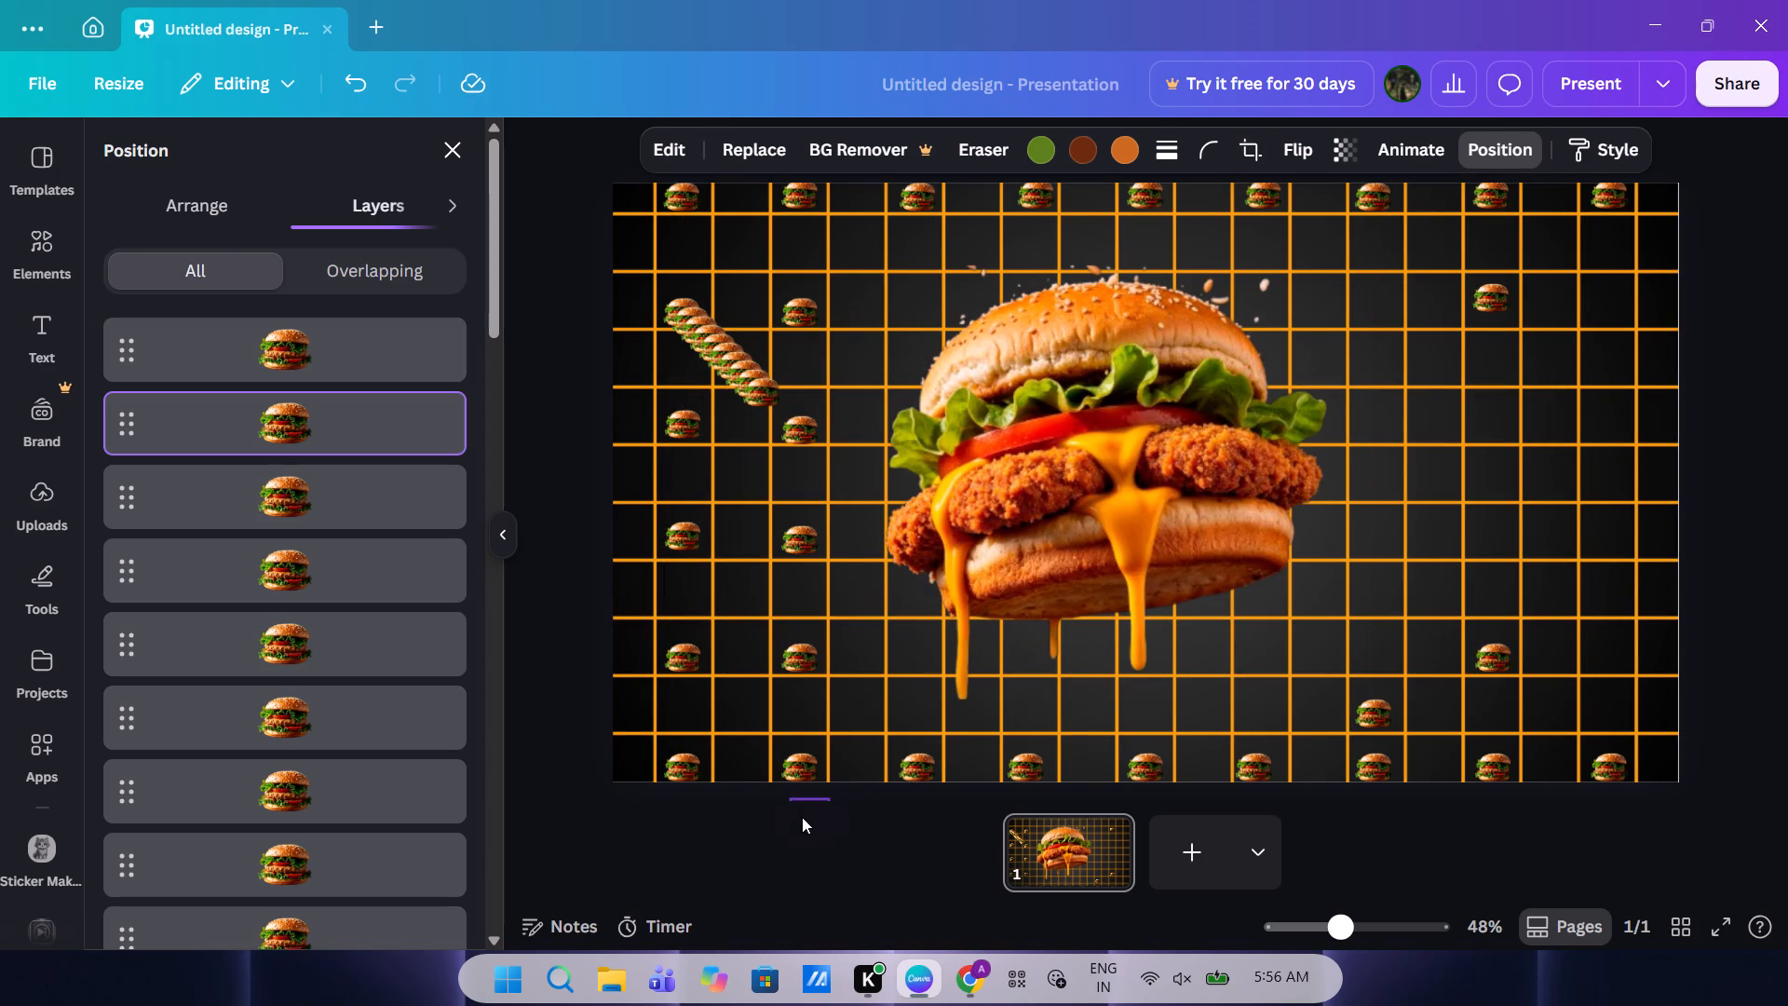
{"action": "left_click_drag", "start_coordinate": [802, 817], "coordinate": [1561, 709]}
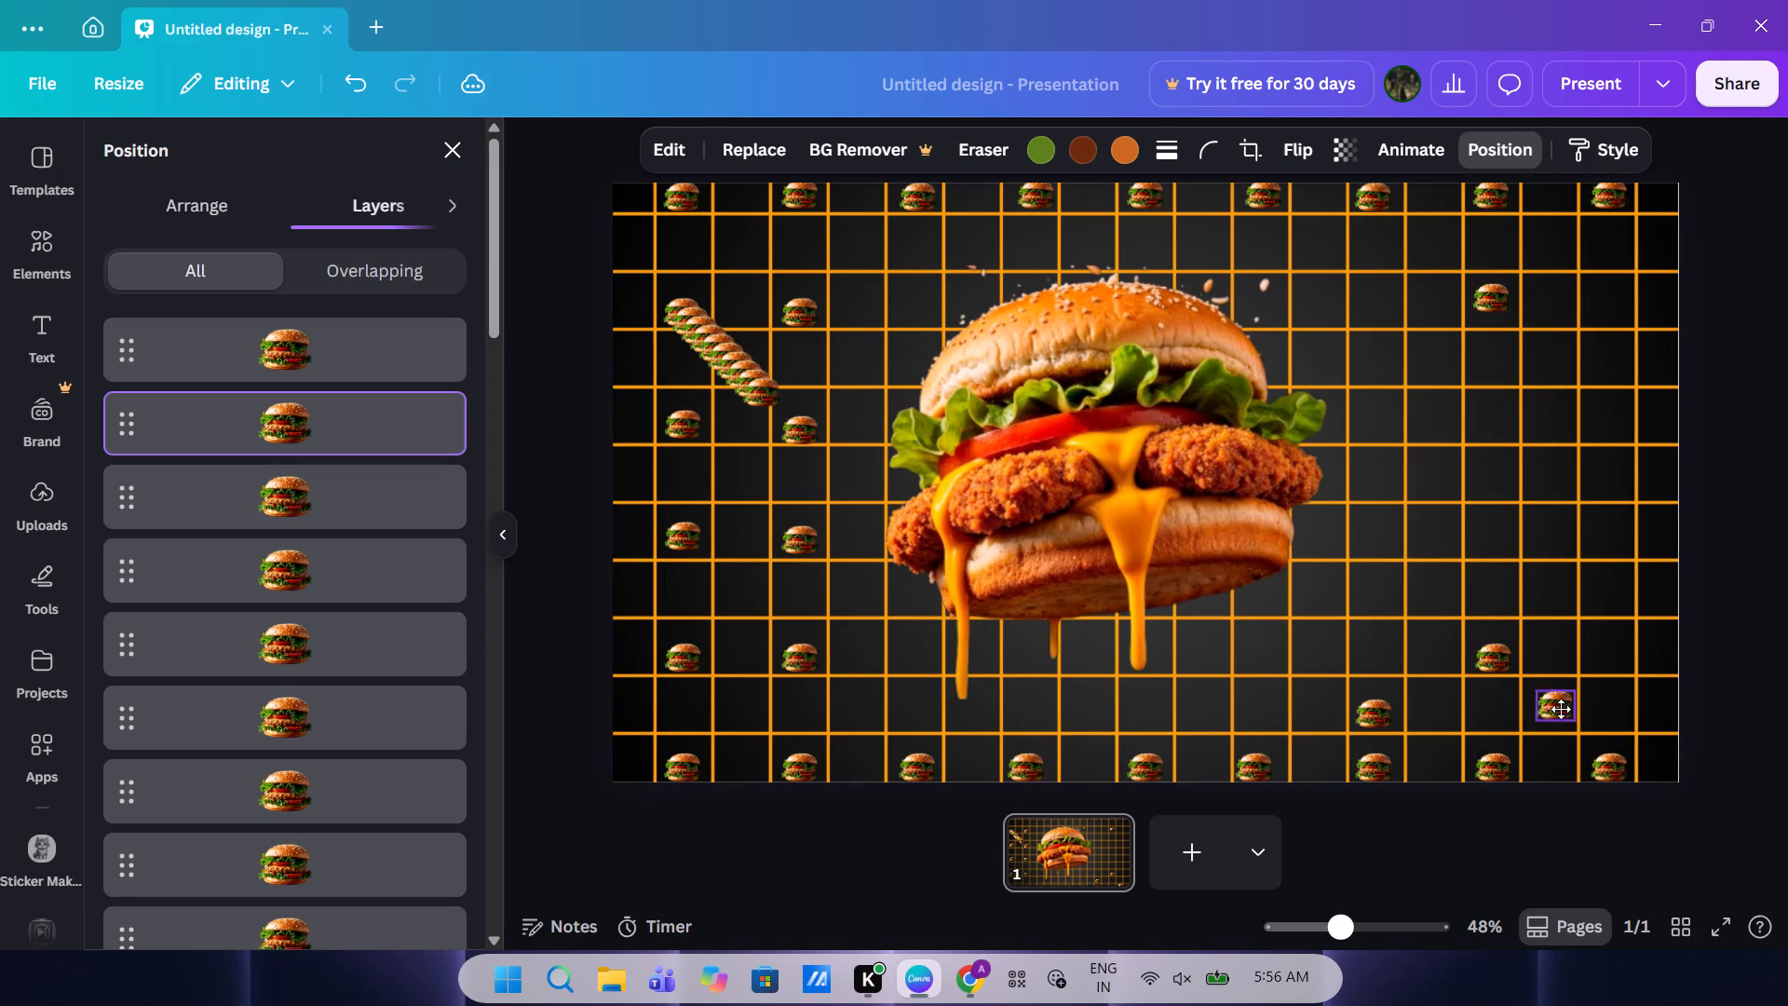
{"action": "left_click_drag", "start_coordinate": [1561, 709], "coordinate": [1596, 651]}
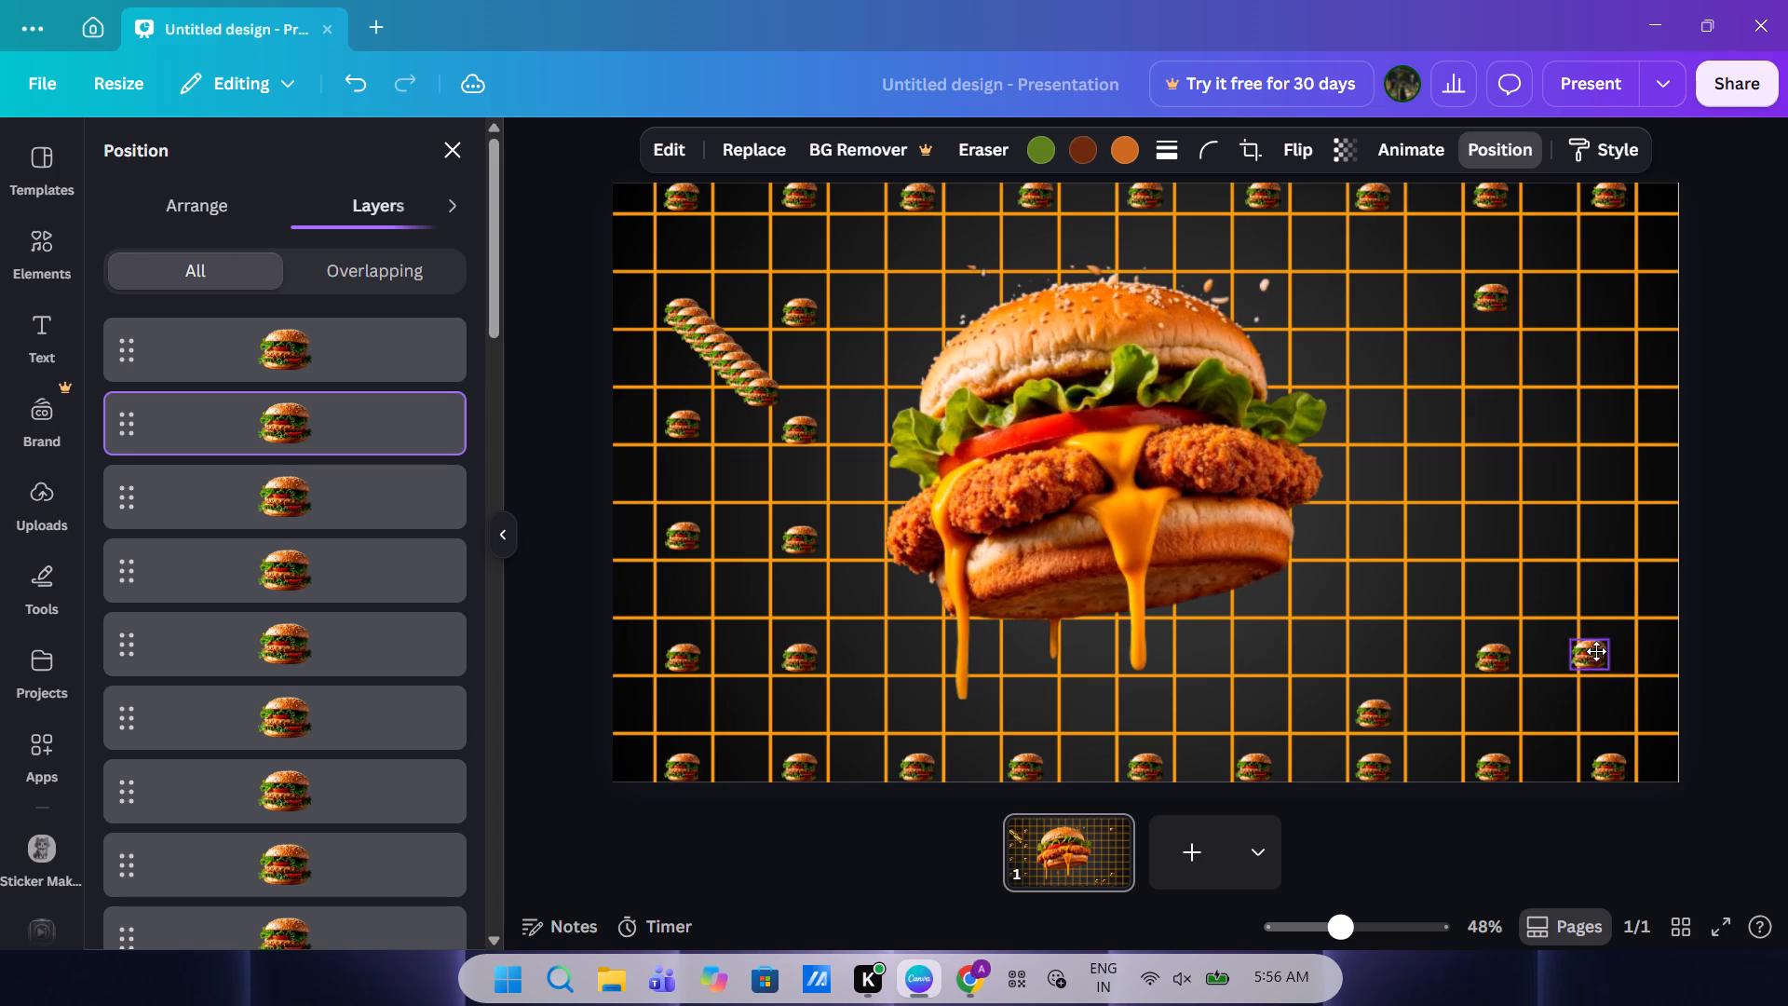
{"action": "left_click_drag", "start_coordinate": [1596, 651], "coordinate": [1618, 651]}
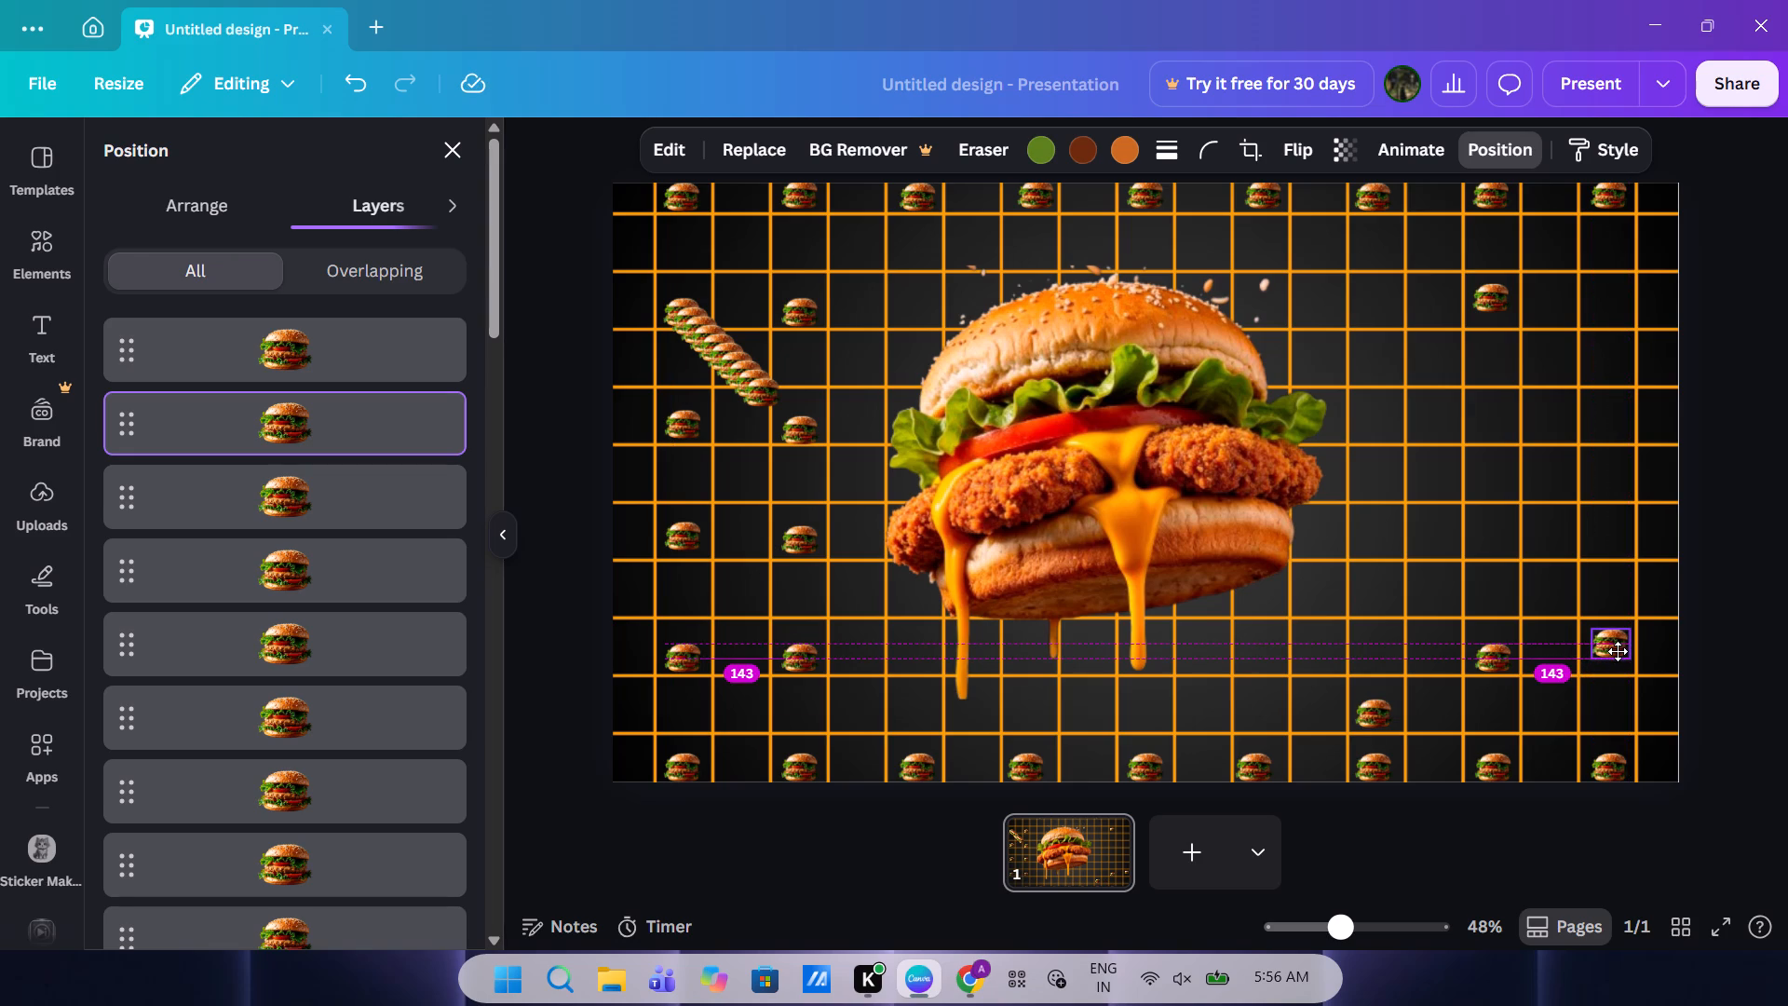
{"action": "left_click_drag", "start_coordinate": [1618, 651], "coordinate": [1612, 653]}
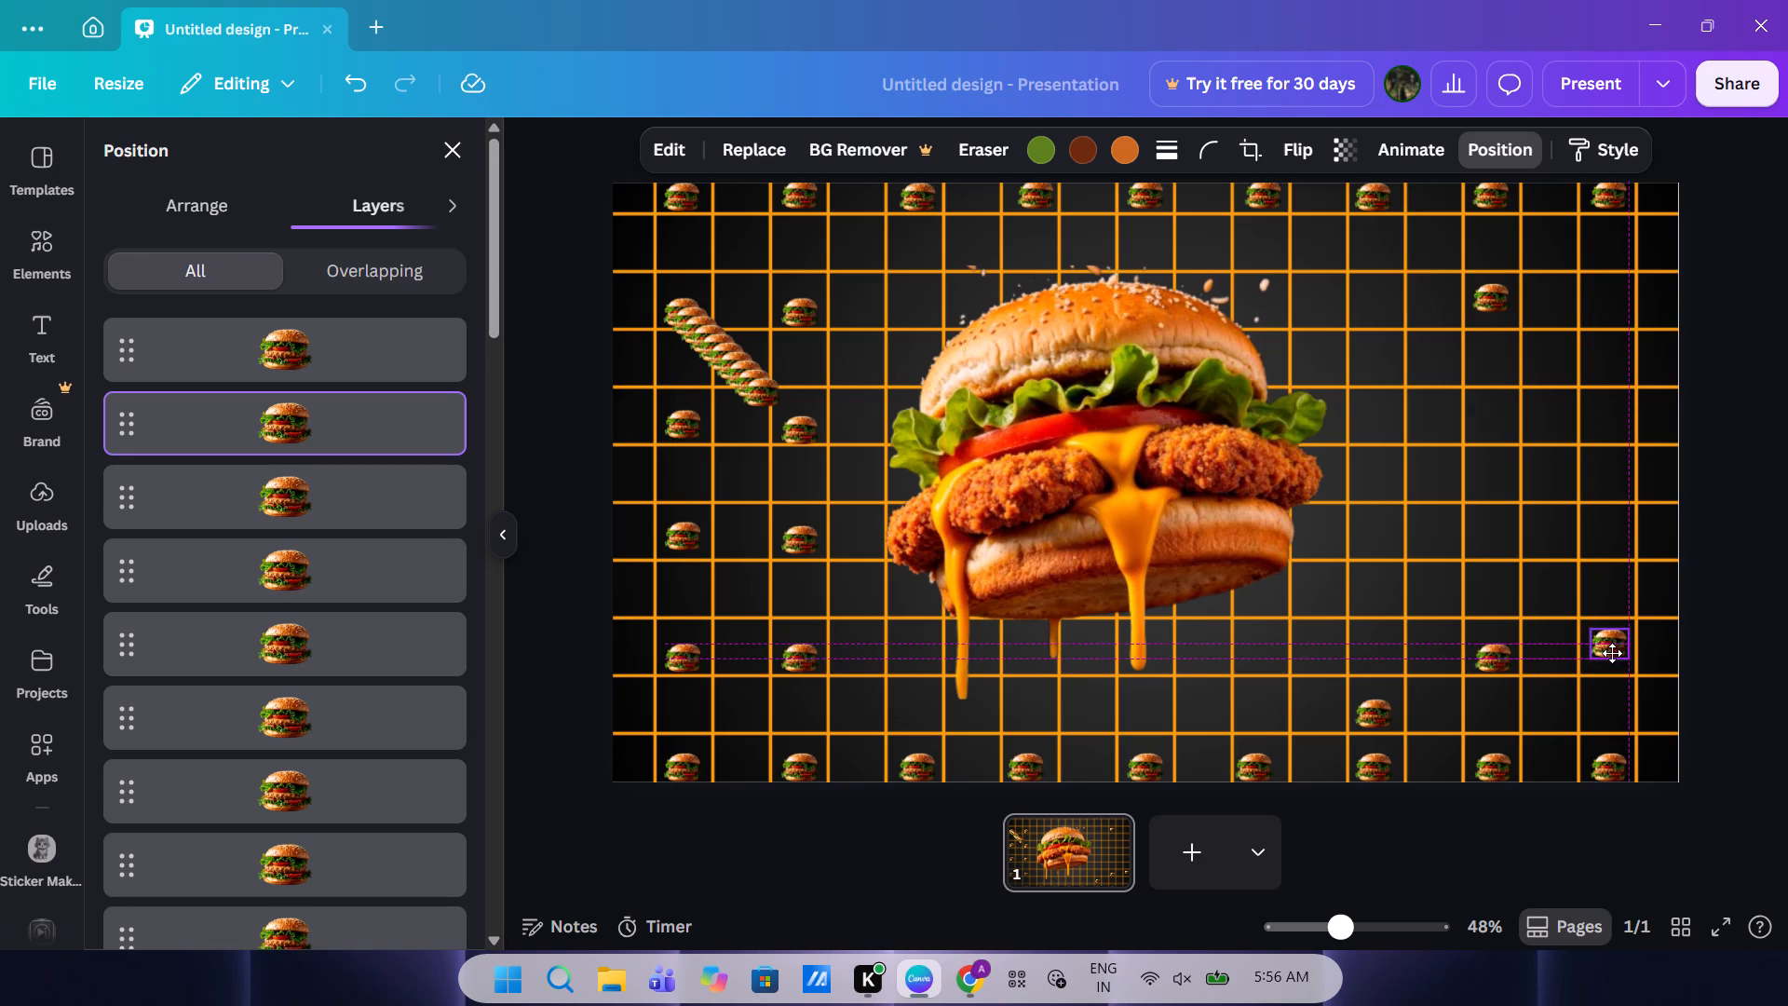
{"action": "left_click_drag", "start_coordinate": [1612, 653], "coordinate": [1610, 652]}
Place three burger logo copies in the 18th column's seventh, fifth and third rows.
{"action": "left_click_drag", "start_coordinate": [757, 388], "coordinate": [1600, 522]}
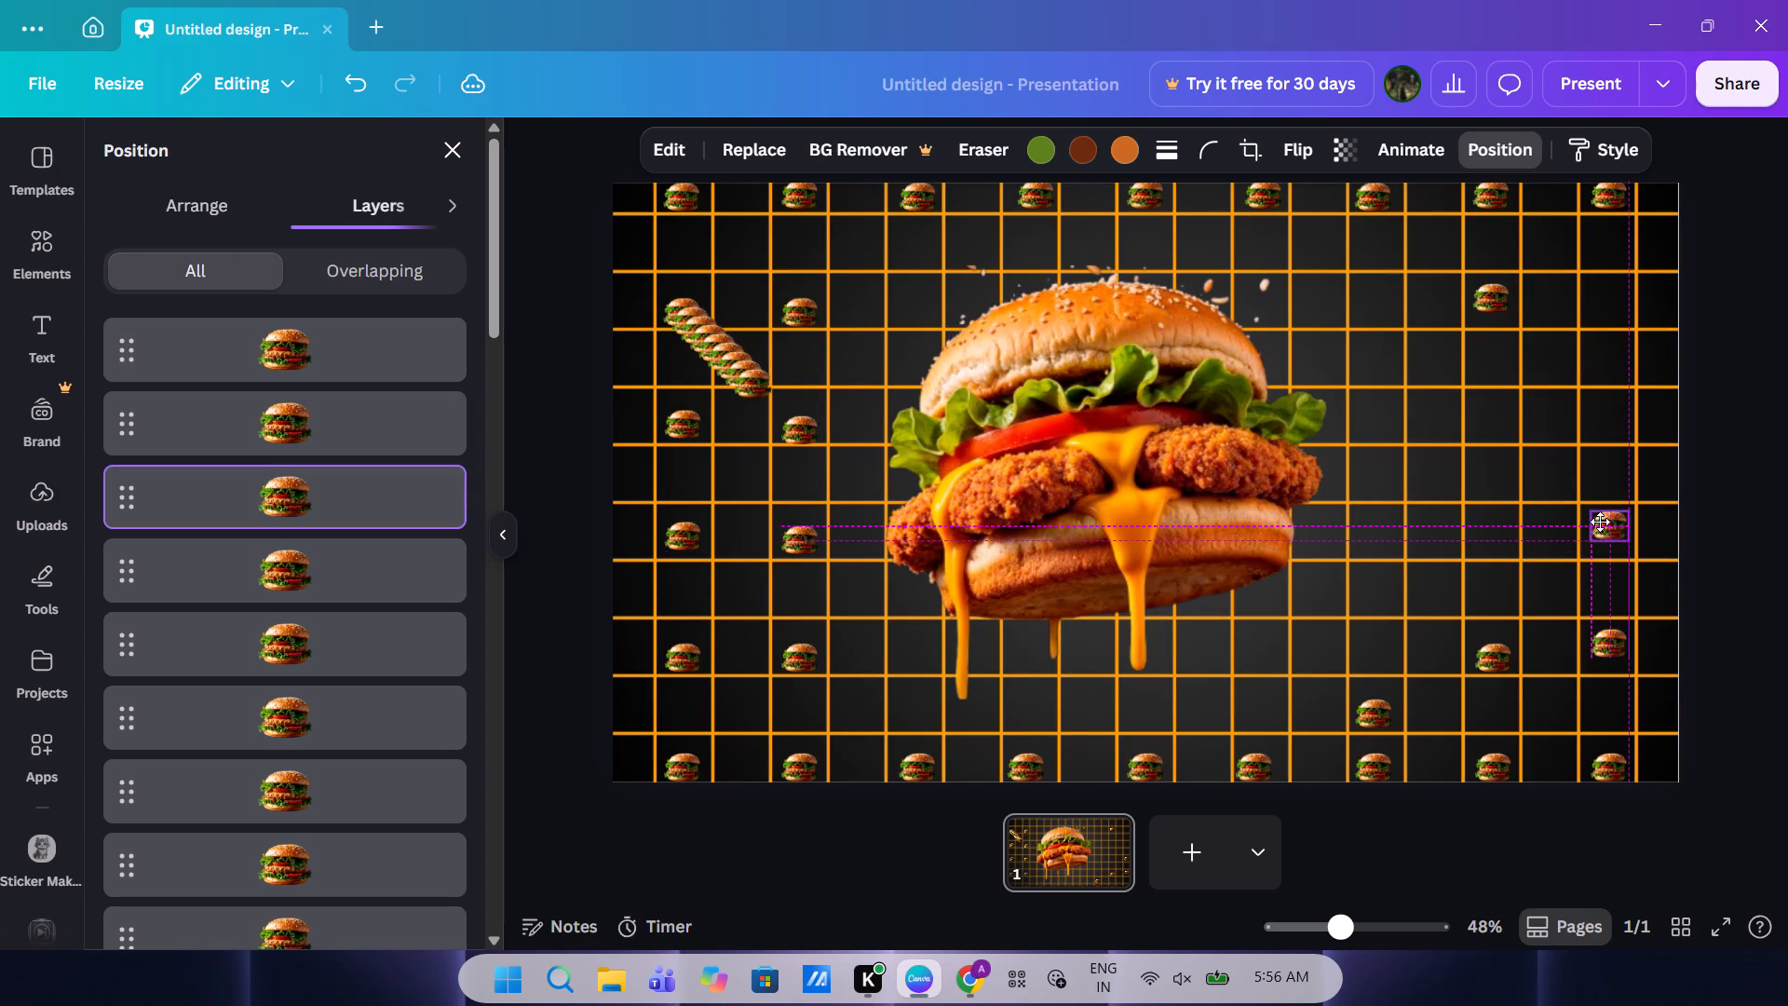
{"action": "left_click_drag", "start_coordinate": [1600, 522], "coordinate": [1605, 523]}
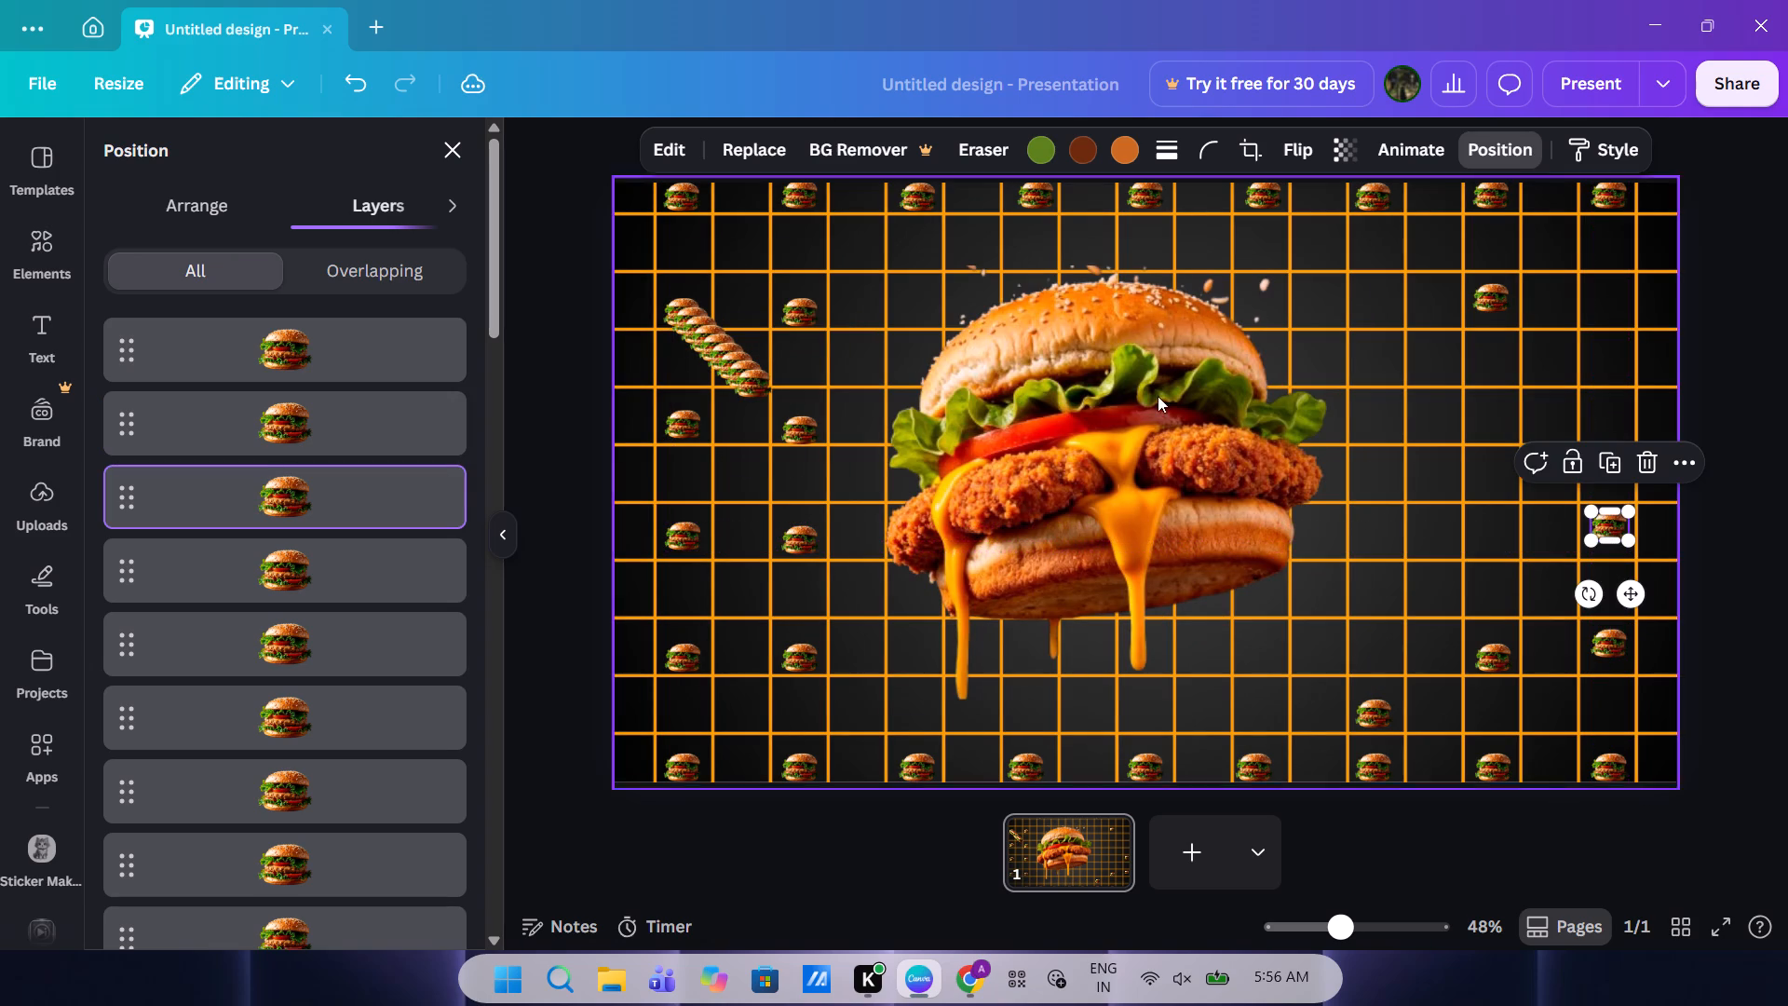
{"action": "left_click_drag", "start_coordinate": [745, 378], "coordinate": [1600, 491]}
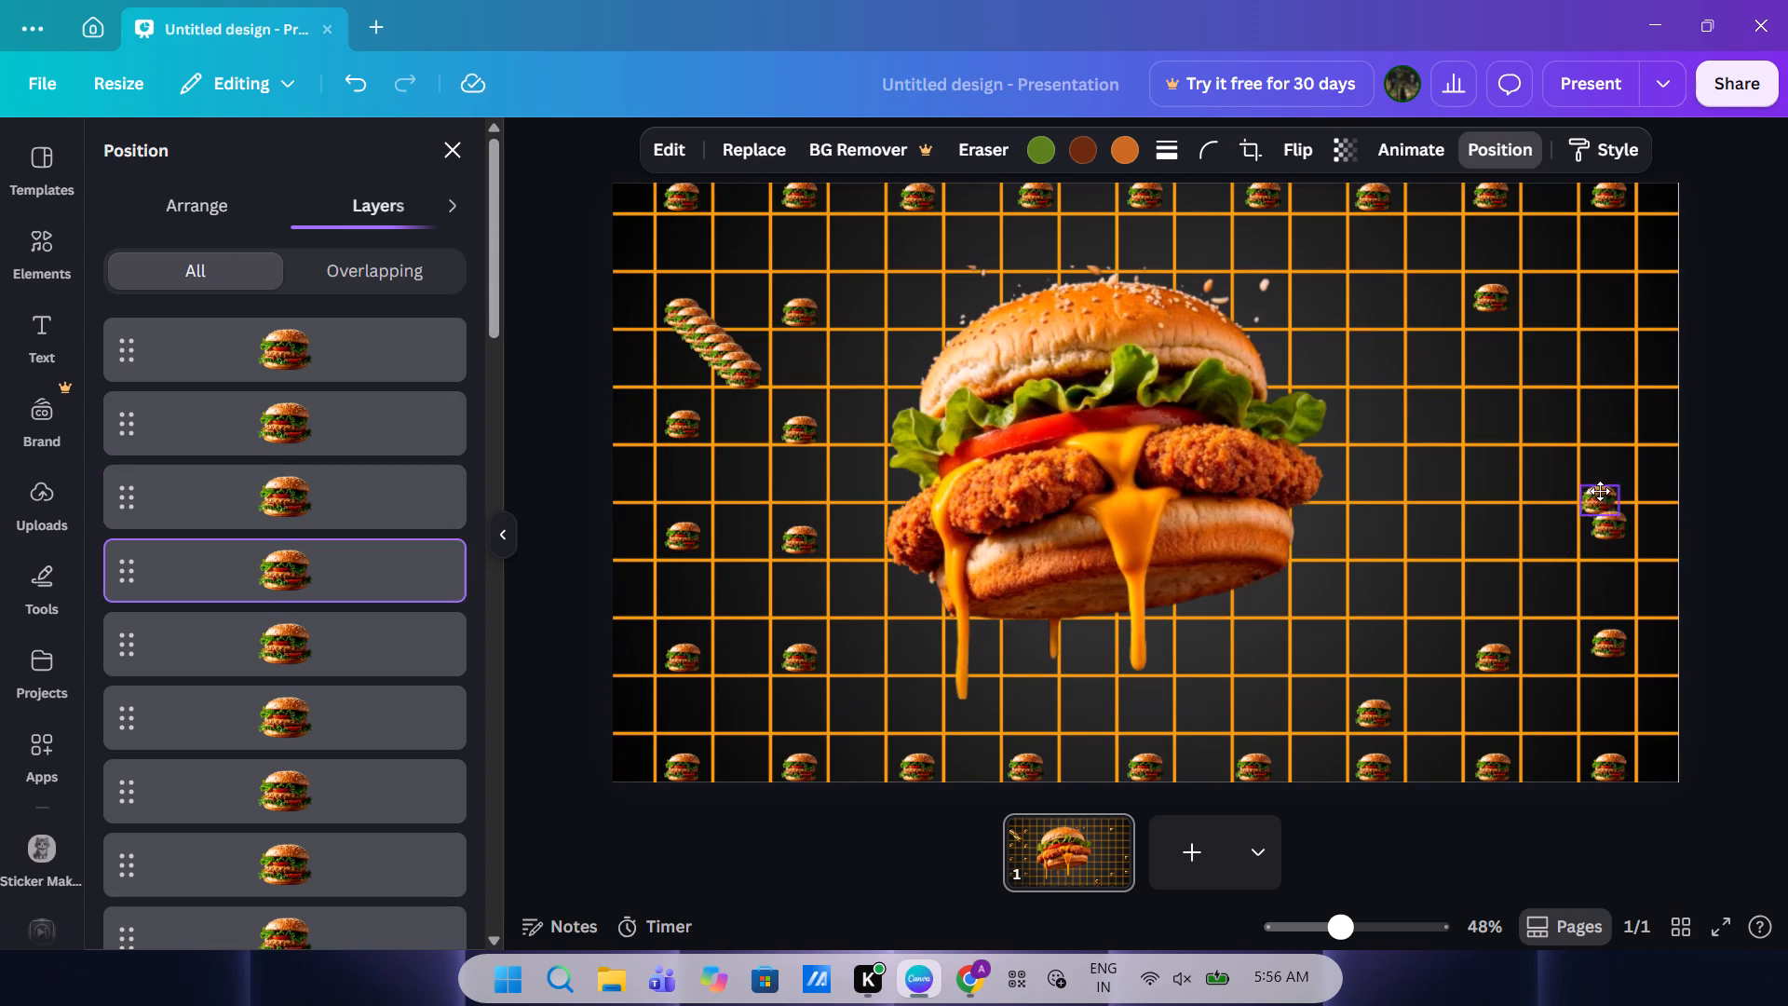
{"action": "left_click_drag", "start_coordinate": [1600, 491], "coordinate": [1592, 410]}
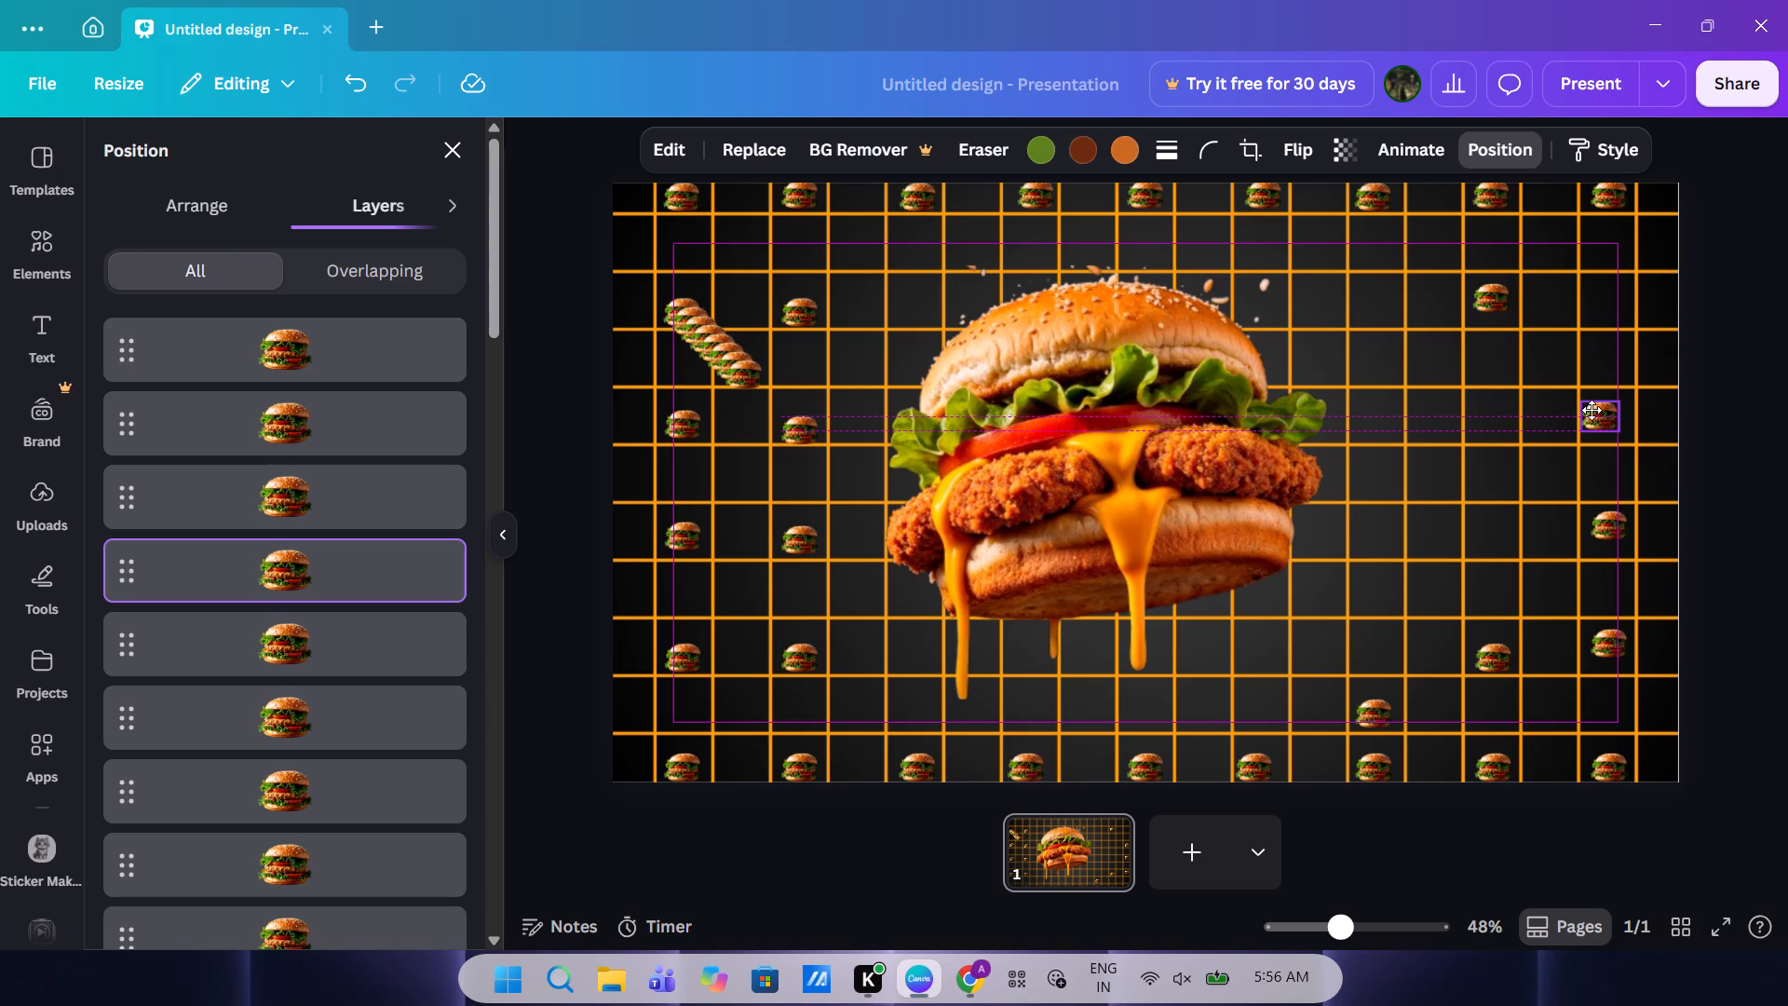
{"action": "left_click_drag", "start_coordinate": [1592, 410], "coordinate": [1597, 414]}
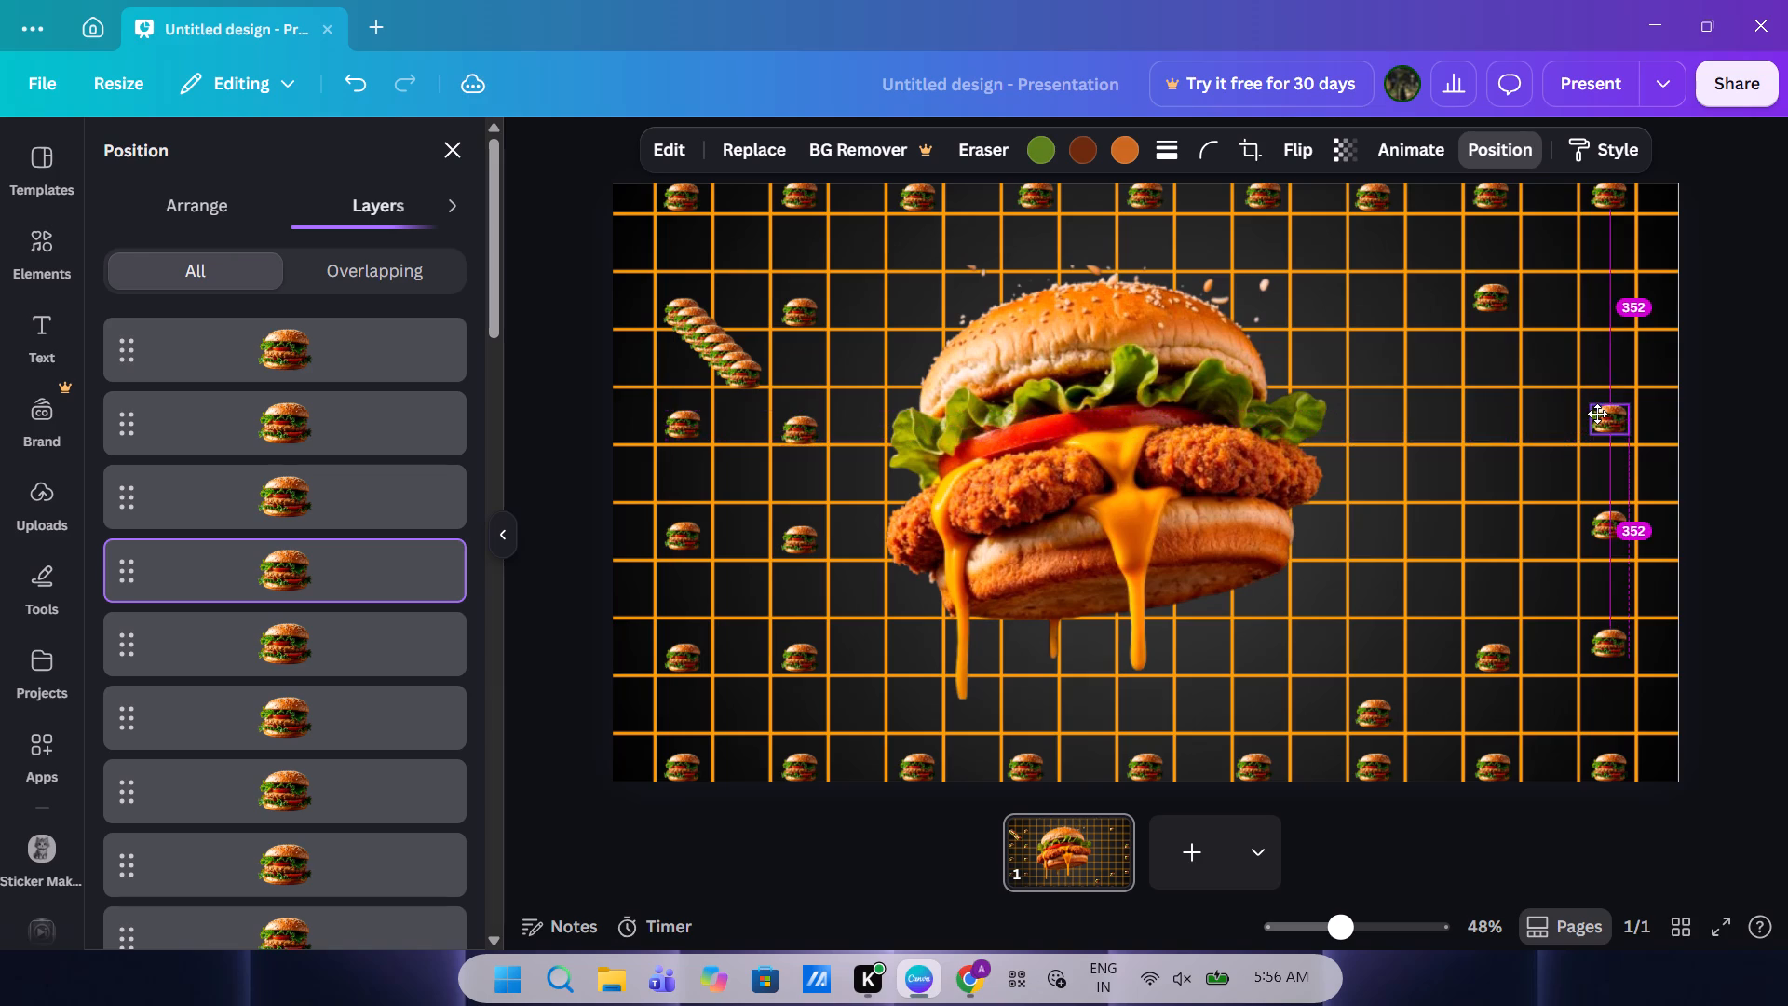
{"action": "left_click_drag", "start_coordinate": [1597, 414], "coordinate": [1597, 409]}
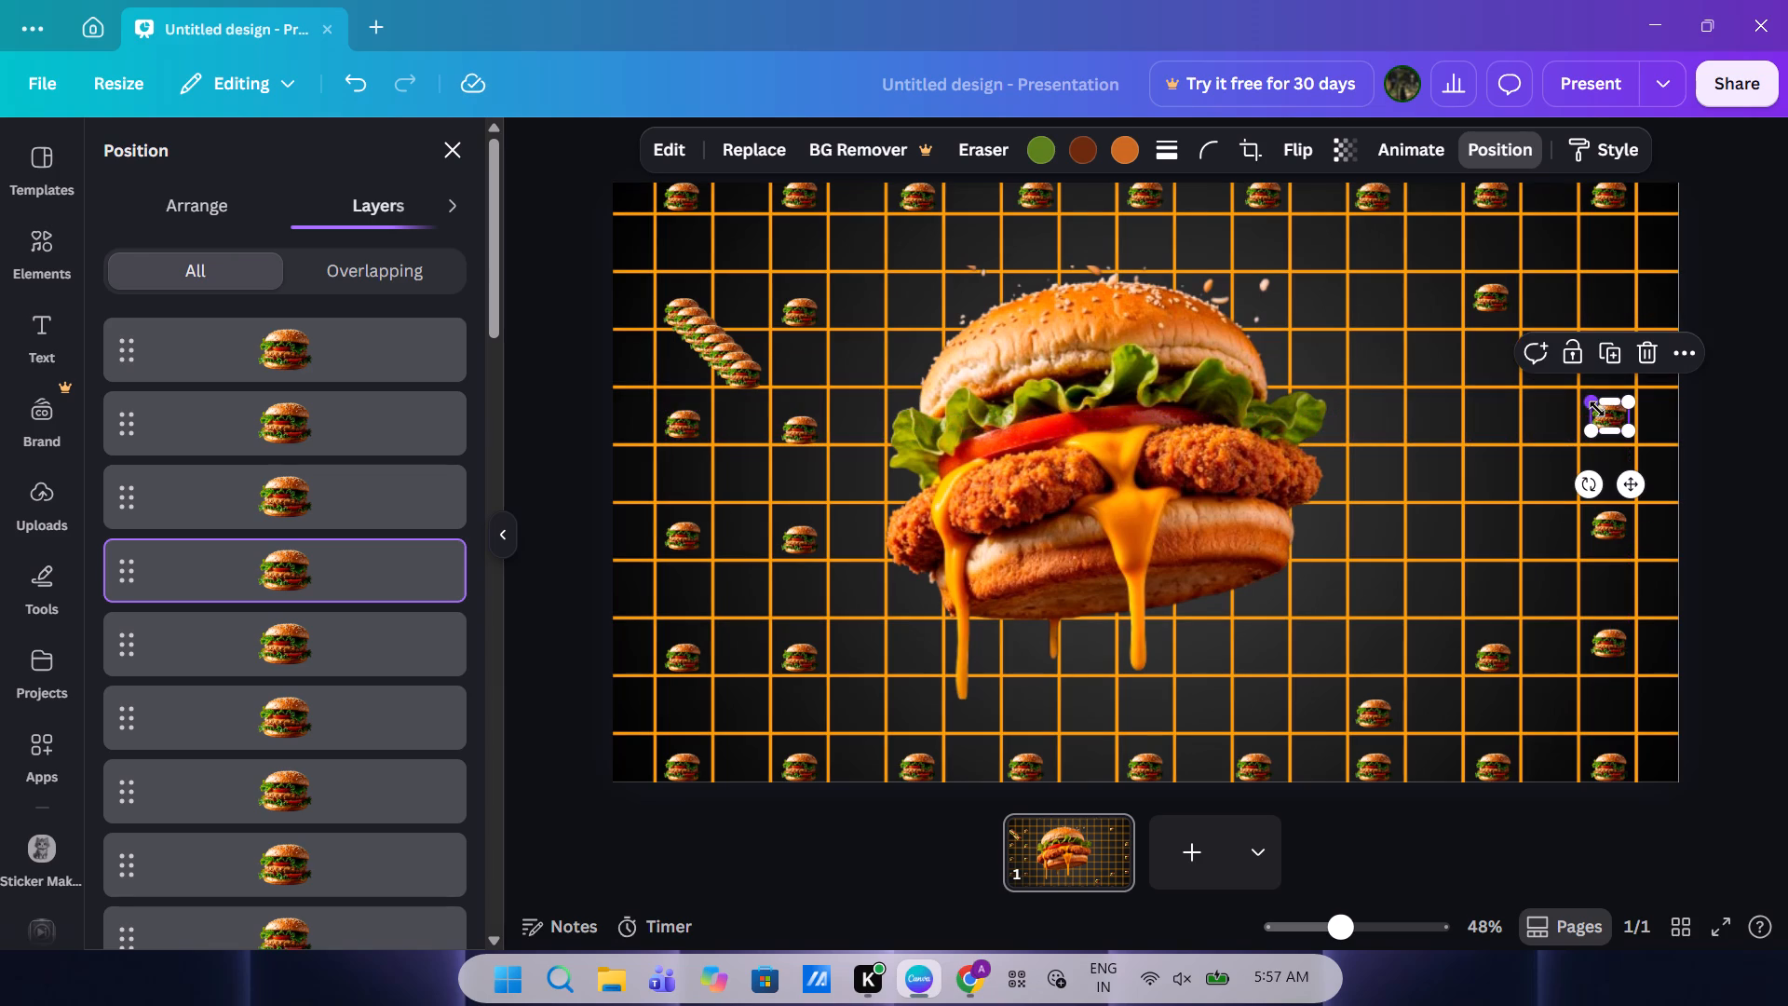
{"action": "left_click_drag", "start_coordinate": [741, 376], "coordinate": [1680, 424]}
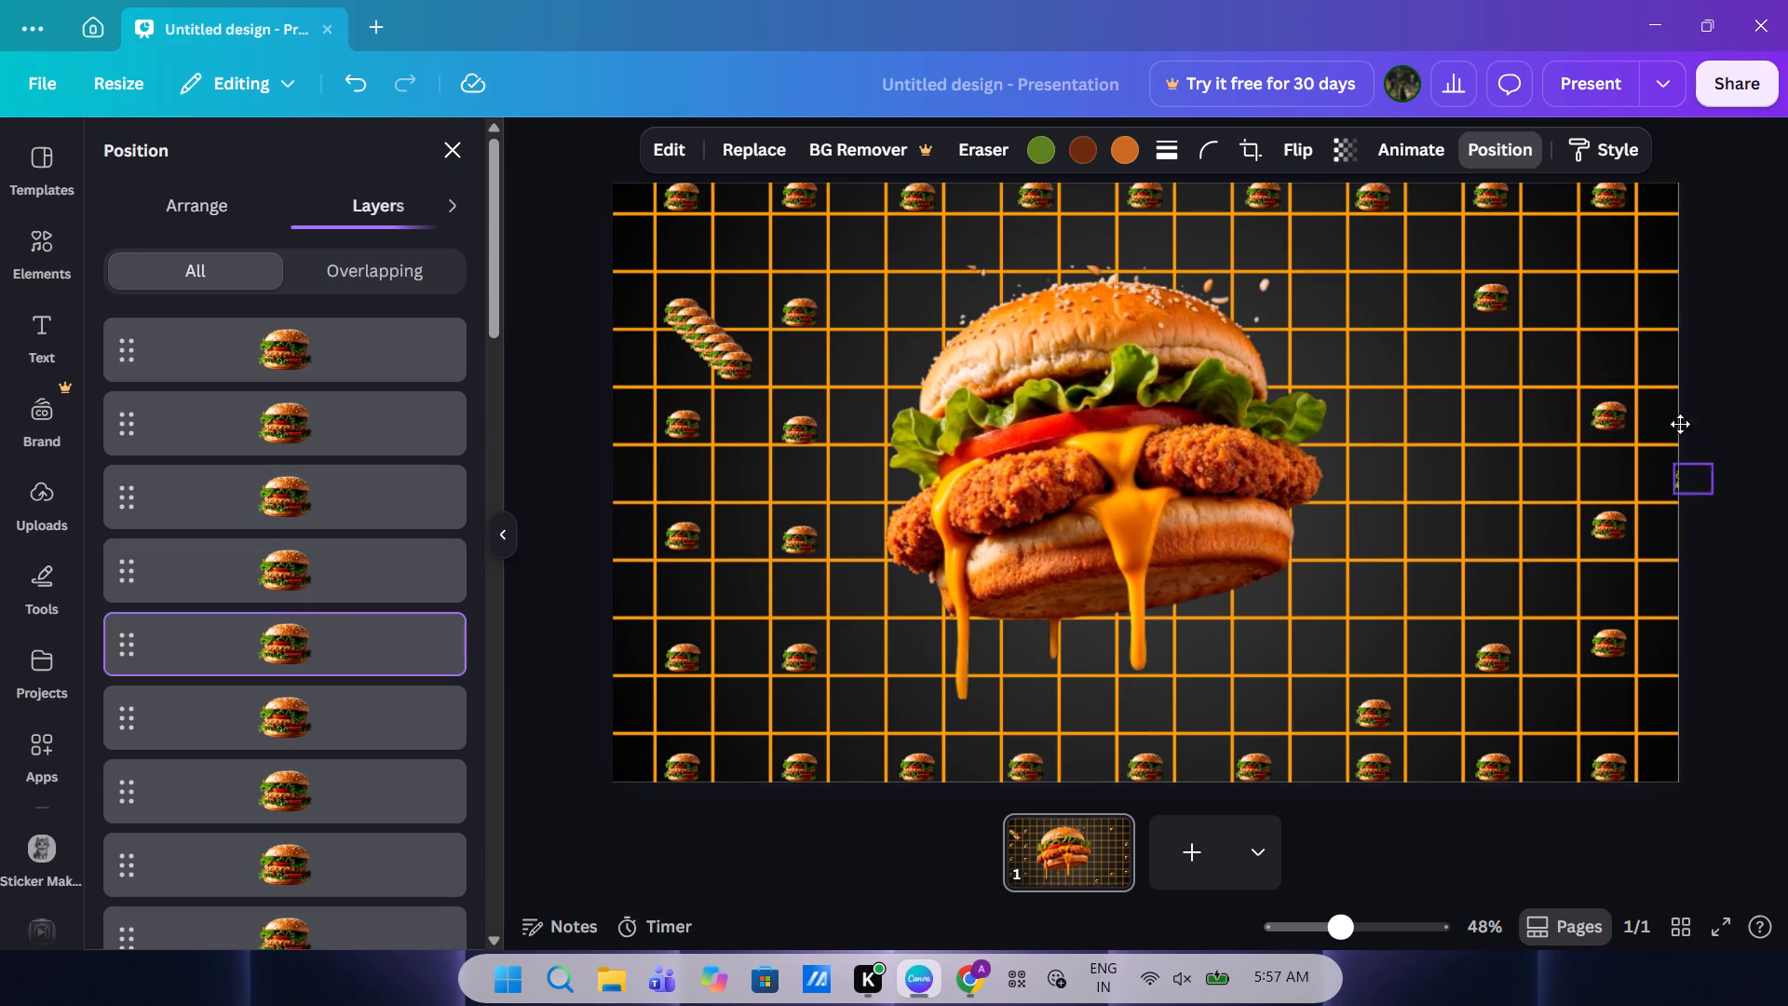
{"action": "left_click_drag", "start_coordinate": [1680, 424], "coordinate": [1607, 305]}
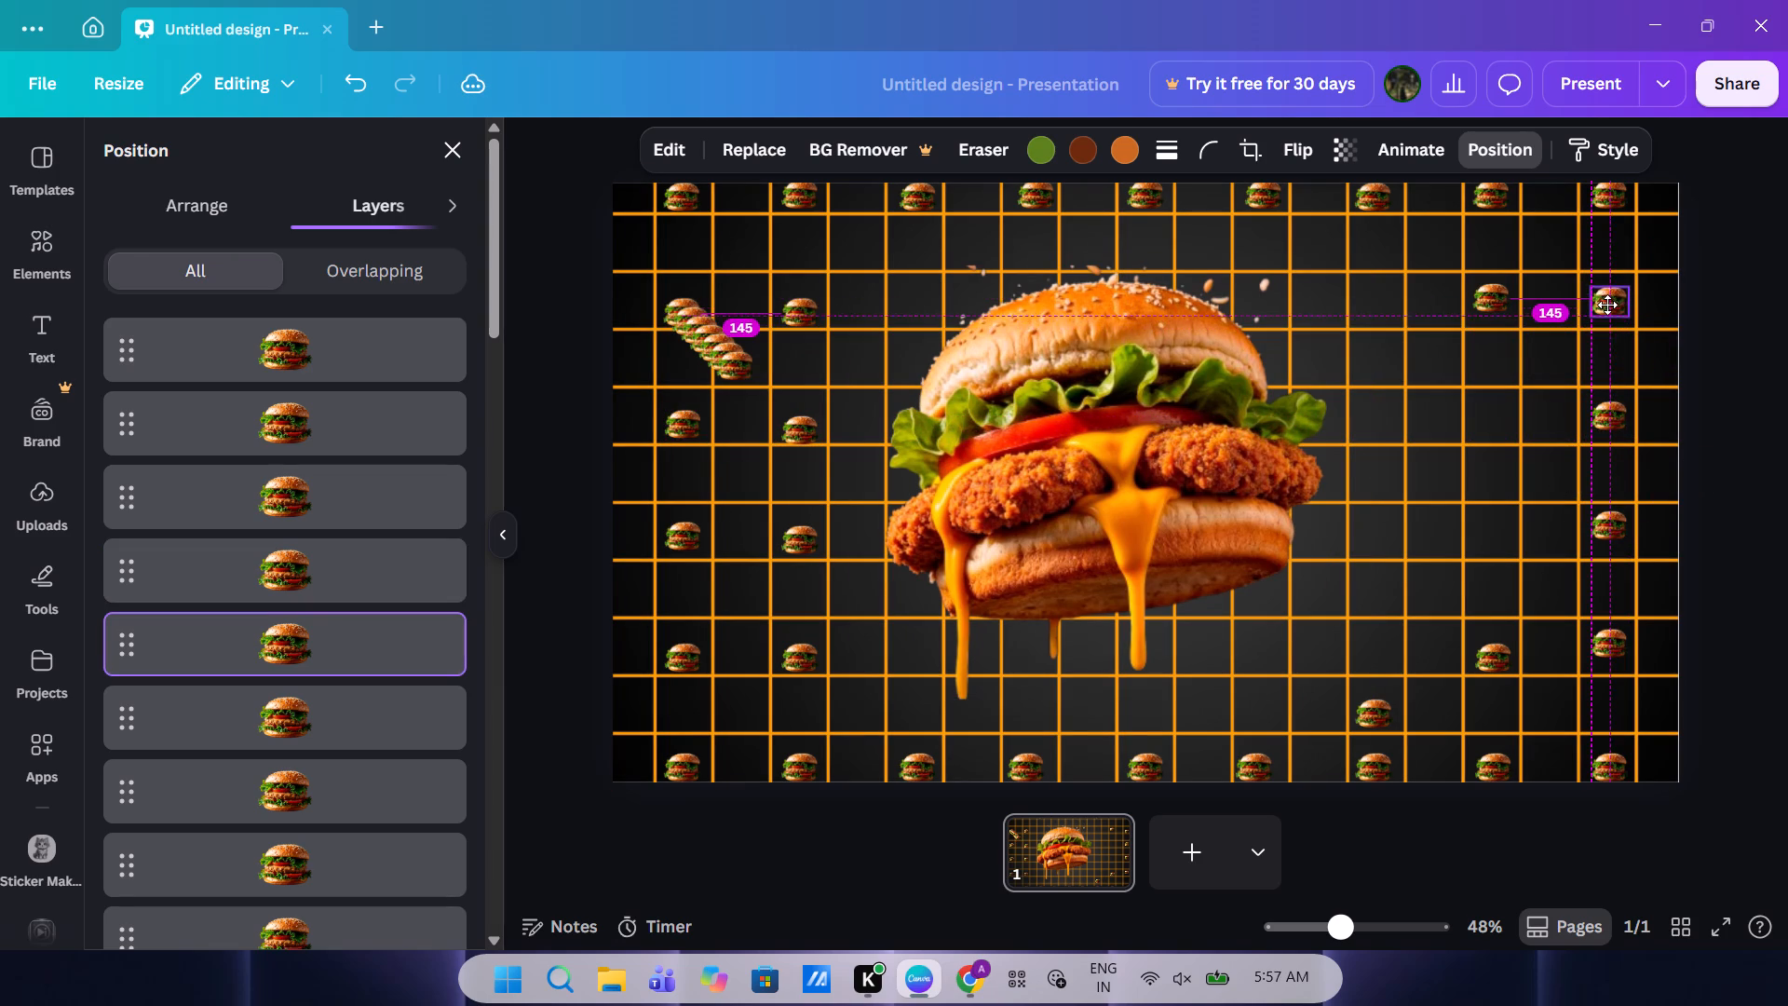
{"action": "left_click_drag", "start_coordinate": [1607, 305], "coordinate": [1603, 300]}
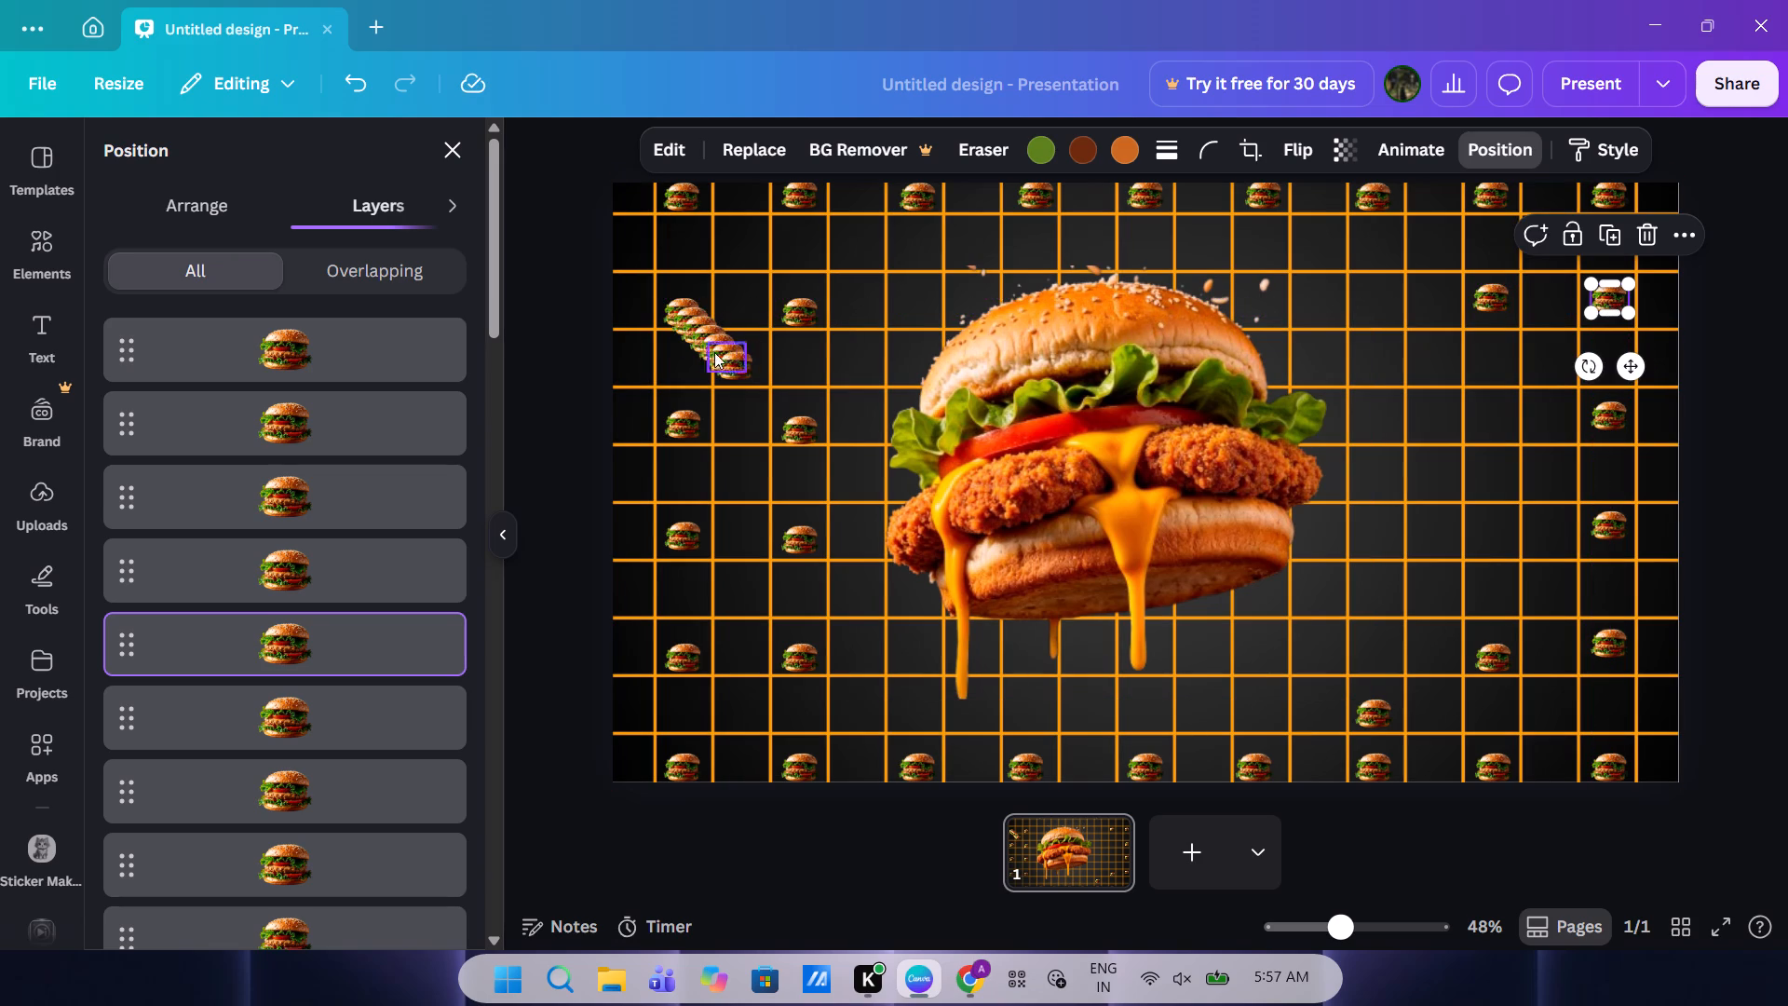
Place two burger logo copies in the 16th column's fifth and seventh rows.
{"action": "left_click_drag", "start_coordinate": [725, 357], "coordinate": [1478, 353]}
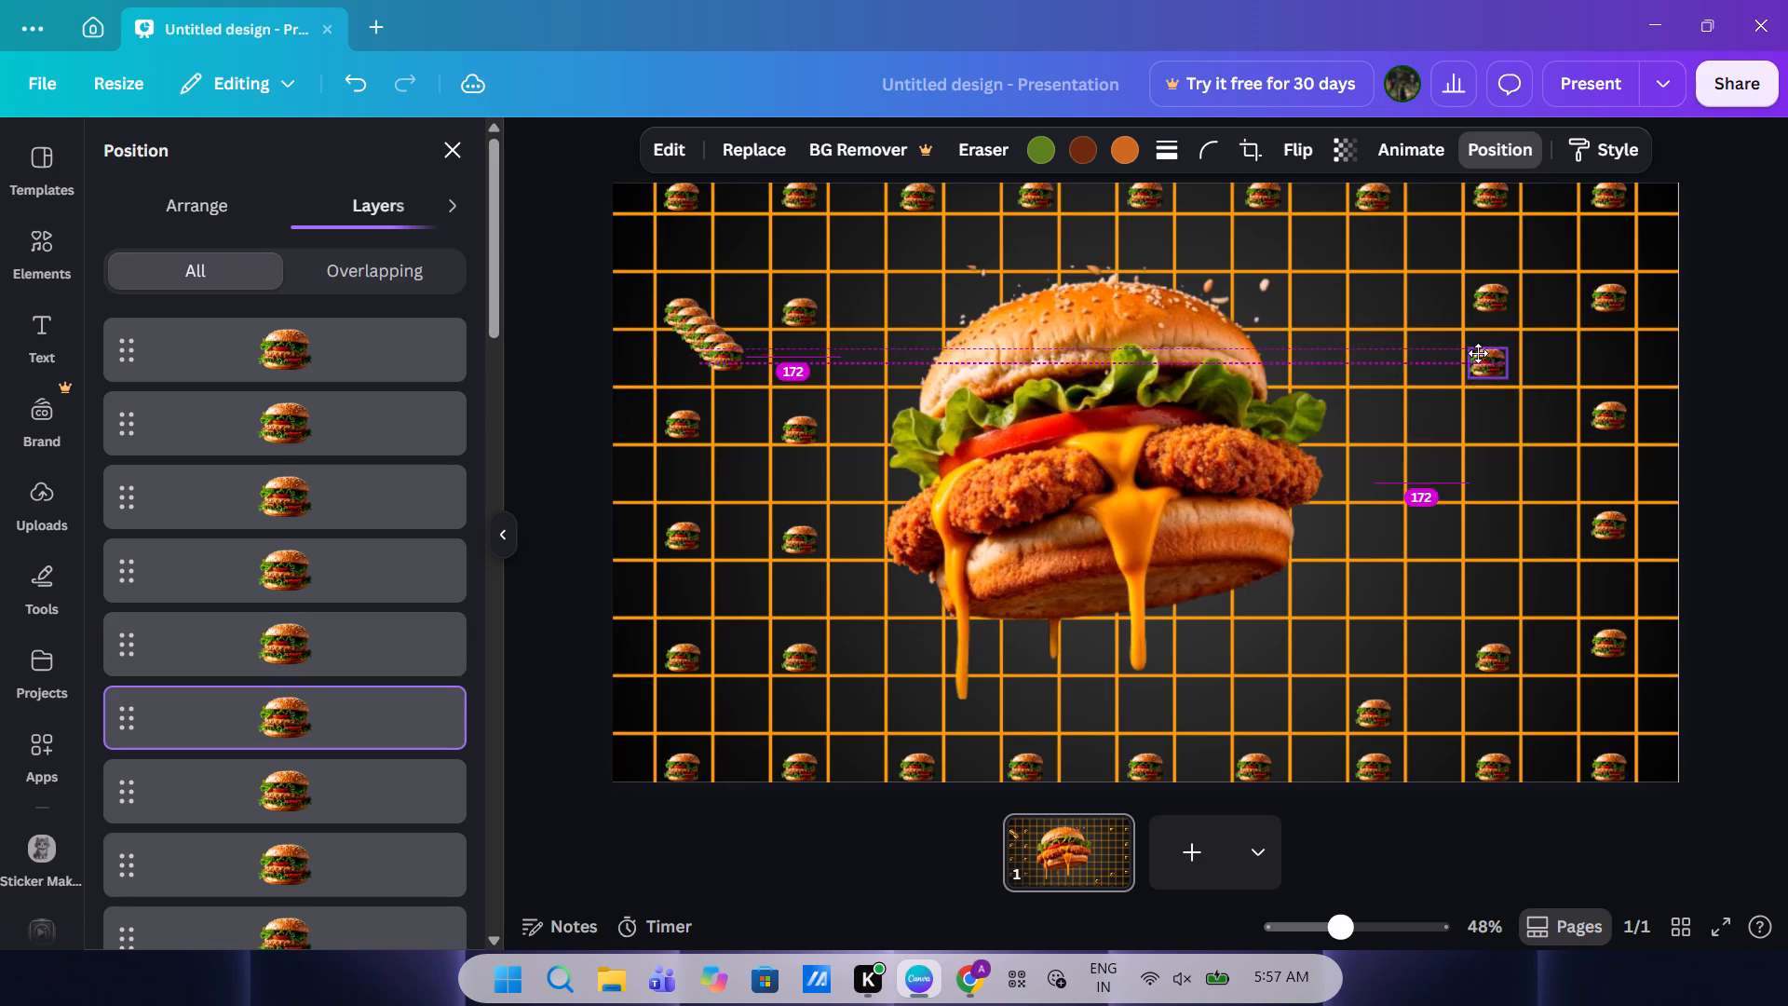
{"action": "left_click_drag", "start_coordinate": [1478, 353], "coordinate": [1483, 411]}
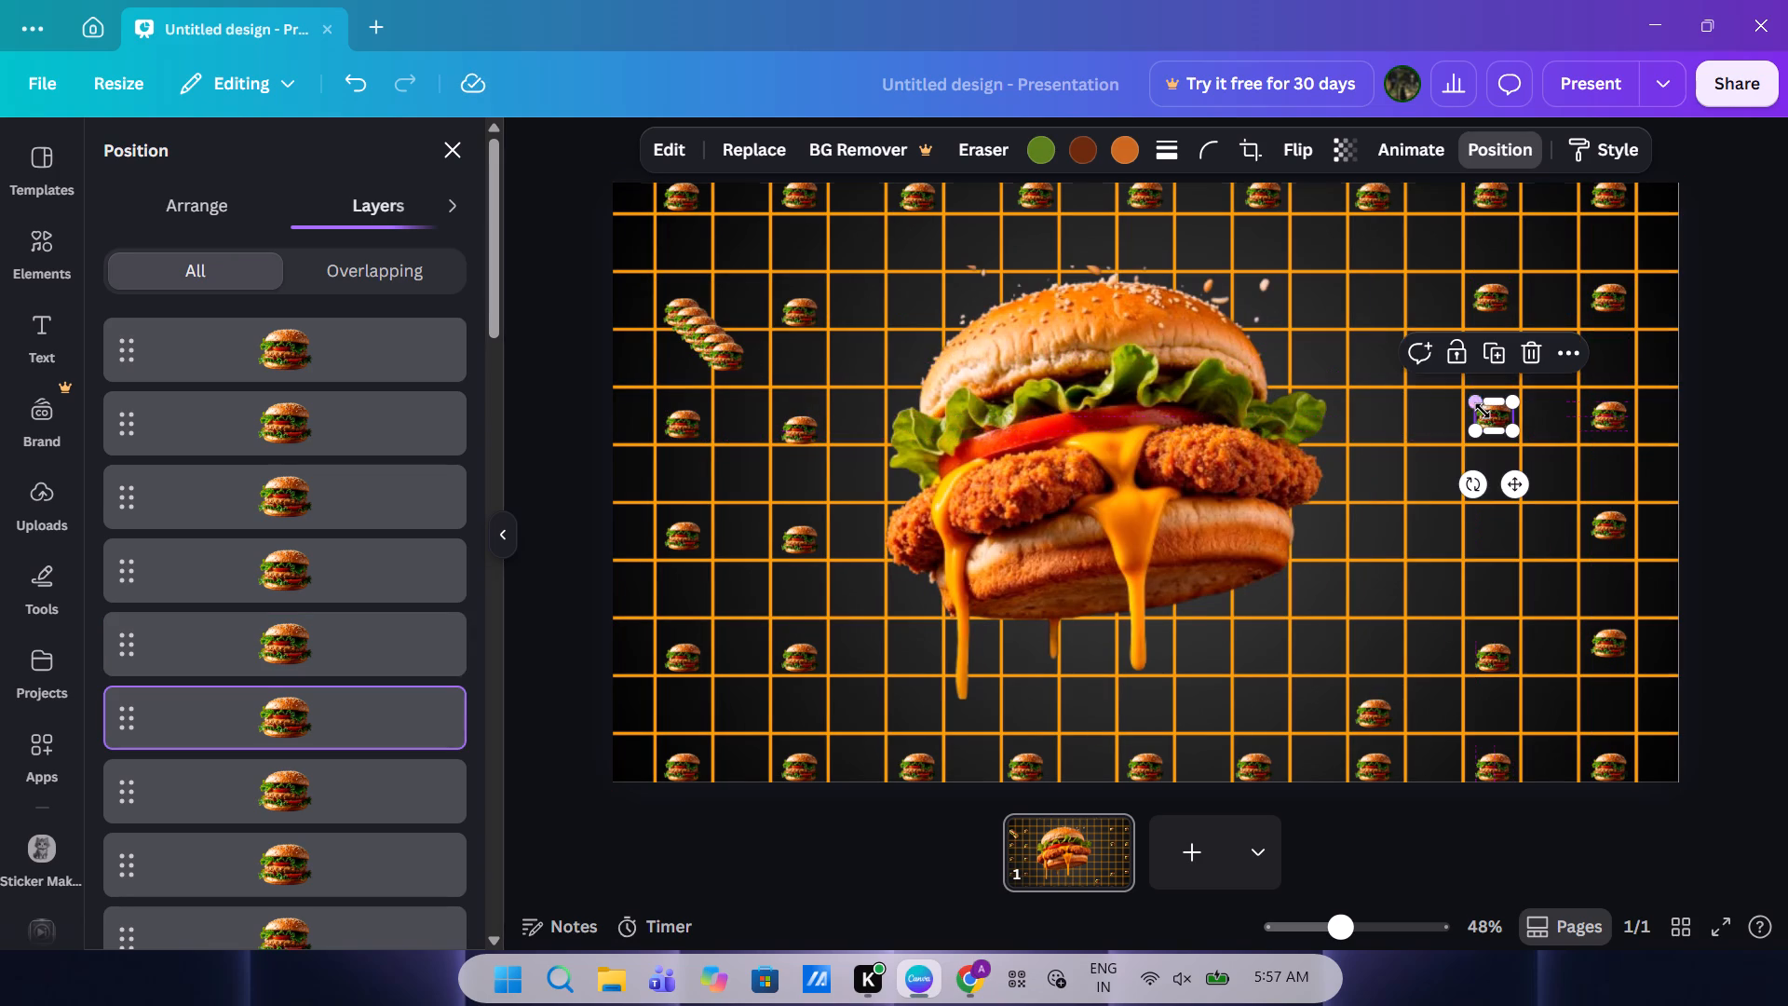
{"action": "left_click_drag", "start_coordinate": [728, 361], "coordinate": [1299, 685]}
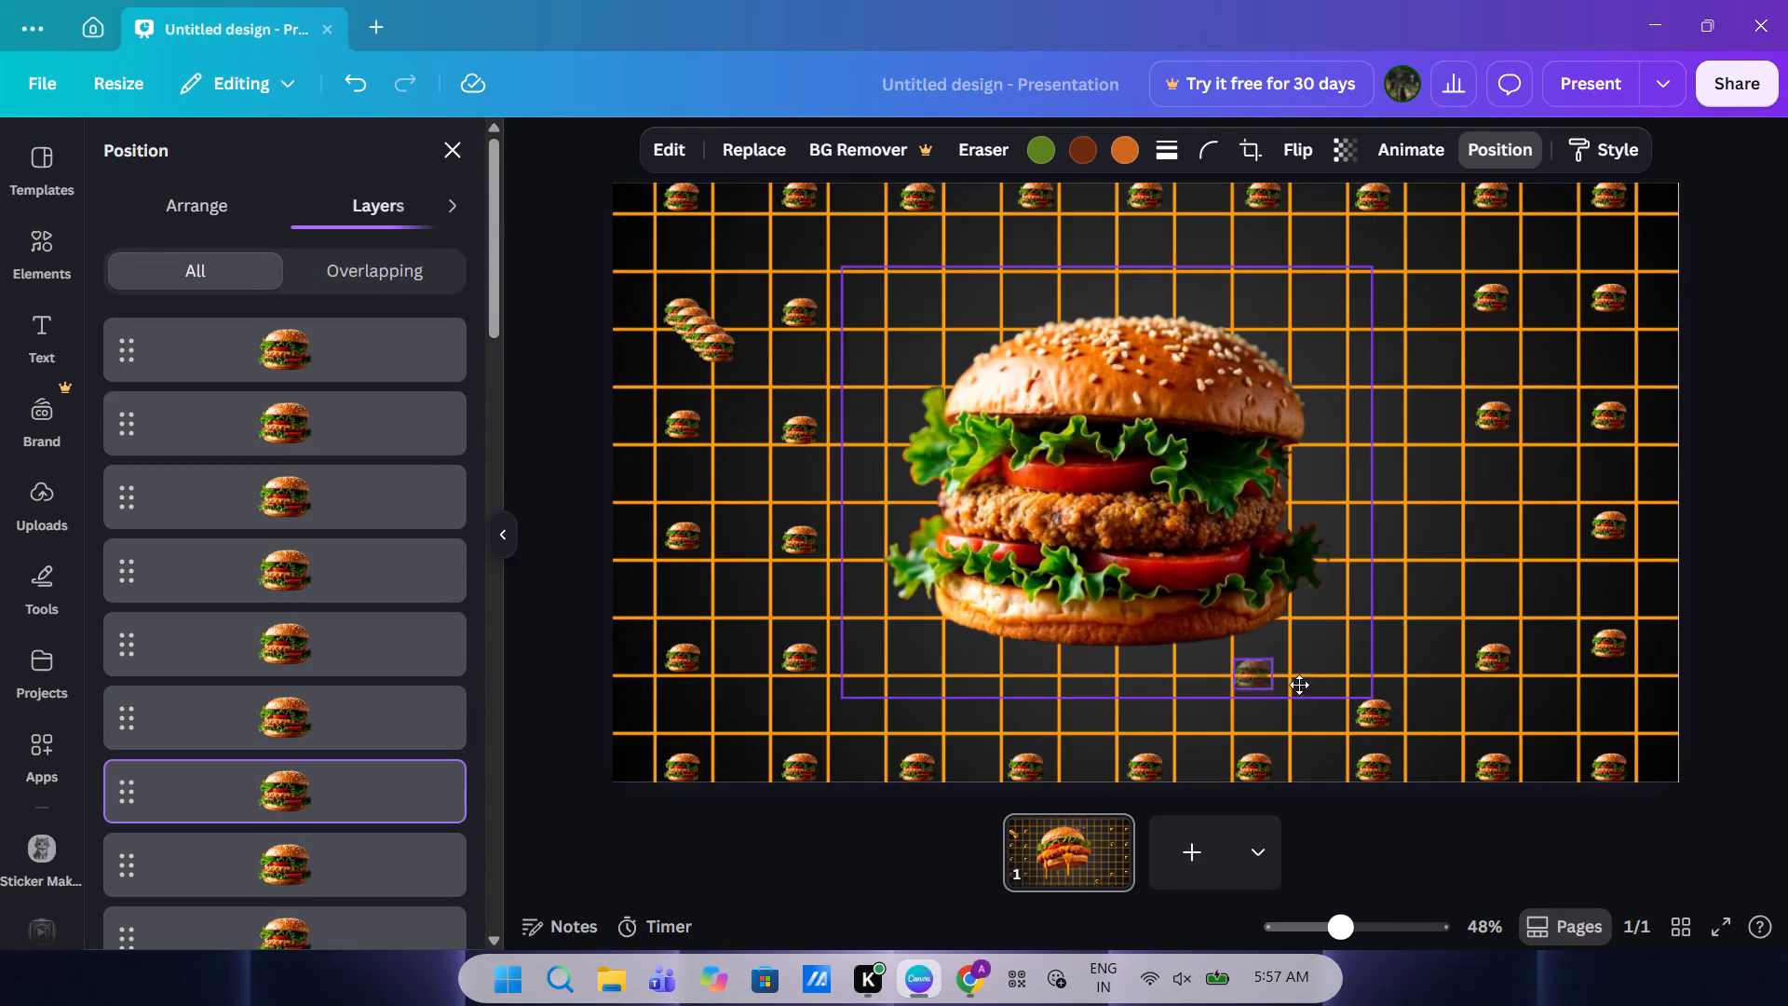
{"action": "left_click_drag", "start_coordinate": [1299, 685], "coordinate": [1484, 538]}
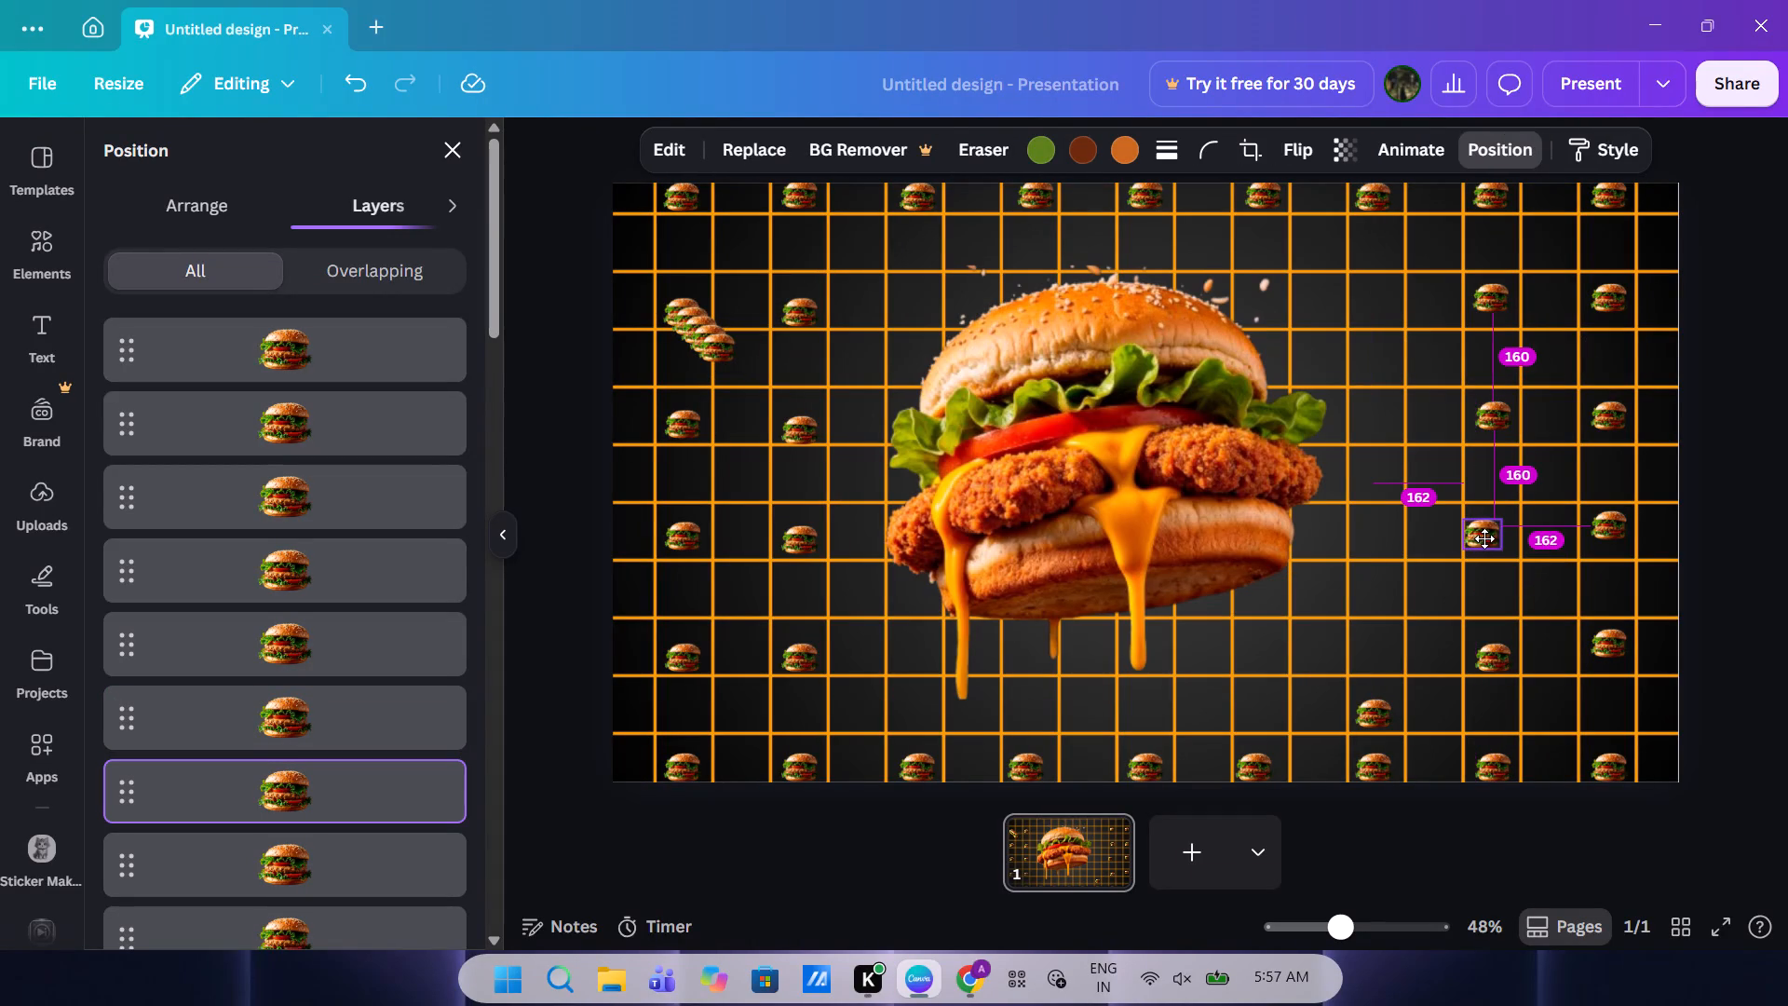
{"action": "left_click_drag", "start_coordinate": [1484, 538], "coordinate": [1491, 538]}
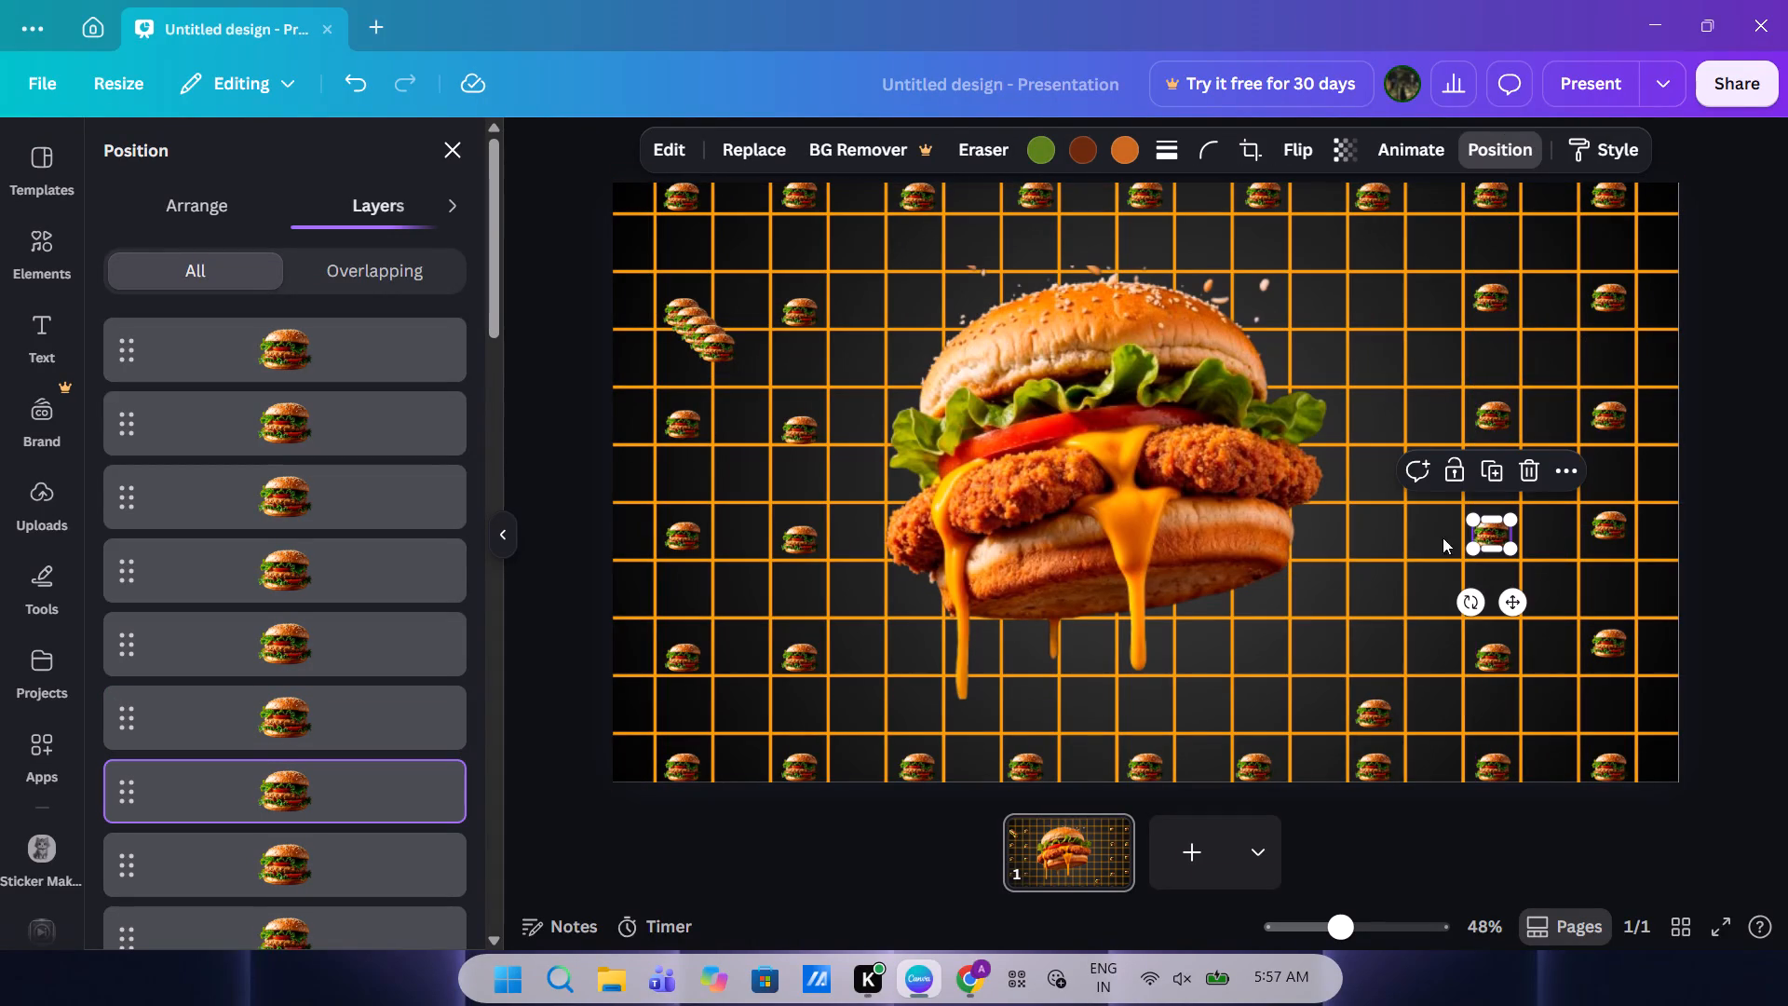
Delete the burger logo copy in the 14th column's tenth row.
{"action": "left_click", "coordinate": [1366, 702]}
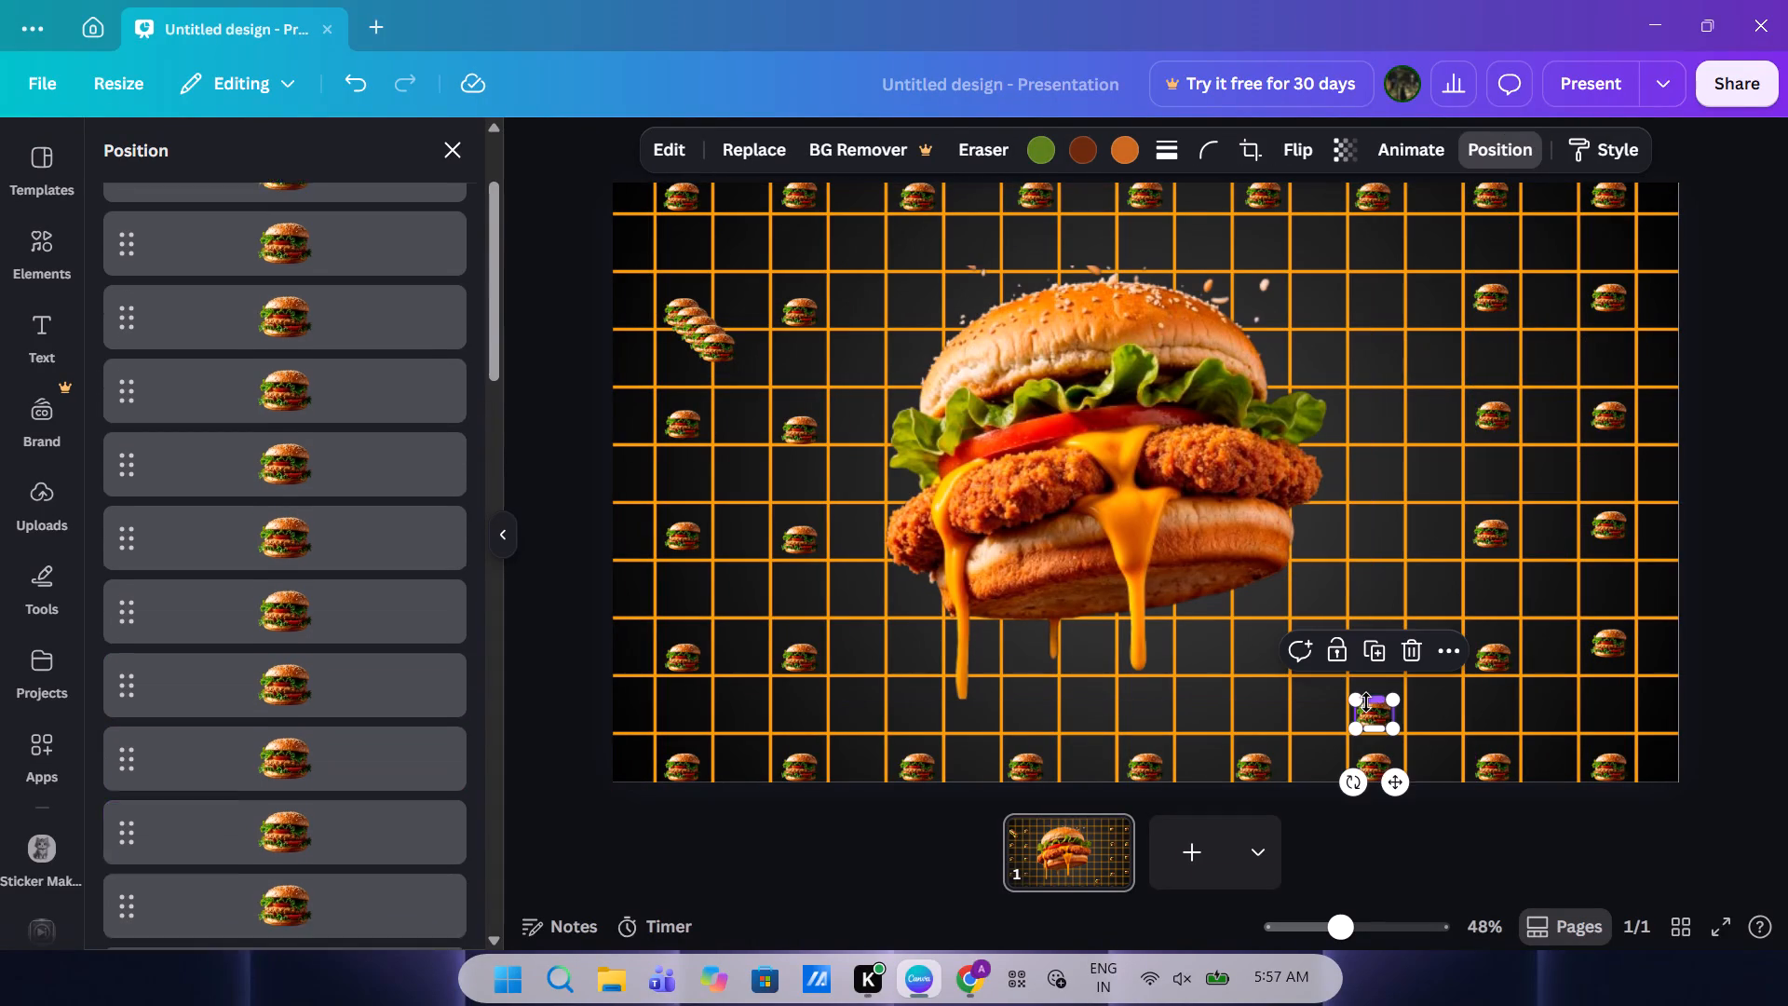
{"action": "key", "text": "BackSpace"}
Shift the large burger cutout slightly right, centring it between the small logos on both sides.
{"action": "left_click_drag", "start_coordinate": [1366, 702], "coordinate": [1089, 545]}
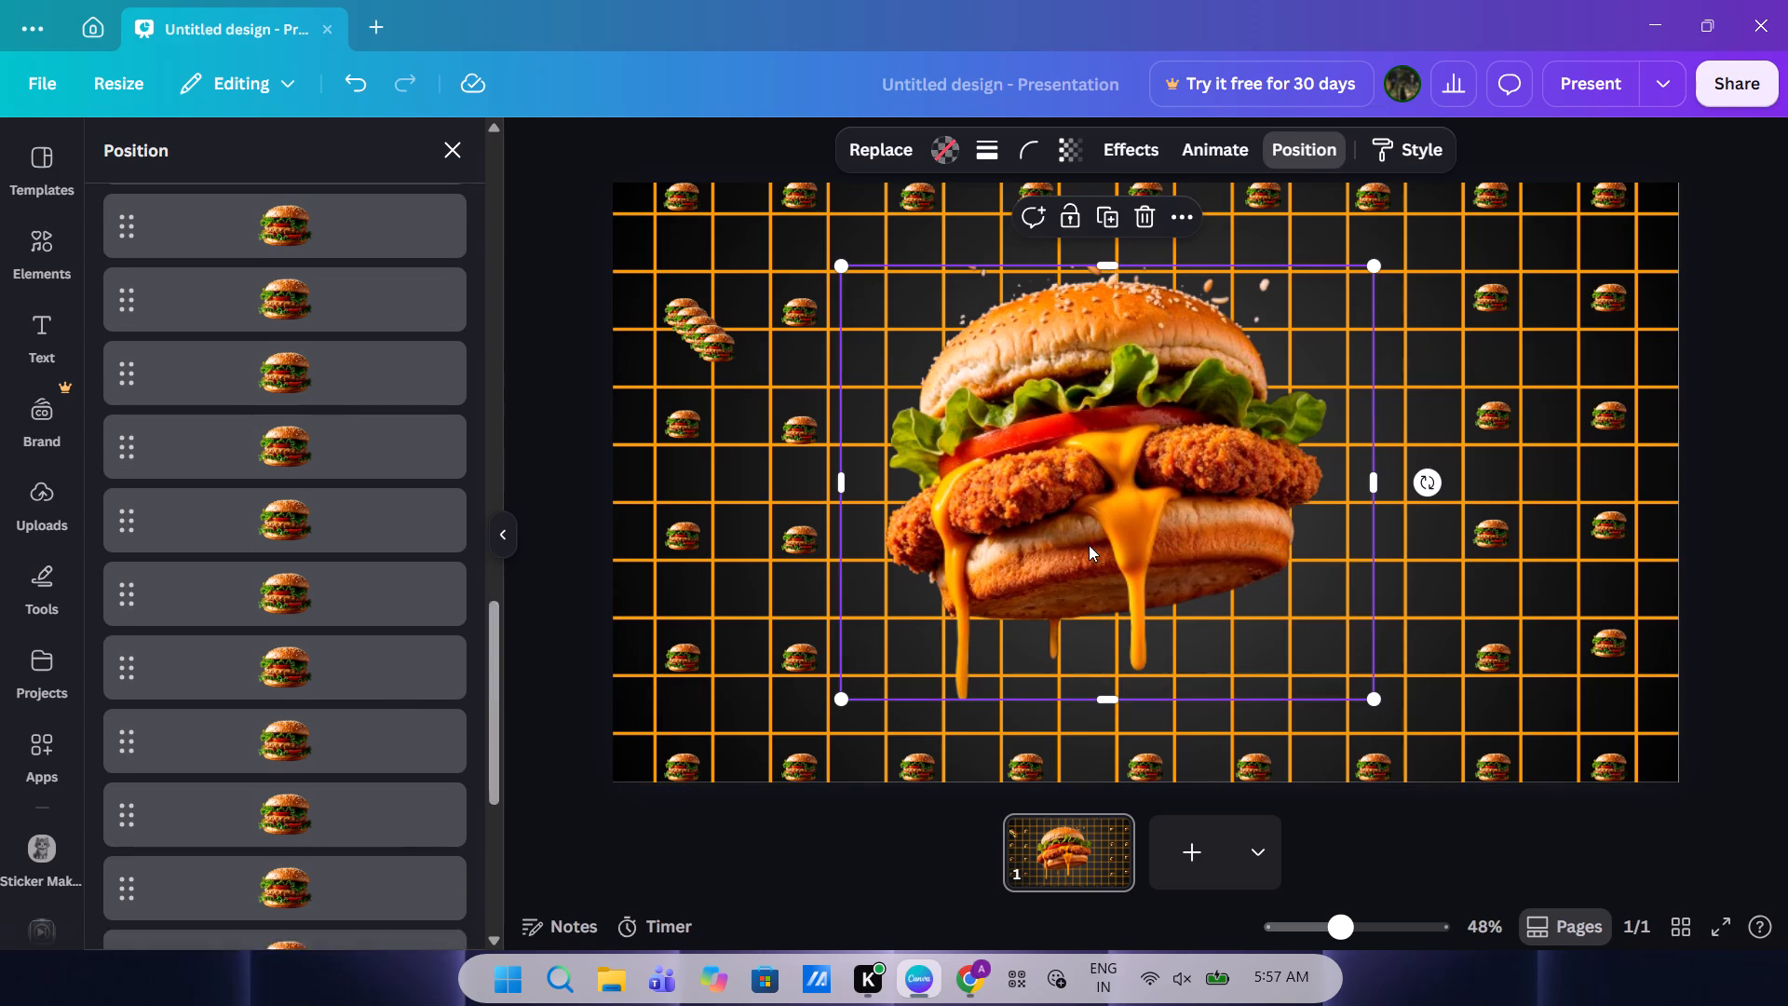
{"action": "left_click_drag", "start_coordinate": [1139, 468], "coordinate": [1194, 466]}
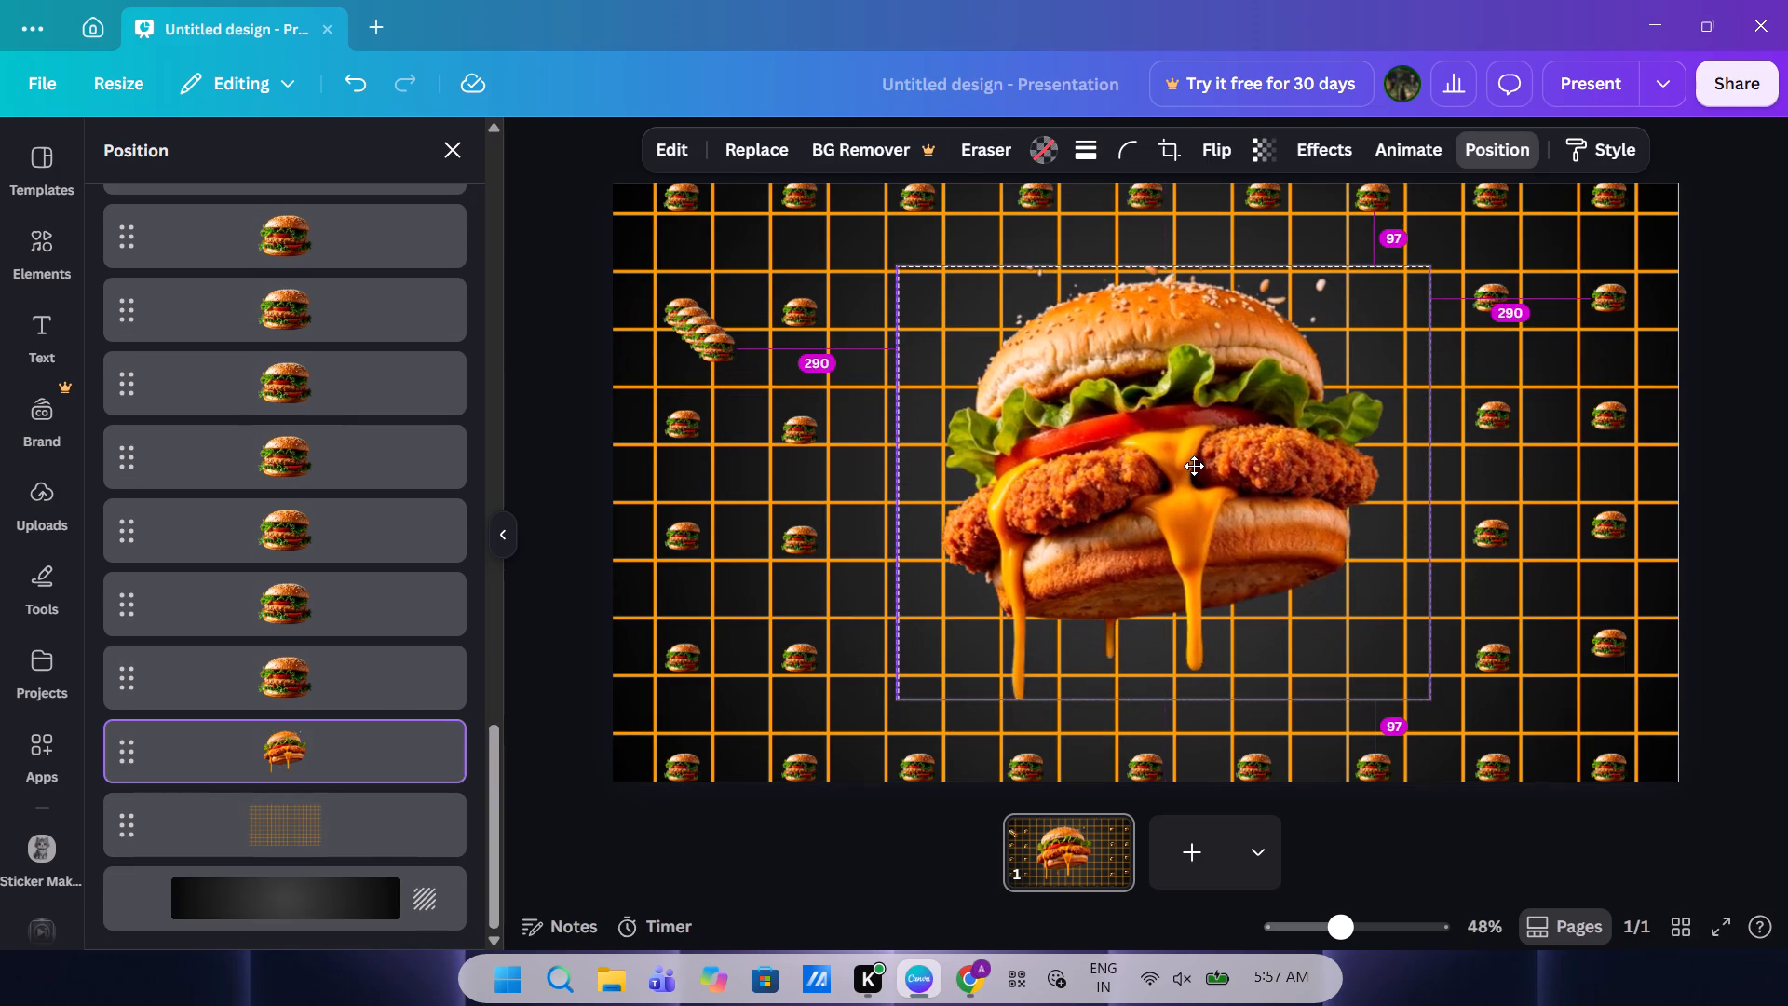
{"action": "left_click_drag", "start_coordinate": [1194, 466], "coordinate": [1190, 459]}
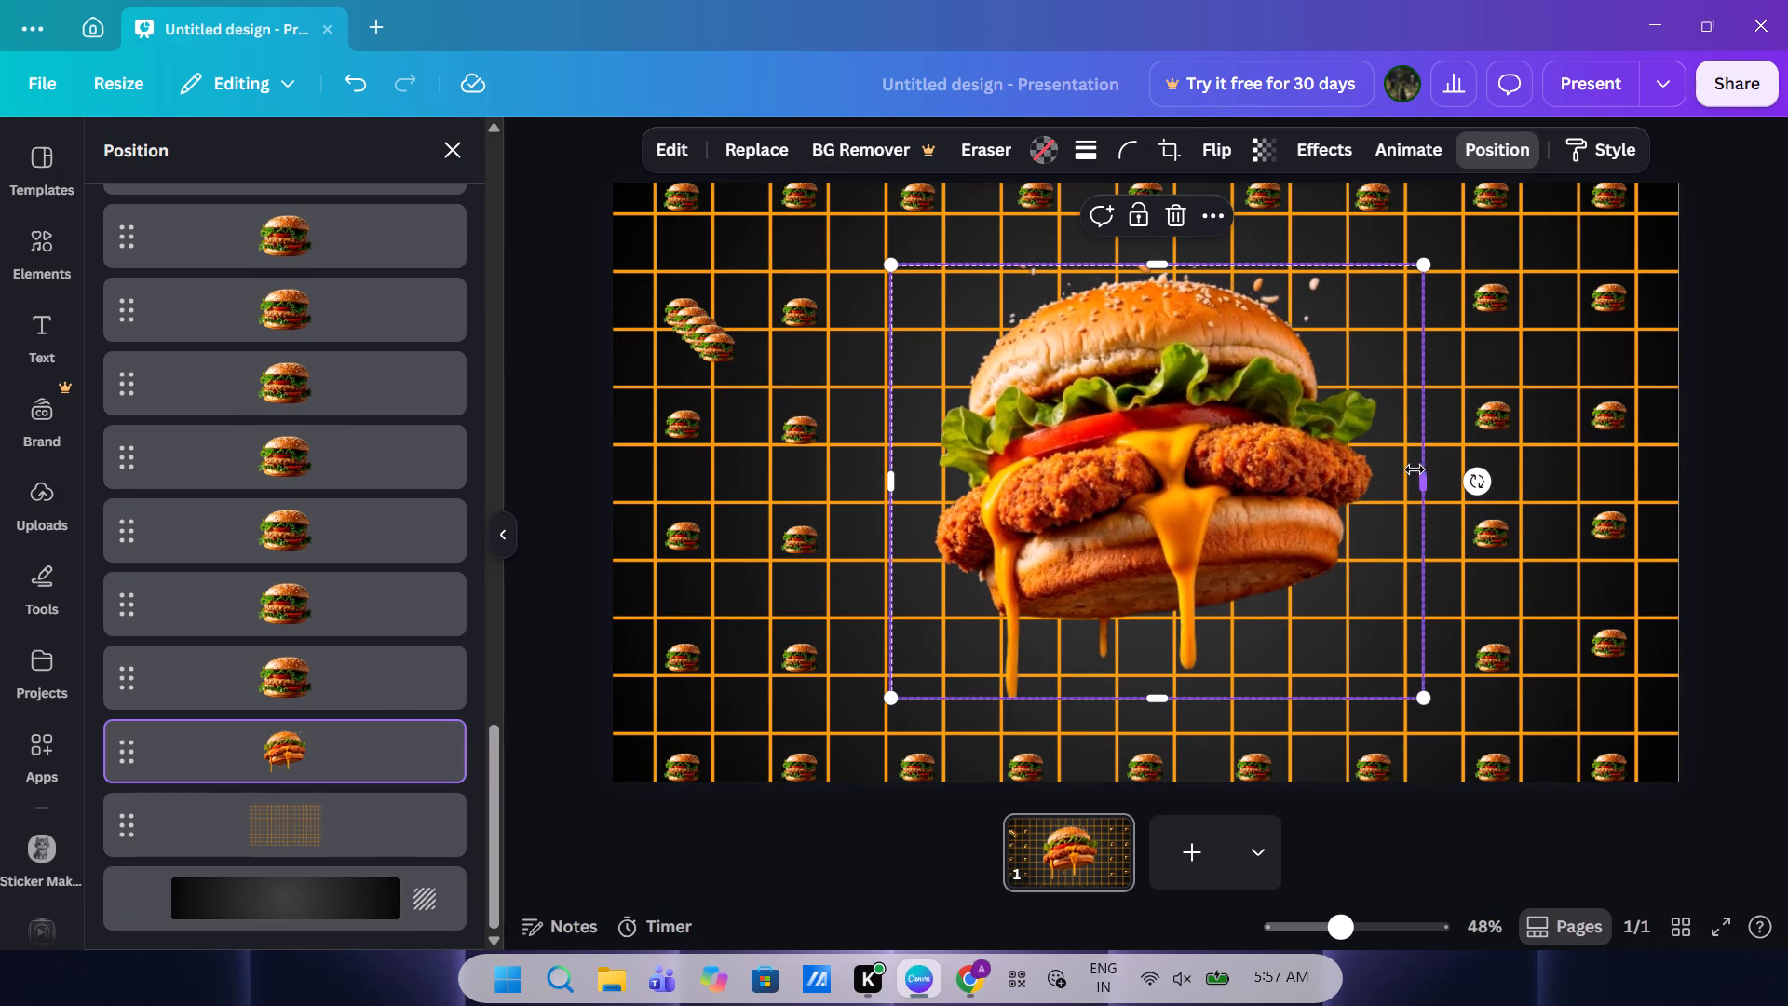
Narrow the large burger's frame from its right side so the burger is smaller, keeping the height at 781.
{"action": "left_click_drag", "start_coordinate": [1424, 487], "coordinate": [1407, 488]}
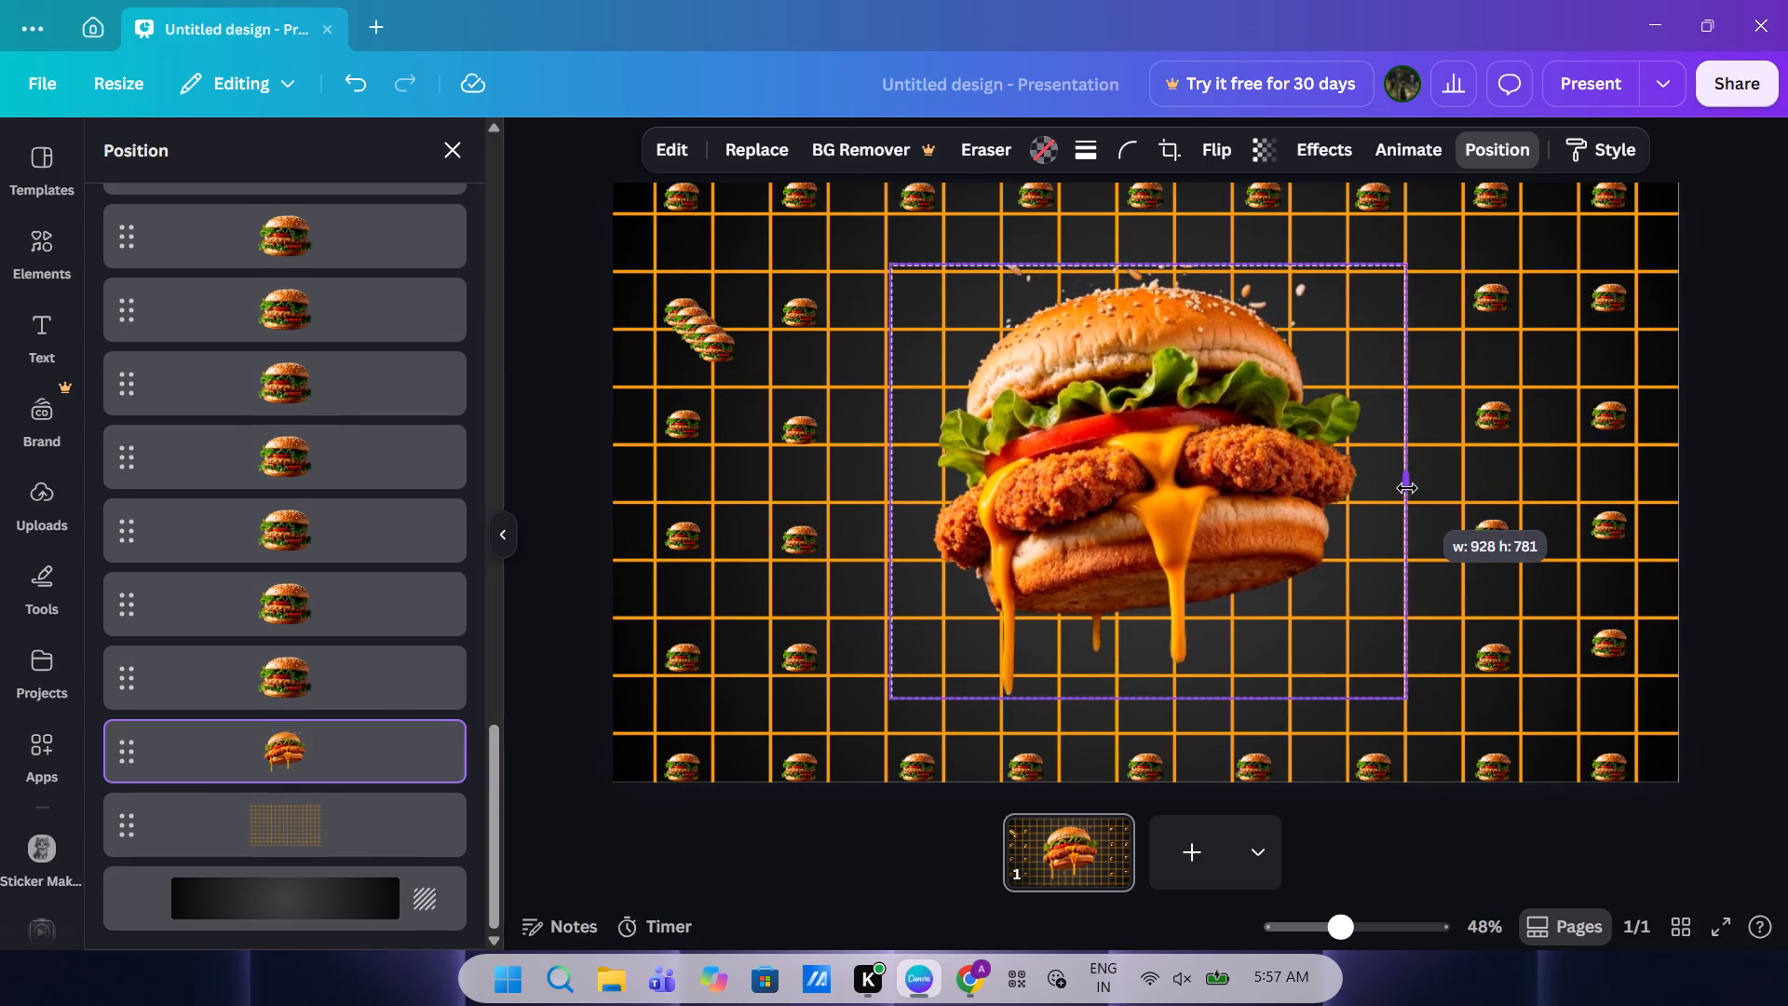
{"action": "left_click_drag", "start_coordinate": [1407, 488], "coordinate": [1435, 495]}
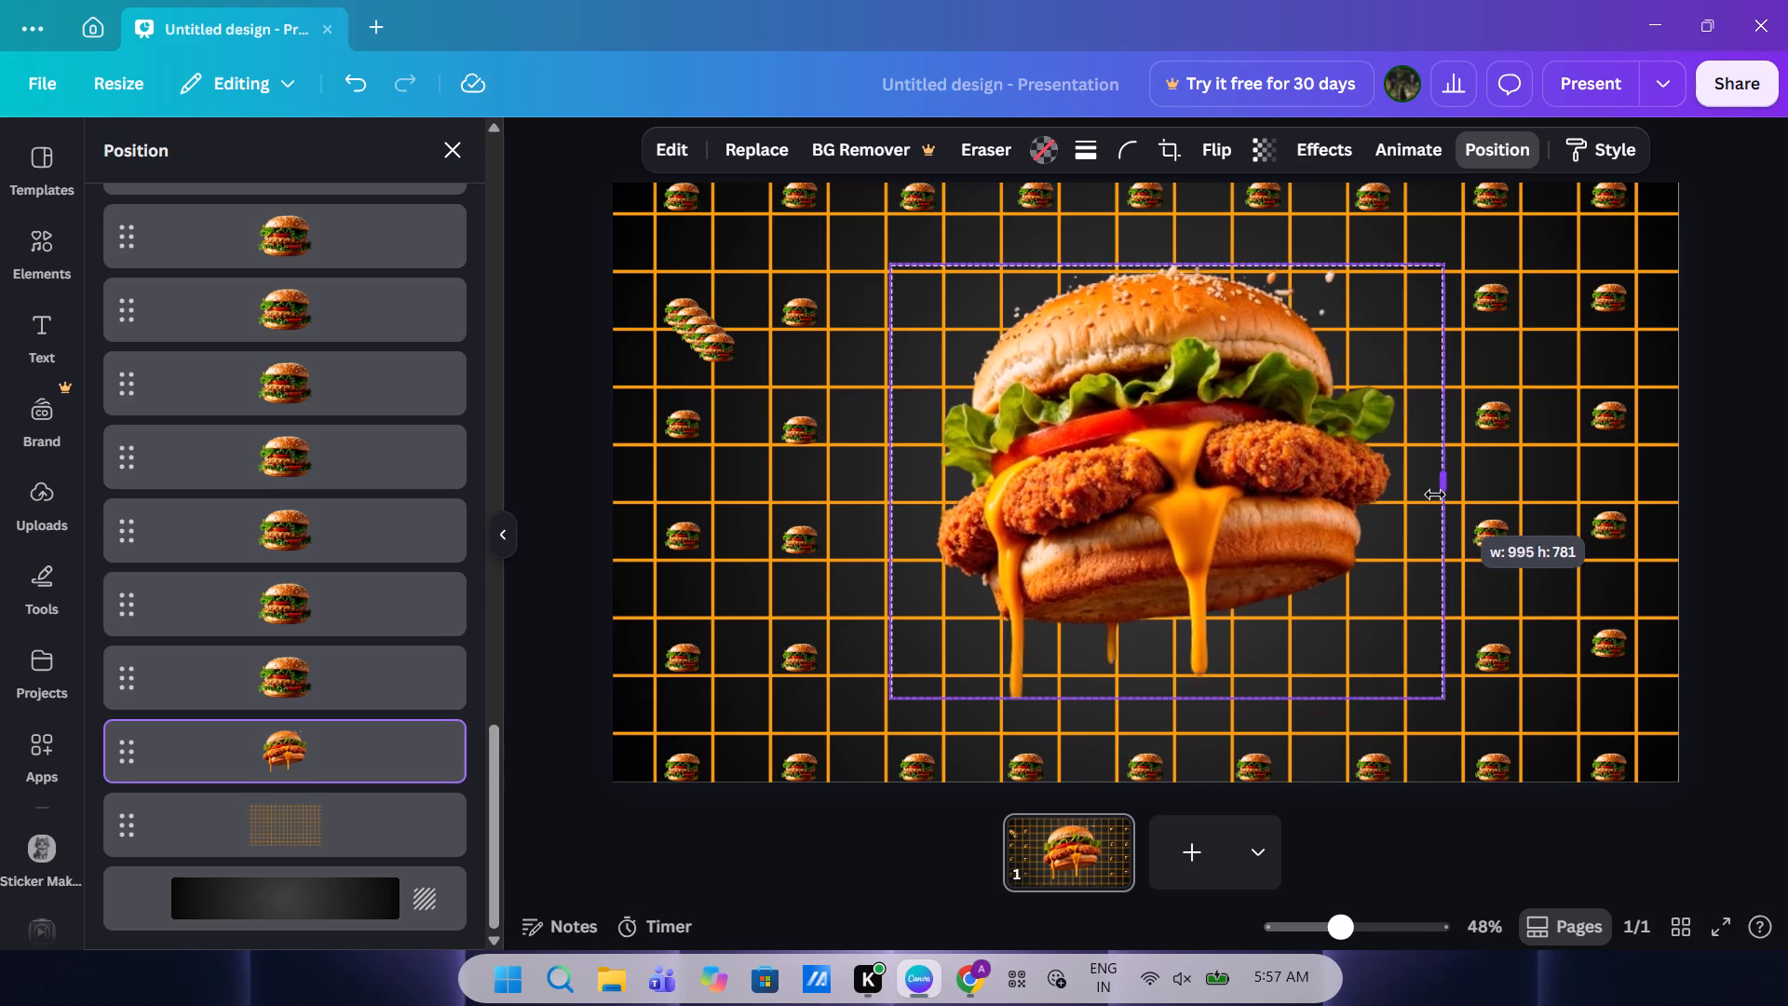
{"action": "left_click_drag", "start_coordinate": [1435, 495], "coordinate": [1311, 527]}
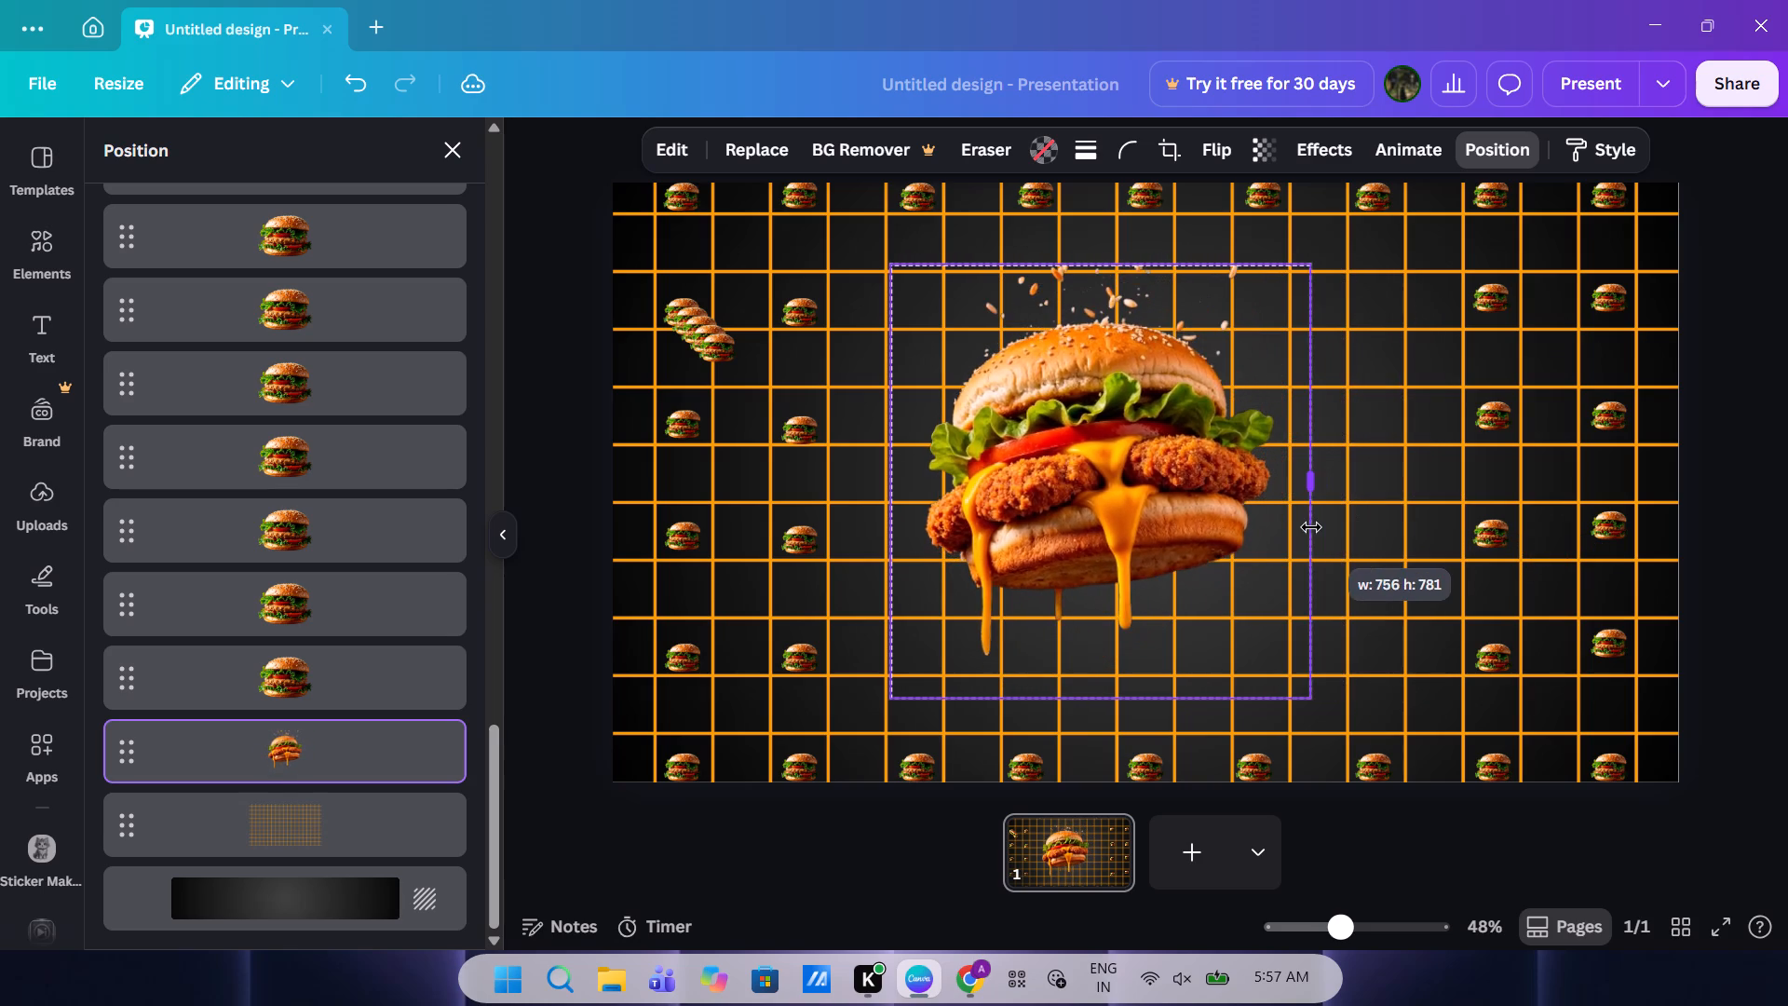
{"action": "left_click_drag", "start_coordinate": [1311, 527], "coordinate": [1336, 526]}
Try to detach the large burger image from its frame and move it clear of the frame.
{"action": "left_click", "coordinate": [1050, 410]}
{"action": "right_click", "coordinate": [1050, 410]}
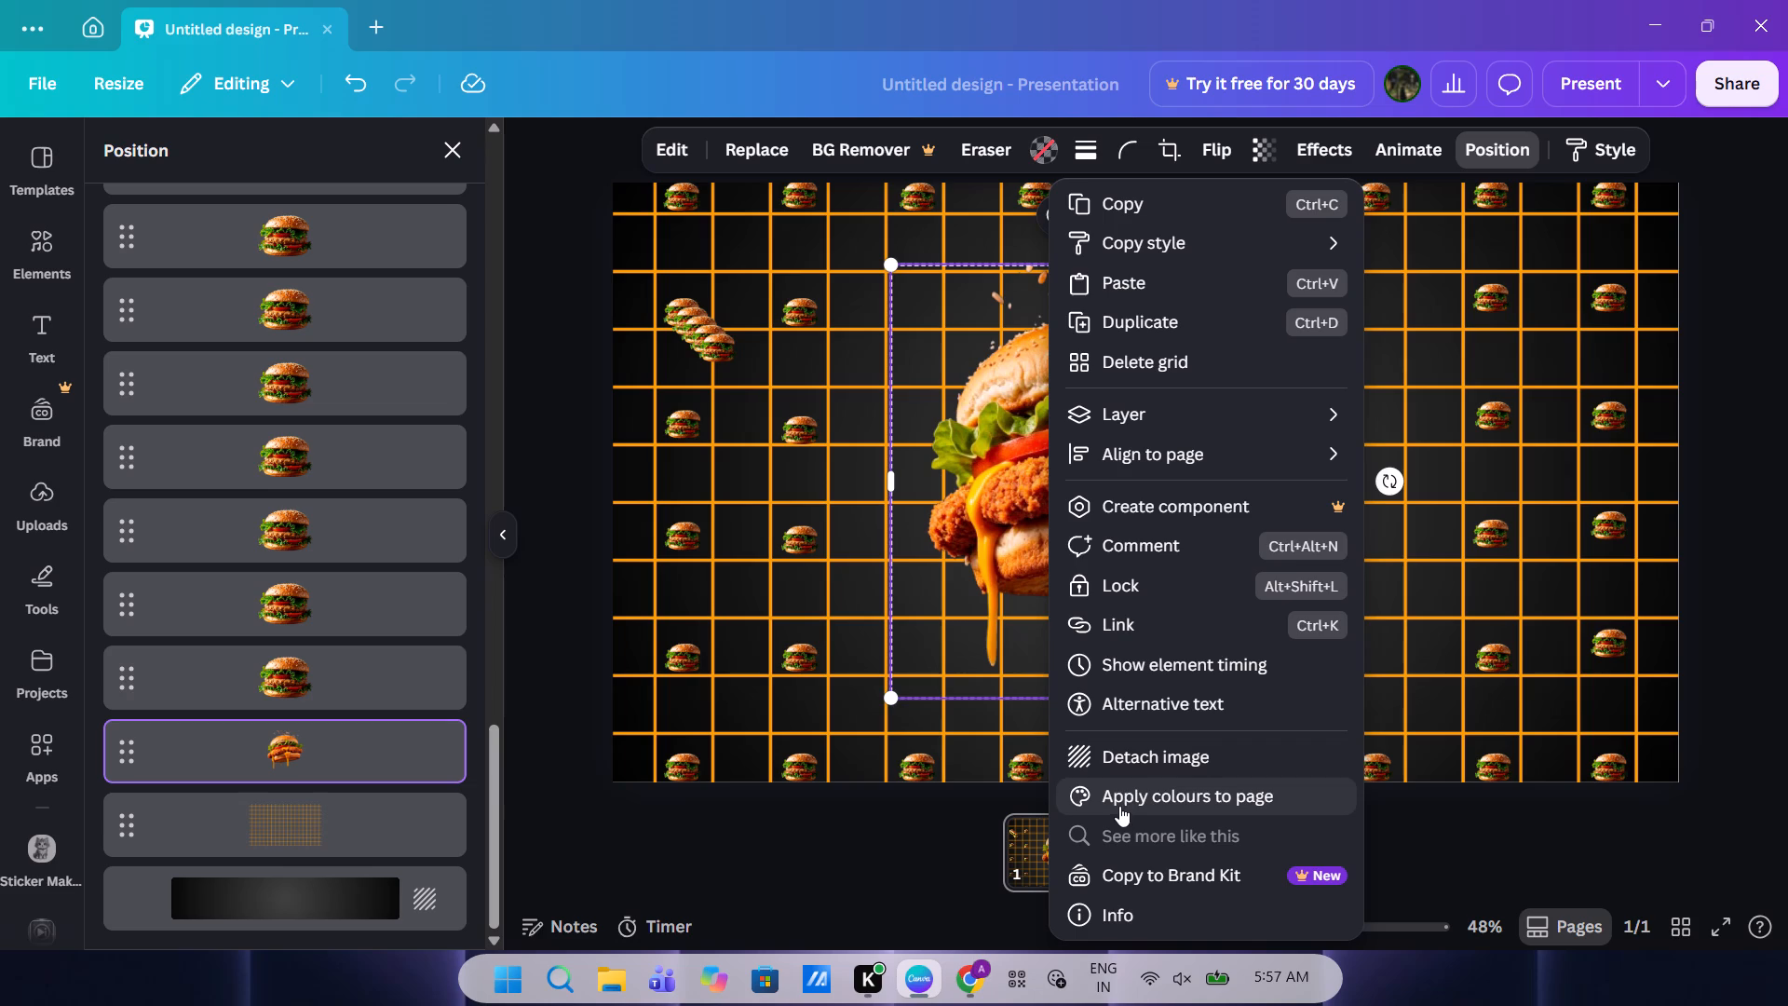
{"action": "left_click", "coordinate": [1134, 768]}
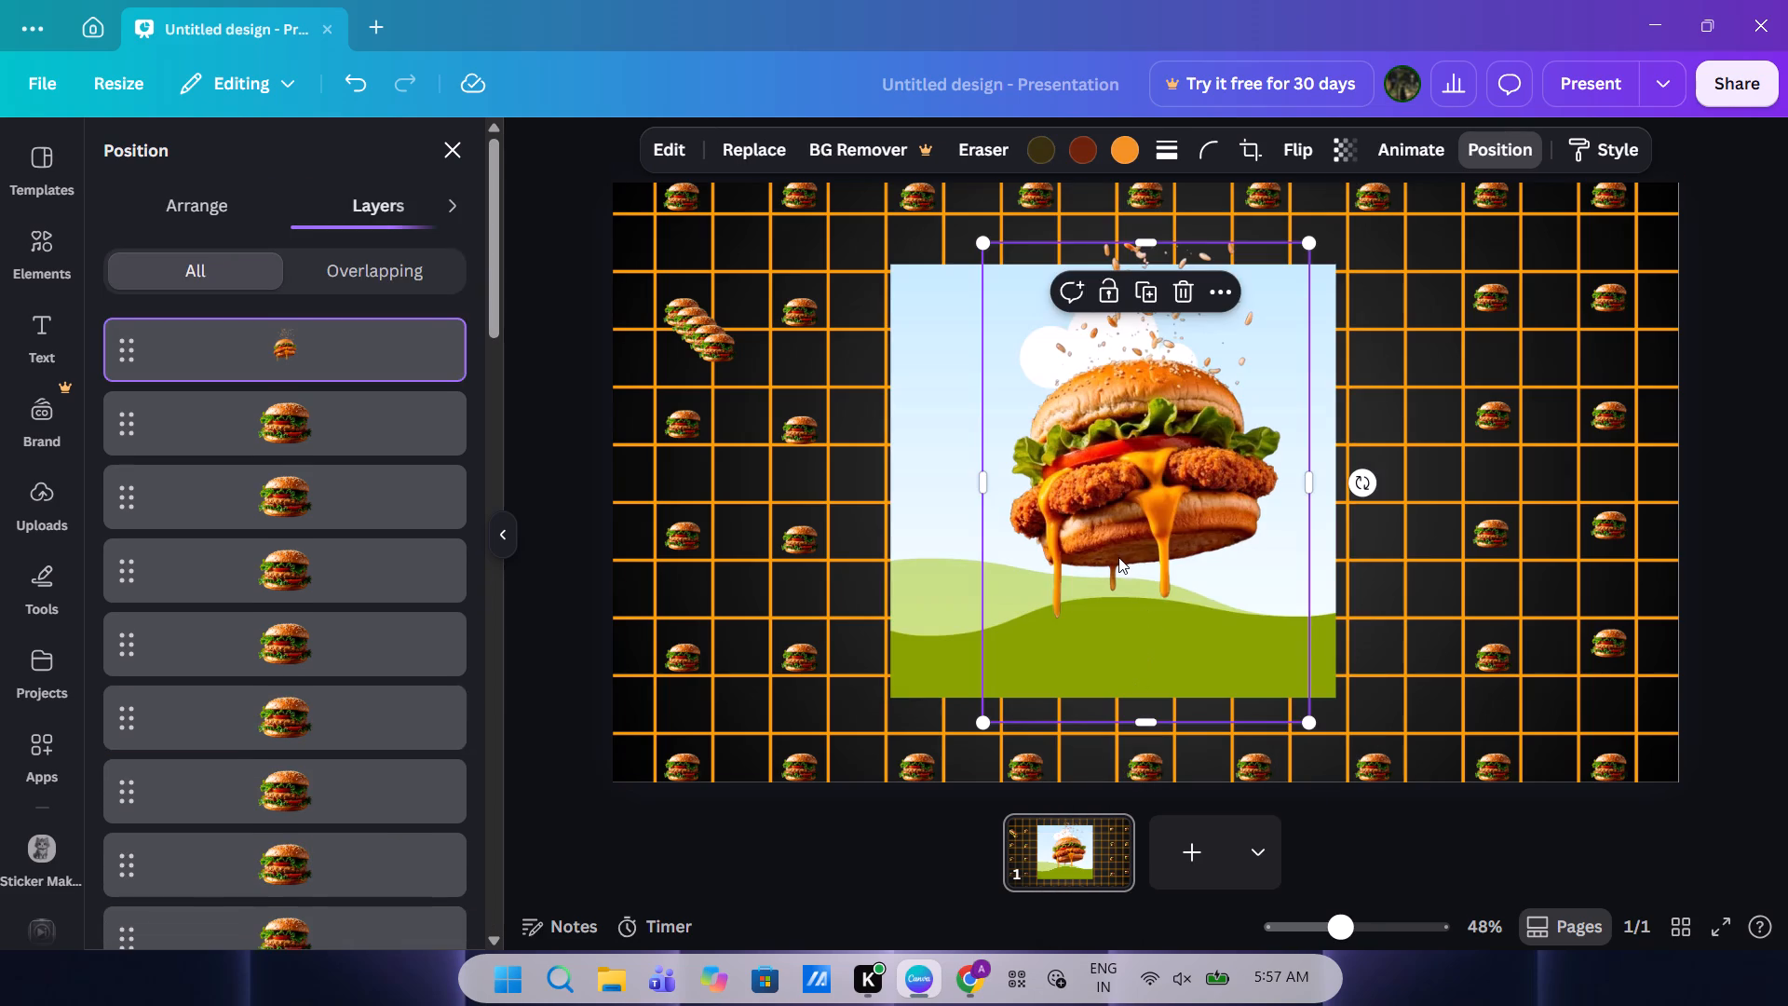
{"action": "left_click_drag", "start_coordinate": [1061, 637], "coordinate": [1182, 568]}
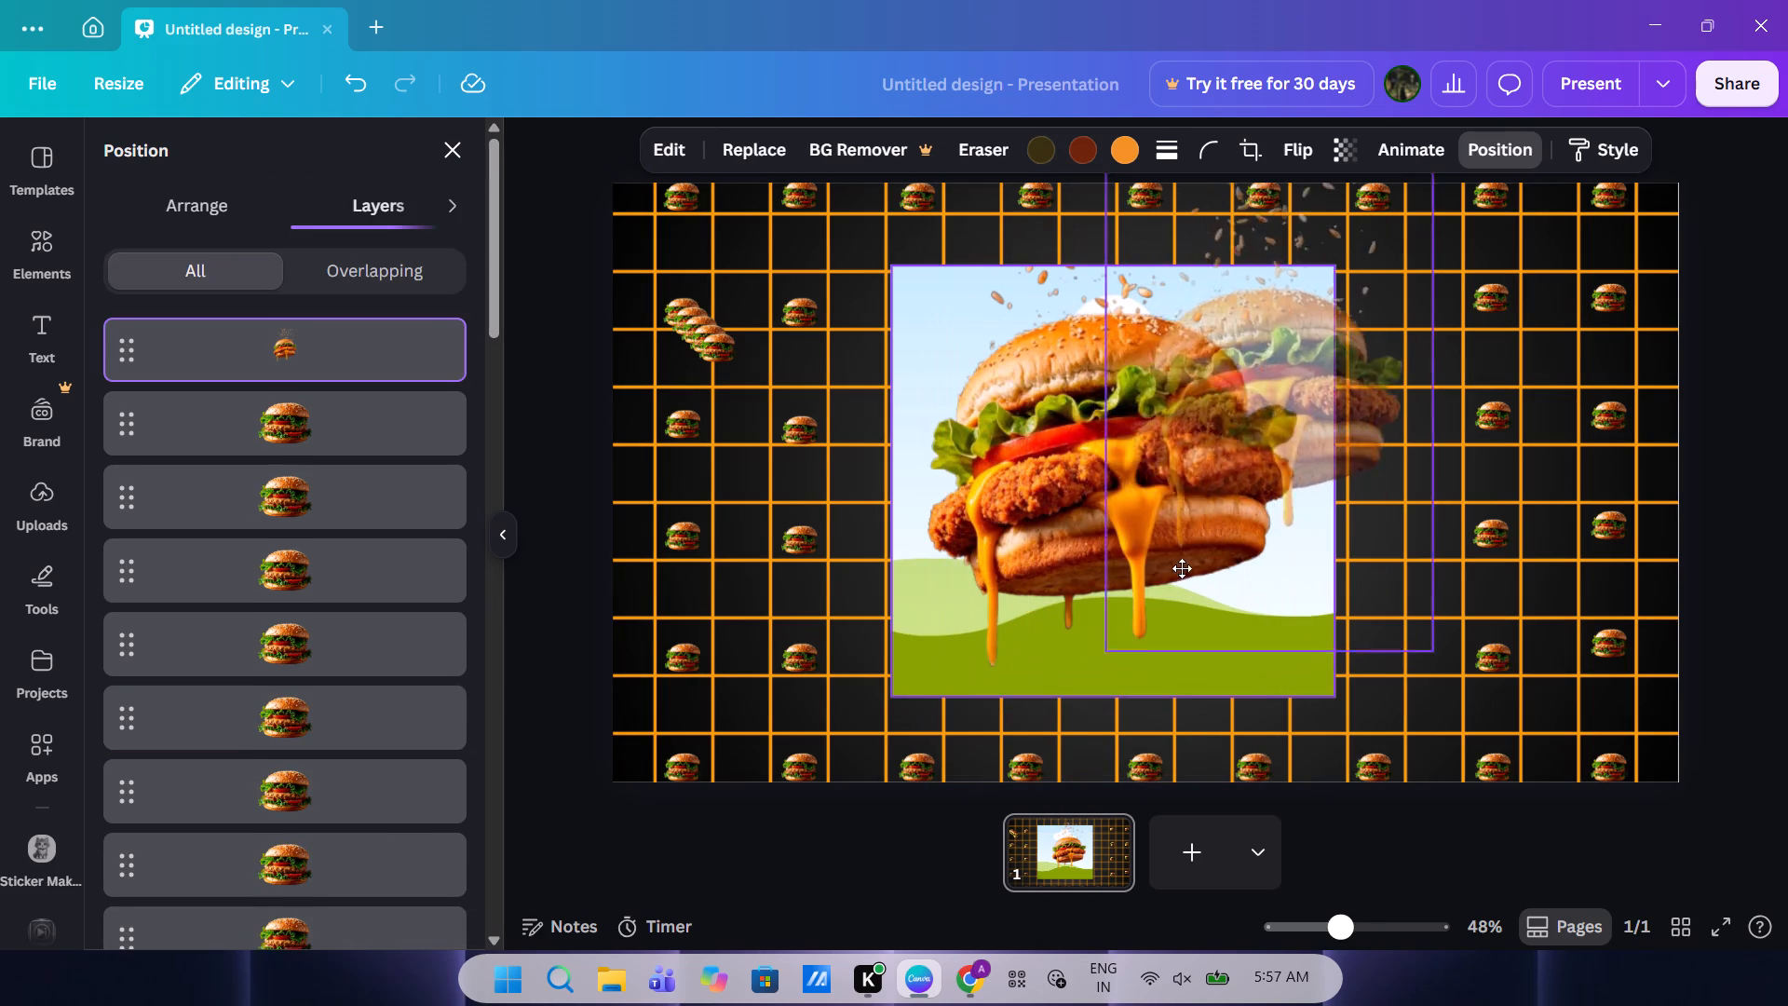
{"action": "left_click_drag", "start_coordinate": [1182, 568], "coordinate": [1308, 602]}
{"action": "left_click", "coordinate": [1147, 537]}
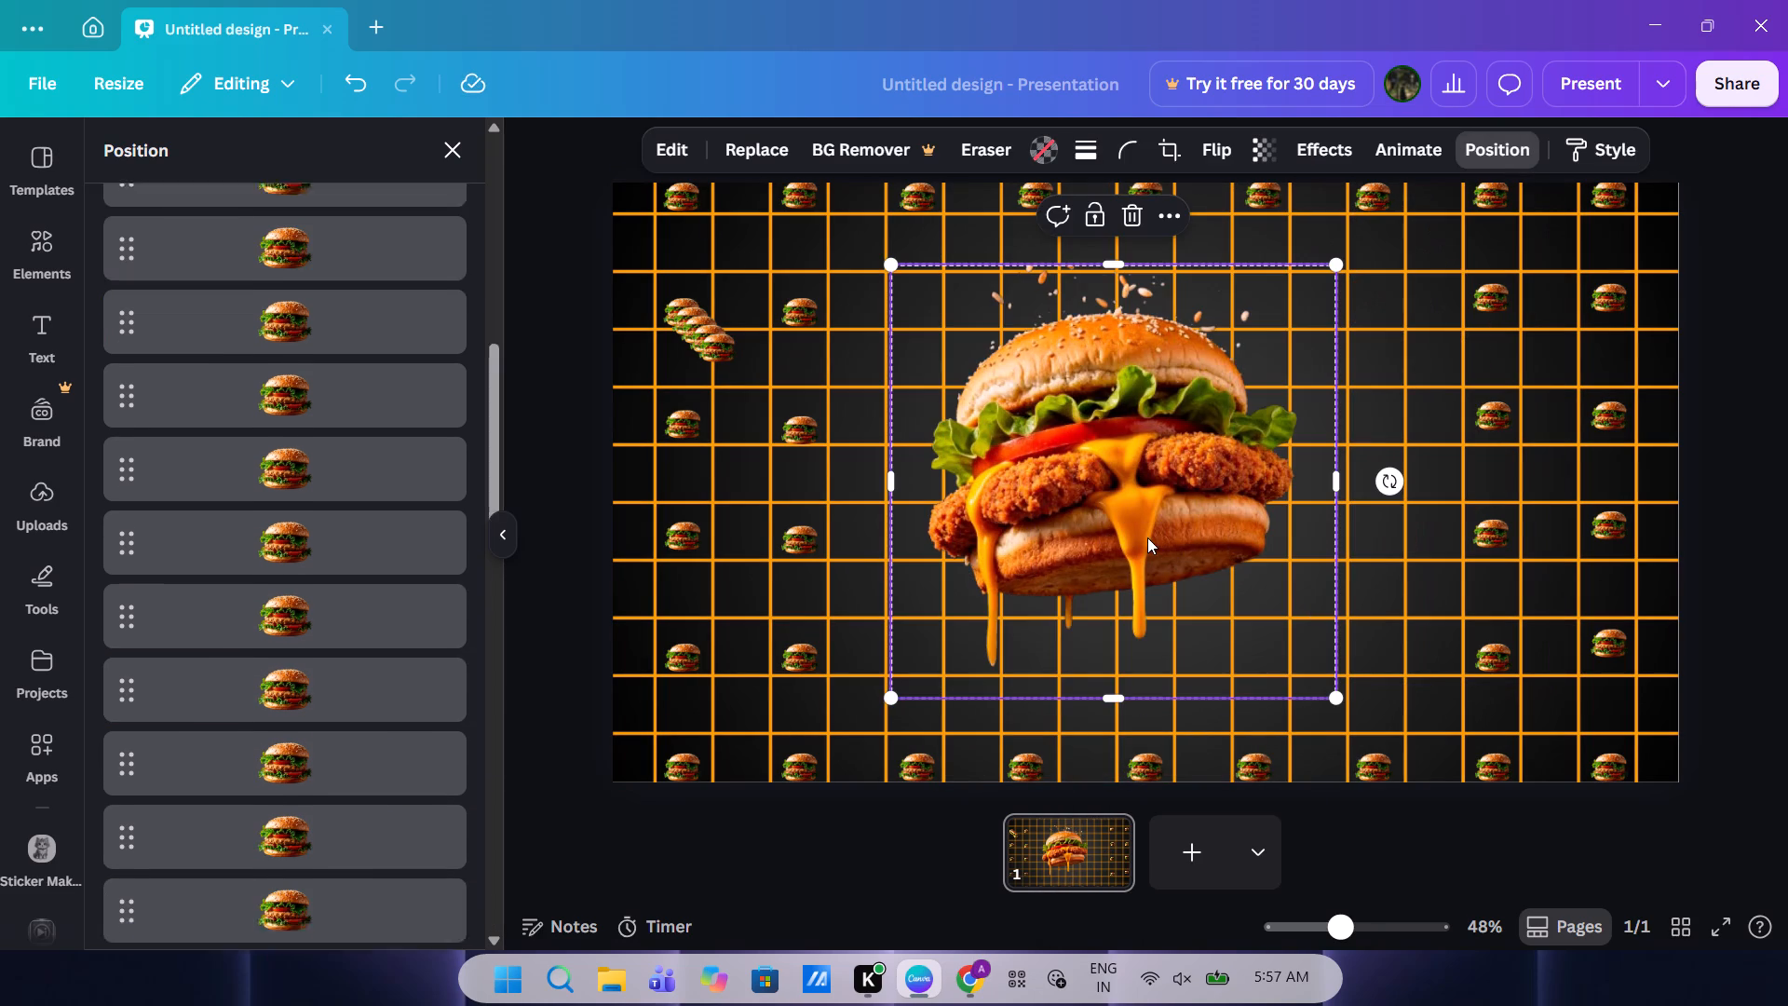
Detach the large burger image from its frame.
{"action": "right_click", "coordinate": [1061, 528]}
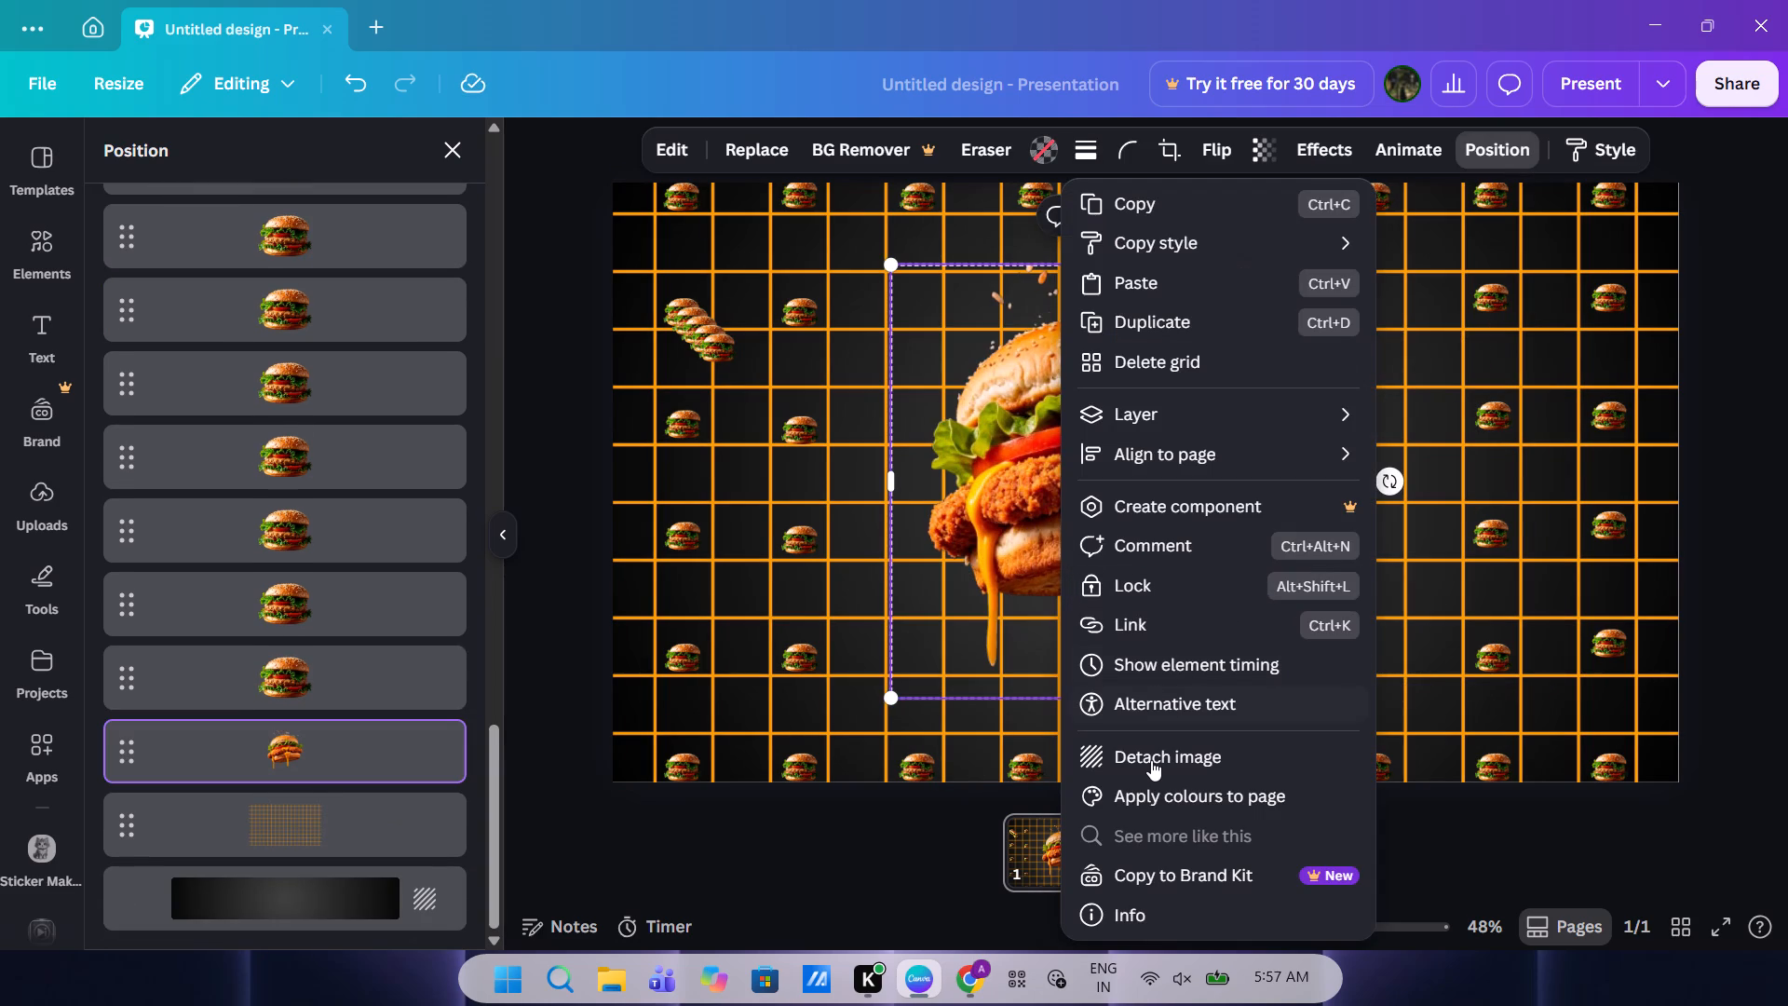
{"action": "left_click", "coordinate": [1150, 765]}
Shrink the empty frame behind the burger to a width of 496 and adjust its top and bottom edges closer around the burger.
{"action": "left_click", "coordinate": [921, 541]}
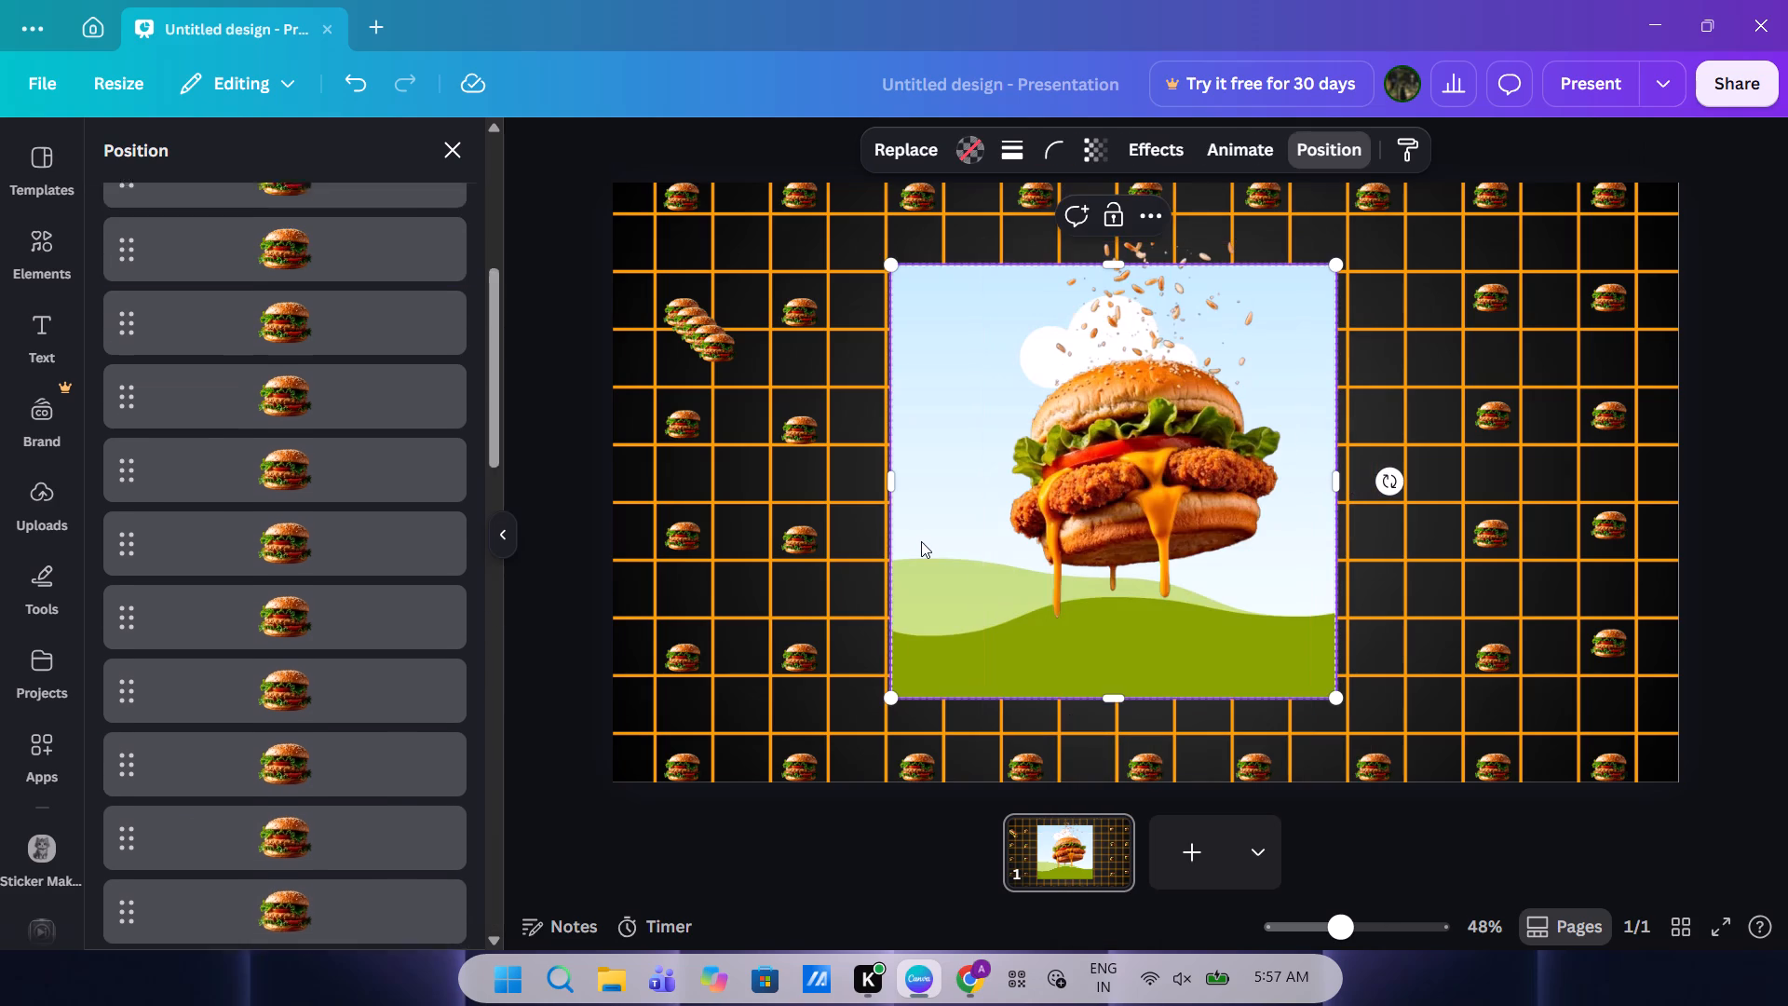
{"action": "left_click_drag", "start_coordinate": [891, 483], "coordinate": [1002, 510]}
{"action": "left_click_drag", "start_coordinate": [1331, 483], "coordinate": [1295, 470]}
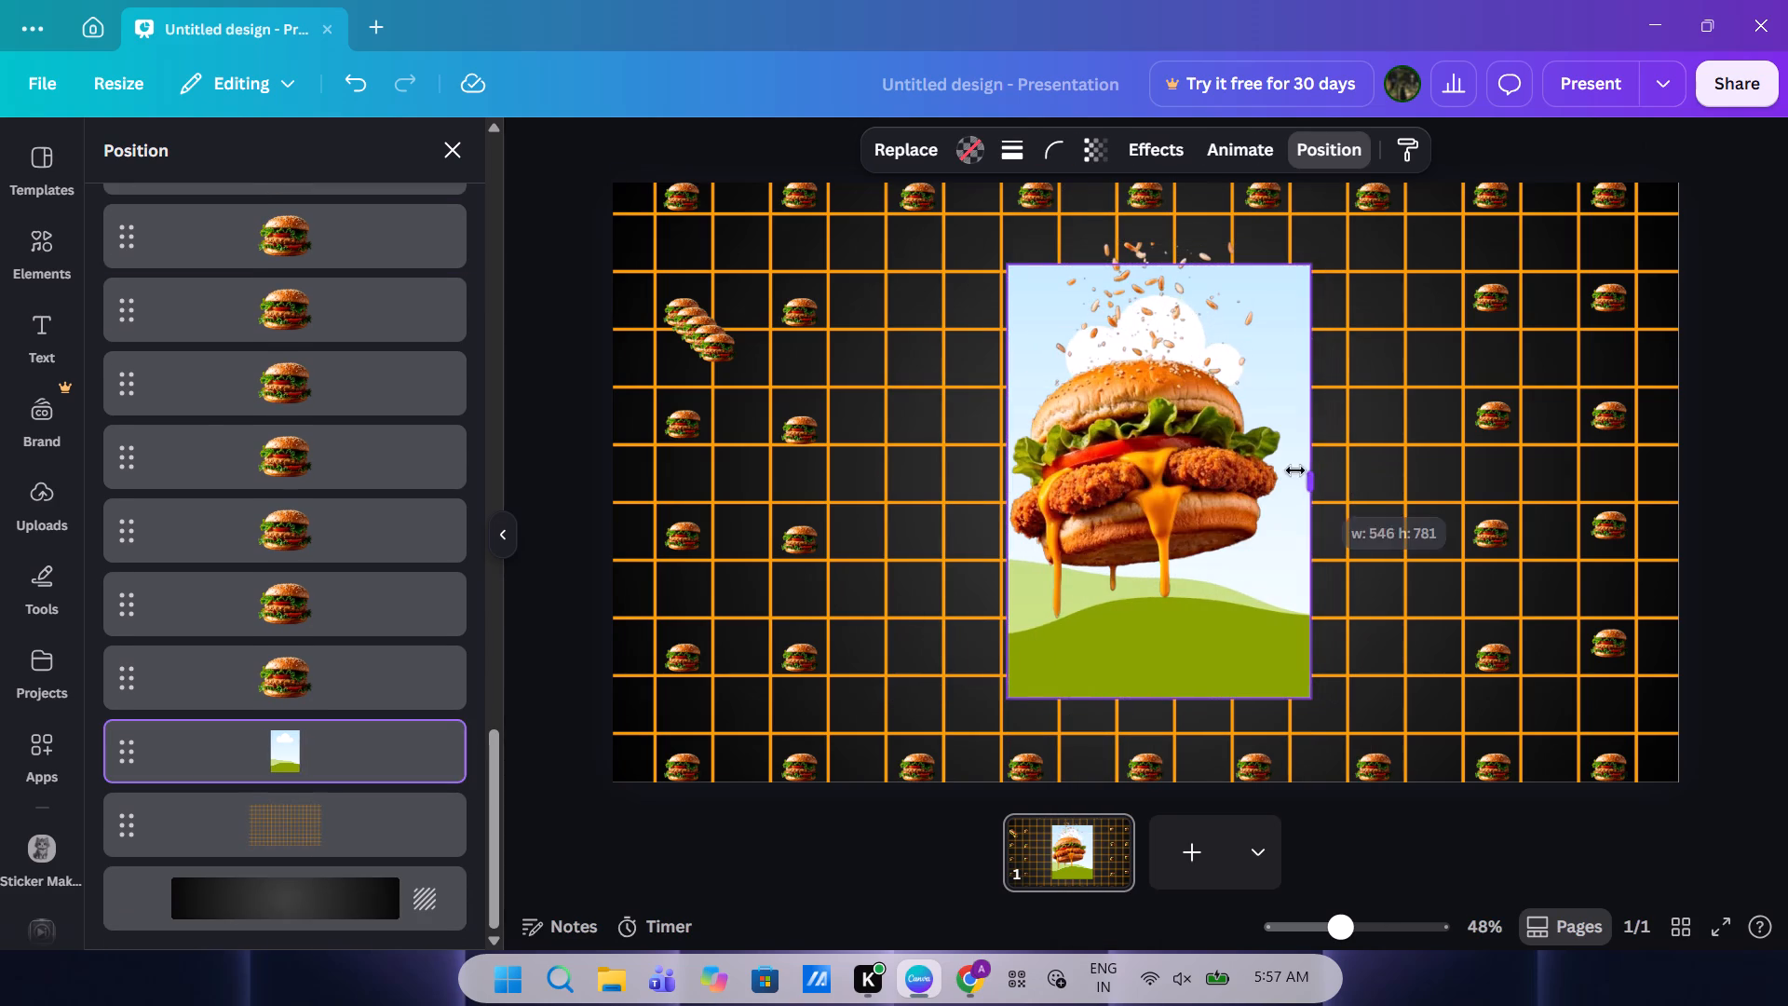
{"action": "left_click_drag", "start_coordinate": [1295, 470], "coordinate": [1277, 471]}
{"action": "left_click_drag", "start_coordinate": [1144, 700], "coordinate": [1137, 616]}
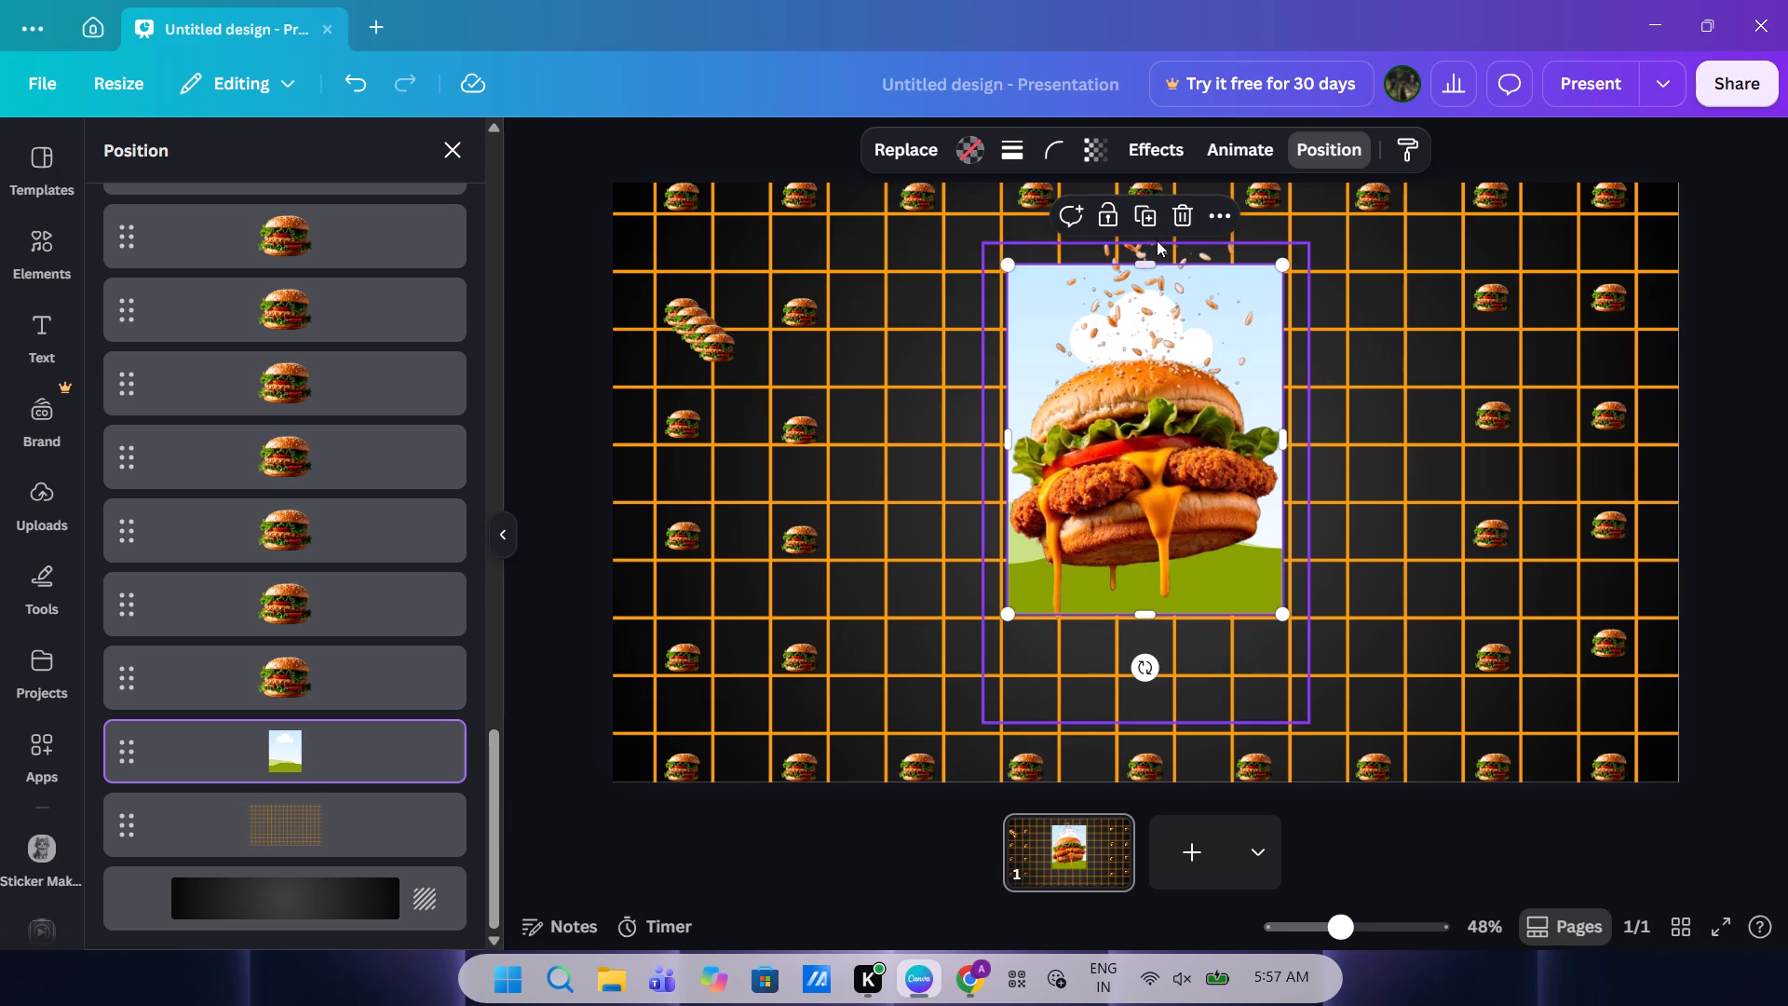
{"action": "left_click_drag", "start_coordinate": [1145, 257], "coordinate": [1144, 206]}
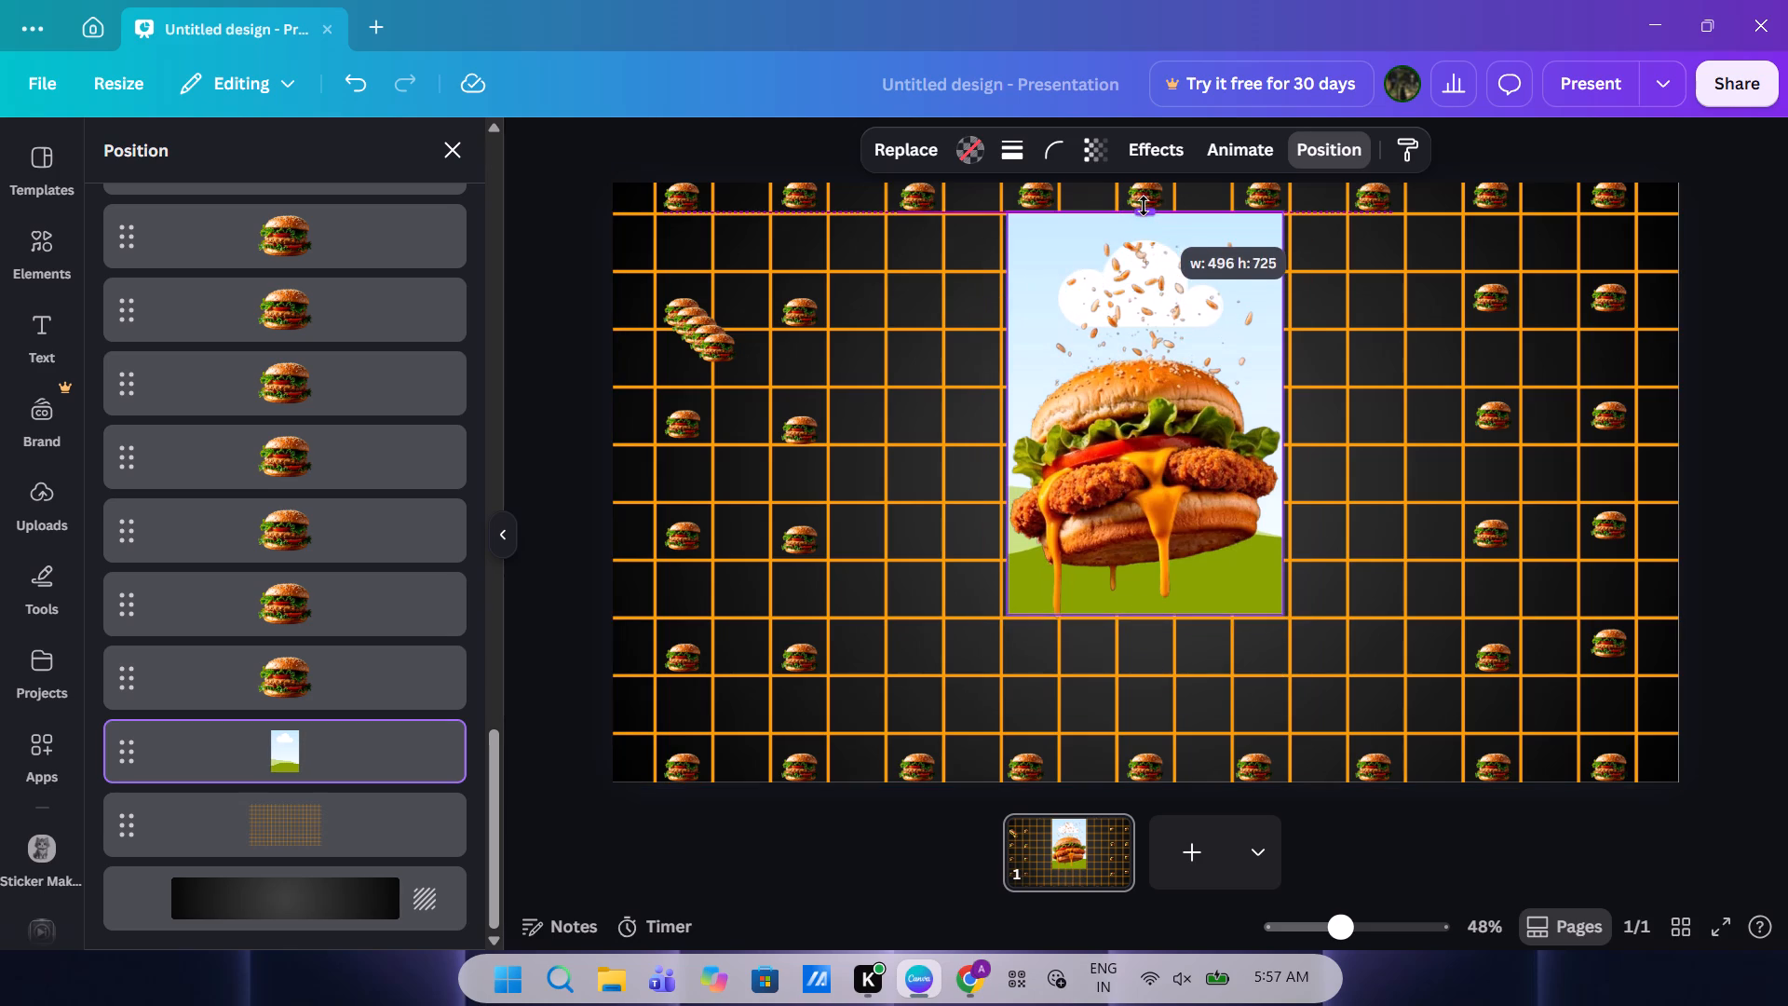
{"action": "left_click_drag", "start_coordinate": [1144, 206], "coordinate": [1148, 224]}
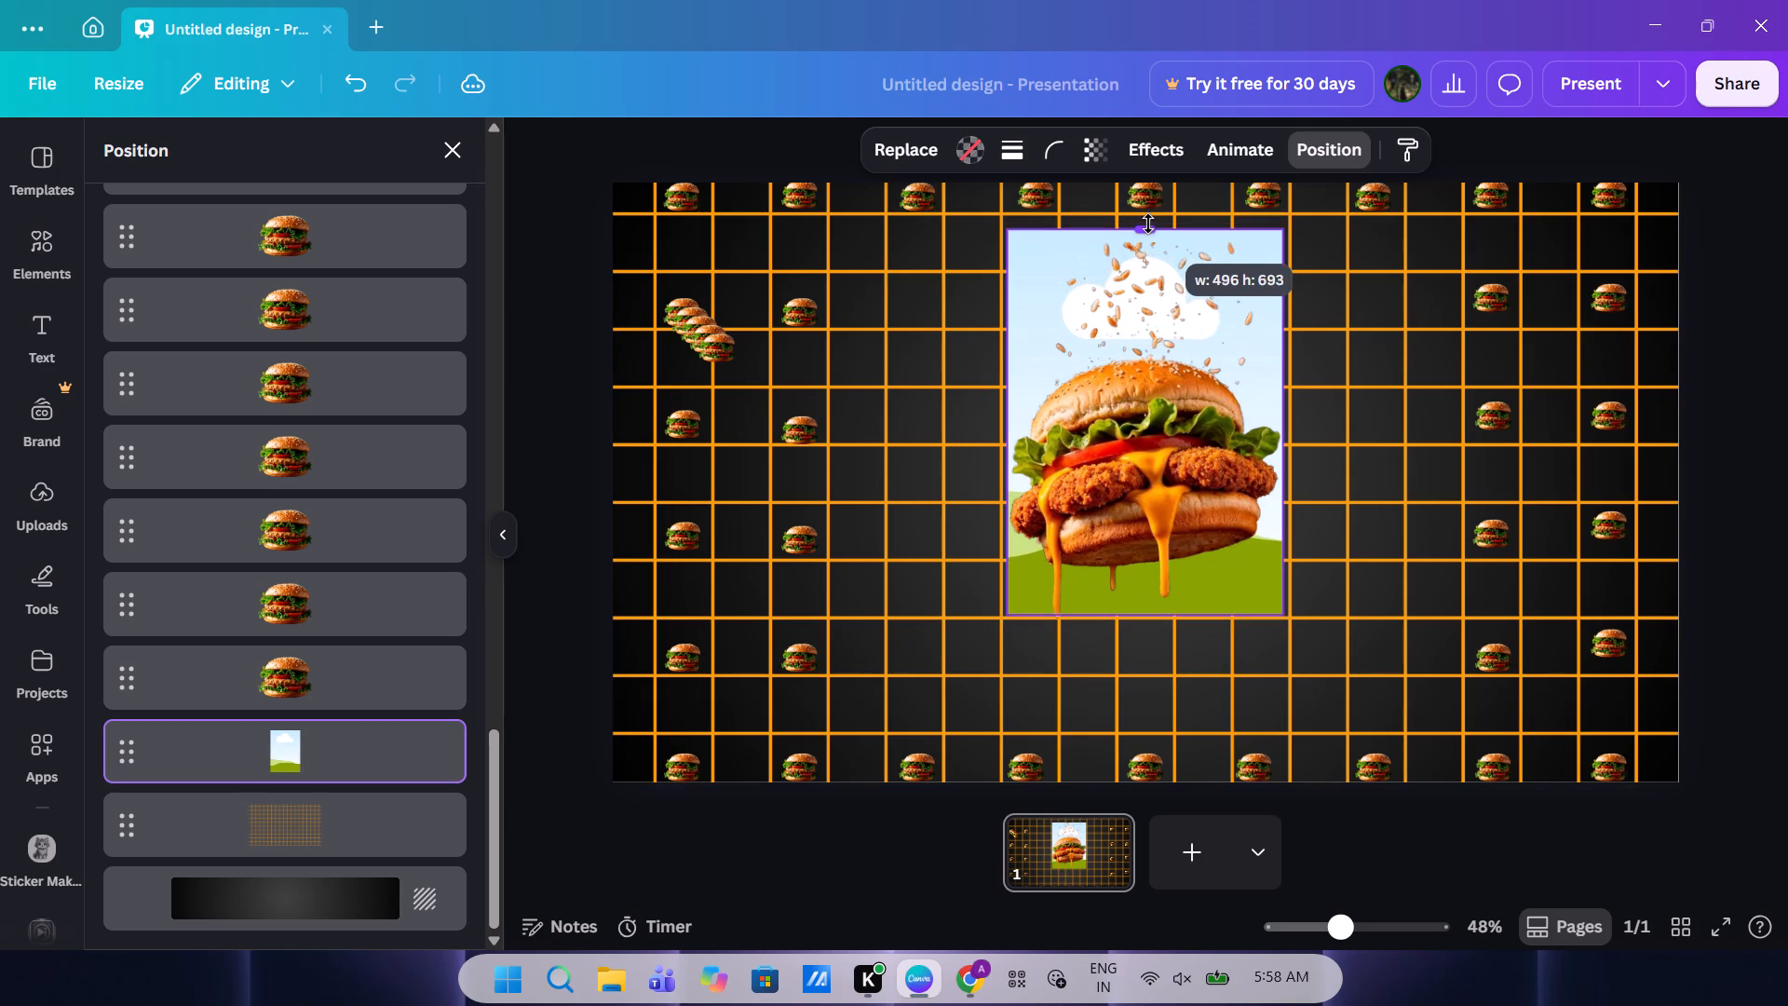
{"action": "left_click_drag", "start_coordinate": [1148, 224], "coordinate": [1145, 235]}
{"action": "right_click", "coordinate": [1127, 386]}
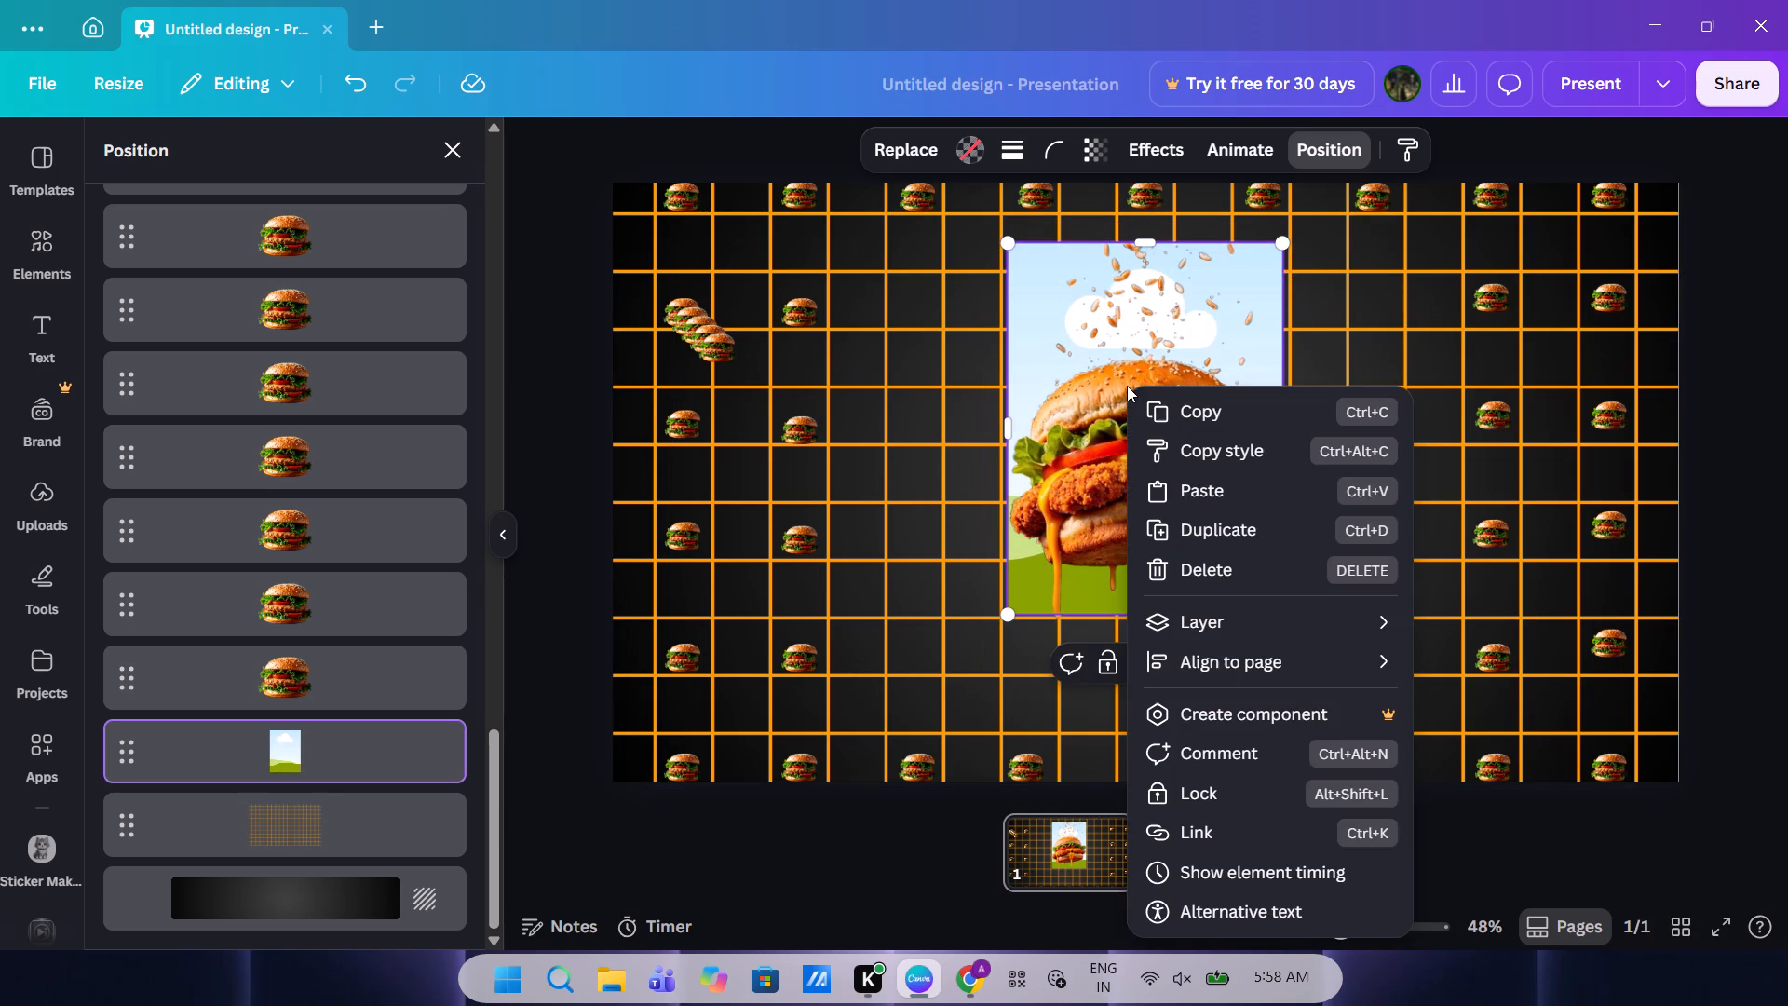
{"action": "left_click", "coordinate": [1093, 536]}
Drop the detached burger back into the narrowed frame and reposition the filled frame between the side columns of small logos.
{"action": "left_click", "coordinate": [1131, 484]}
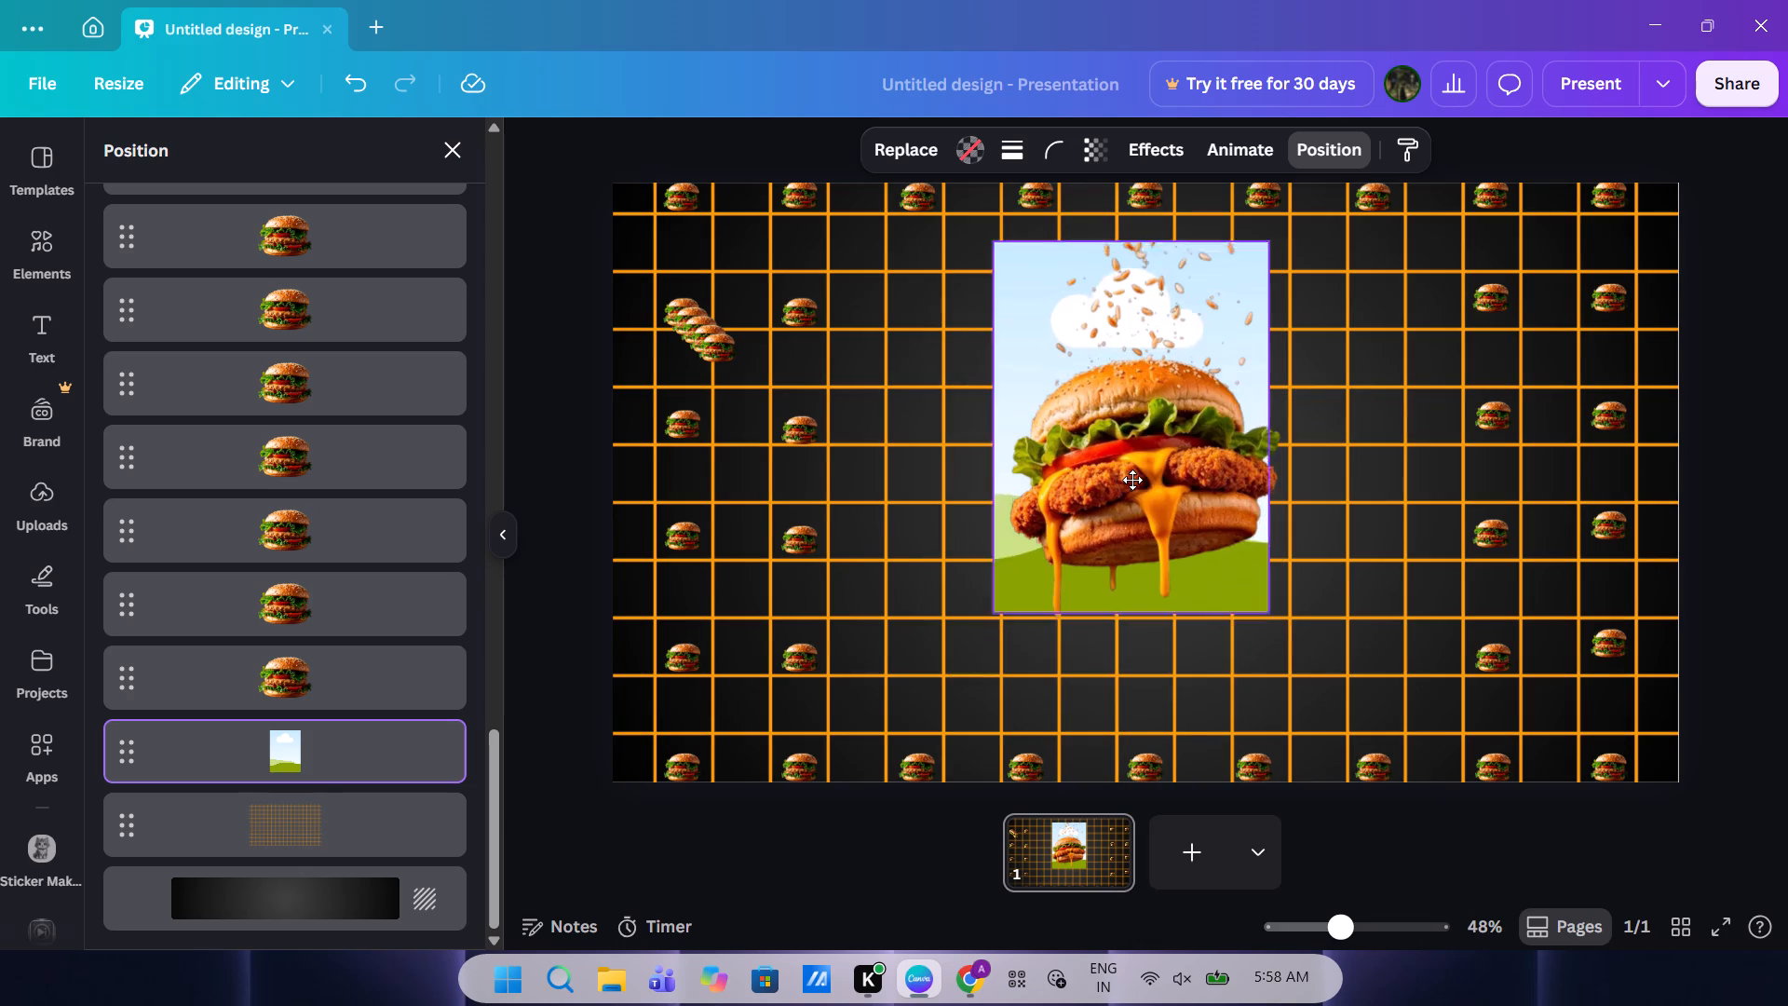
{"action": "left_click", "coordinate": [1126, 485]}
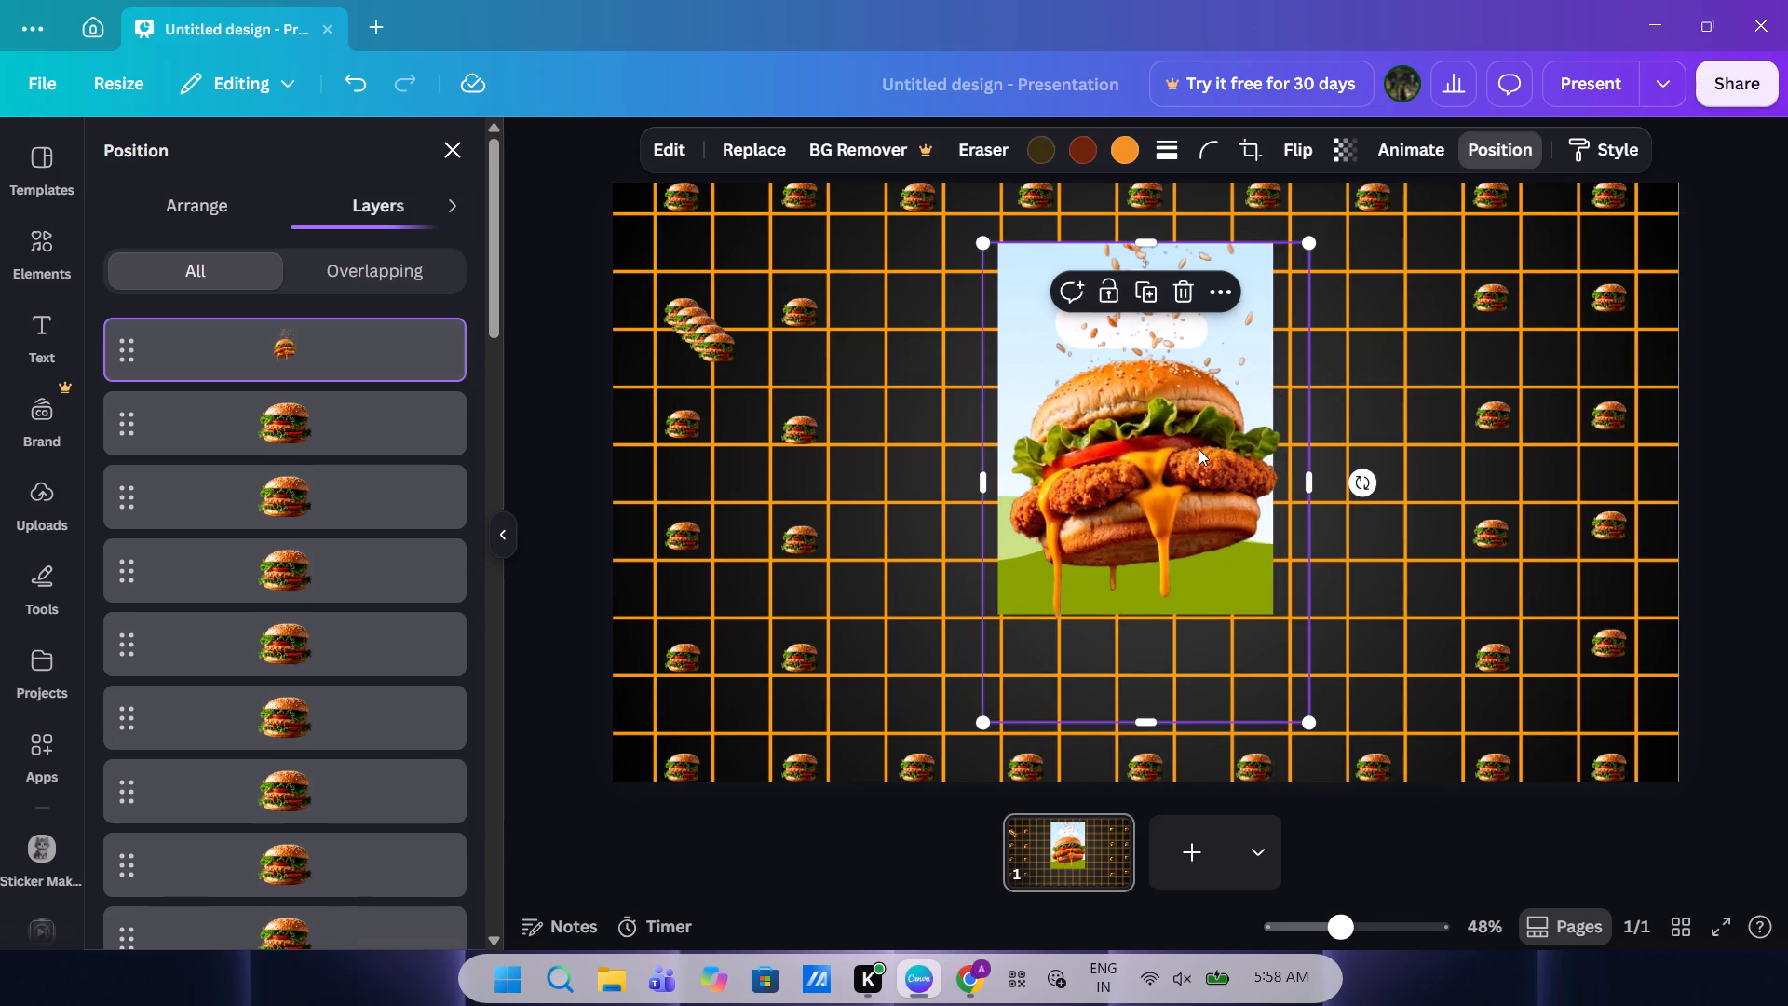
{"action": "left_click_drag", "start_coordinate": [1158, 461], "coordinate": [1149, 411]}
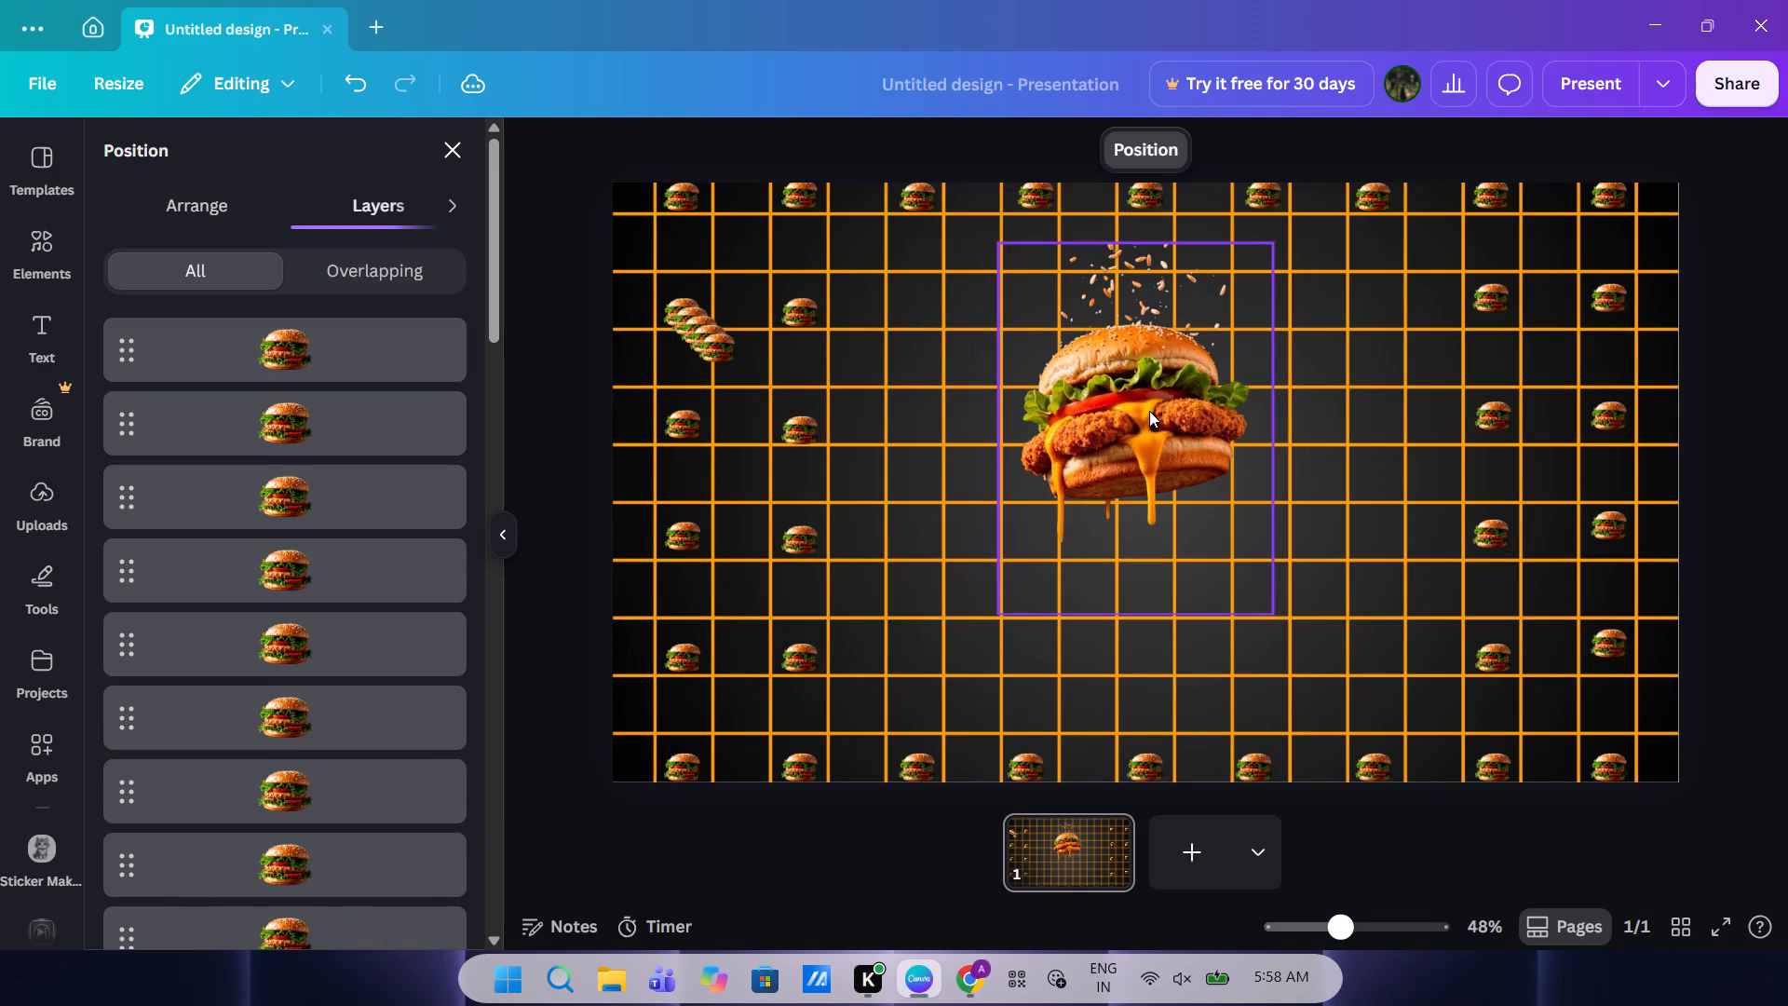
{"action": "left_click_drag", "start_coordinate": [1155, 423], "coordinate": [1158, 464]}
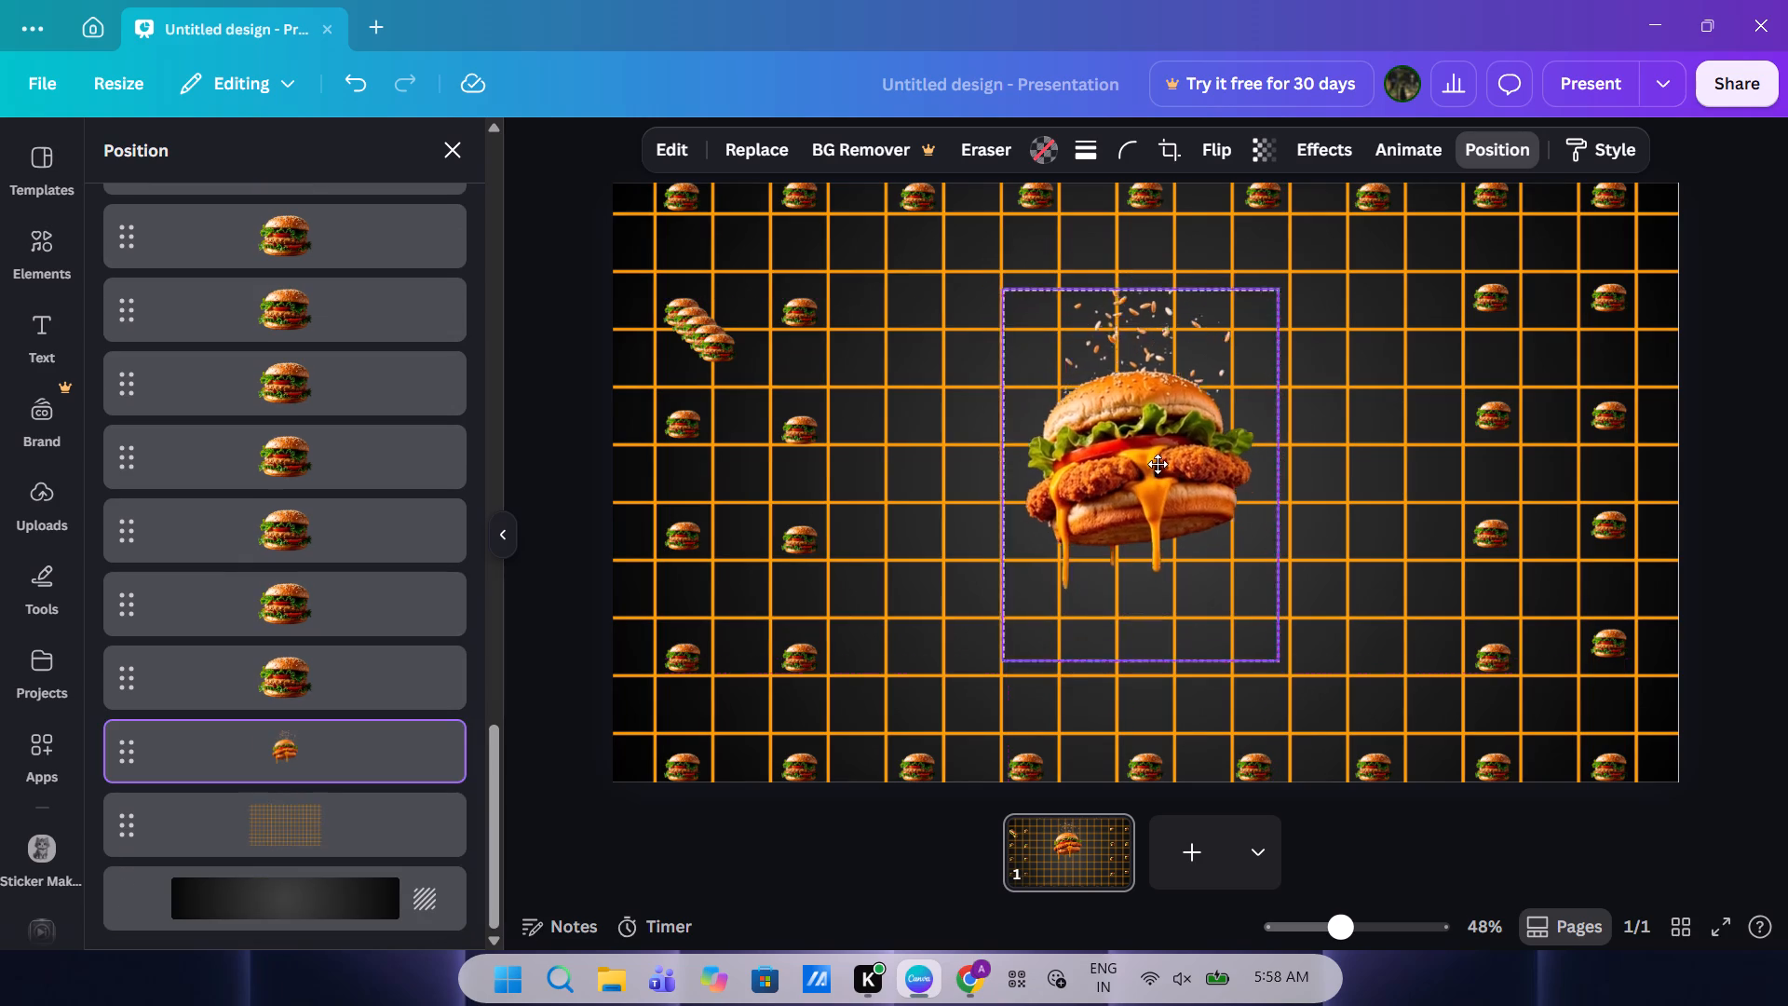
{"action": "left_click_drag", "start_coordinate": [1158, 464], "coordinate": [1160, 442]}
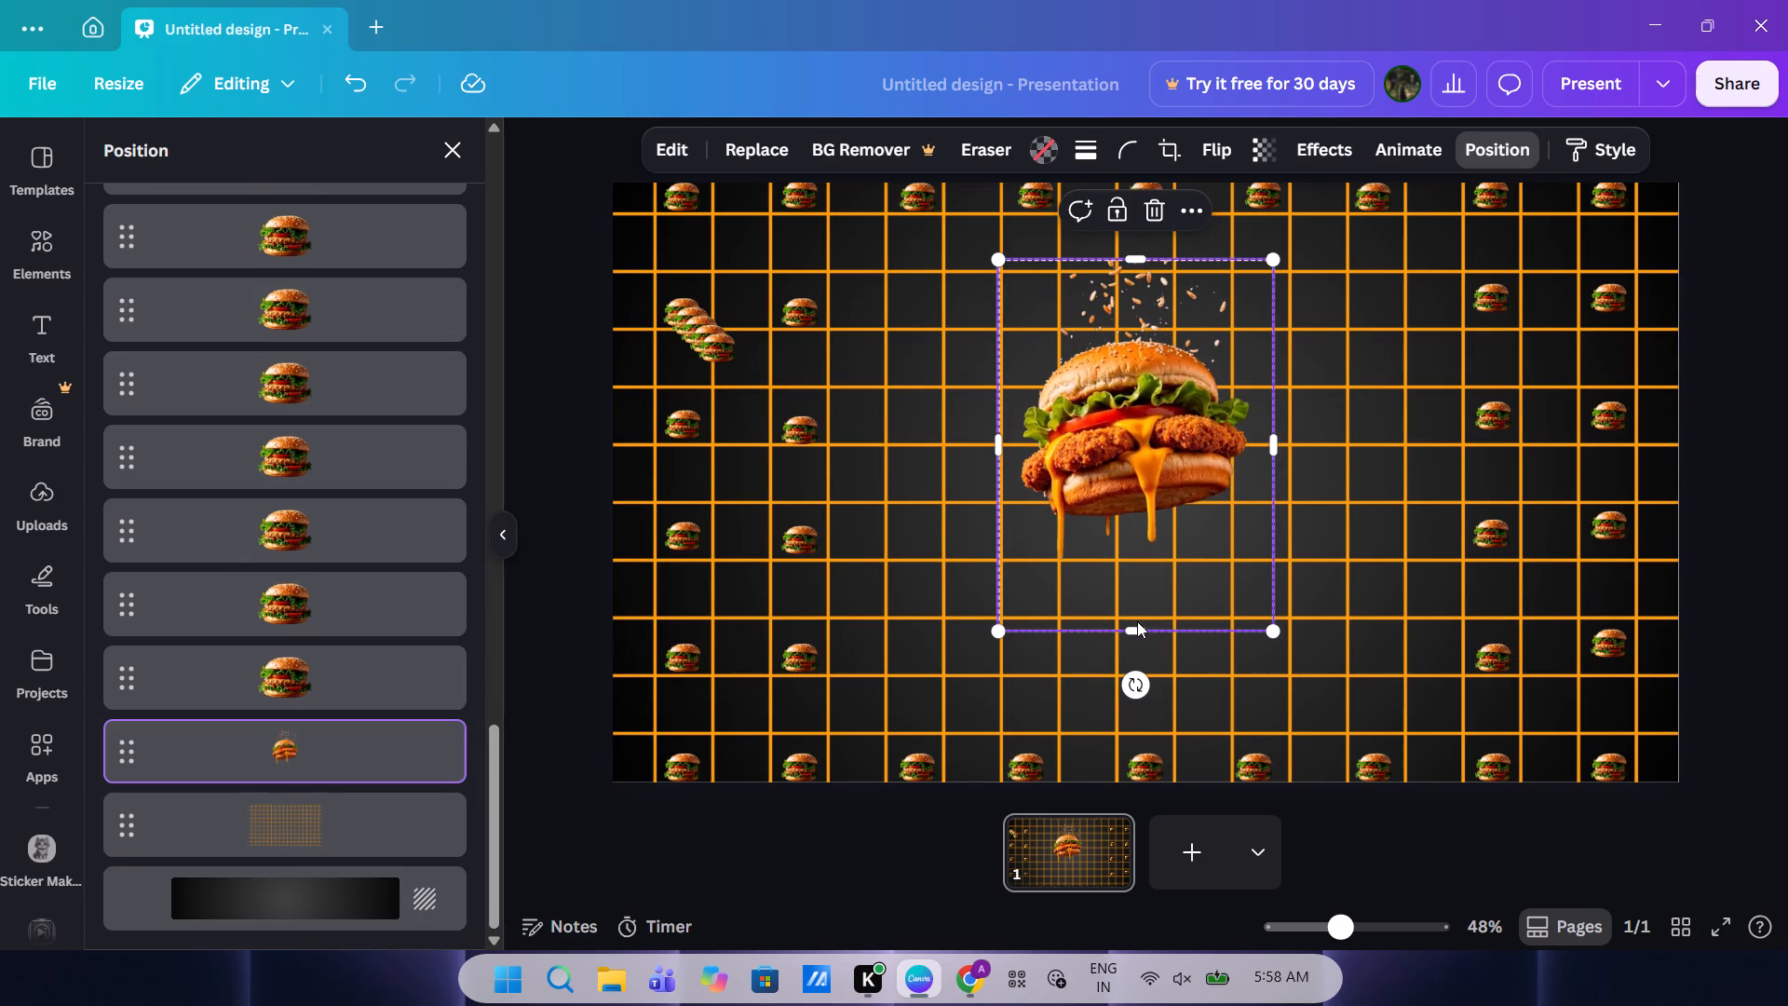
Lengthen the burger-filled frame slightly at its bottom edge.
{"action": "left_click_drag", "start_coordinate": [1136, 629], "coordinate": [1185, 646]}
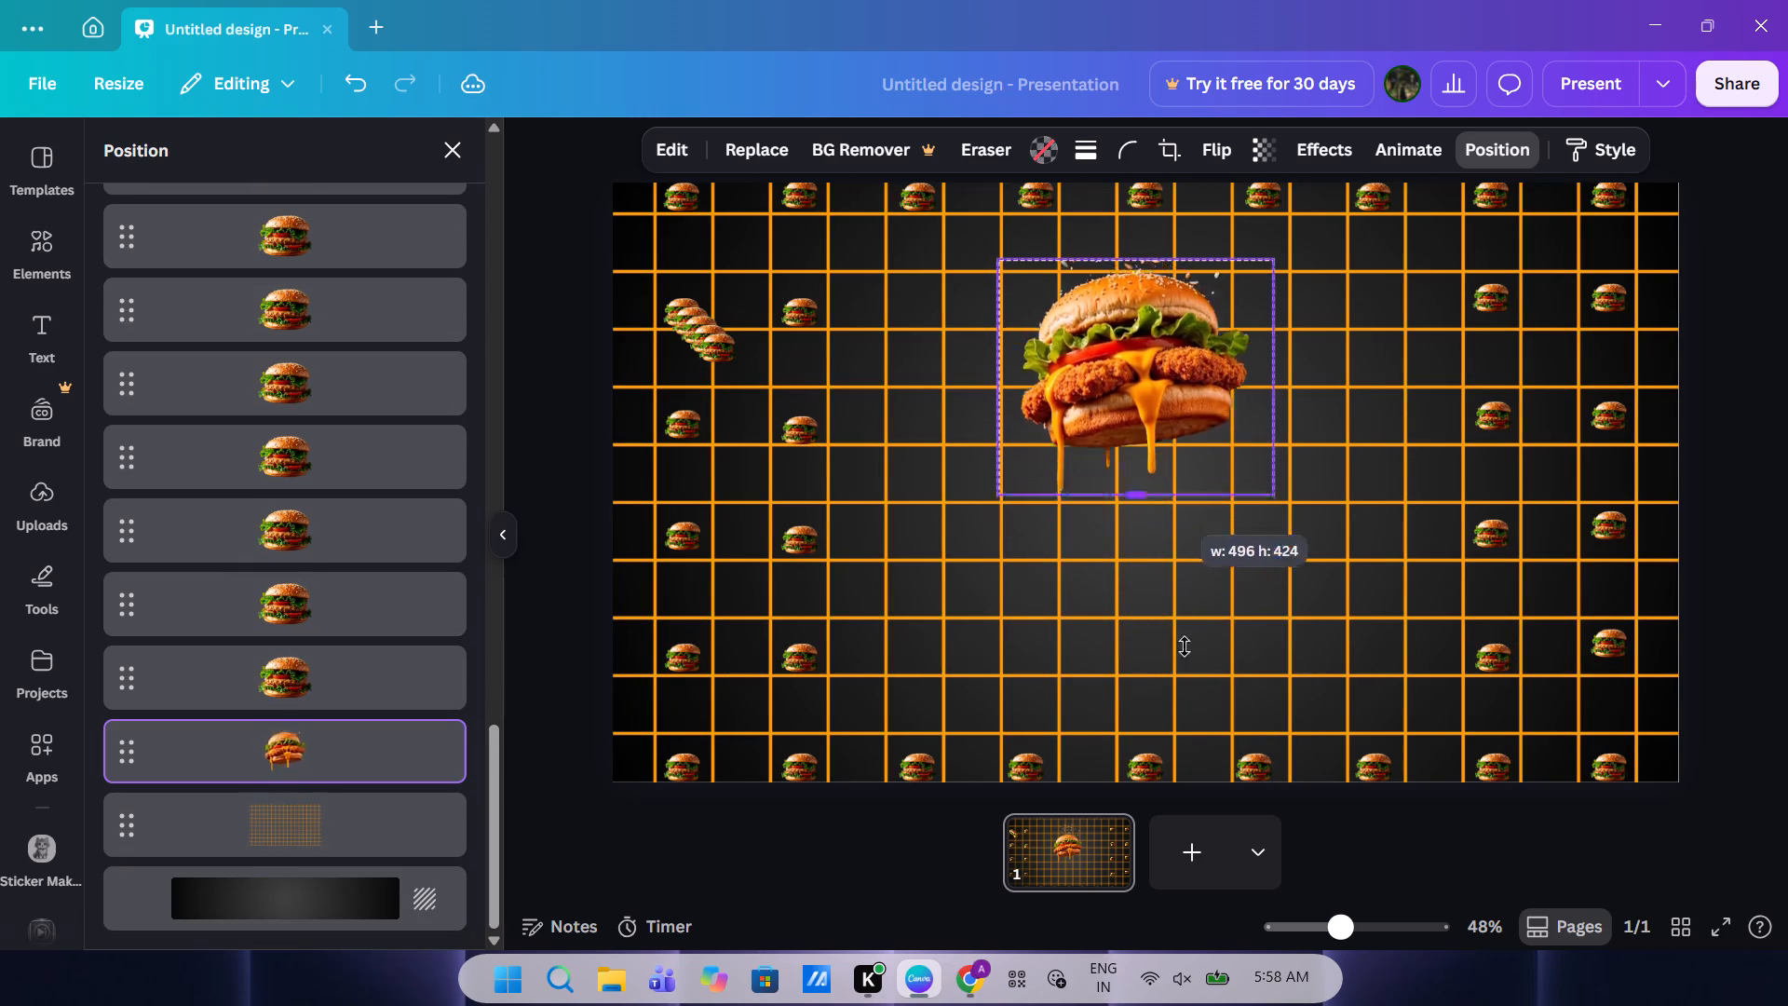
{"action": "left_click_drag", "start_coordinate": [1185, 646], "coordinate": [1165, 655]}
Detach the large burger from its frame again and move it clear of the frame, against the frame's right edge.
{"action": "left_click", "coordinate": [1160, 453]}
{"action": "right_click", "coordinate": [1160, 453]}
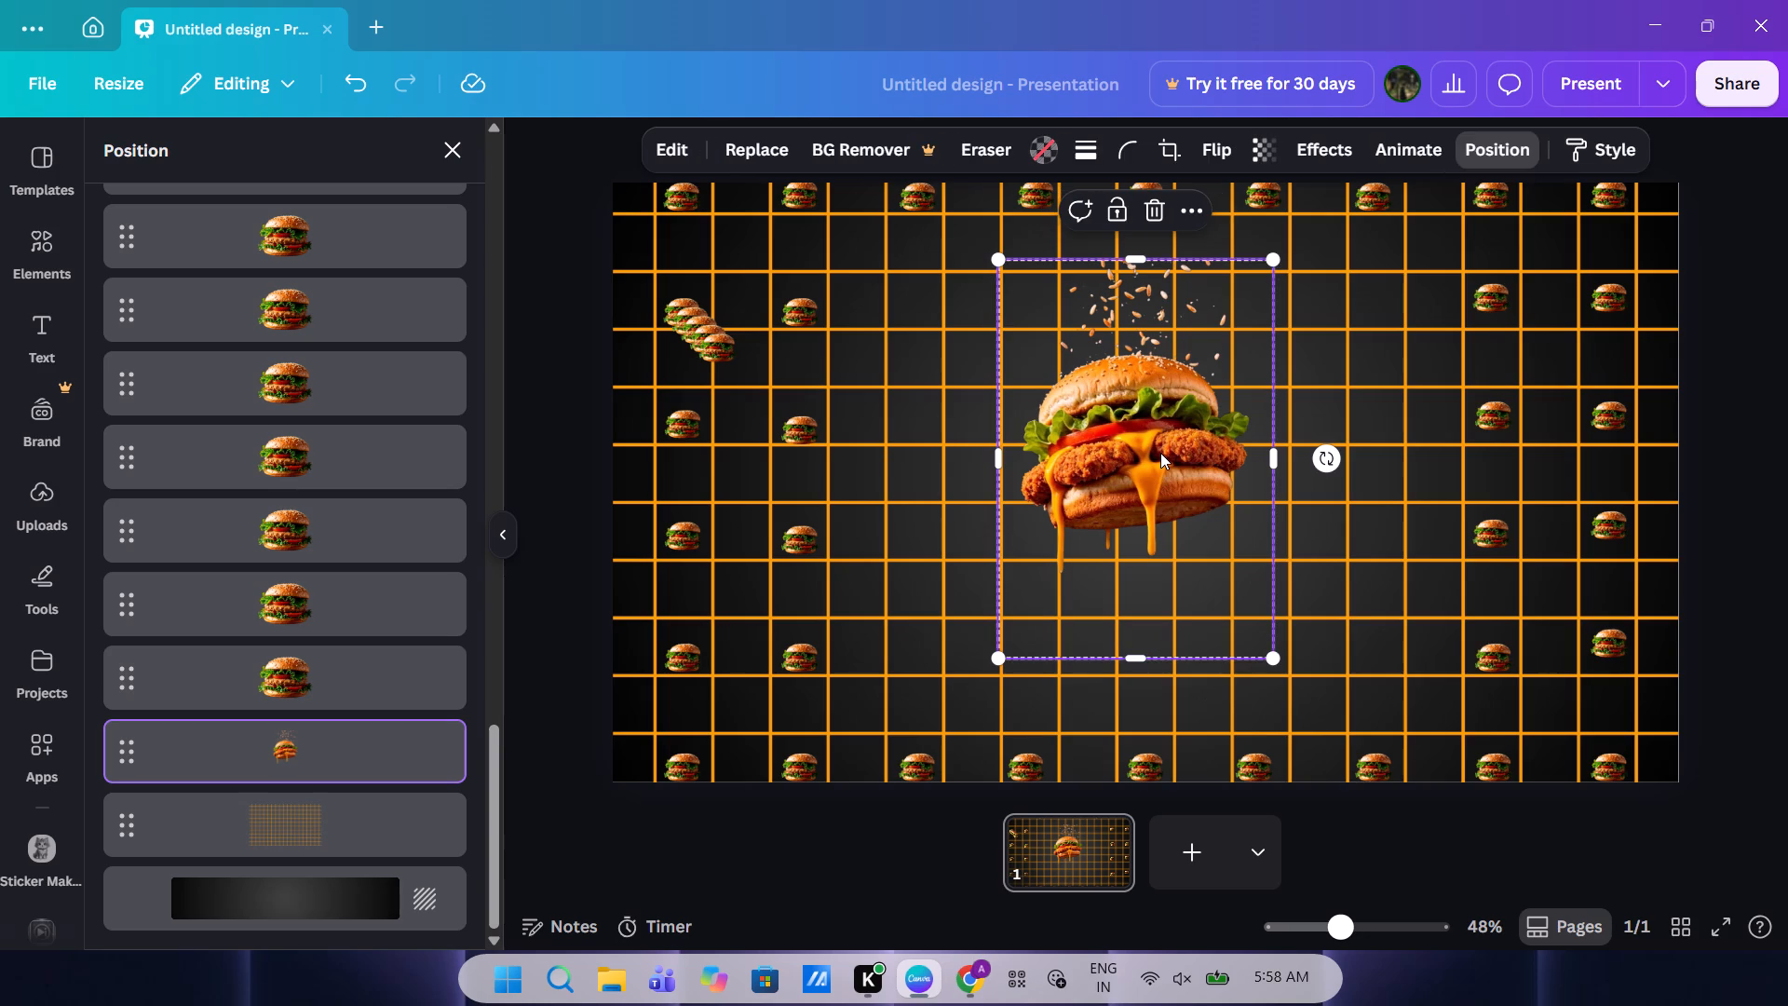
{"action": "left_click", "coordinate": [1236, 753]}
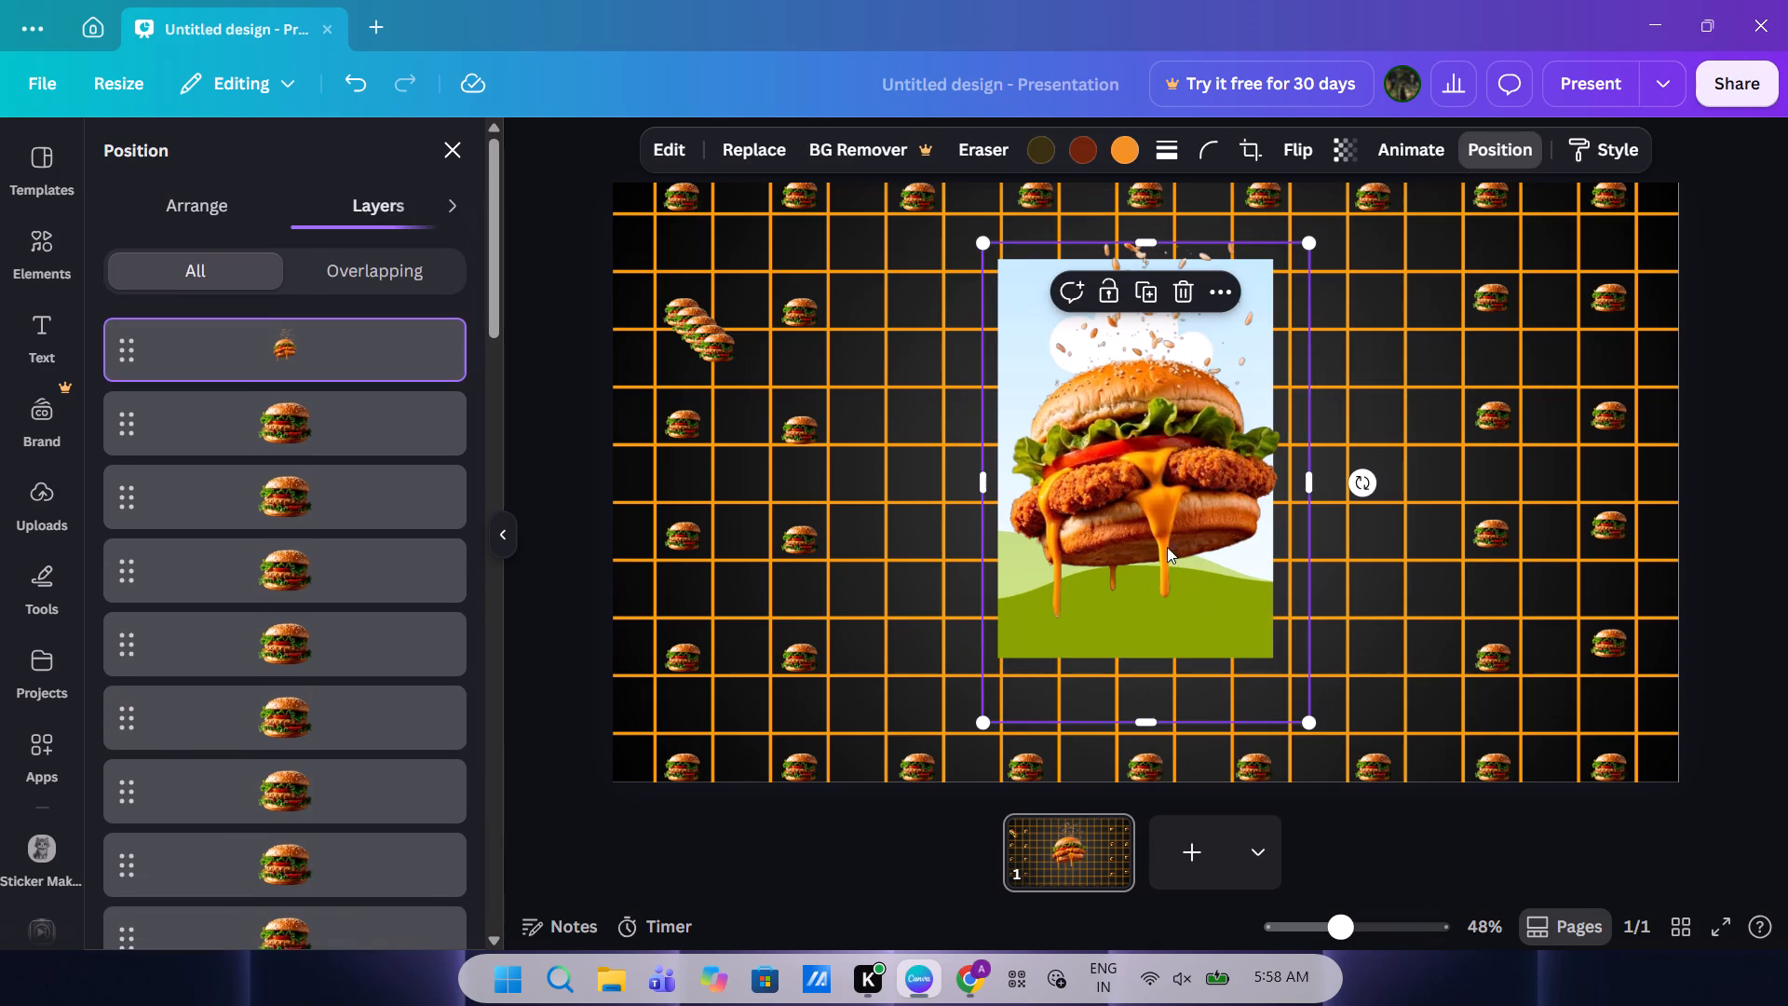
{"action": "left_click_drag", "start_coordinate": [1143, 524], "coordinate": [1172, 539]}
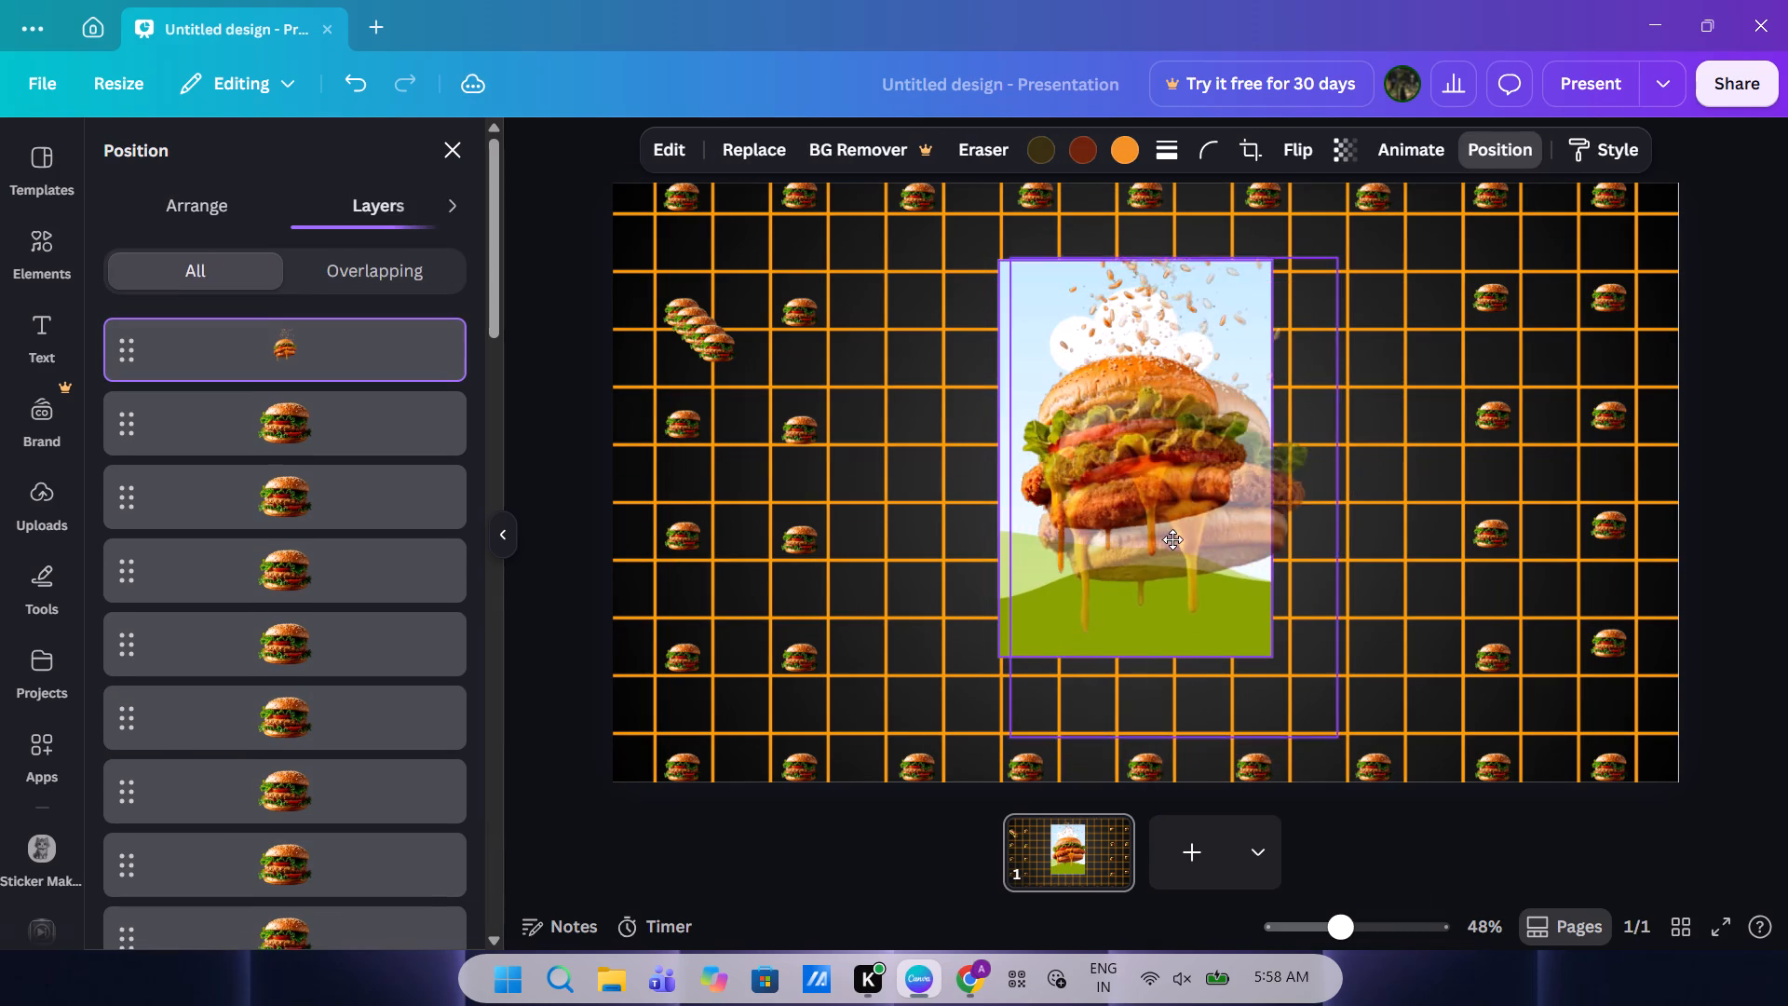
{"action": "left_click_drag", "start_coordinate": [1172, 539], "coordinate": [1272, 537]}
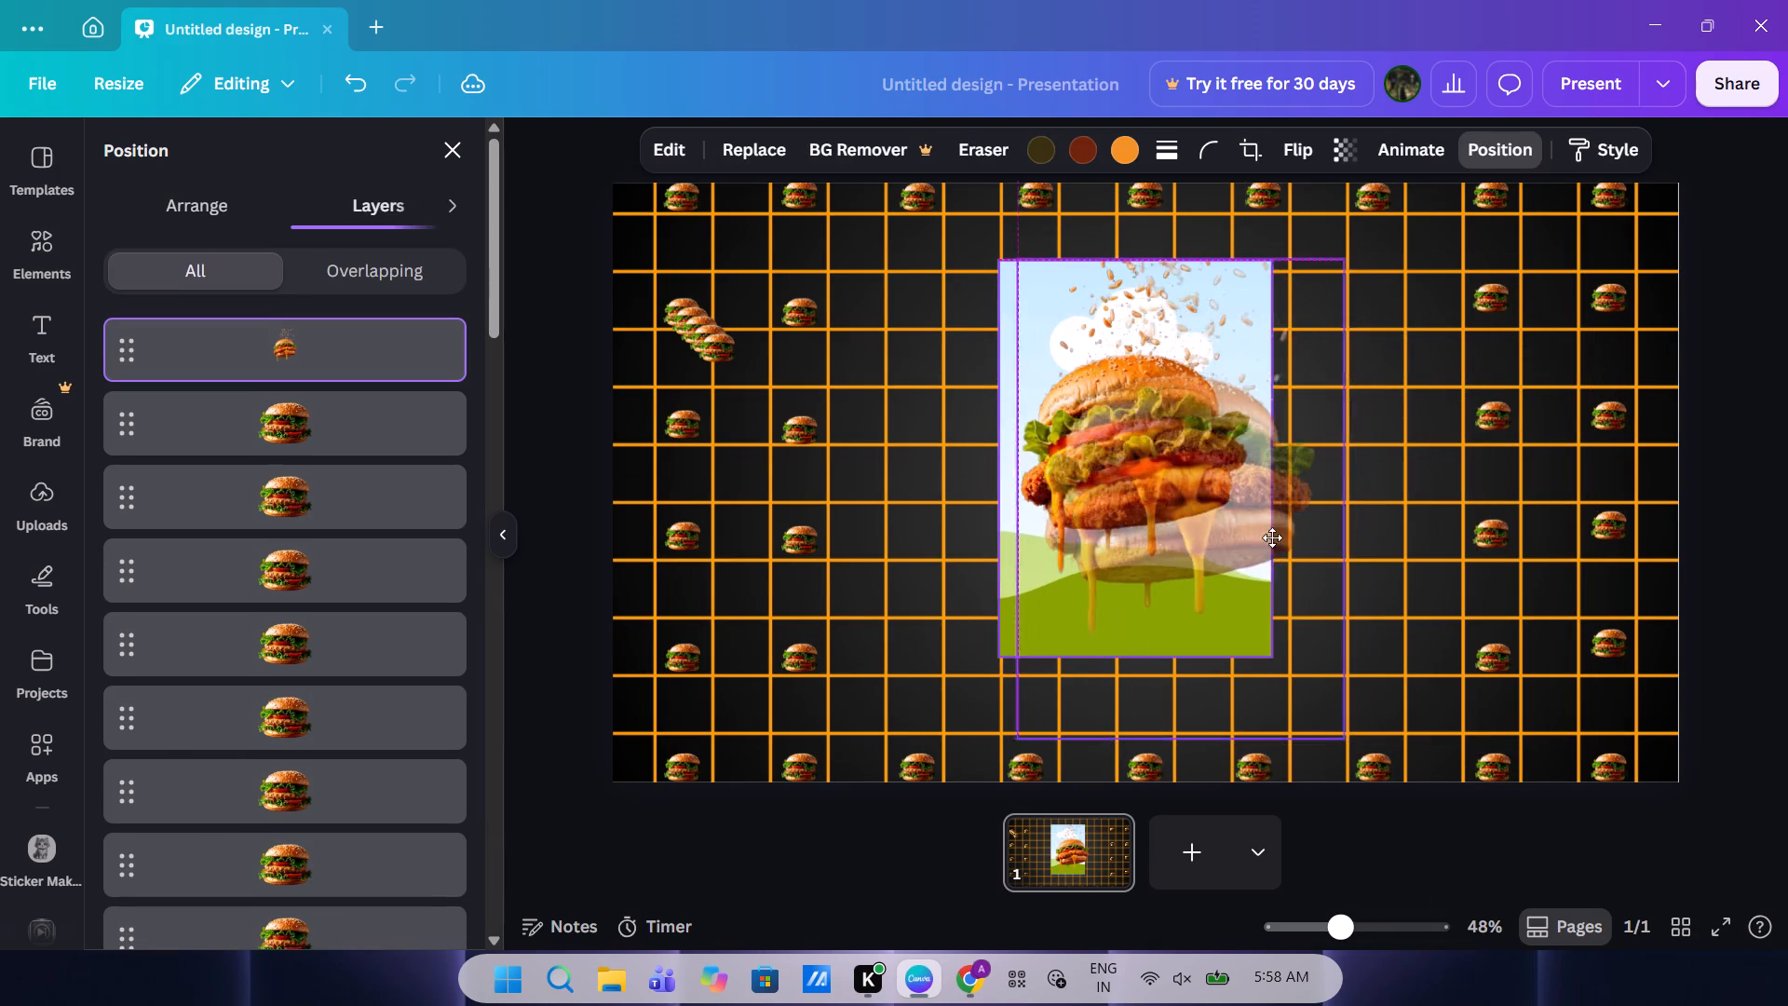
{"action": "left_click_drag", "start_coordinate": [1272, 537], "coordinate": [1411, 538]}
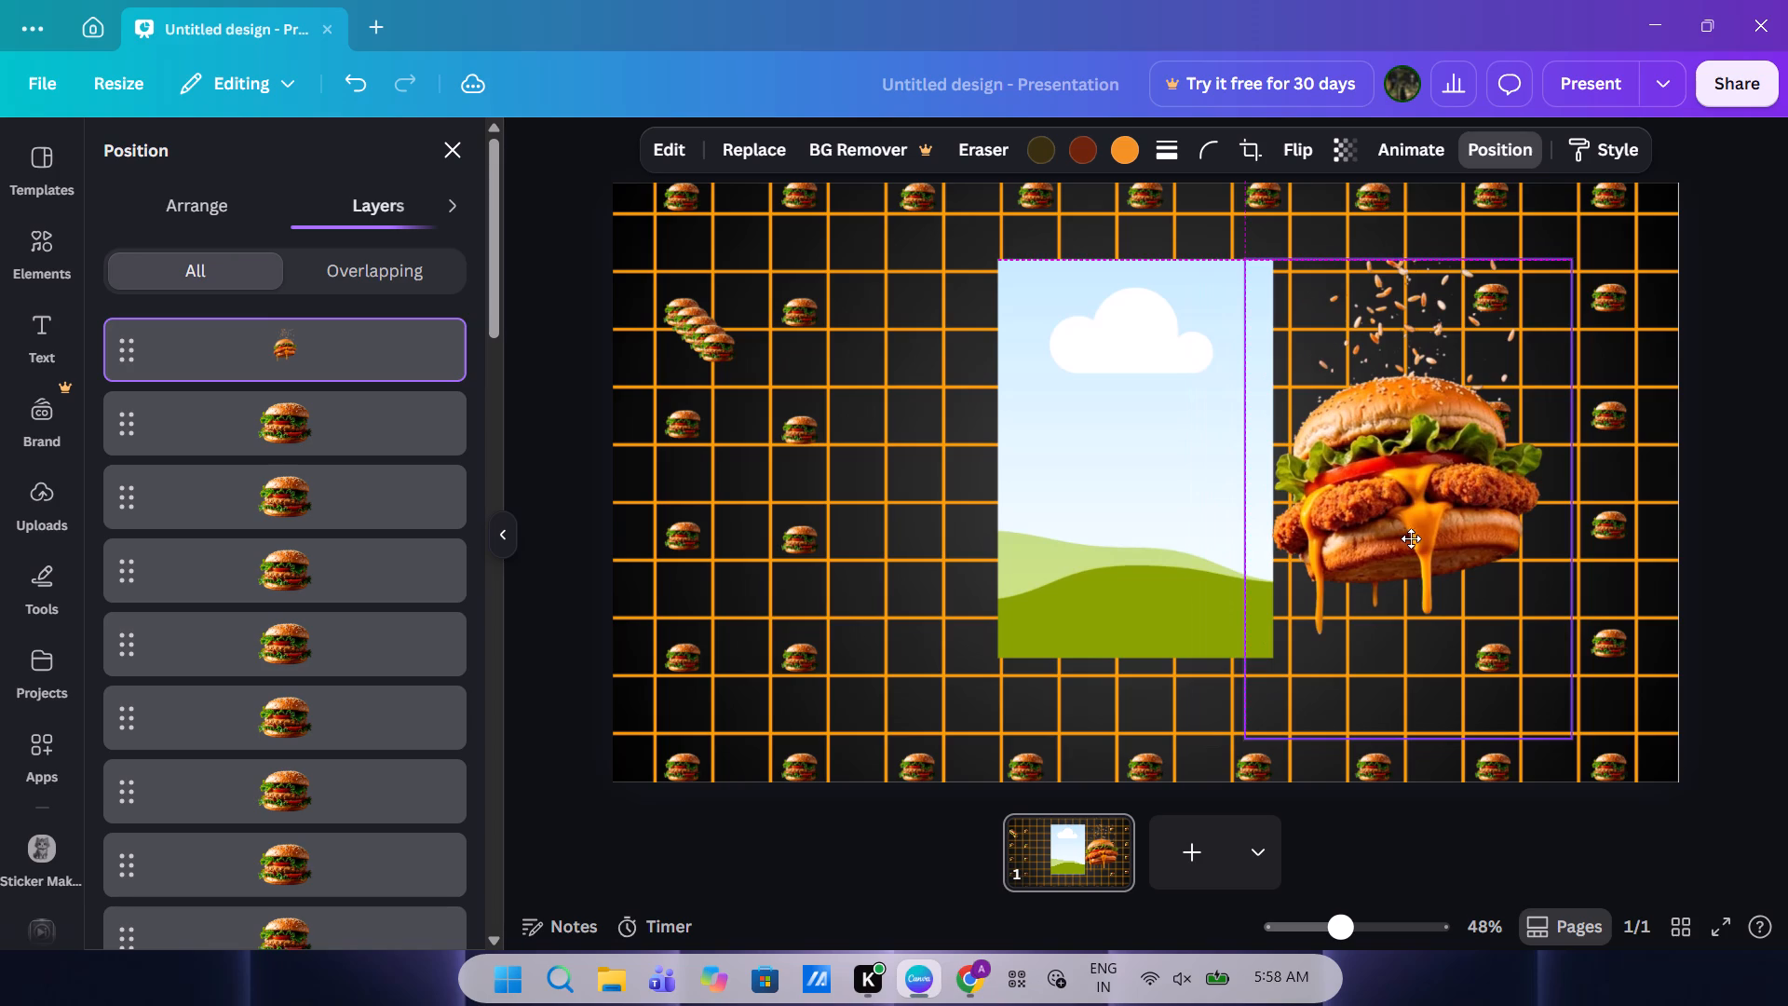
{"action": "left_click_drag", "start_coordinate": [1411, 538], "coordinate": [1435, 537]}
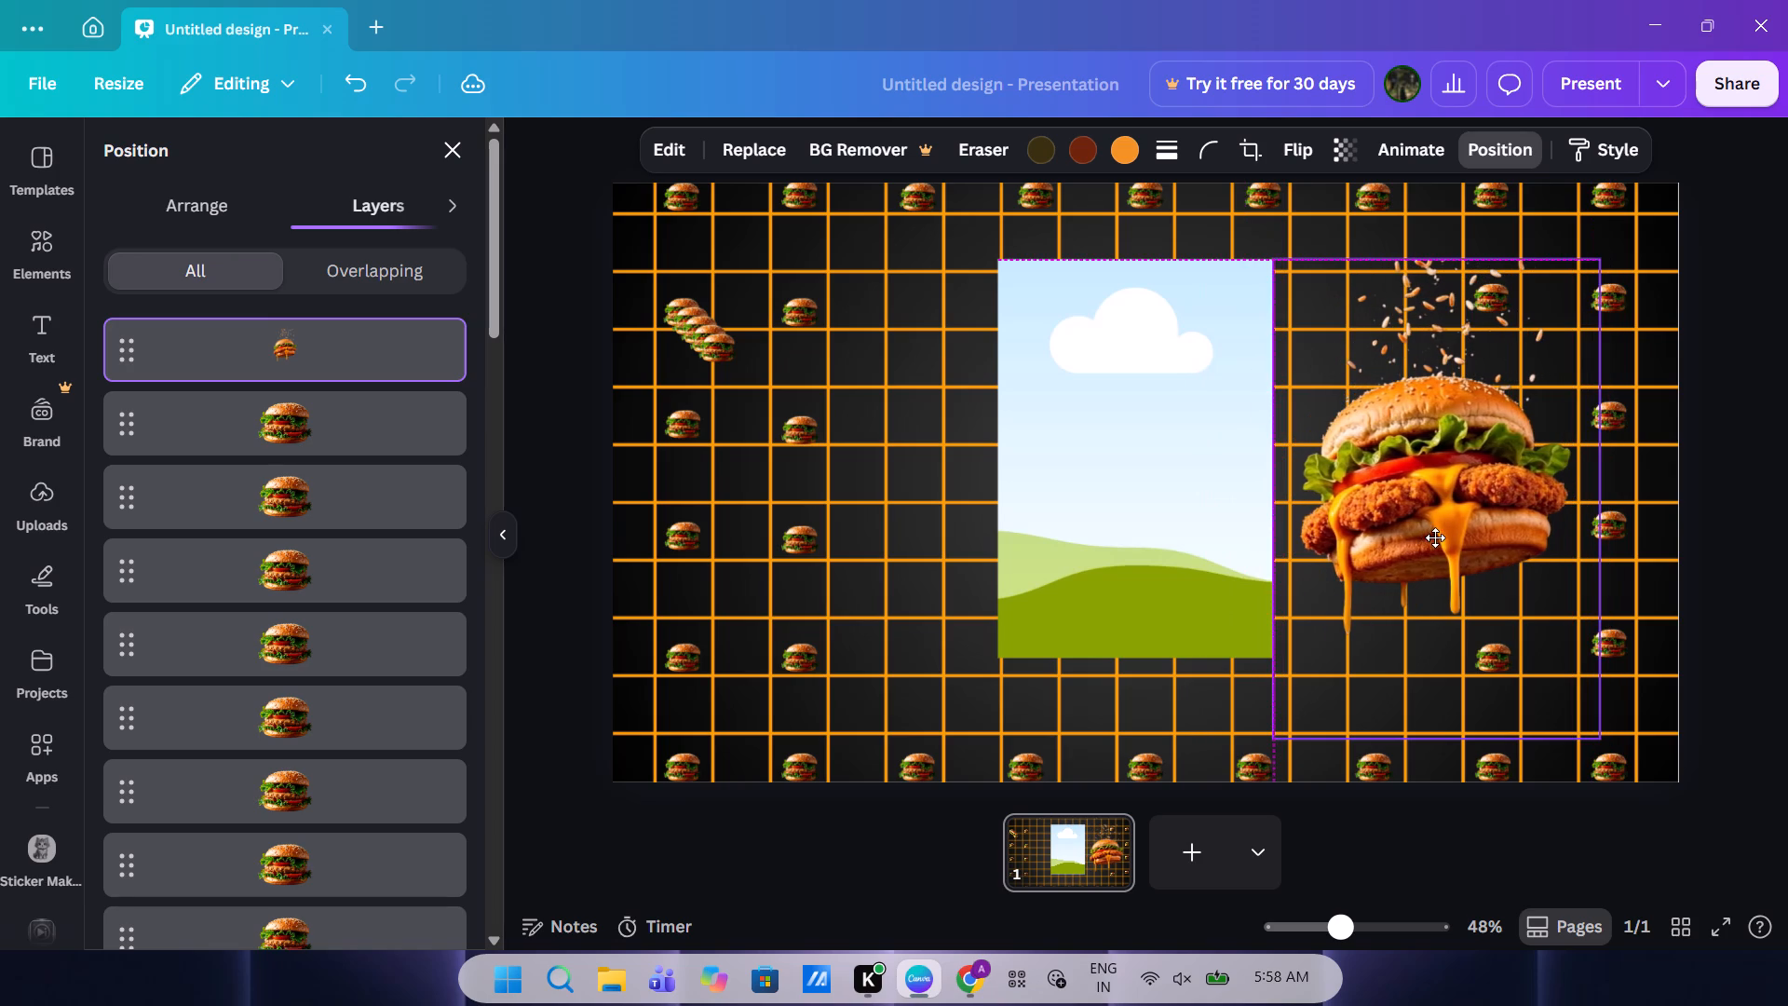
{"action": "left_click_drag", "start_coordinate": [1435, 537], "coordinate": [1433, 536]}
Shorten the empty frame by raising its bottom edge, keeping the width at 496.
{"action": "left_click", "coordinate": [1148, 642]}
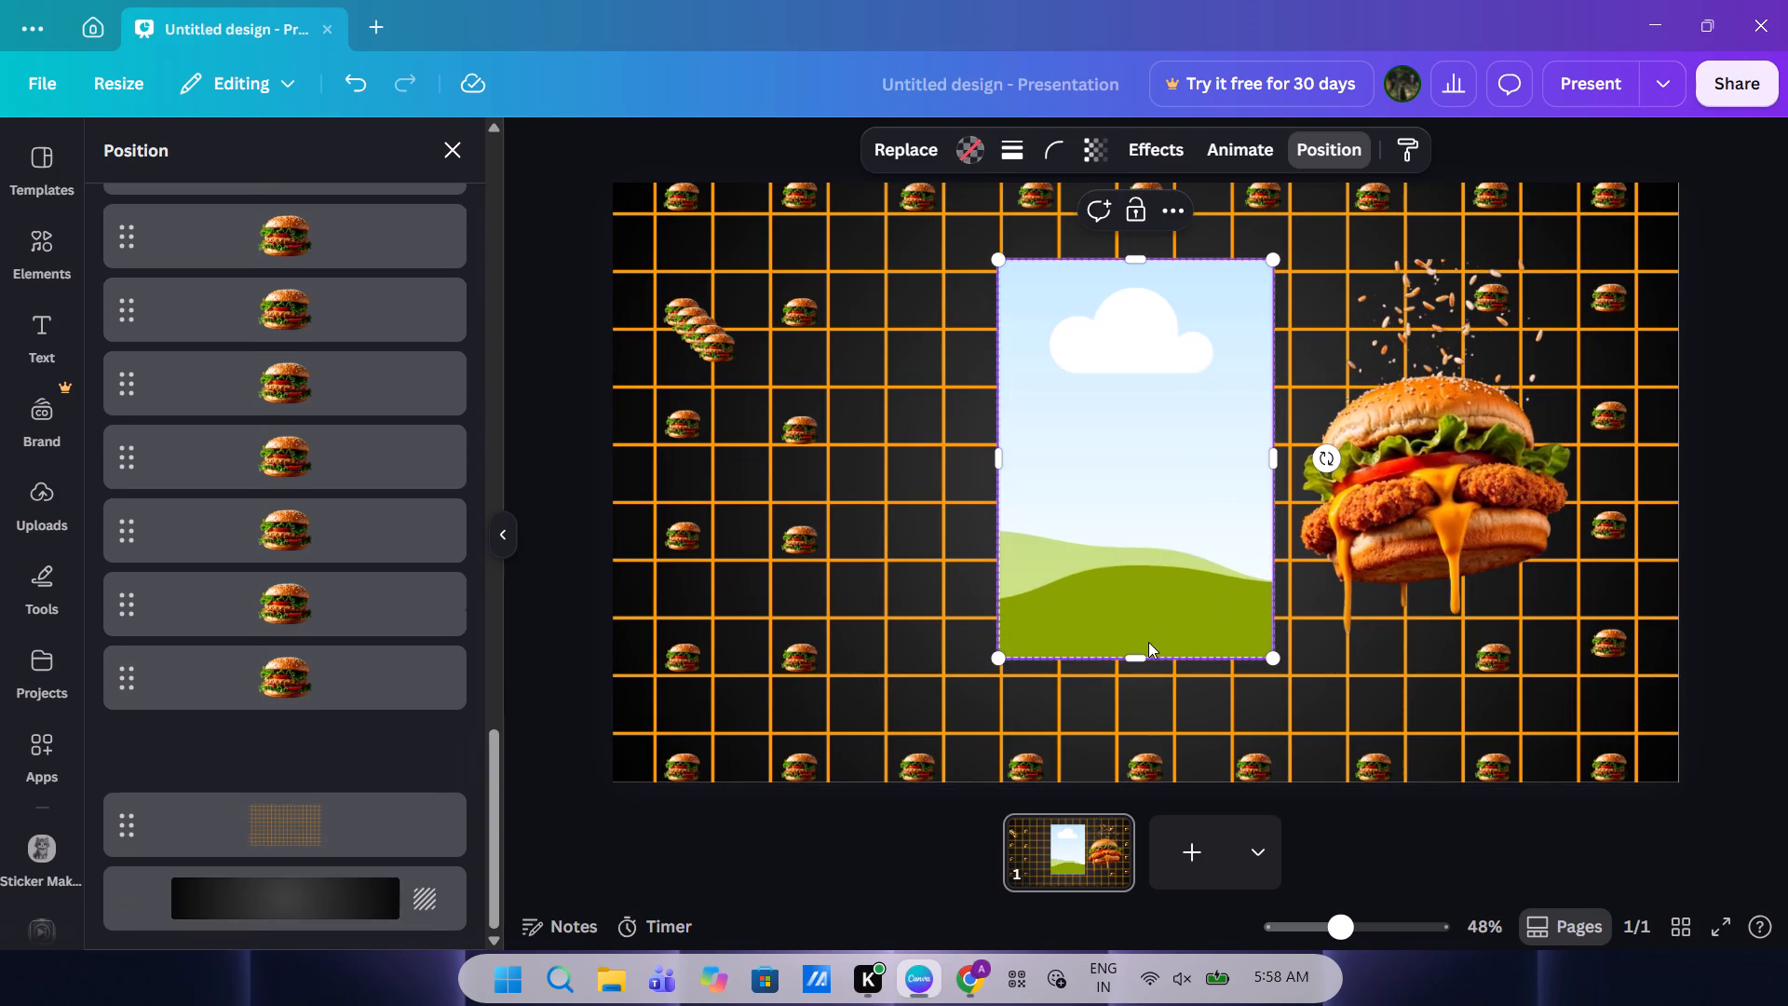
{"action": "left_click_drag", "start_coordinate": [1138, 658], "coordinate": [1158, 575]}
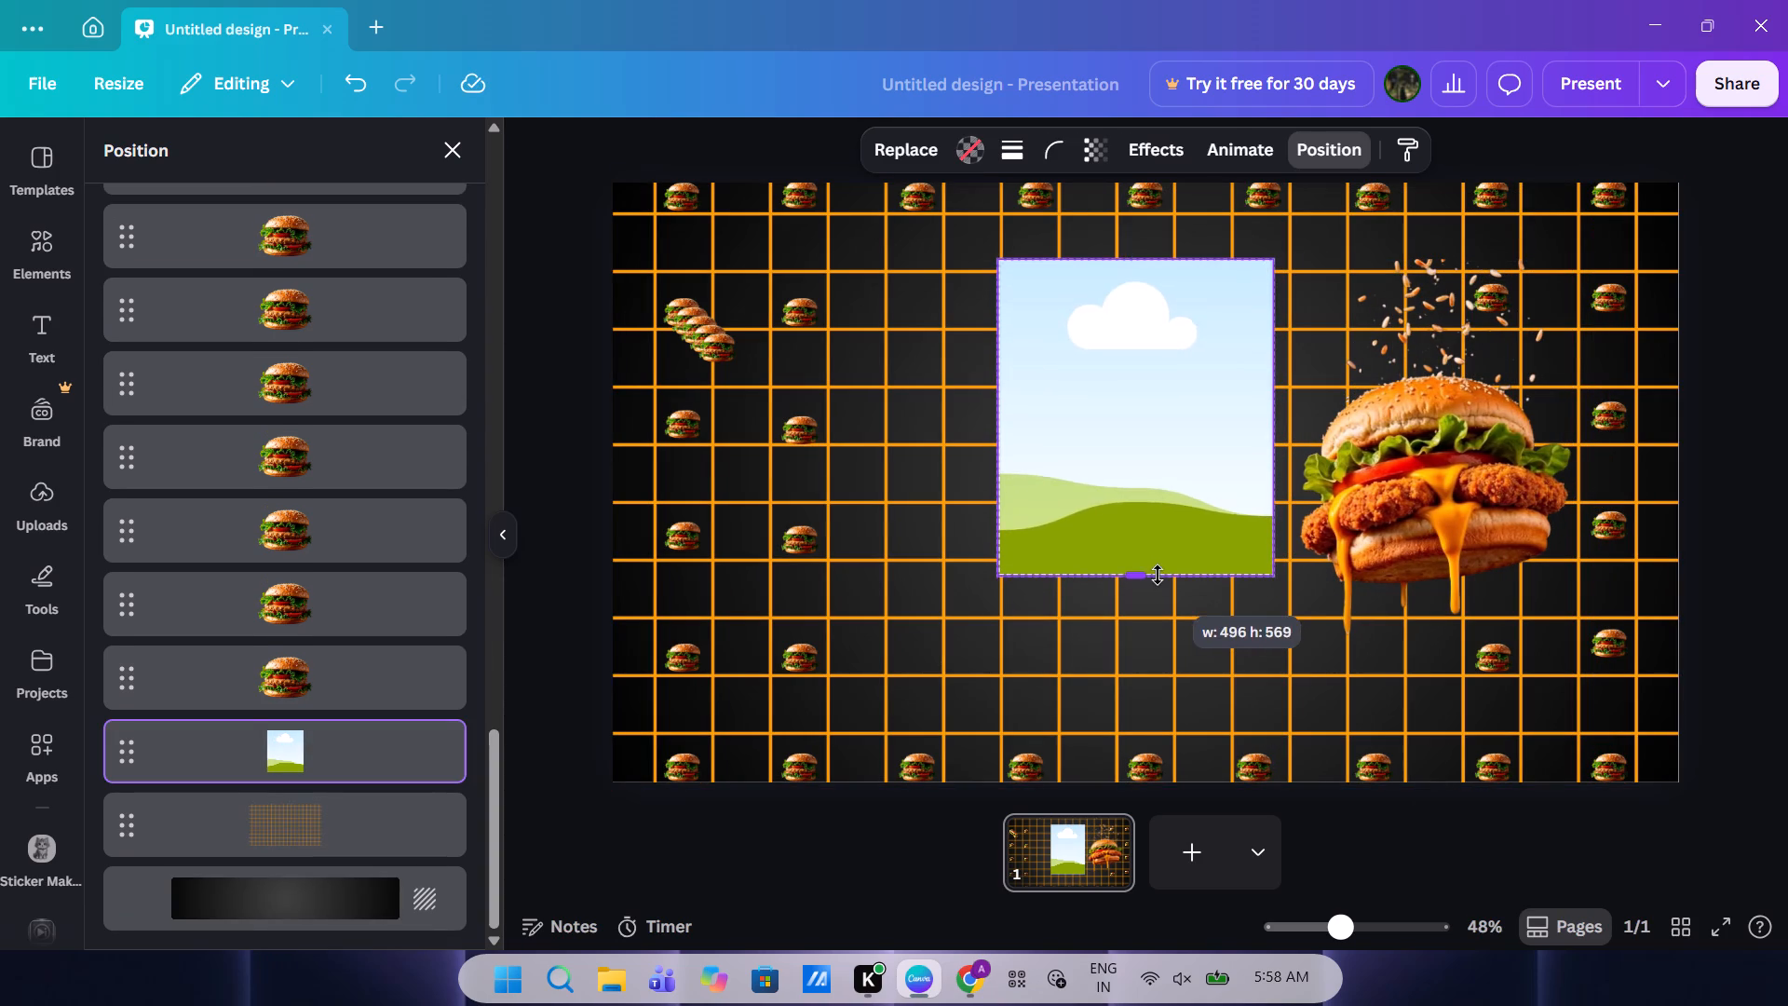
{"action": "left_click_drag", "start_coordinate": [1158, 575], "coordinate": [1144, 614]}
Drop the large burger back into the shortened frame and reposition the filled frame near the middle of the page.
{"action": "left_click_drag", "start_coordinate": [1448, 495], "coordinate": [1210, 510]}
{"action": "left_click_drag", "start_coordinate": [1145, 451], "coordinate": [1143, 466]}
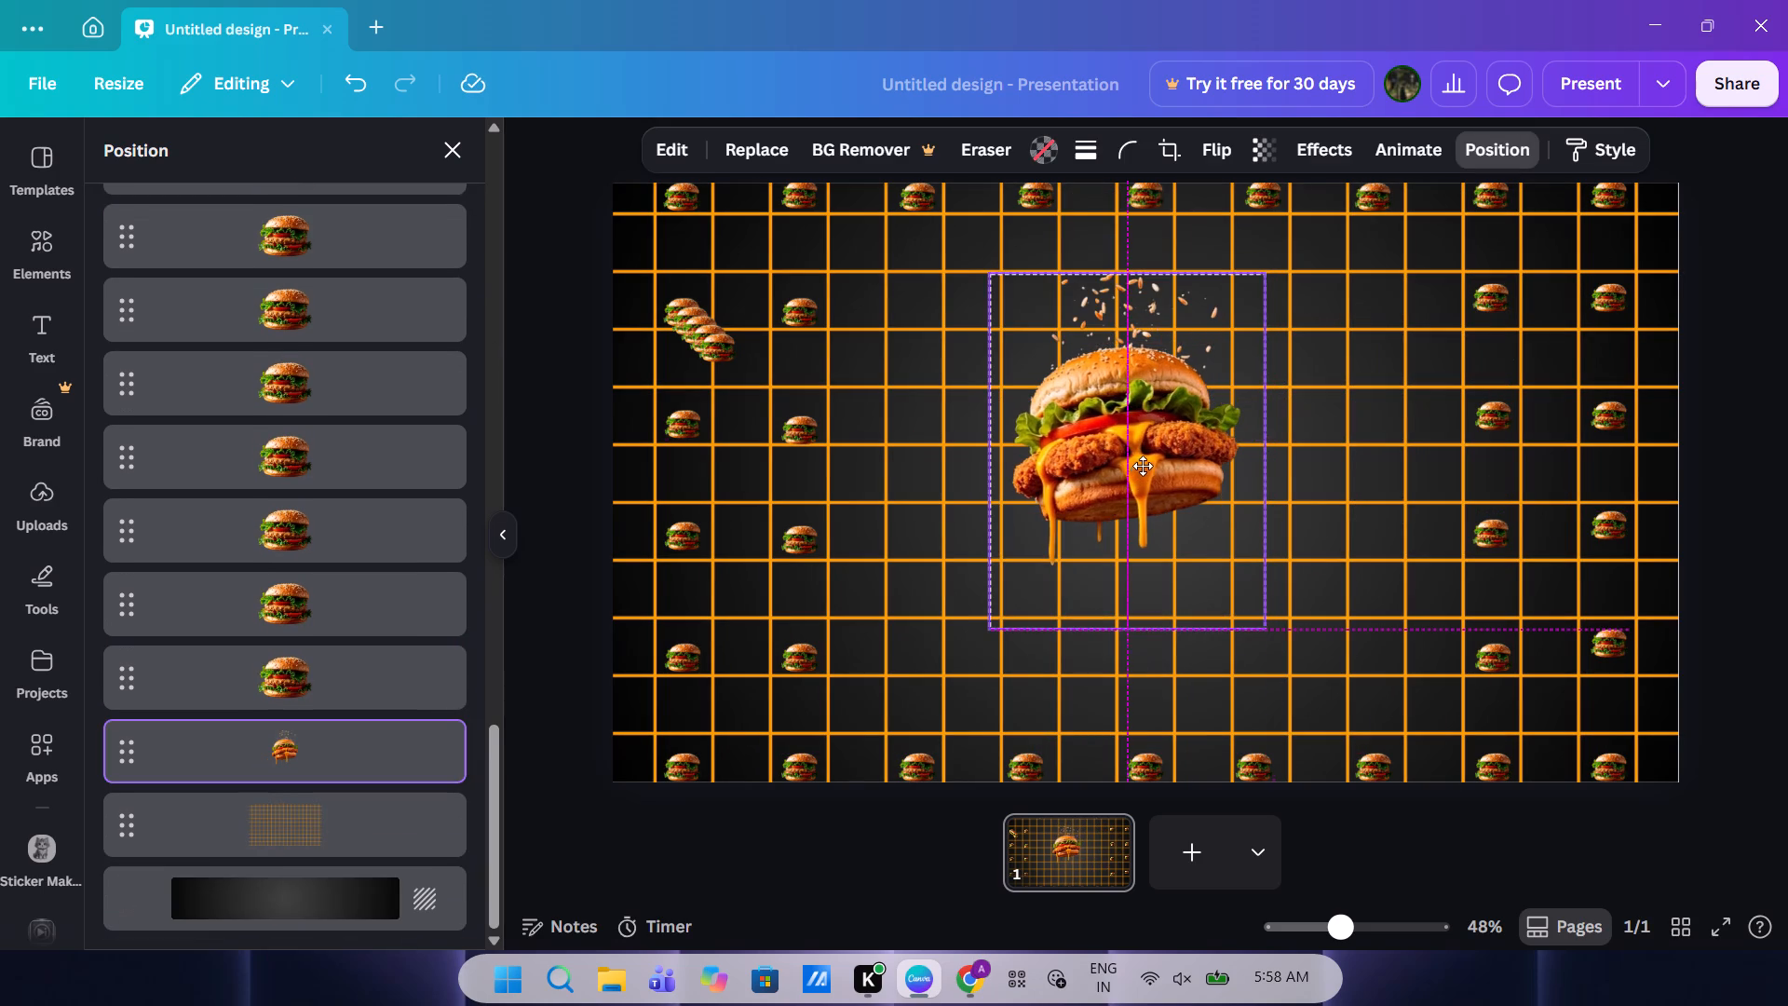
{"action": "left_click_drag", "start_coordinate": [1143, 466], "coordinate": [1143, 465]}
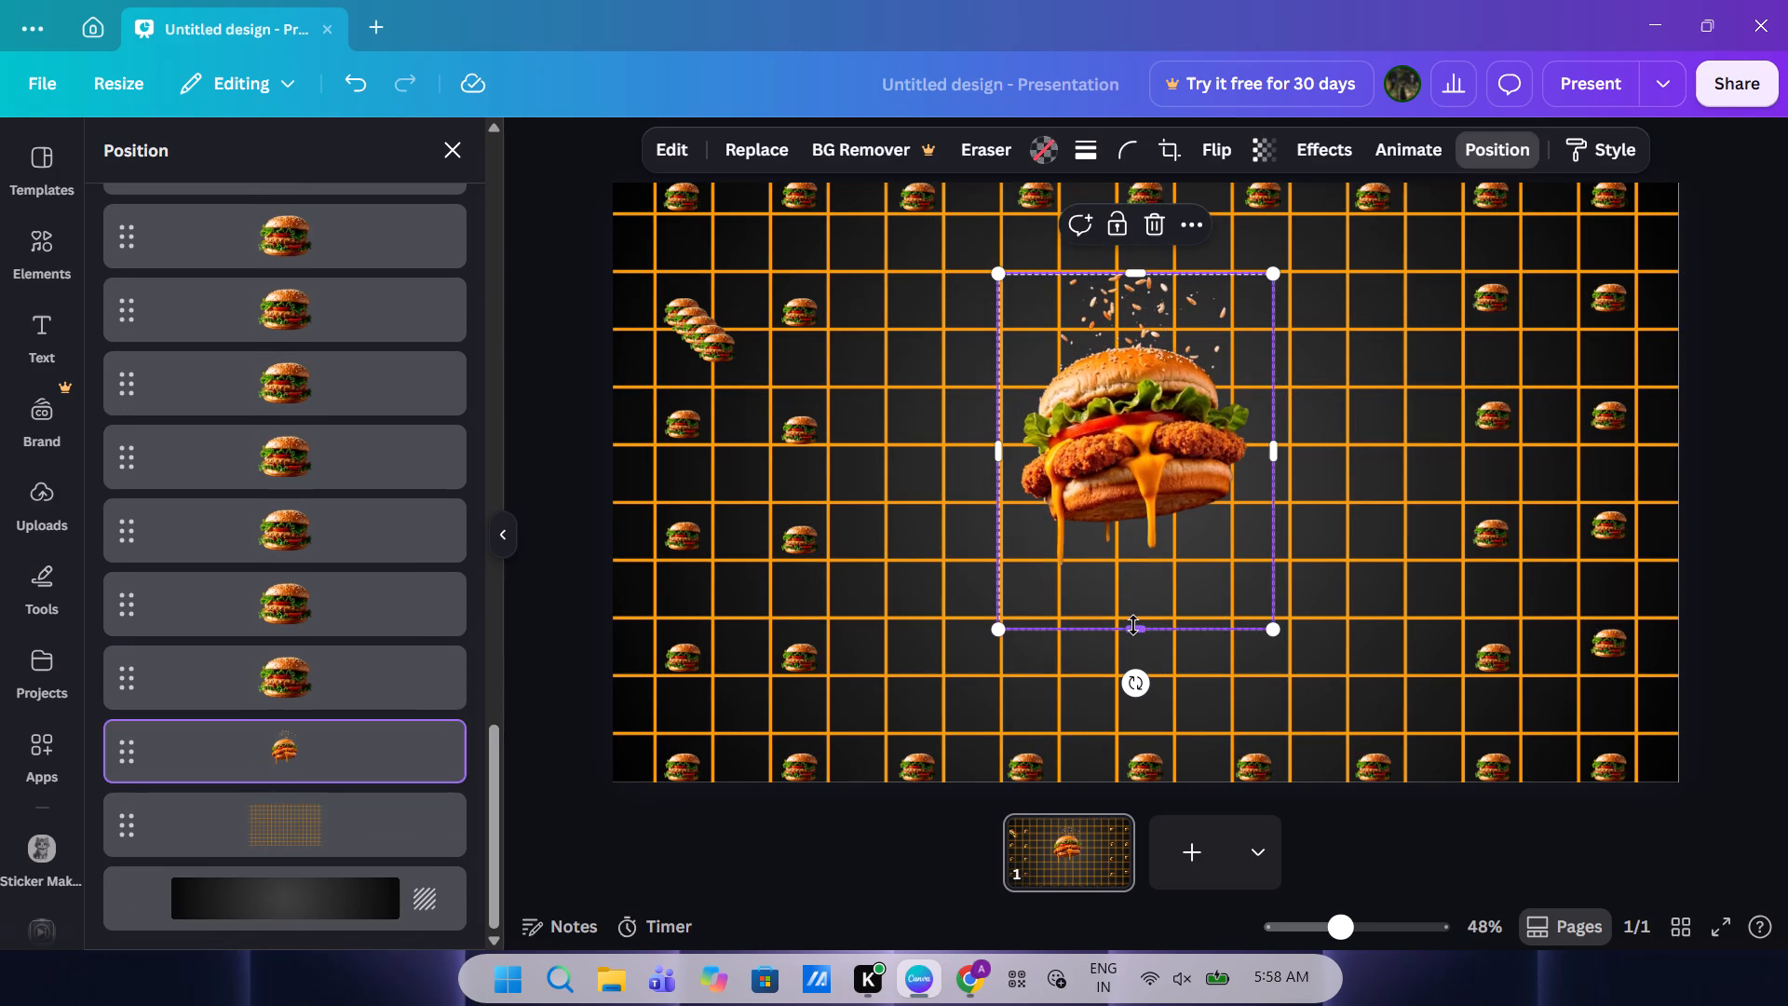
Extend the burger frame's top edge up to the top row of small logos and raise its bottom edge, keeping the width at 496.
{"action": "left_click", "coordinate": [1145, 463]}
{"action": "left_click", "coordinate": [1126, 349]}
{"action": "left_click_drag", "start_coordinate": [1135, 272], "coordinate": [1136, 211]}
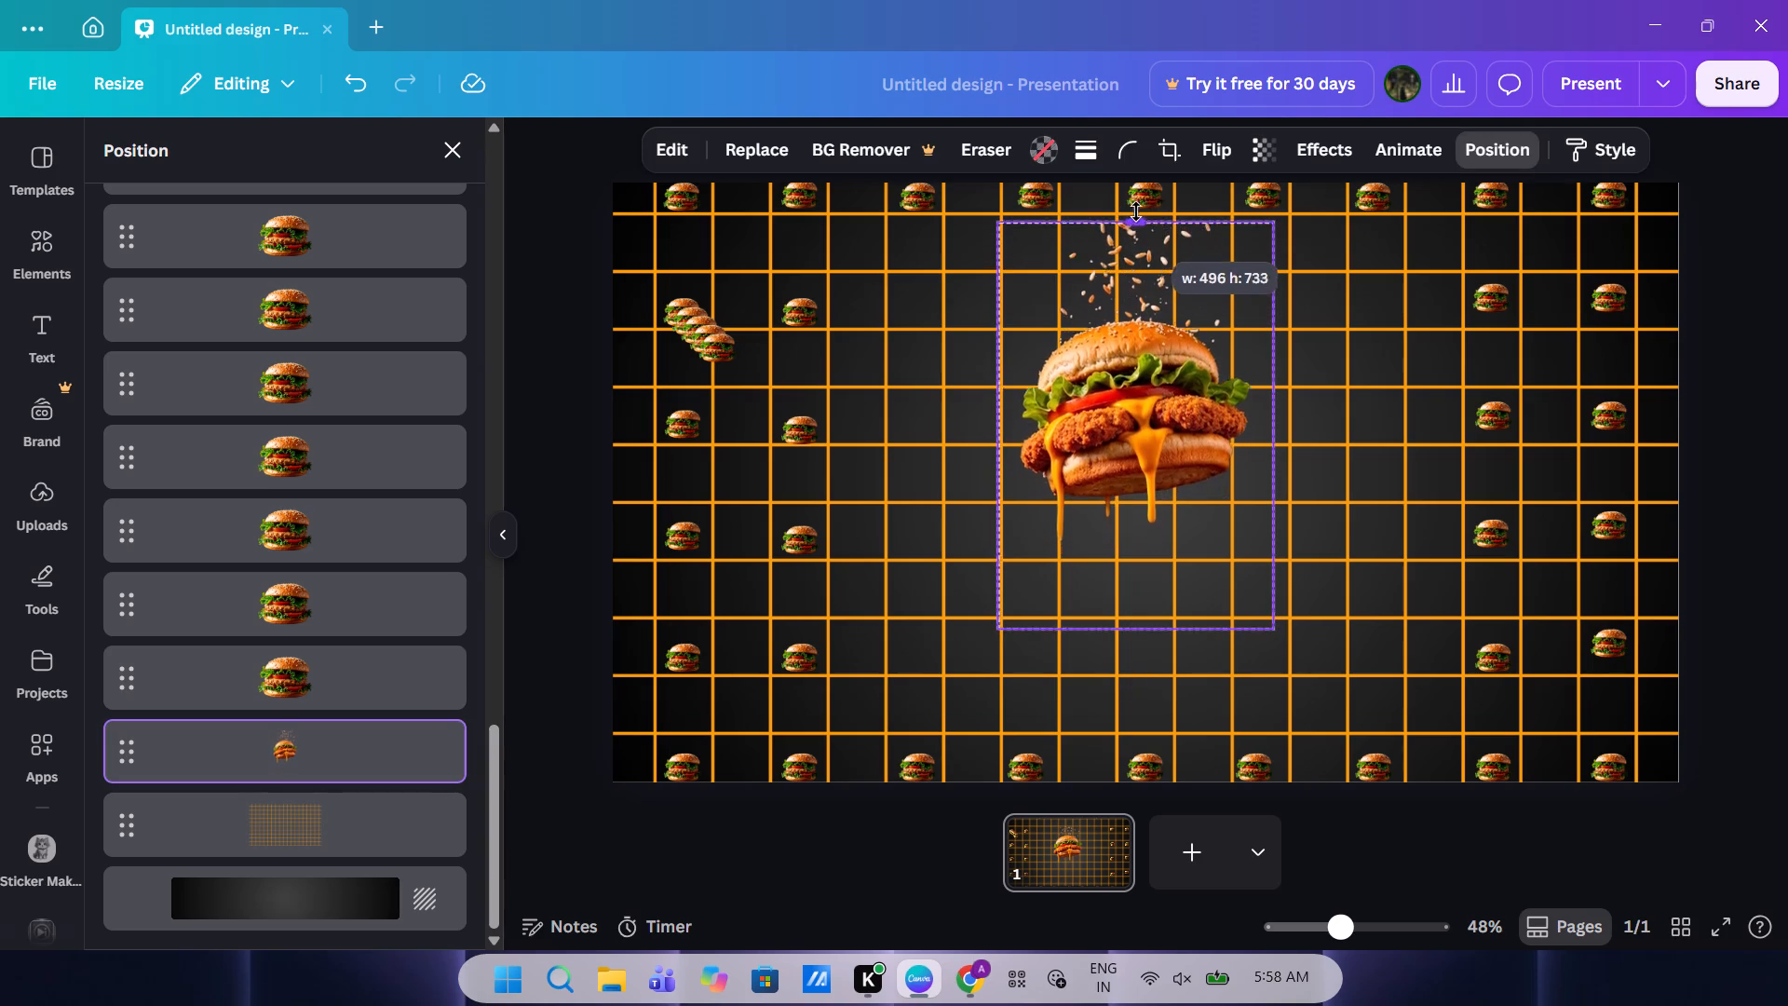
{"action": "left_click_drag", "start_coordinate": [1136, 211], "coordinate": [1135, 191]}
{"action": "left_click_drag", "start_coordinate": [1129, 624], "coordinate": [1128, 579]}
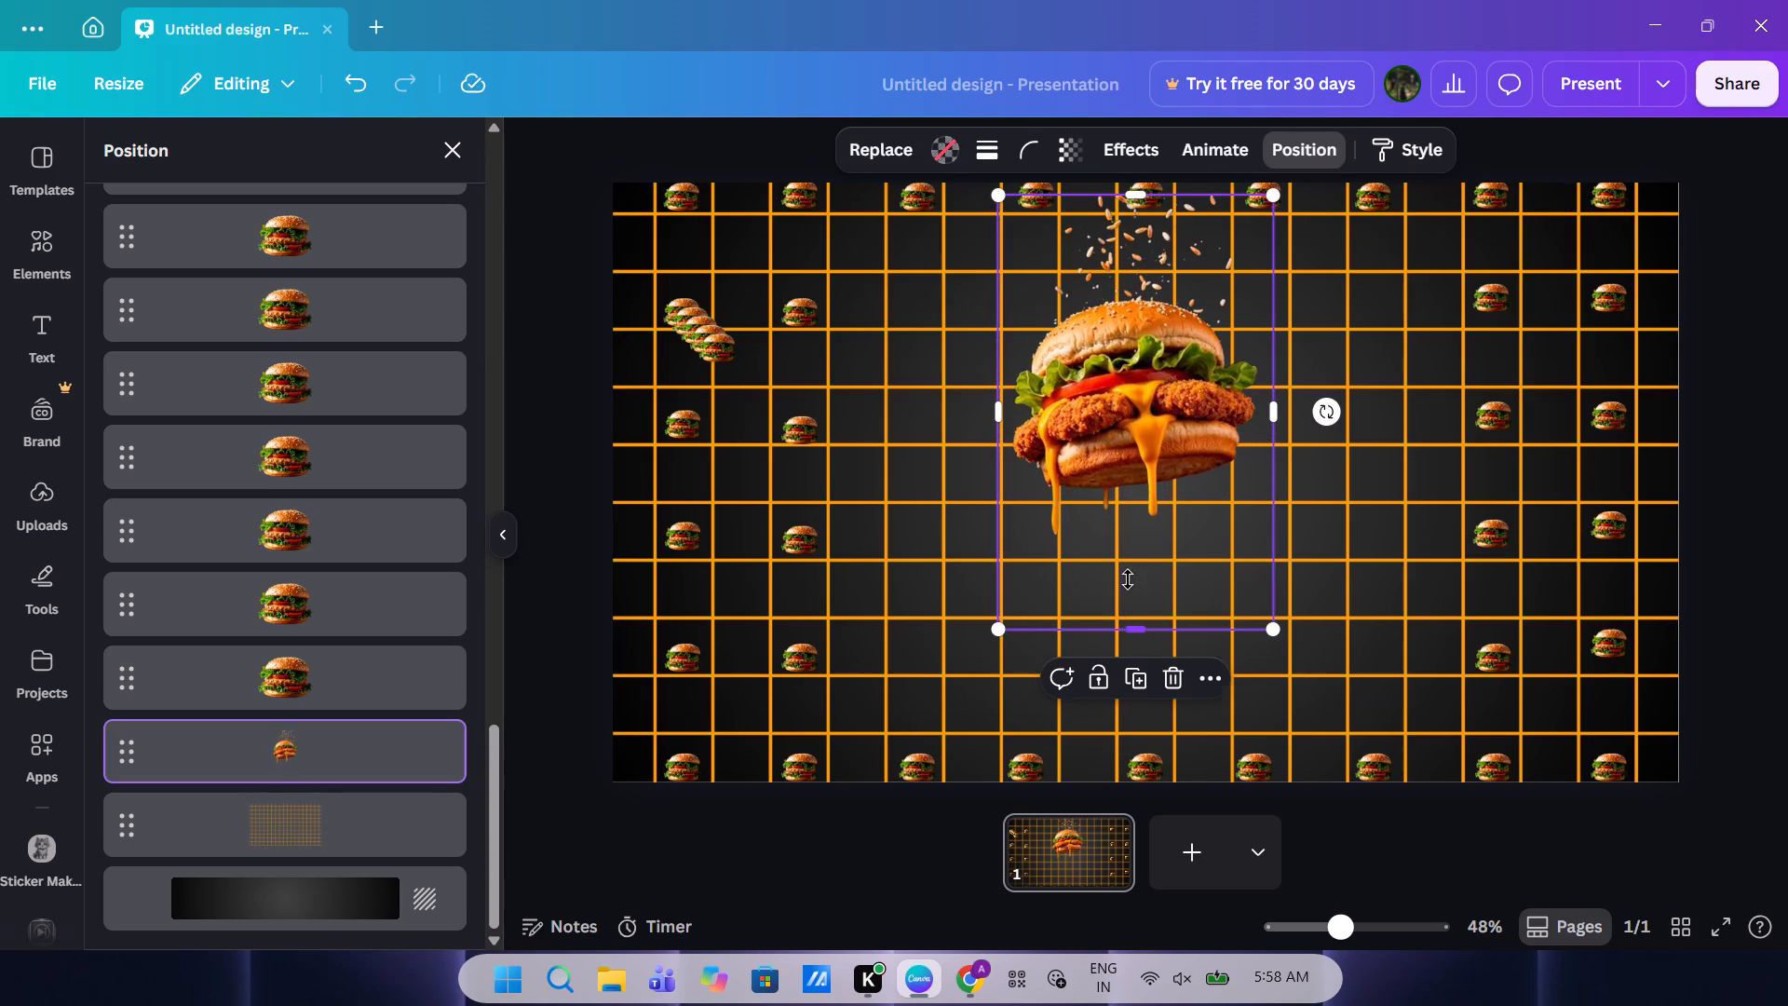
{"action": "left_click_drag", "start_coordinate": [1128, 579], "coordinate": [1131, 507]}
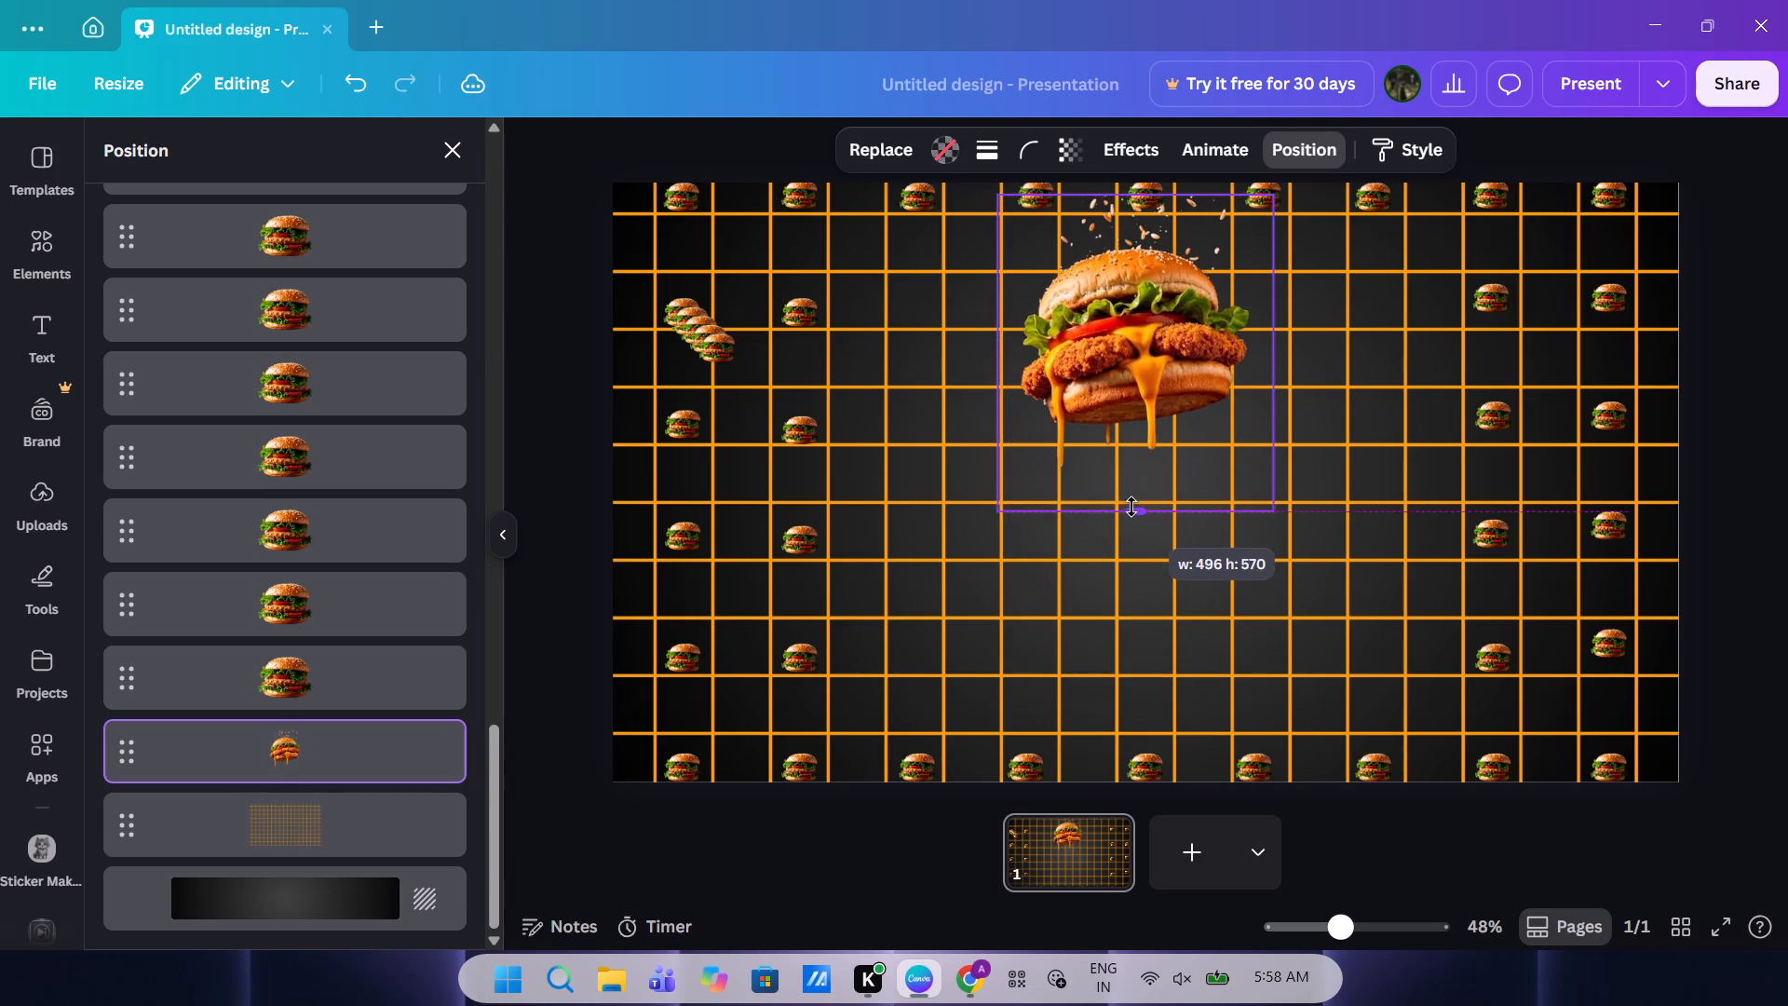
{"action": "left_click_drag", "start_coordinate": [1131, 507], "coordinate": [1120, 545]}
Detach the large burger image from its frame and move it over the small logos on the page's left side.
{"action": "scroll", "coordinate": [1149, 418], "scroll_direction": "up", "scroll_amount": 1}
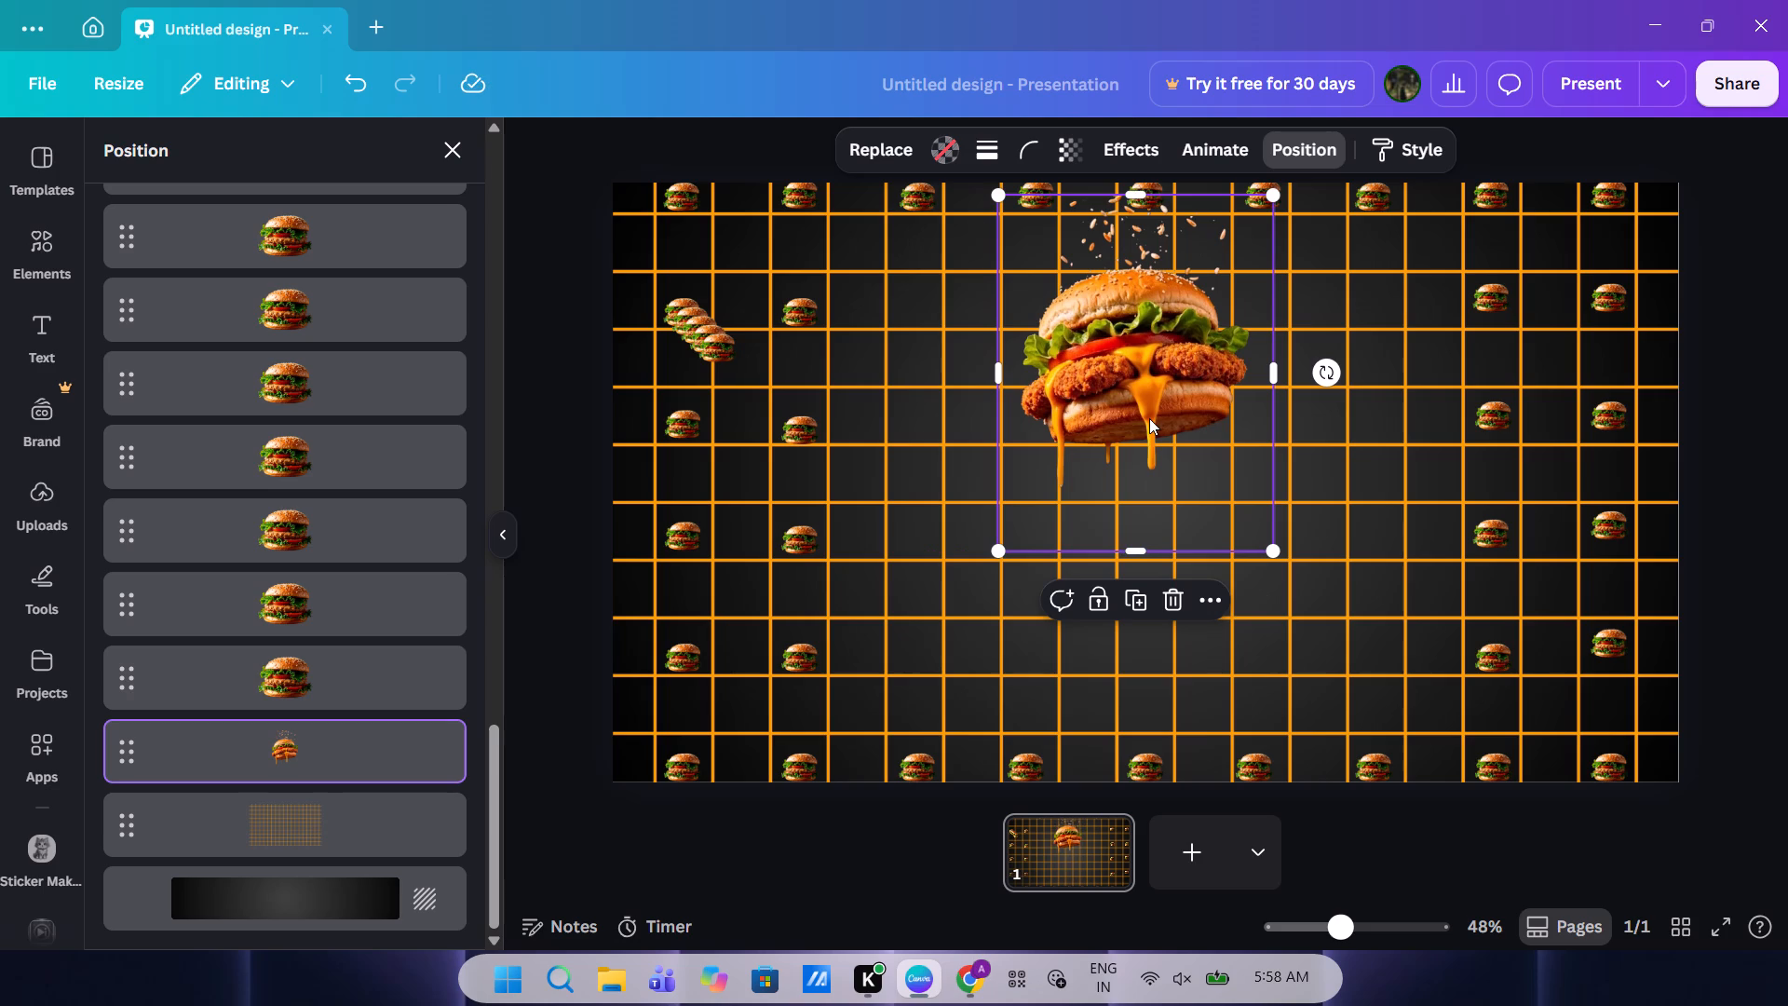
{"action": "scroll", "coordinate": [1149, 418], "scroll_direction": "up", "scroll_amount": 1}
{"action": "right_click", "coordinate": [1149, 418]}
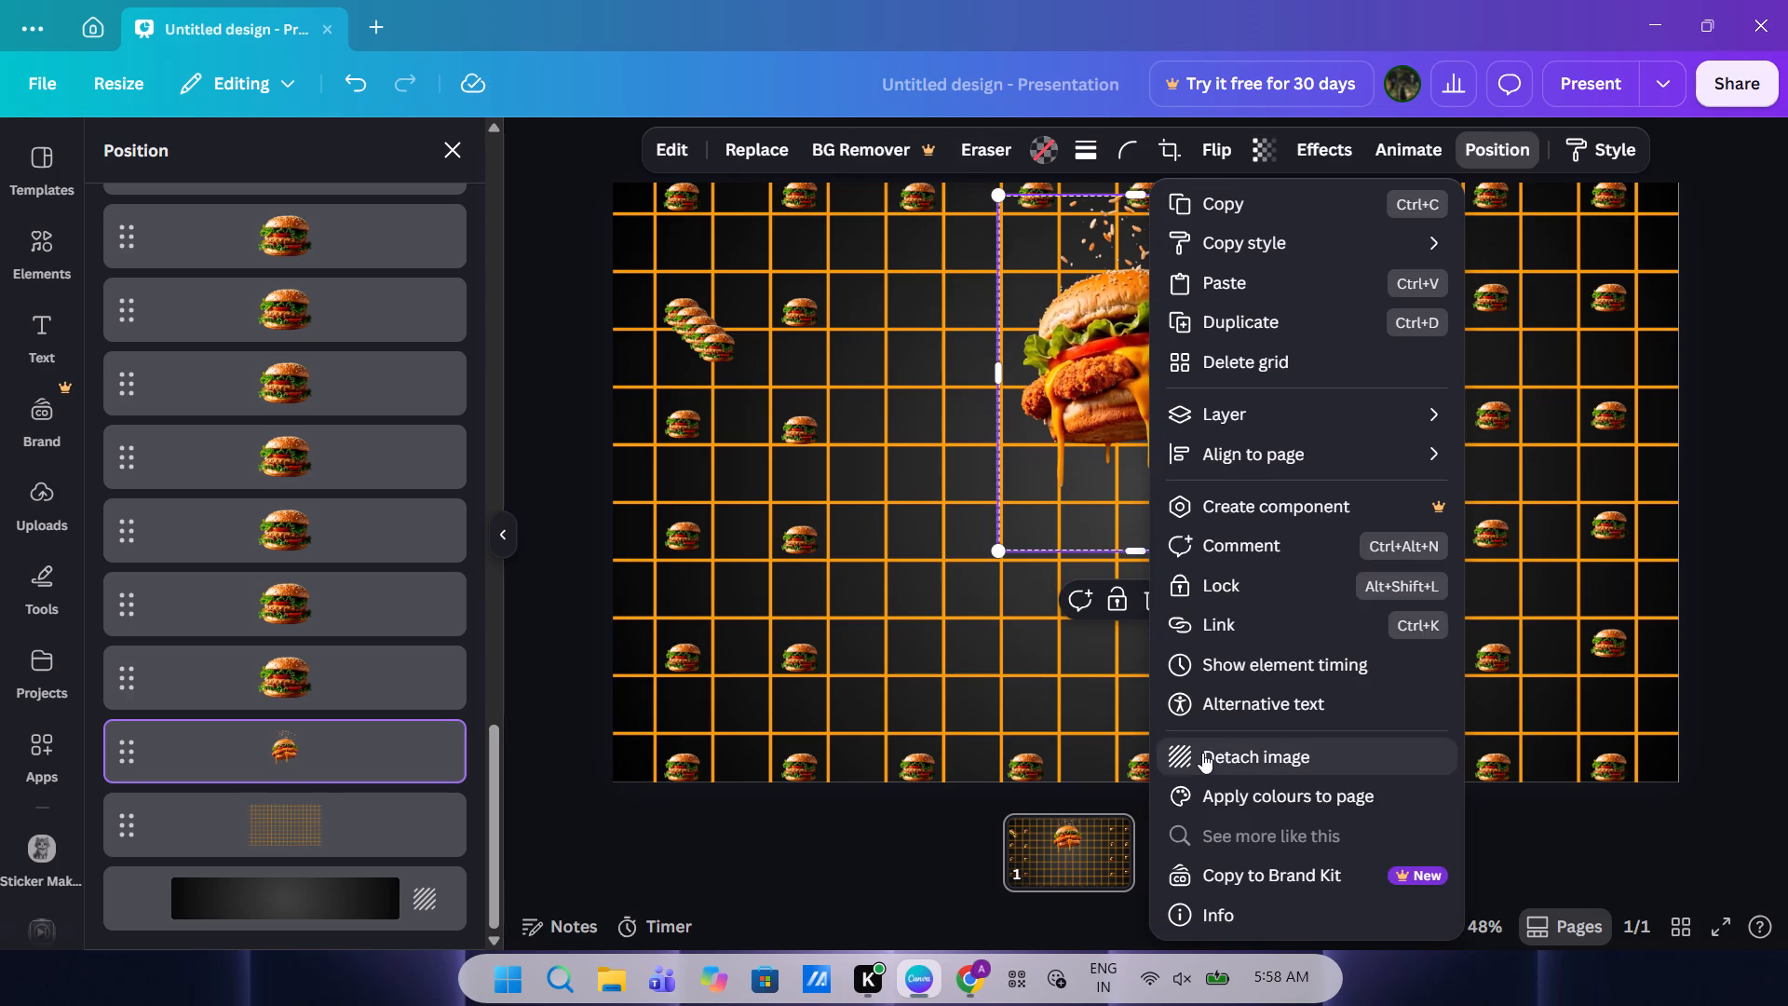
{"action": "left_click", "coordinate": [1202, 753]}
{"action": "left_click_drag", "start_coordinate": [1122, 406], "coordinate": [803, 483]}
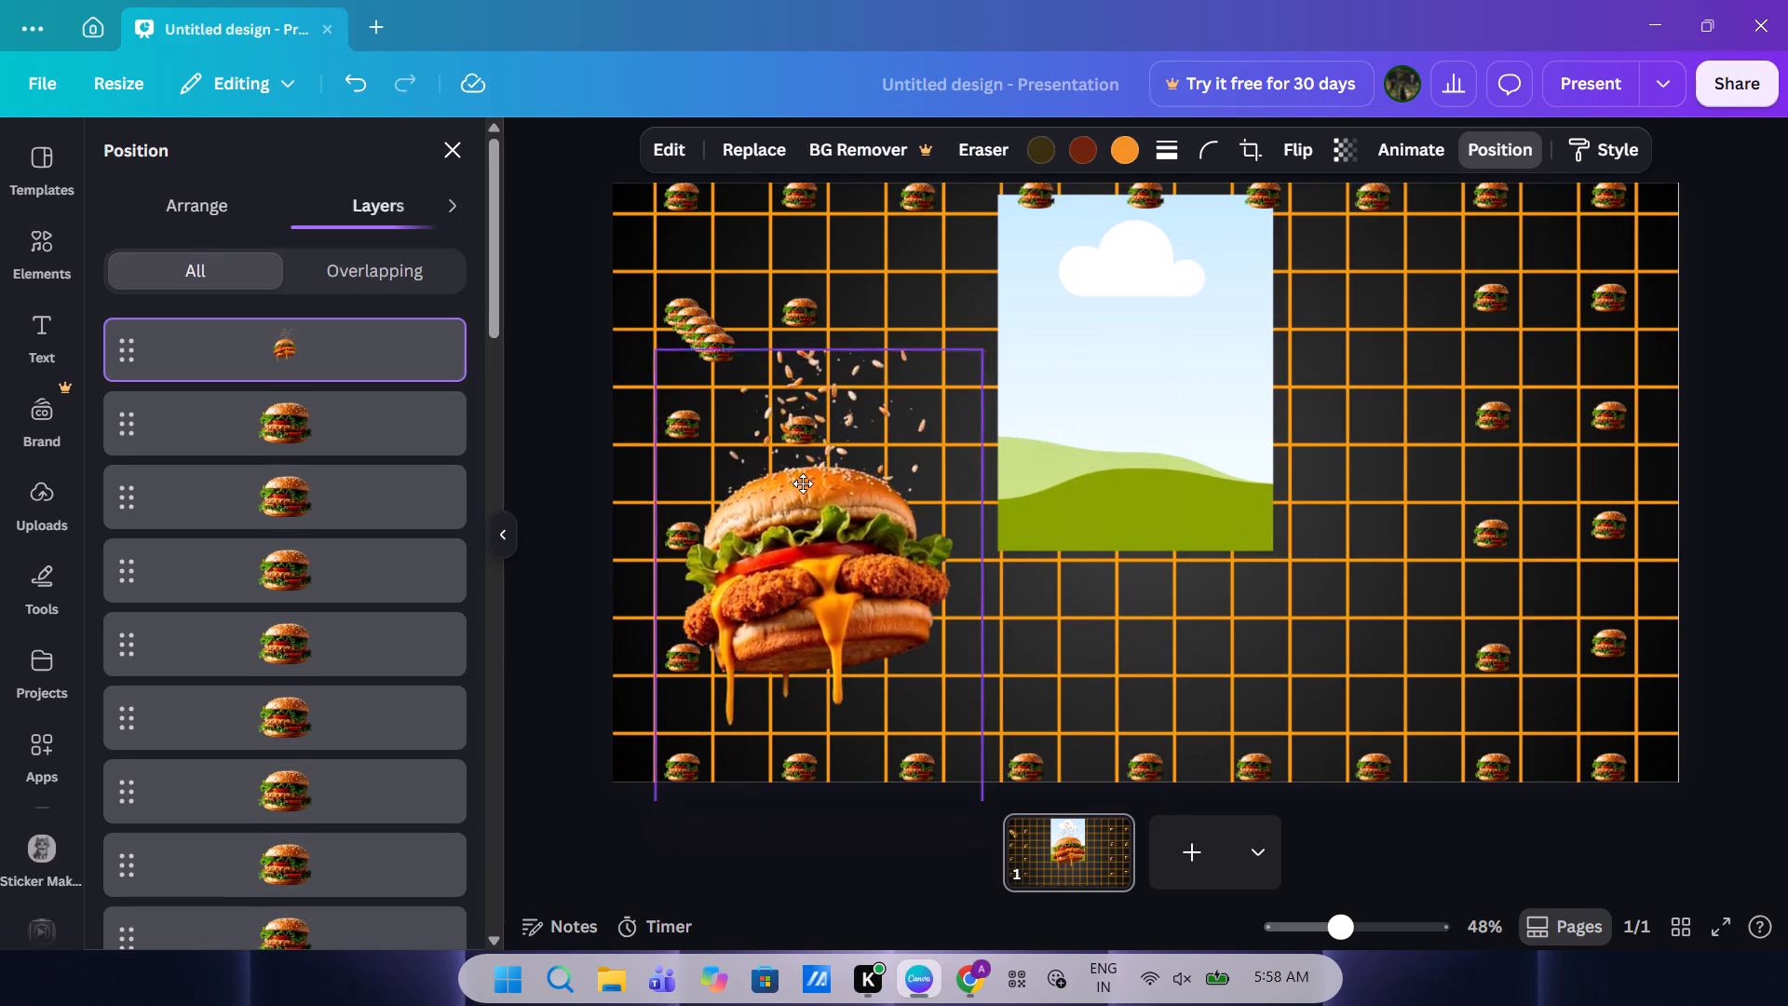
{"action": "left_click_drag", "start_coordinate": [803, 483], "coordinate": [804, 481]}
Move the empty frame down from the top row of logos and centre it horizontally on the page.
{"action": "left_click_drag", "start_coordinate": [1206, 466], "coordinate": [1217, 558]}
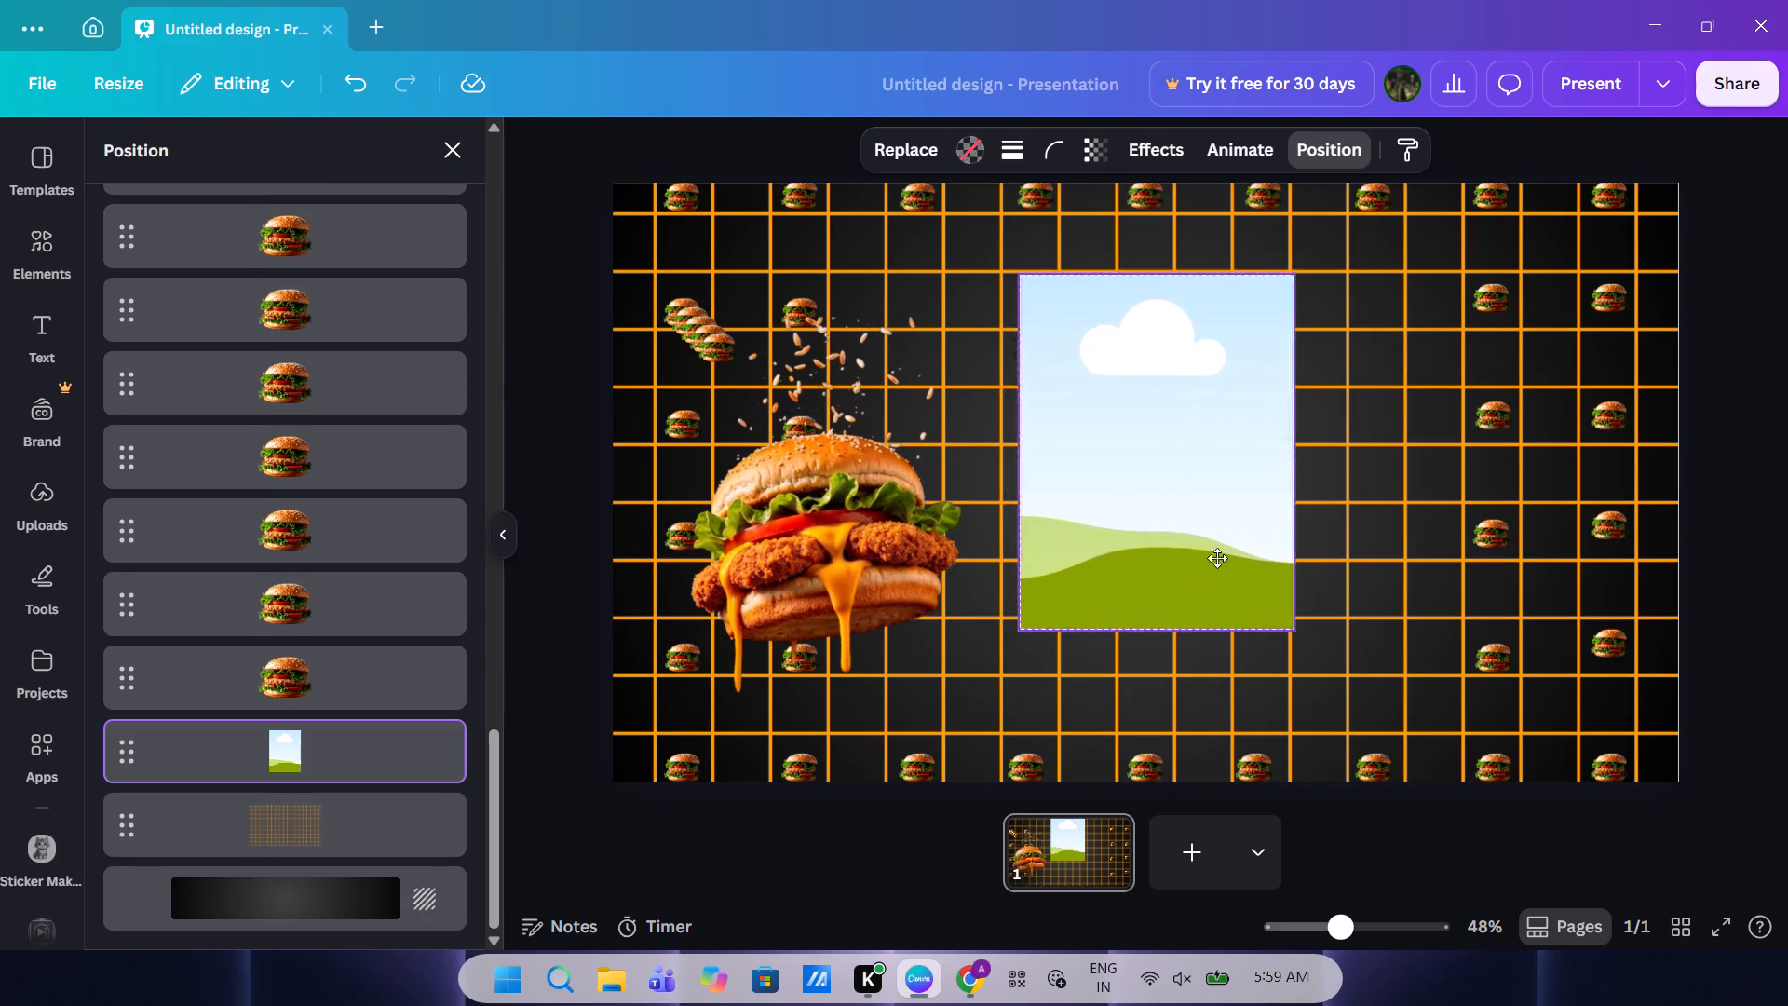
{"action": "left_click_drag", "start_coordinate": [1217, 558], "coordinate": [1217, 545]}
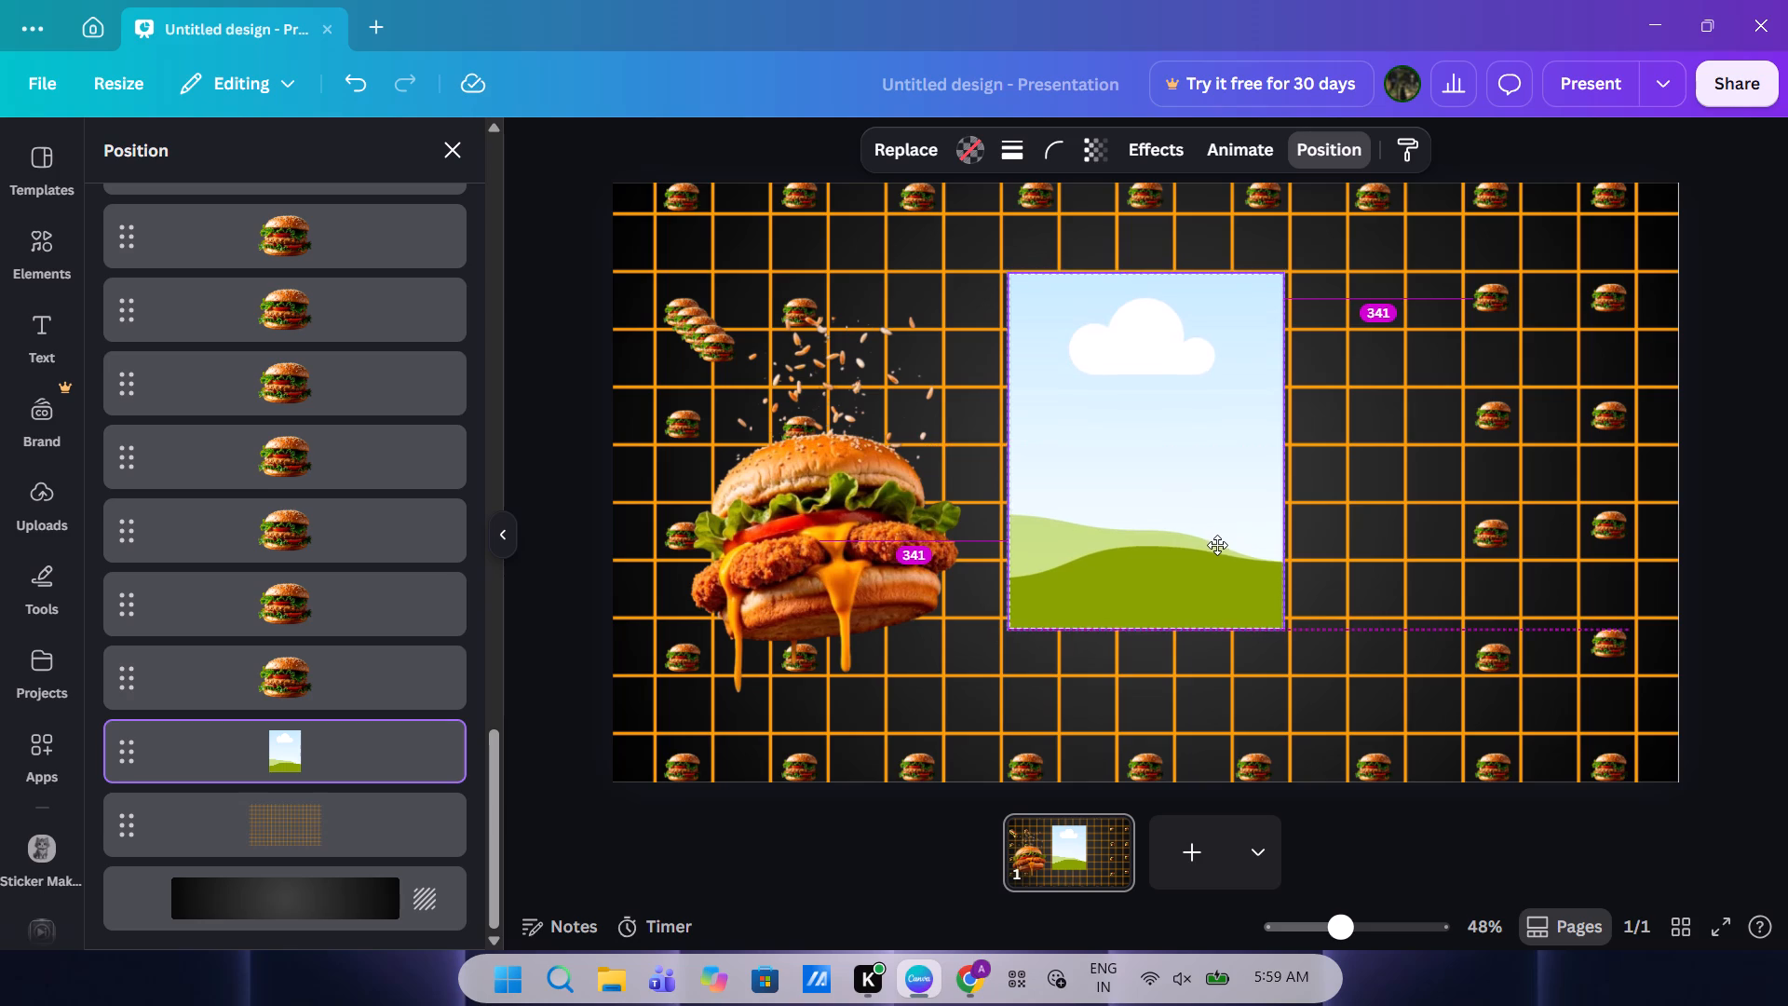
{"action": "left_click_drag", "start_coordinate": [1217, 545], "coordinate": [1215, 545]}
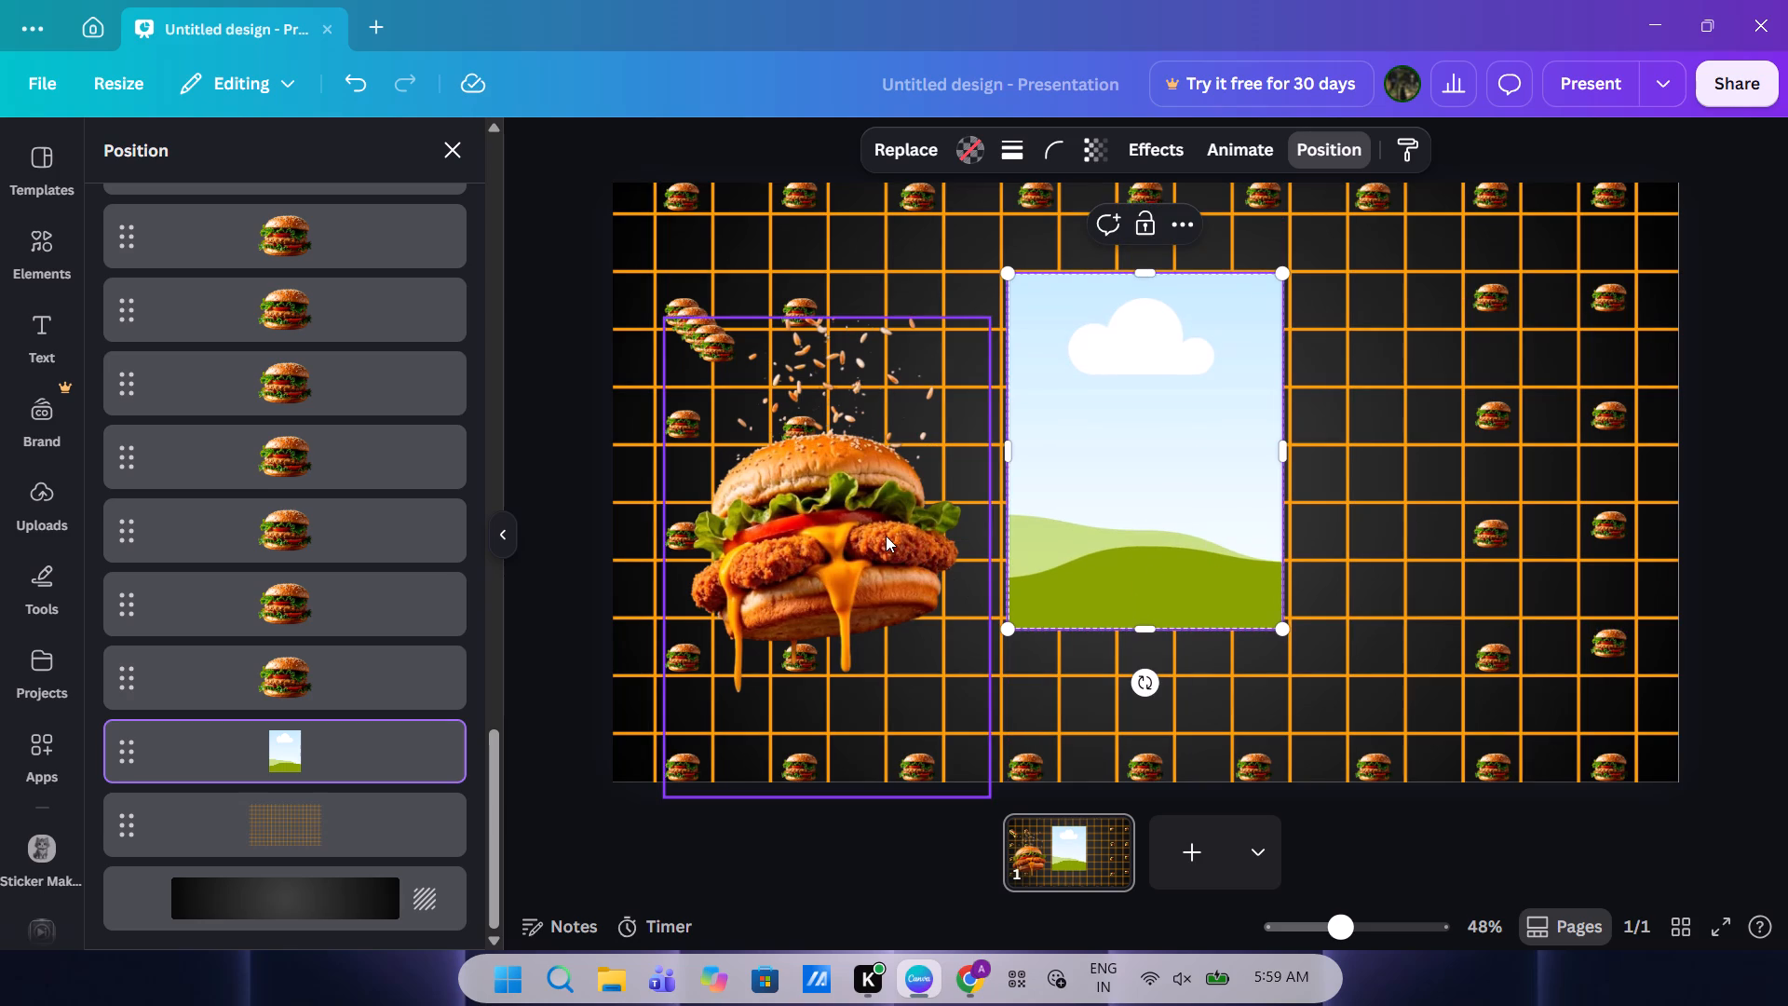
Move the detached burger up beside the empty frame, aligning their tops and bringing its edge against the frame's left side.
{"action": "left_click_drag", "start_coordinate": [808, 517], "coordinate": [816, 475]}
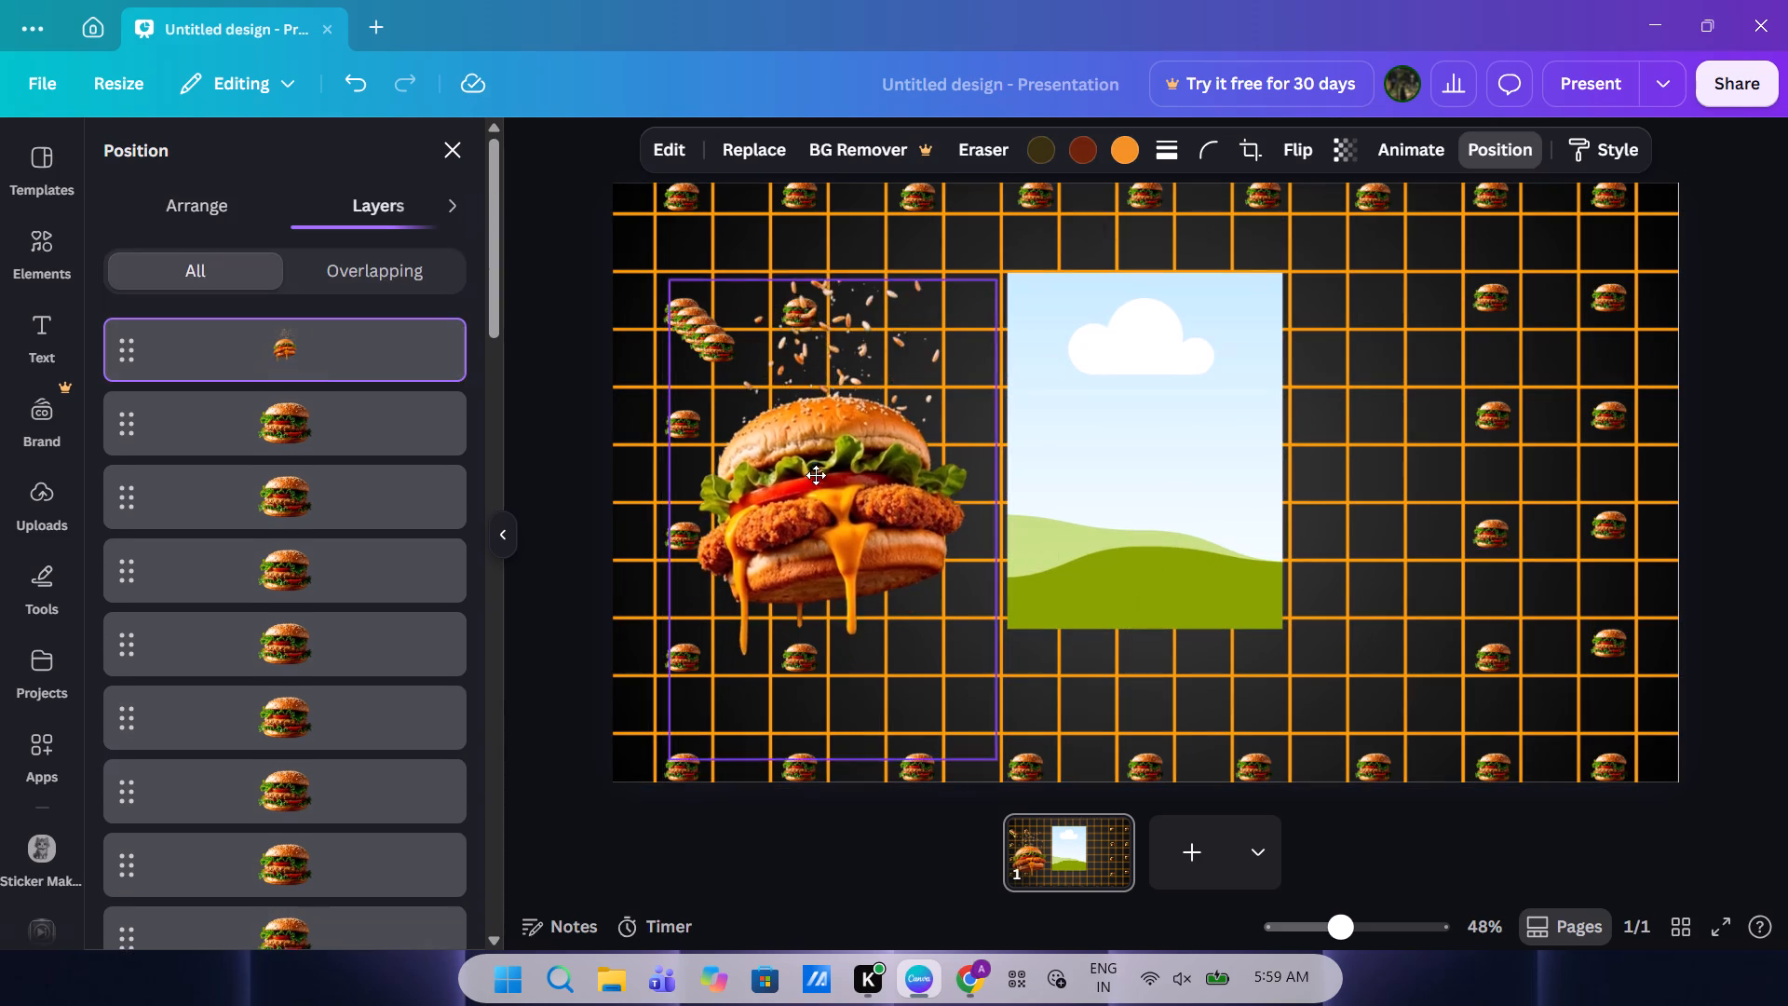
{"action": "left_click_drag", "start_coordinate": [816, 475], "coordinate": [823, 468]}
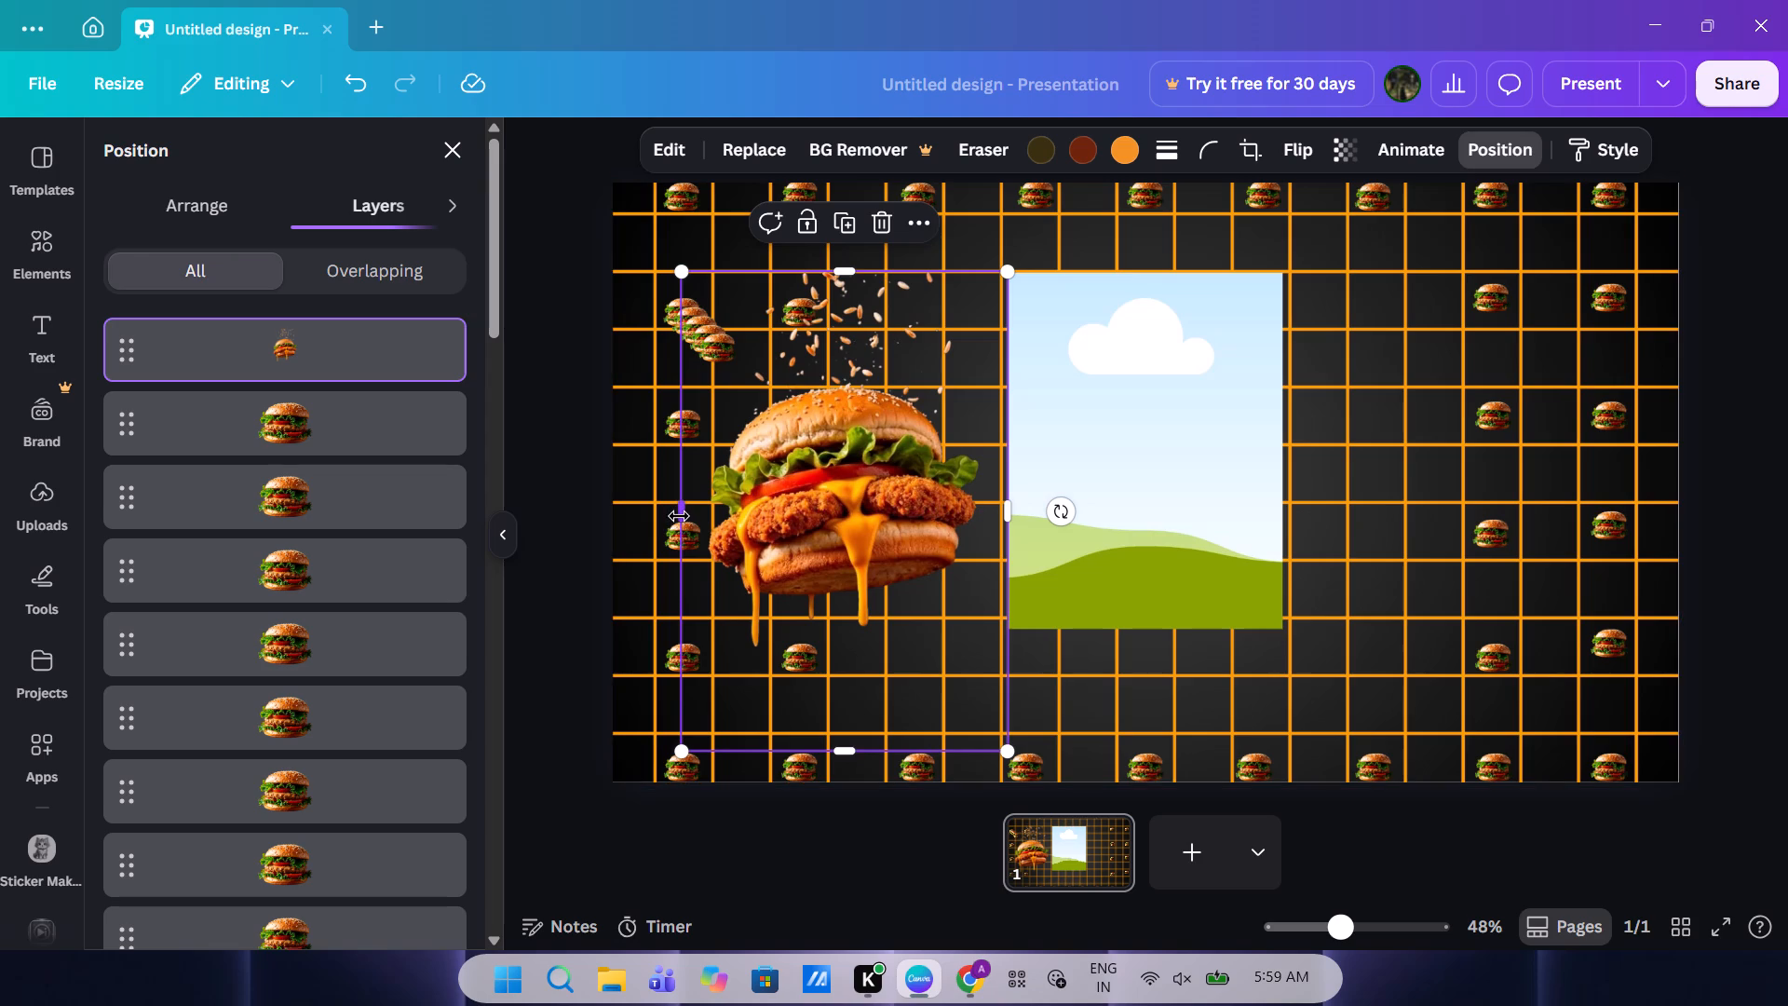
Crop the detached burger image's left, right and bottom edges in close to the burger cutout.
{"action": "left_click_drag", "start_coordinate": [679, 516], "coordinate": [701, 518]}
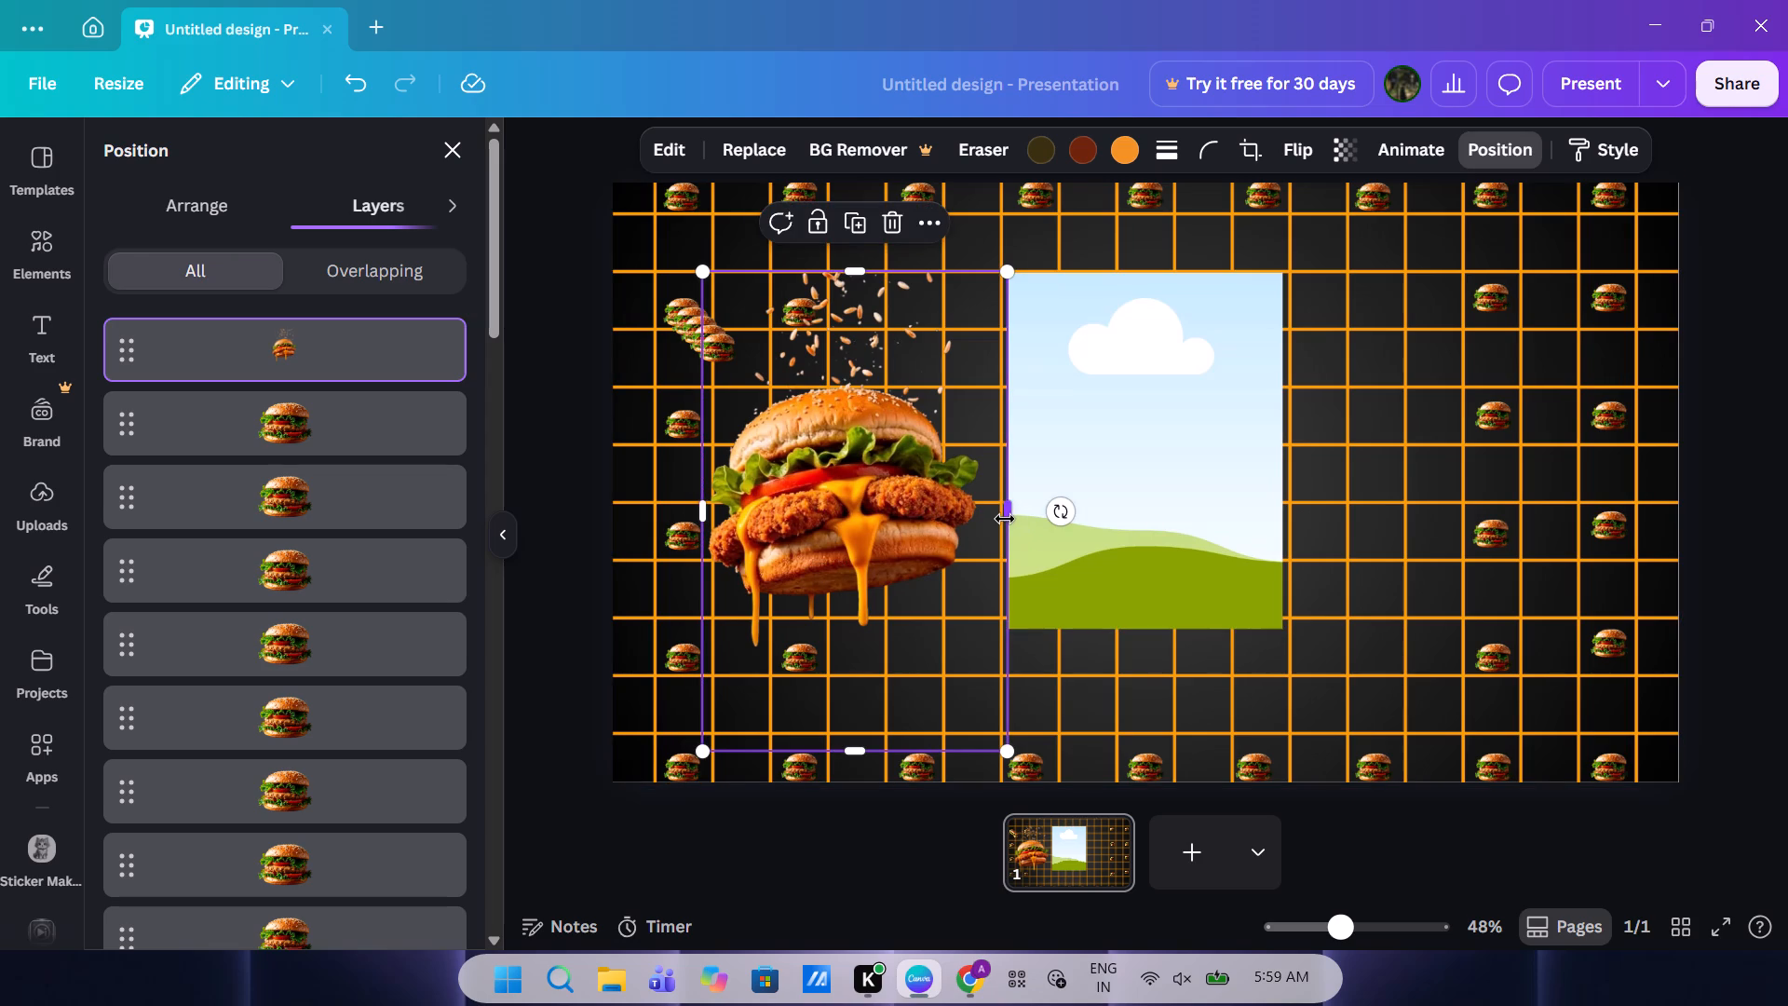
{"action": "left_click_drag", "start_coordinate": [1004, 517], "coordinate": [982, 518]}
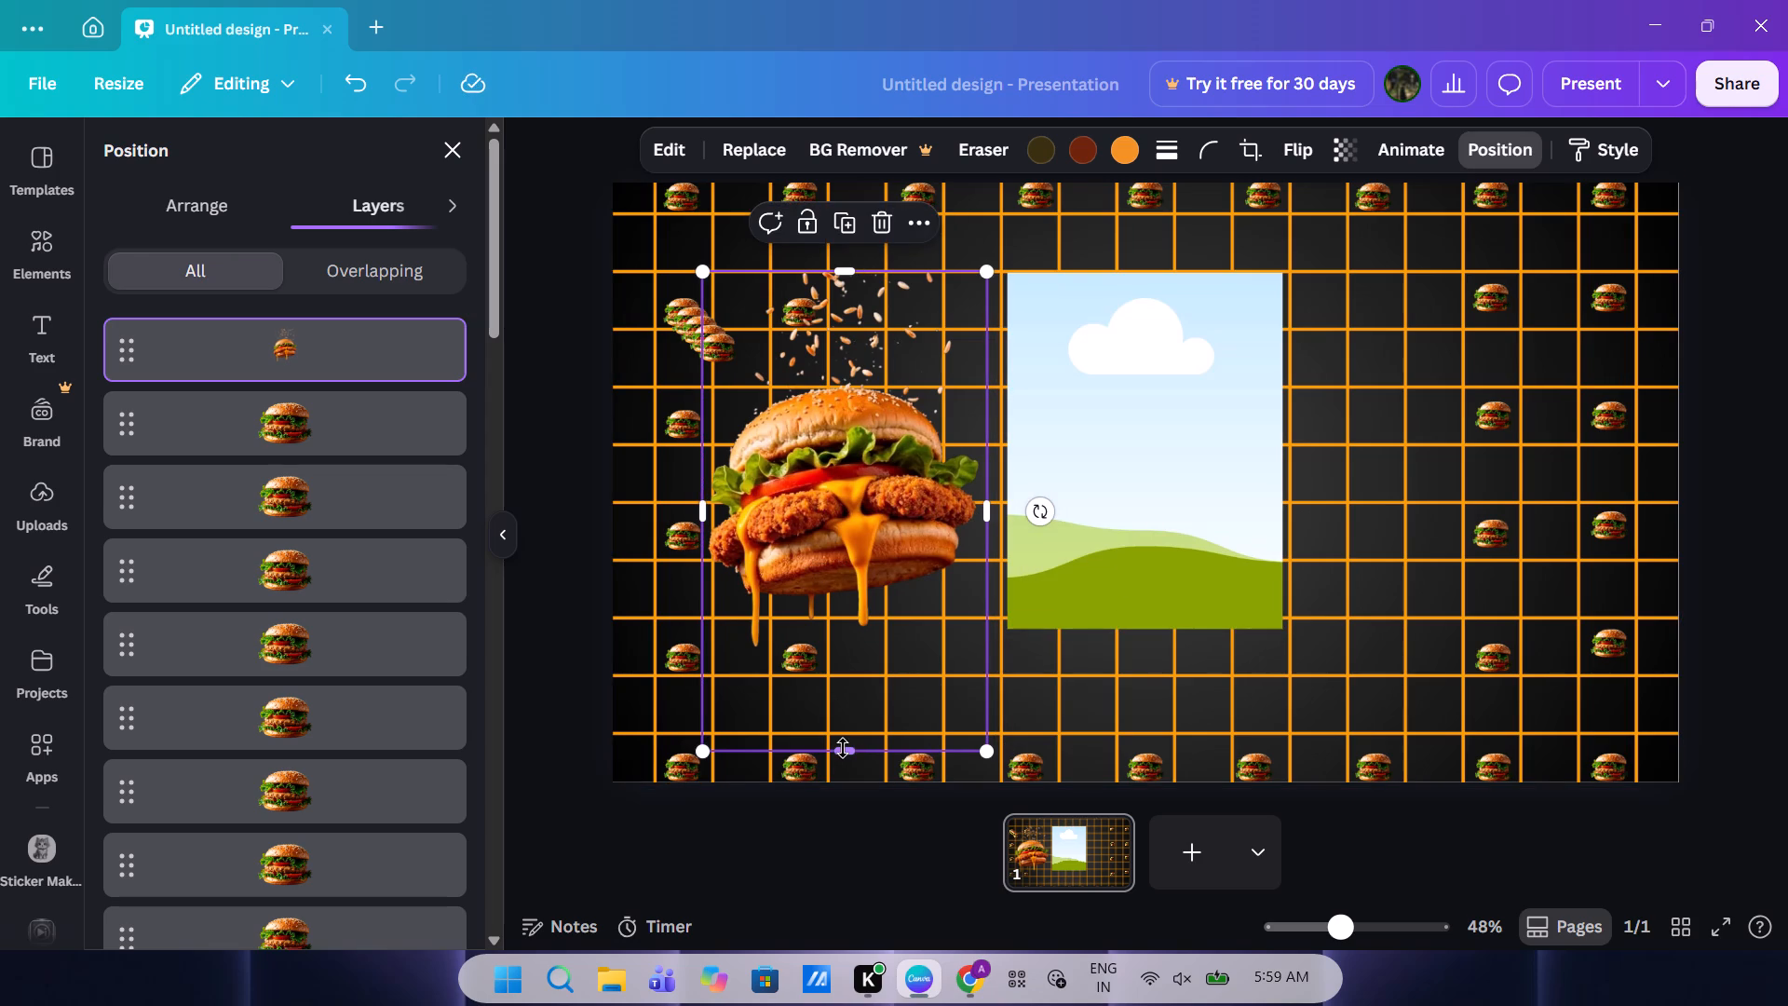
{"action": "left_click_drag", "start_coordinate": [844, 748], "coordinate": [854, 648]}
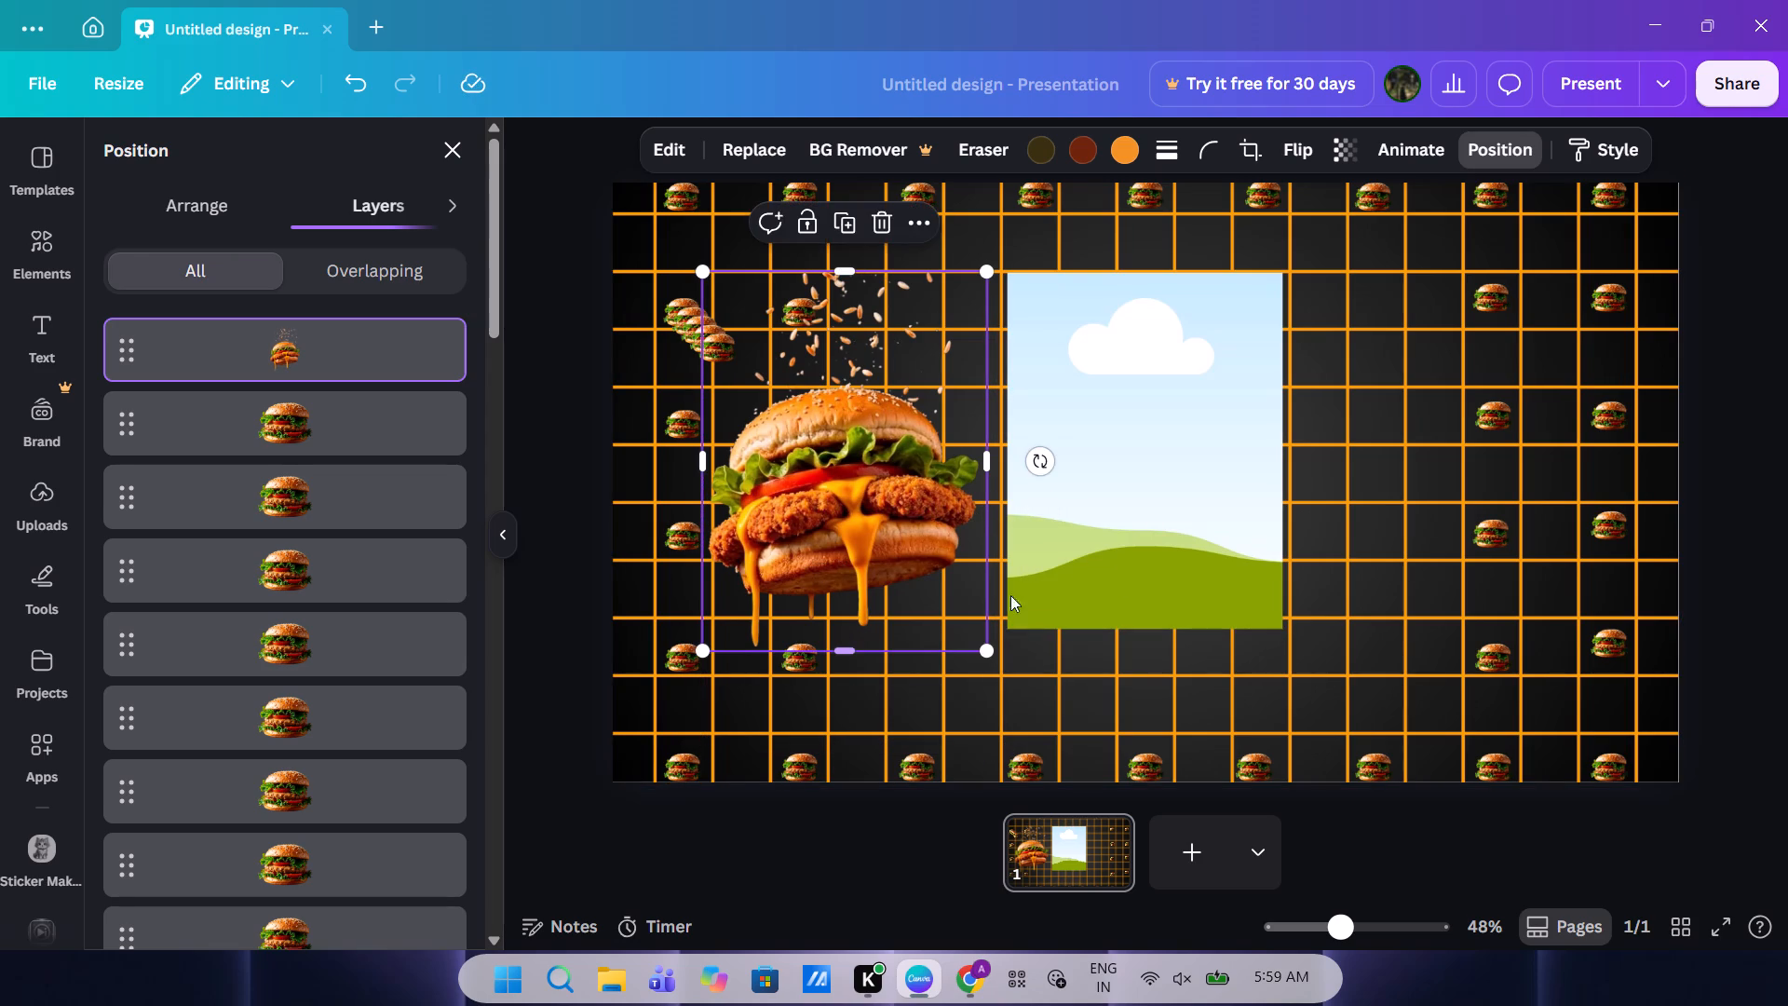
Place the cropped burger image into the empty frame and shift the filled frame slightly to the right.
{"action": "left_click", "coordinate": [1079, 578]}
{"action": "left_click_drag", "start_coordinate": [893, 573], "coordinate": [1202, 574]}
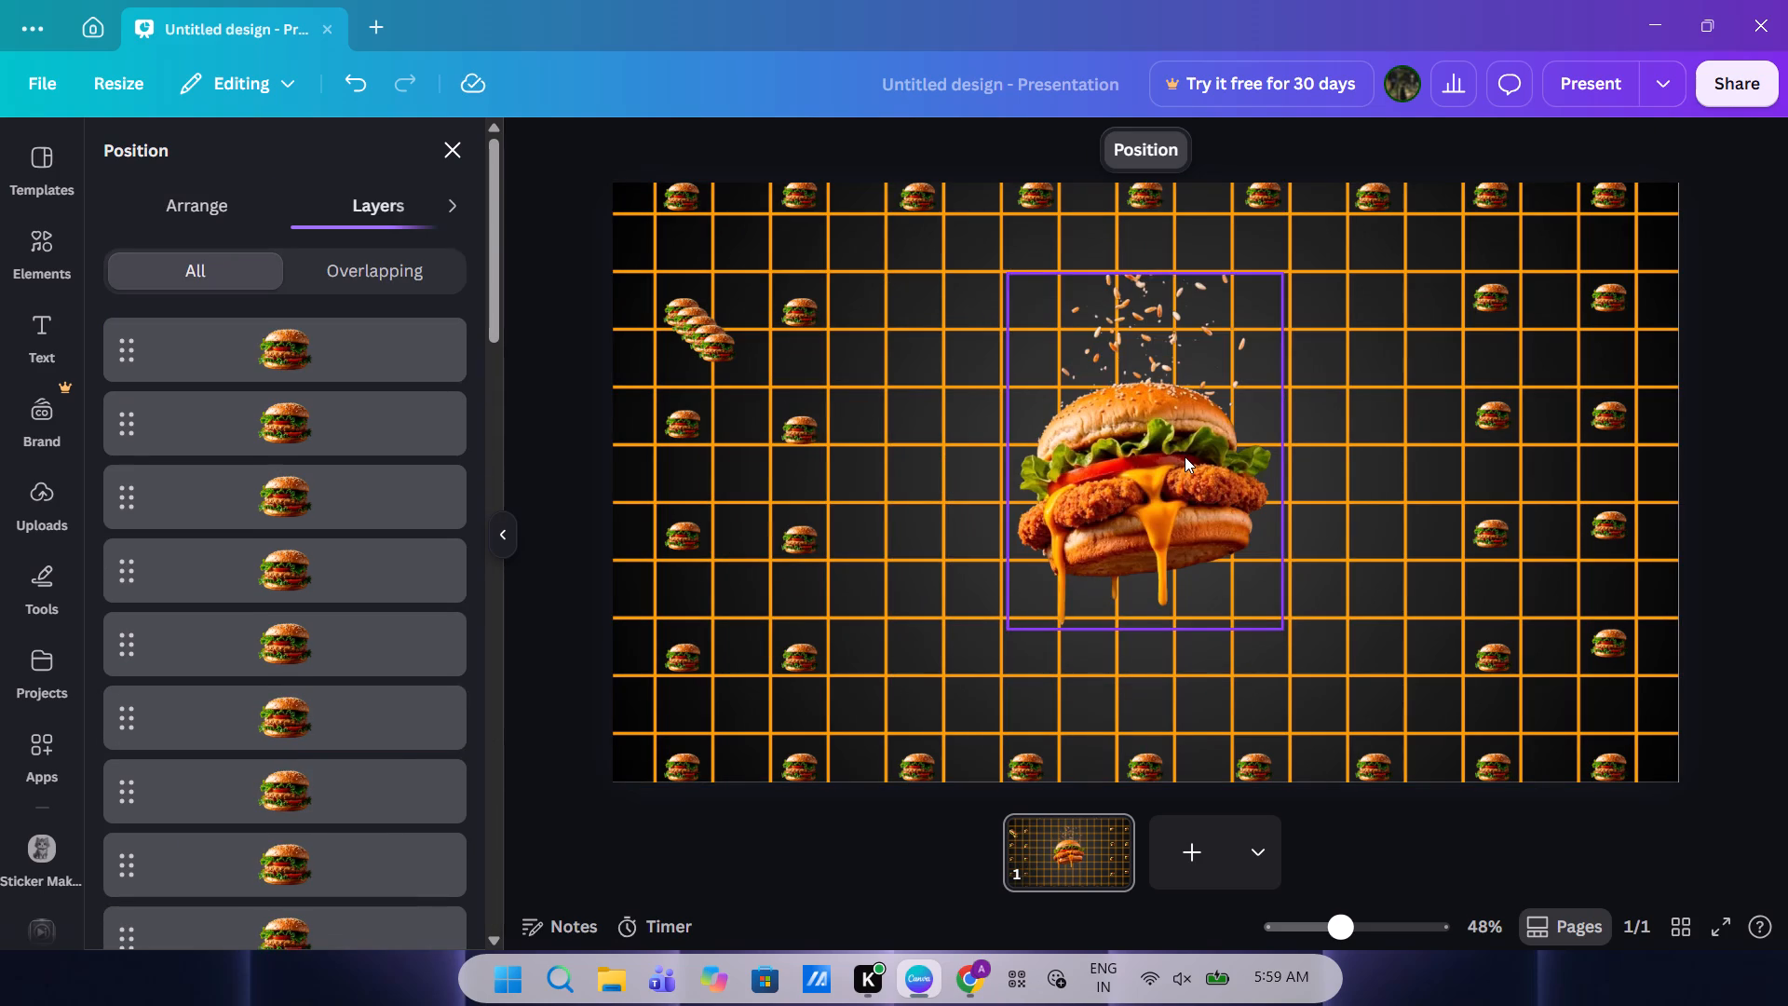
{"action": "left_click", "coordinate": [1185, 456]}
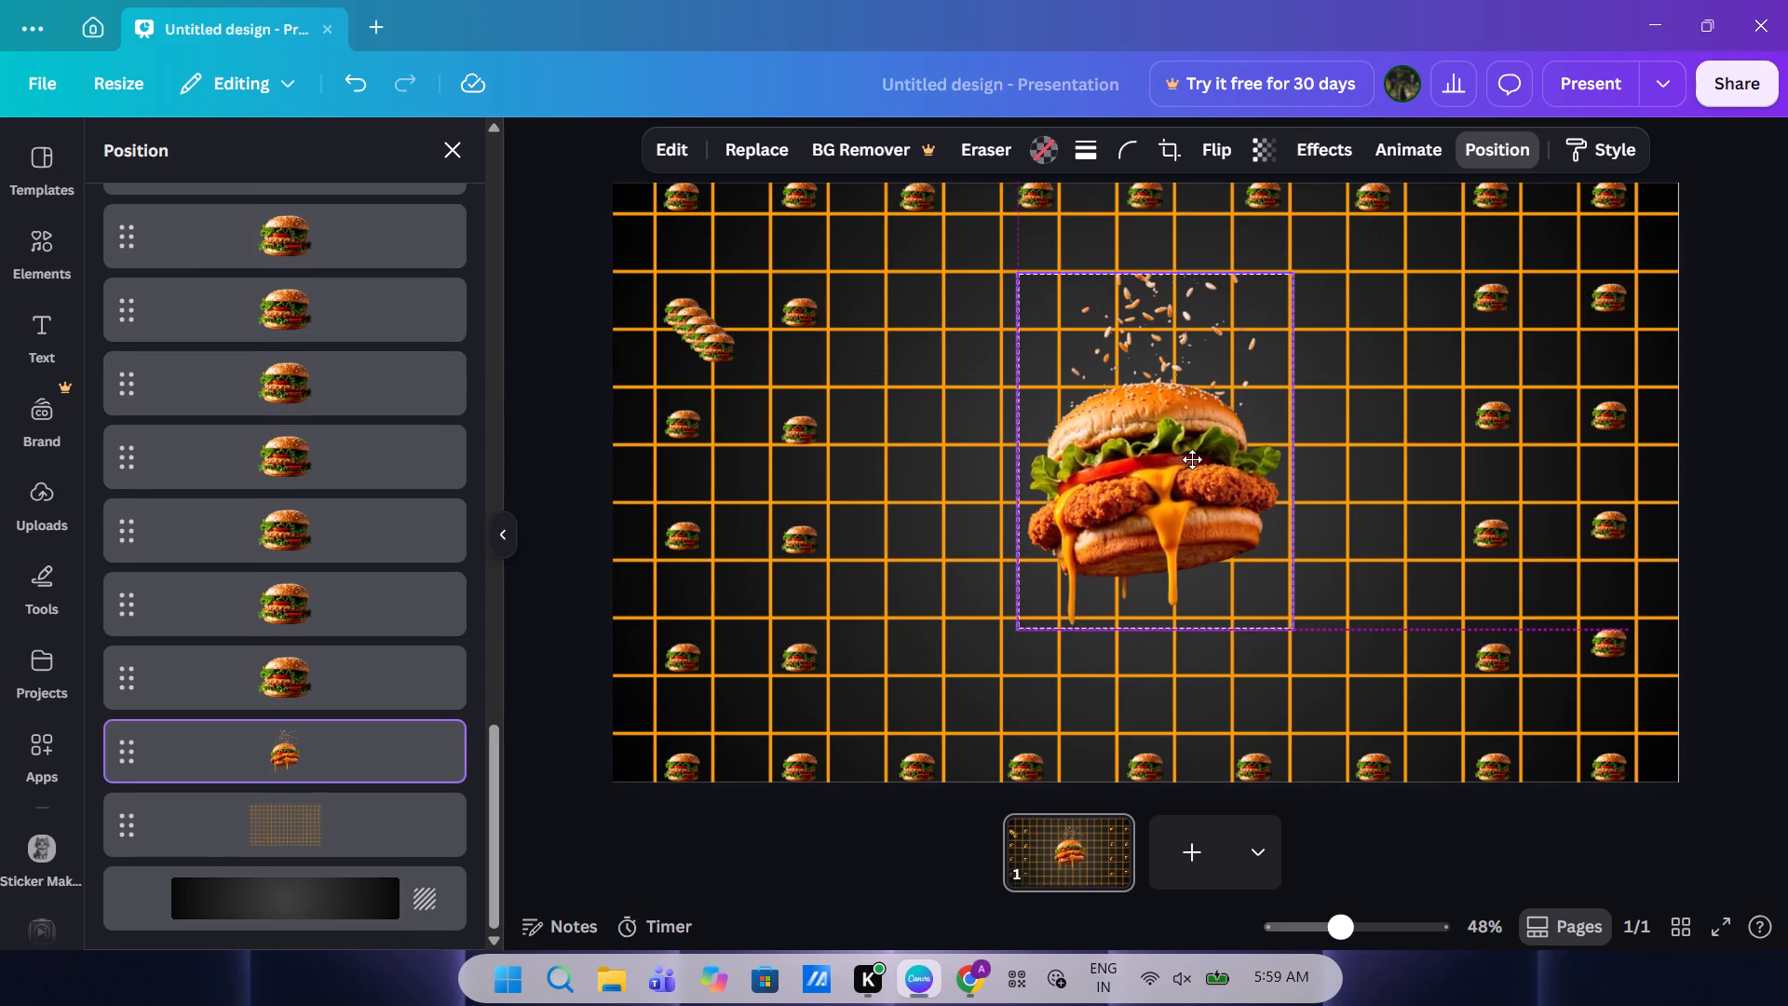
Spread the four stacked spare logos down the third column from the left, filling the second to fifth logo rows.
{"action": "left_click_drag", "start_coordinate": [725, 335], "coordinate": [975, 309]}
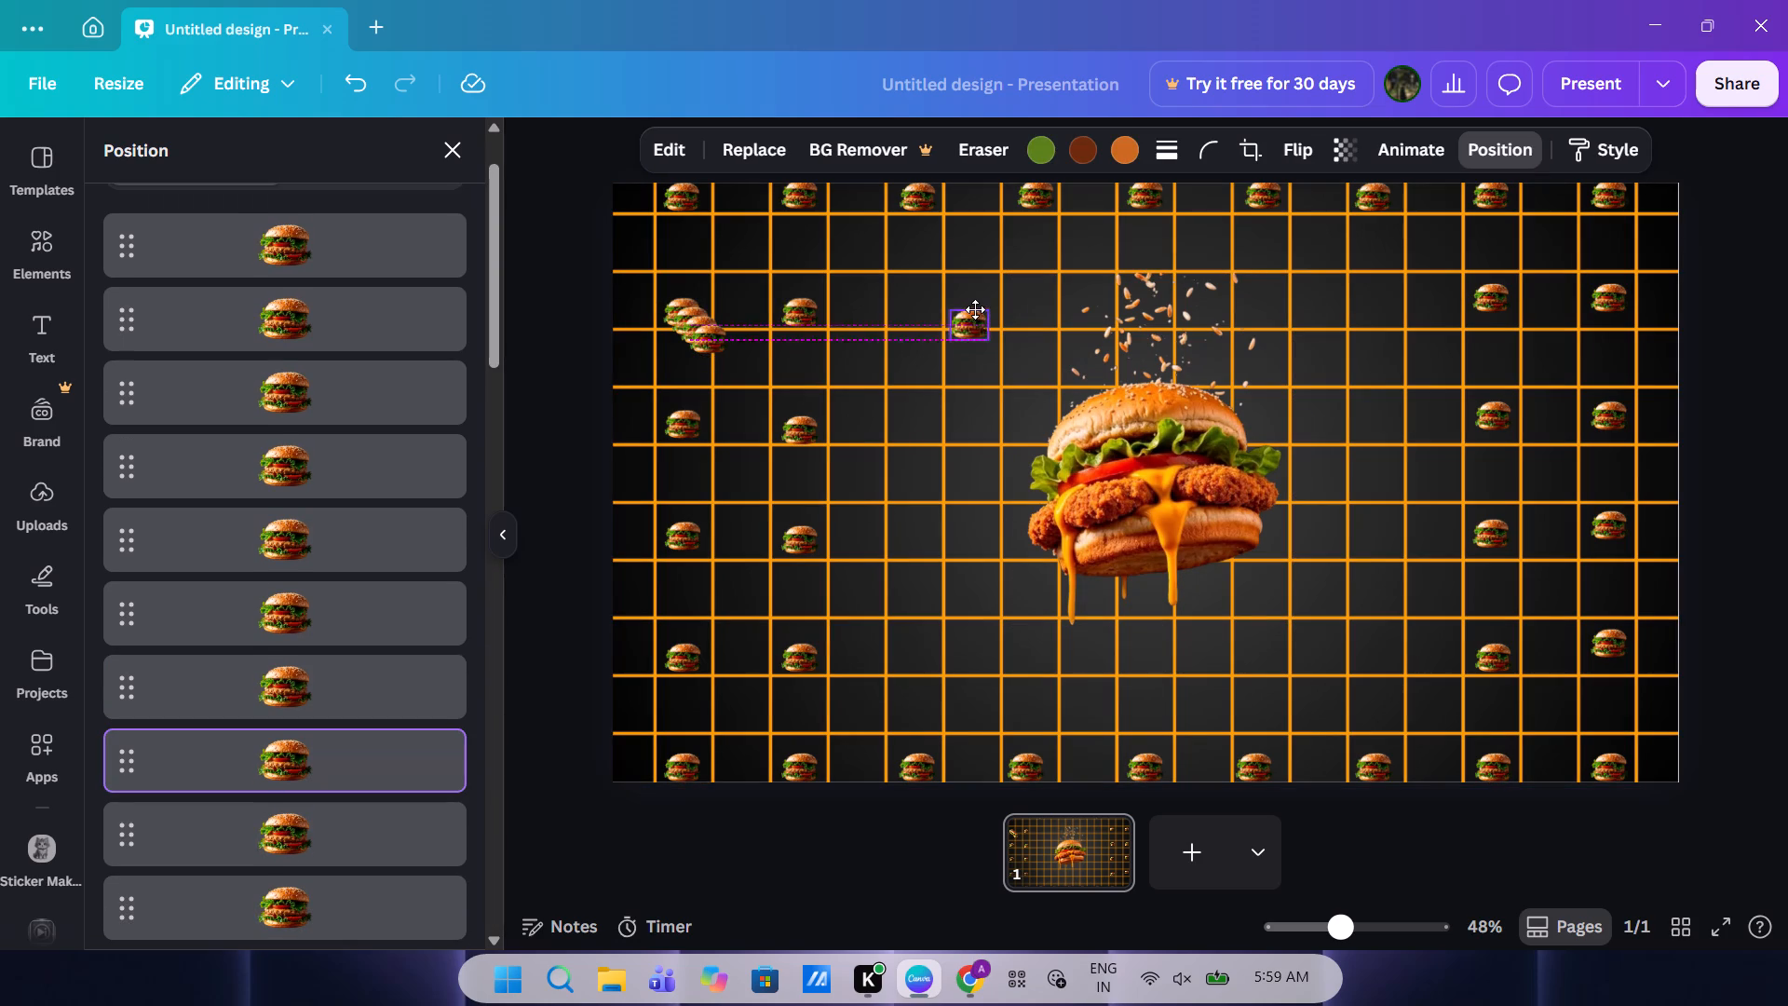
{"action": "left_click_drag", "start_coordinate": [975, 309], "coordinate": [919, 290]}
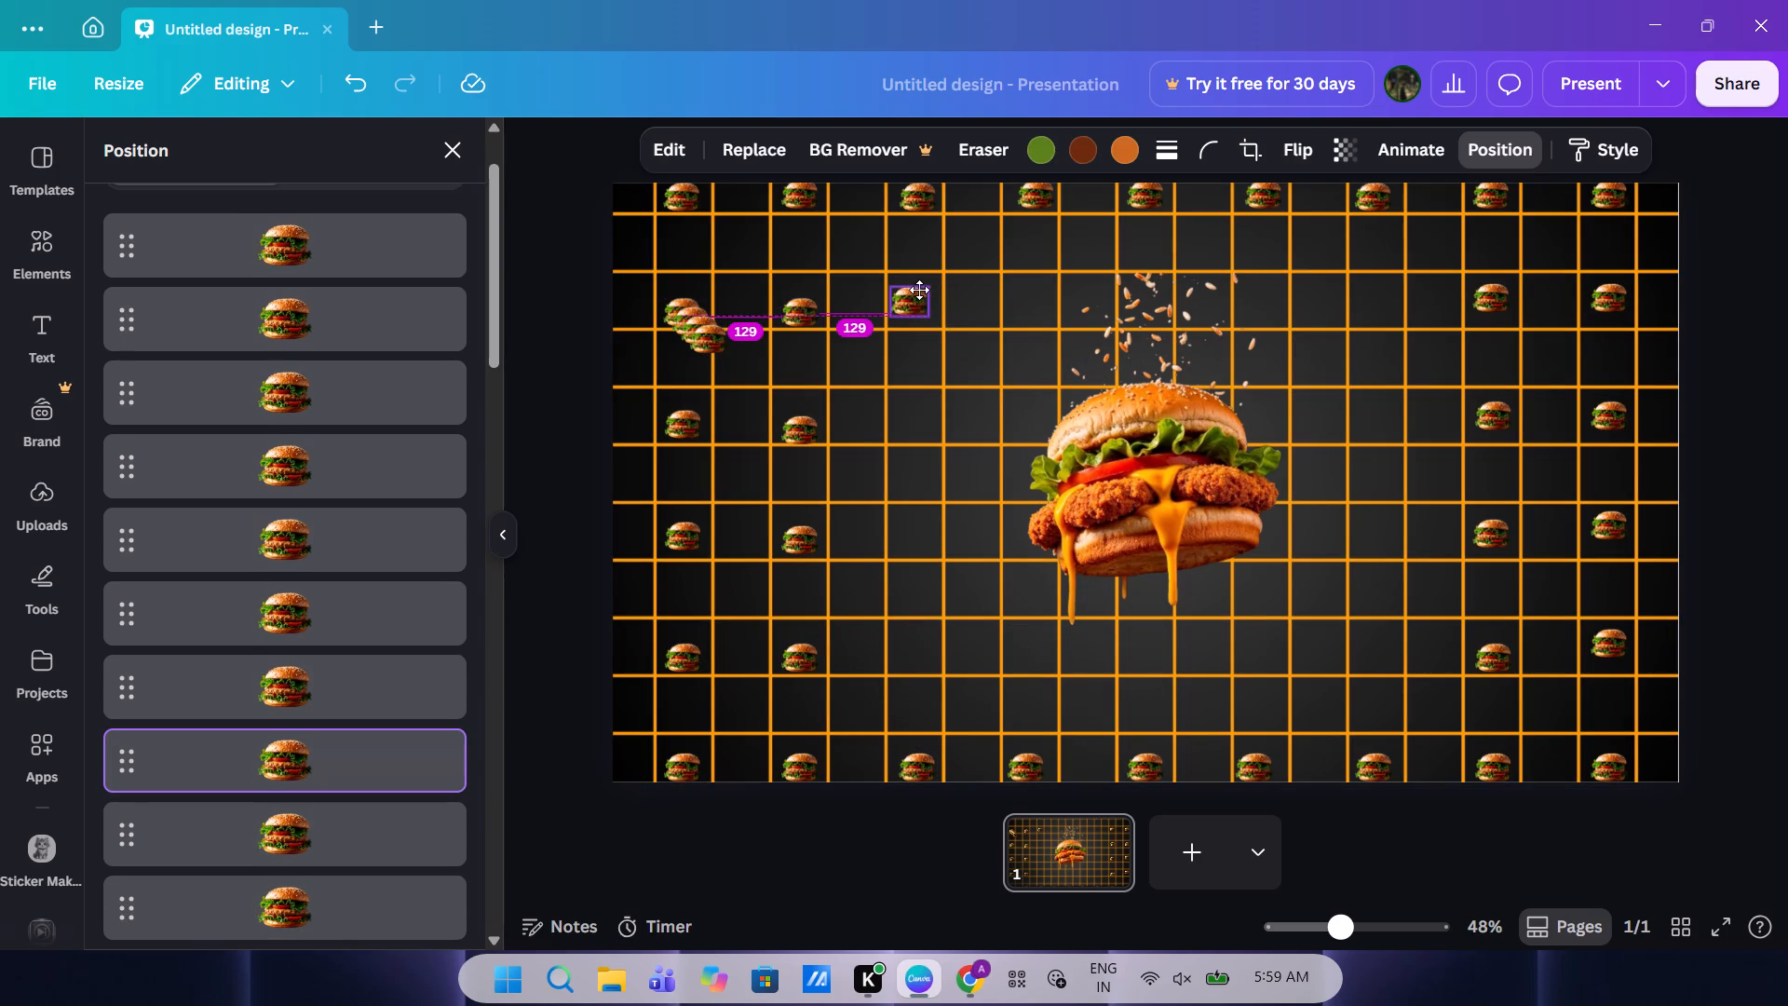
{"action": "left_click_drag", "start_coordinate": [919, 290], "coordinate": [925, 293]}
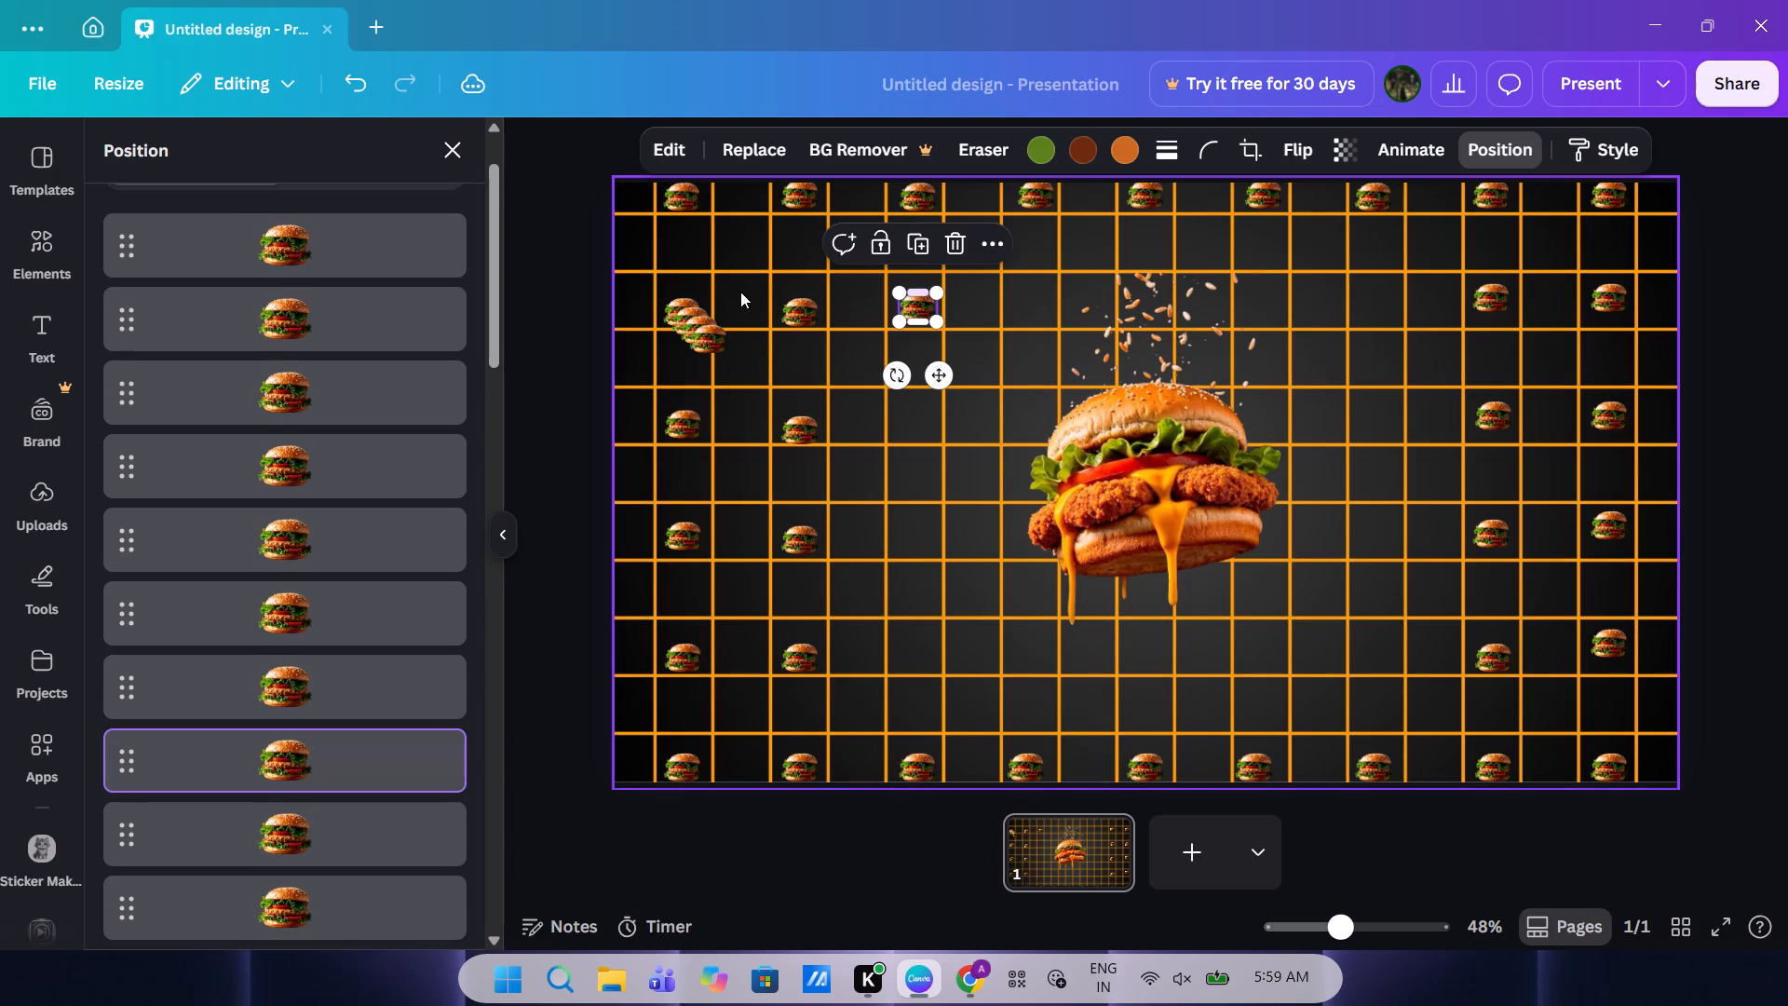
{"action": "left_click_drag", "start_coordinate": [701, 338], "coordinate": [912, 418]}
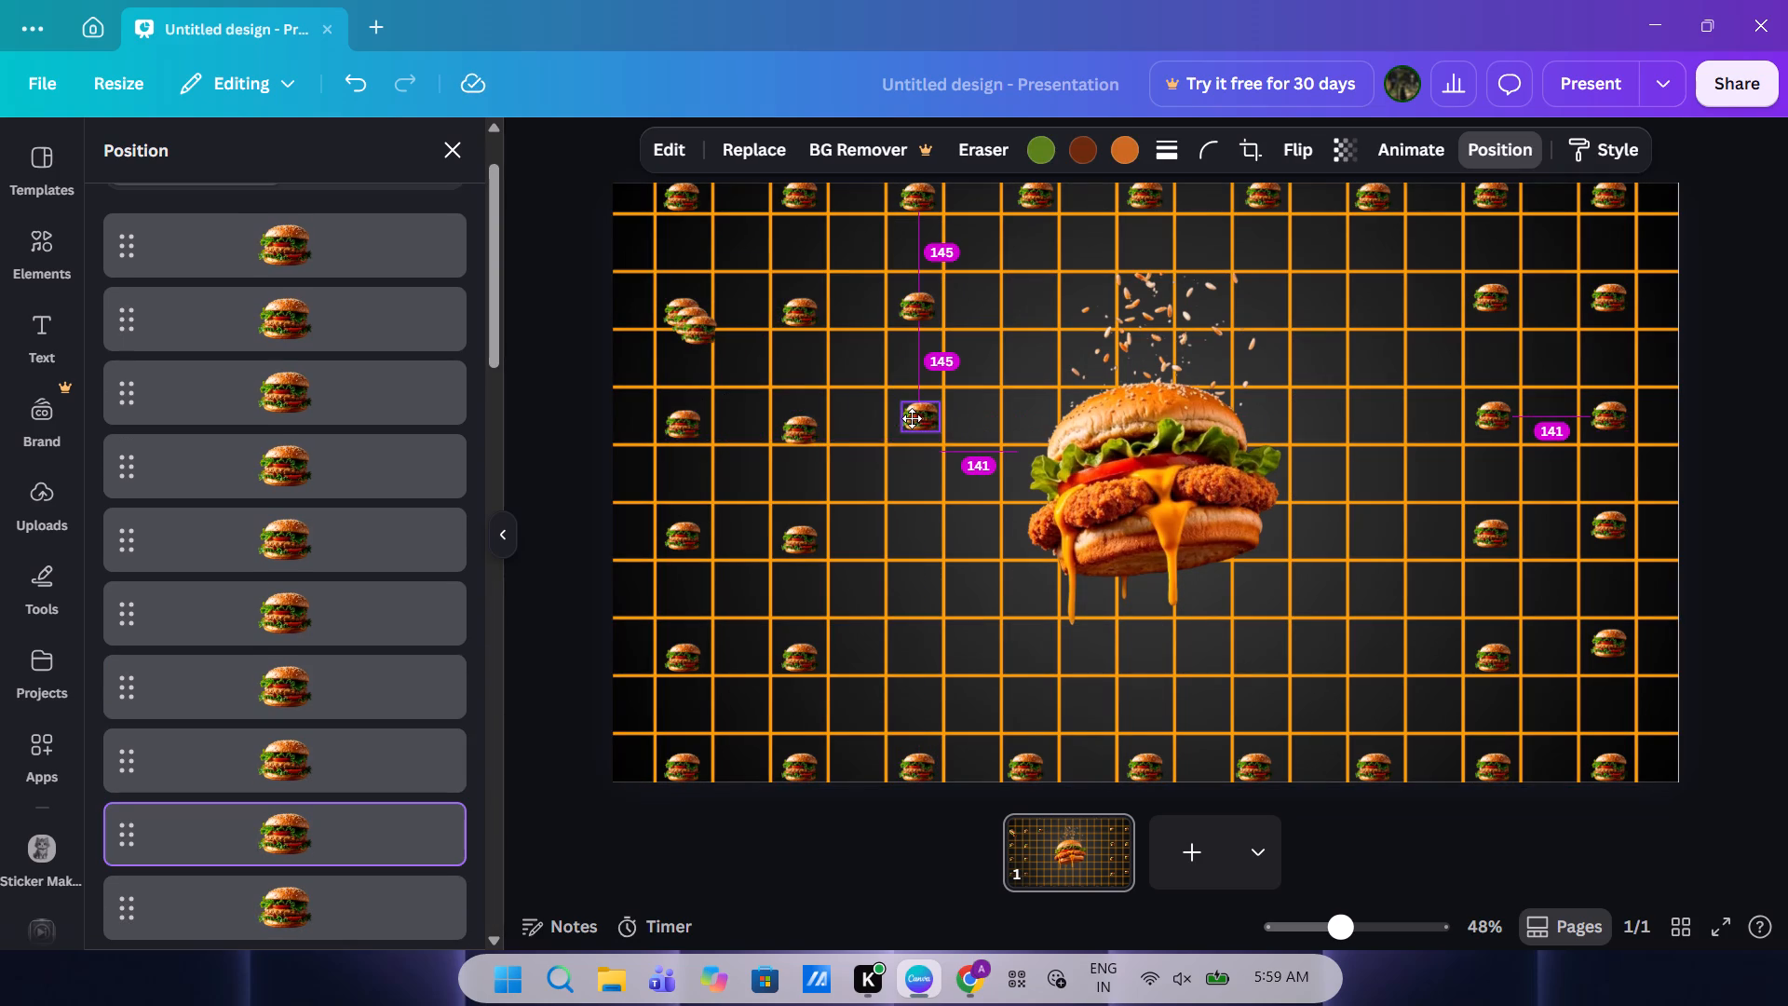
{"action": "left_click_drag", "start_coordinate": [912, 418], "coordinate": [910, 426]}
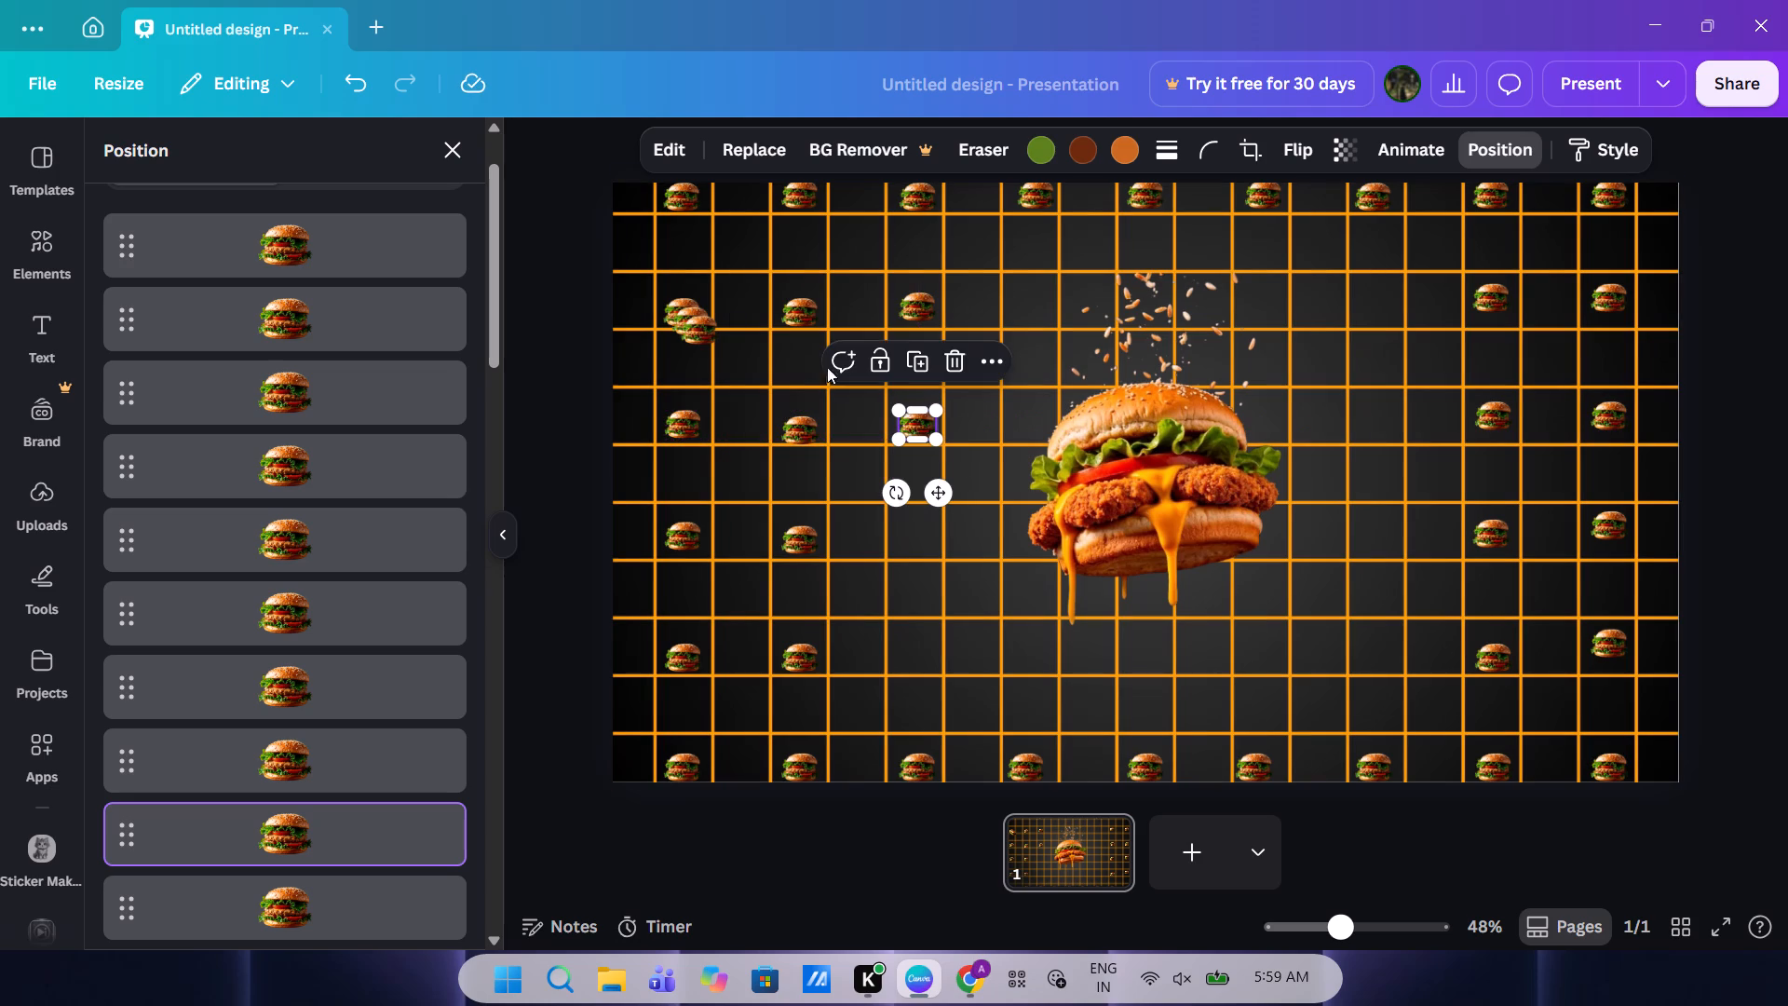
{"action": "left_click_drag", "start_coordinate": [703, 344], "coordinate": [920, 548]}
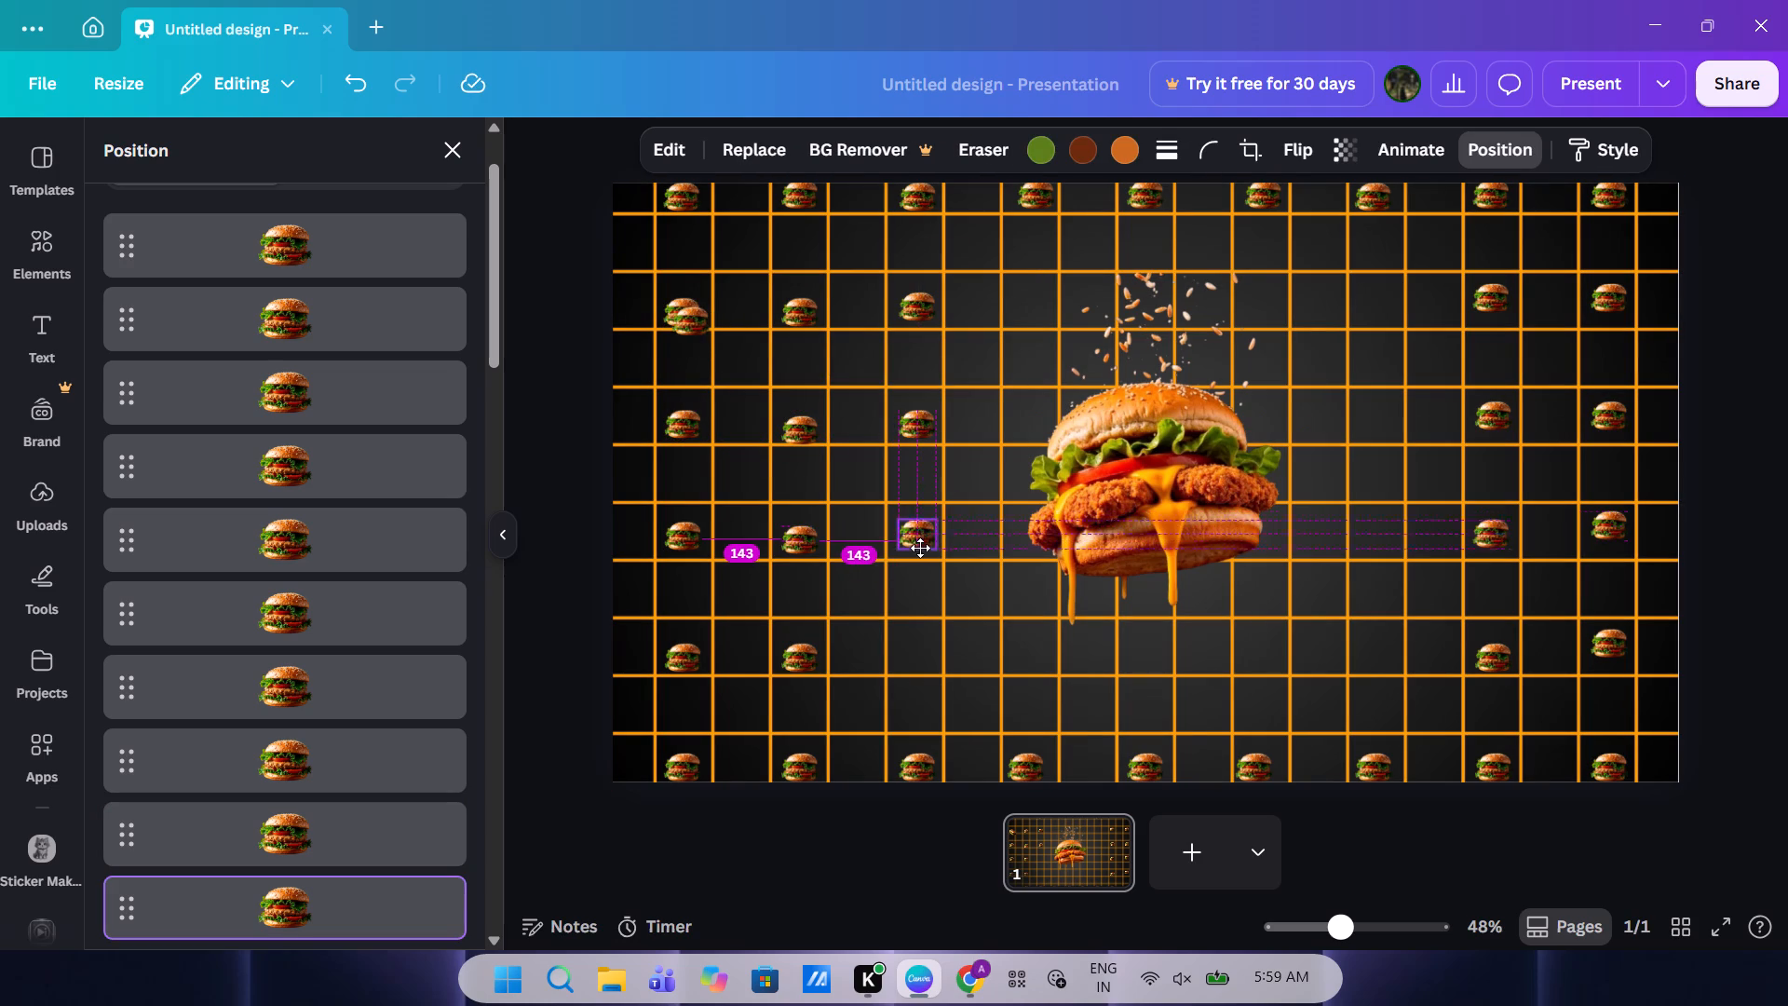
{"action": "left_click_drag", "start_coordinate": [920, 548], "coordinate": [917, 551]}
{"action": "left_click_drag", "start_coordinate": [696, 320], "coordinate": [765, 441]}
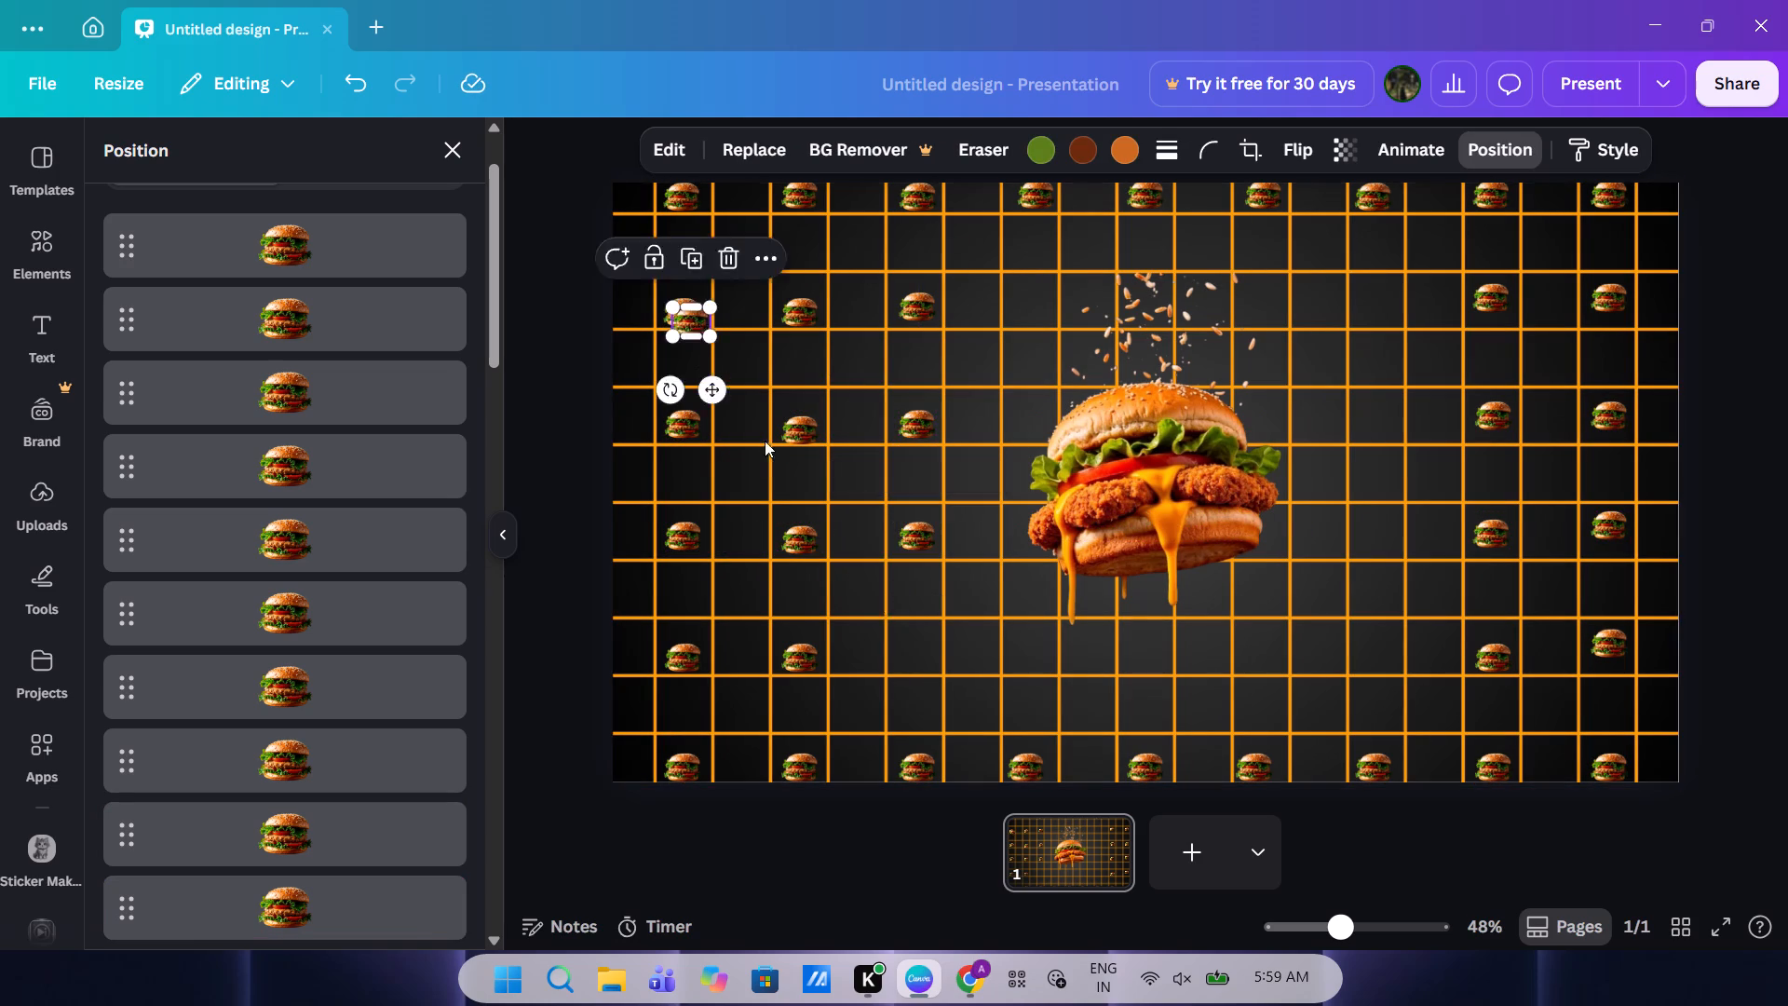
{"action": "left_click_drag", "start_coordinate": [765, 441], "coordinate": [919, 651]}
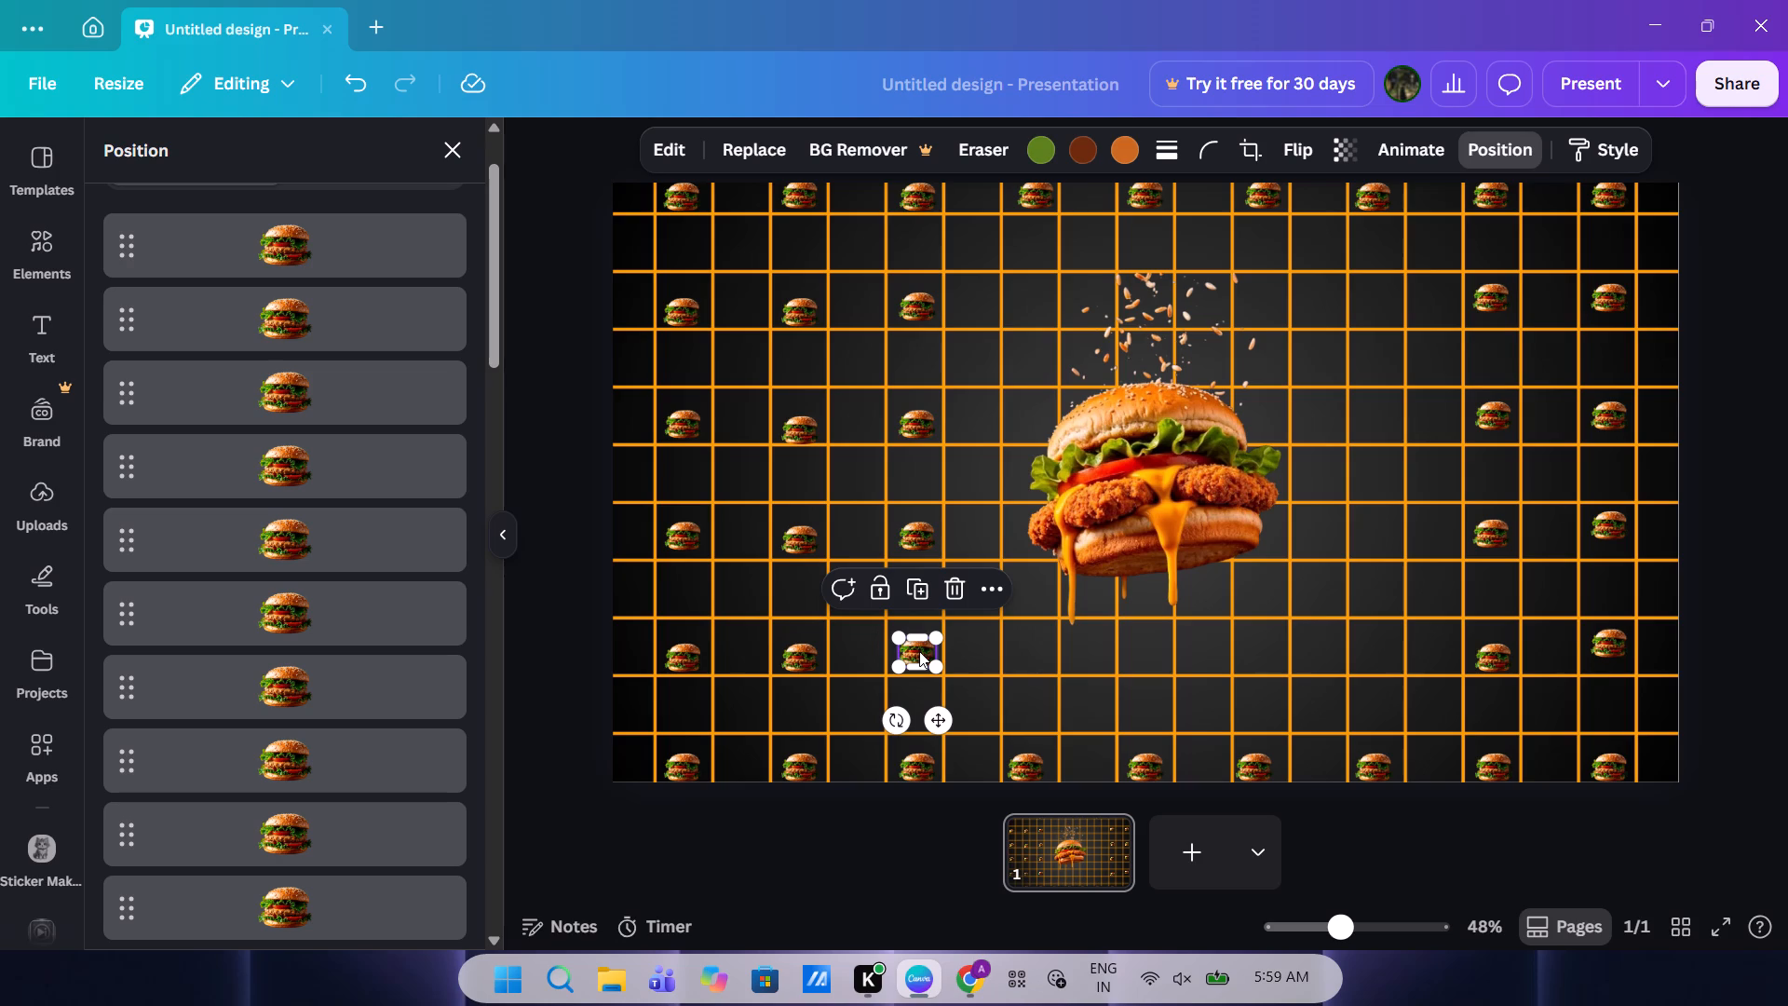
Copy the second-row logo in the second column from the right and paste fourteen duplicates of it.
{"action": "left_click", "coordinate": [1482, 289]}
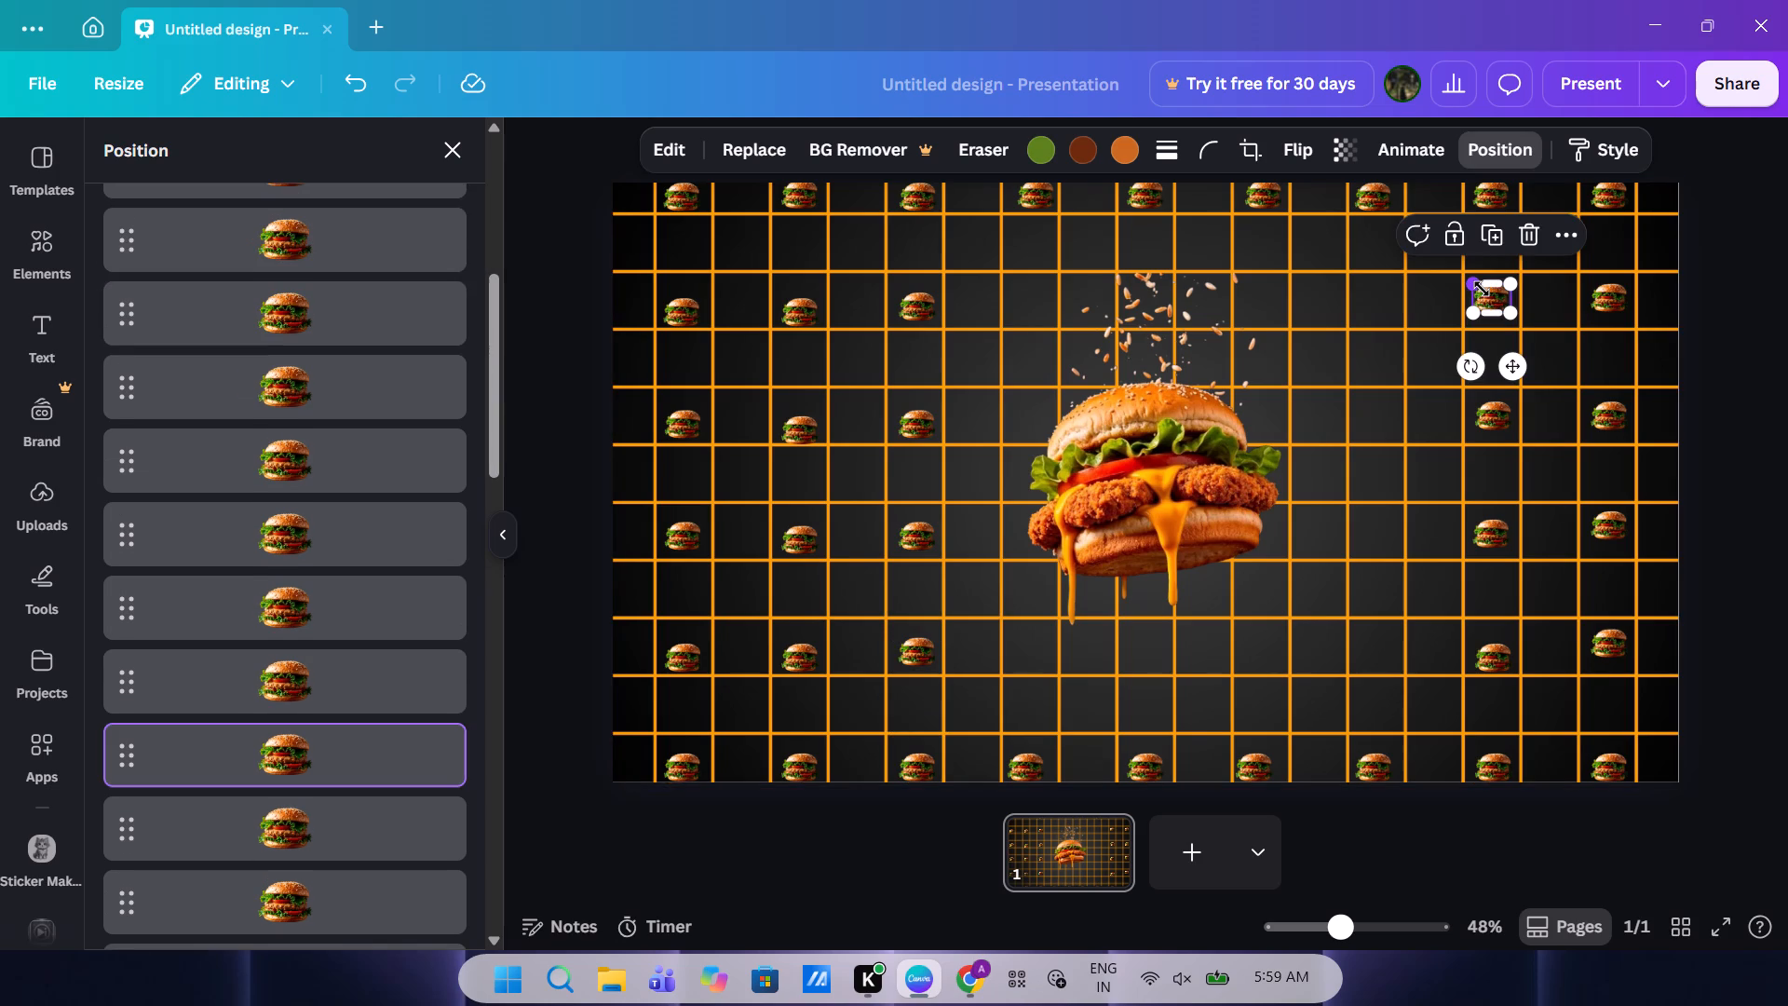
{"action": "key", "text": "ctrl+c"}
{"action": "key", "text": "ctrl+v"}
{"action": "key", "text": "ctrl+v"}
{"action": "key", "text": "ctrl+v"}
{"action": "key", "text": "ctrl+v"}
{"action": "key", "text": "ctrl+v"}
{"action": "key", "text": "ctrl+v"}
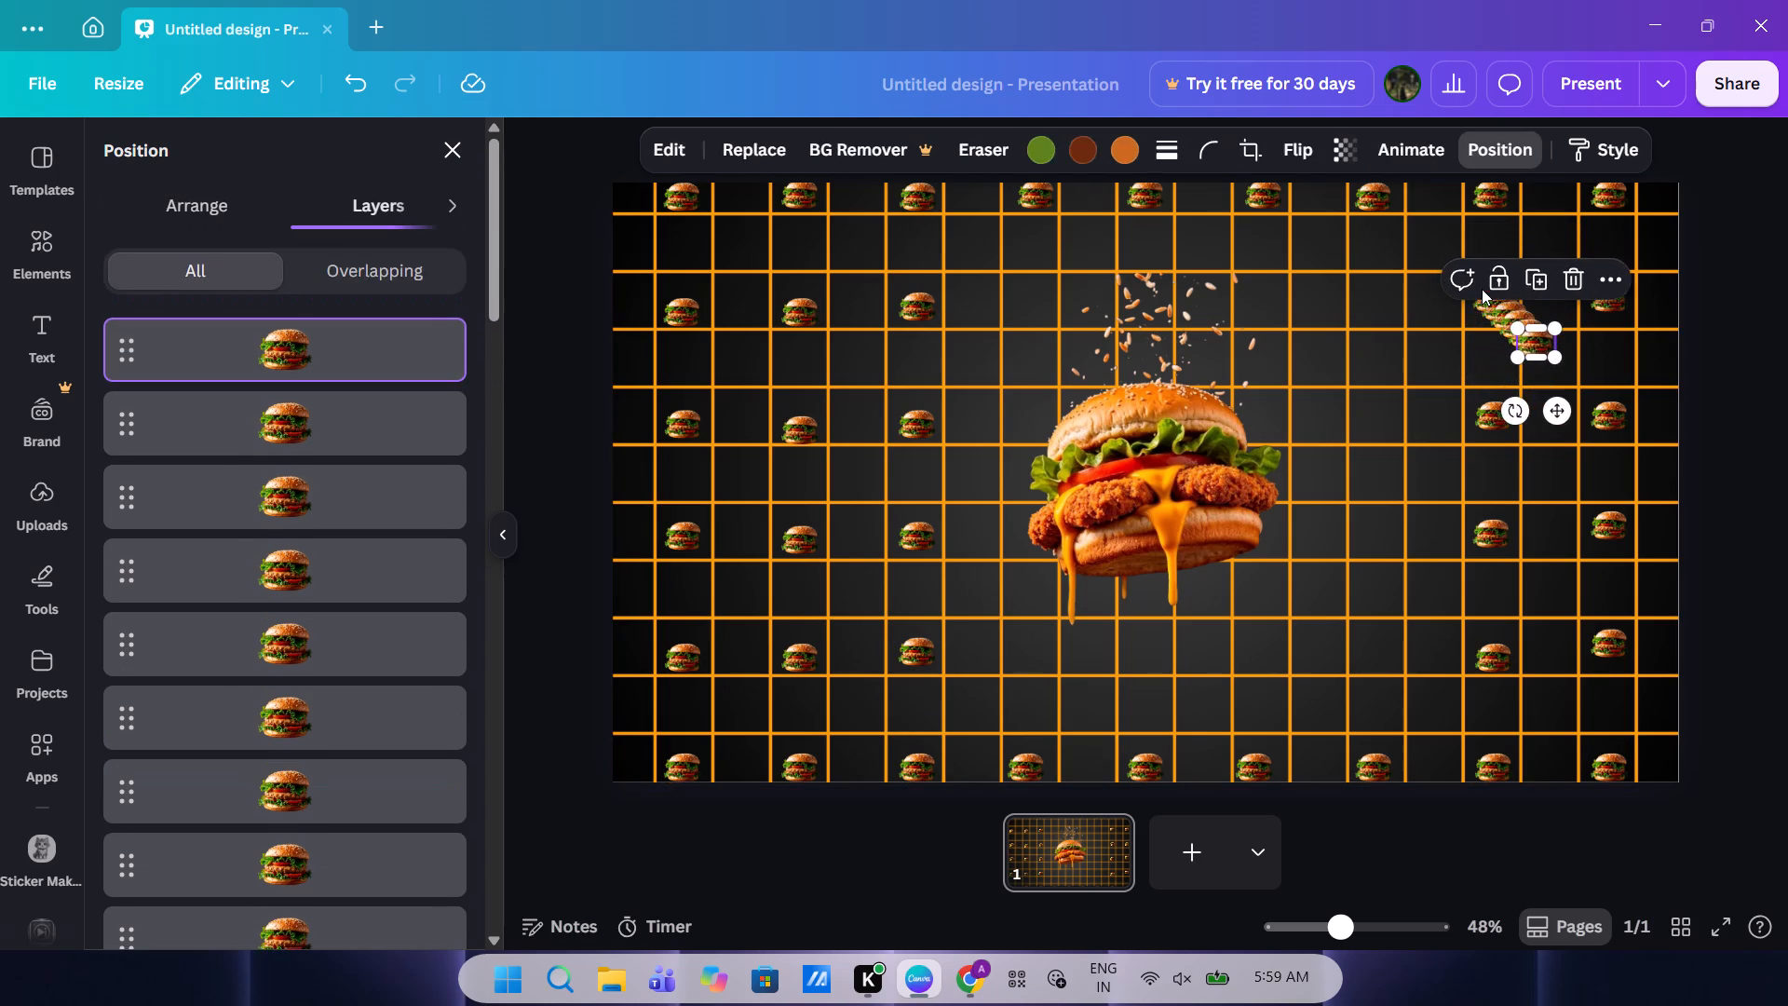
{"action": "key", "text": "ctrl+v"}
{"action": "key", "text": "ctrl+v"}
{"action": "key", "text": "ctrl+v"}
{"action": "key", "text": "ctrl+v"}
{"action": "key", "text": "ctrl+v"}
{"action": "key", "text": "ctrl+v"}
{"action": "key", "text": "ctrl+v"}
{"action": "key", "text": "ctrl+v"}
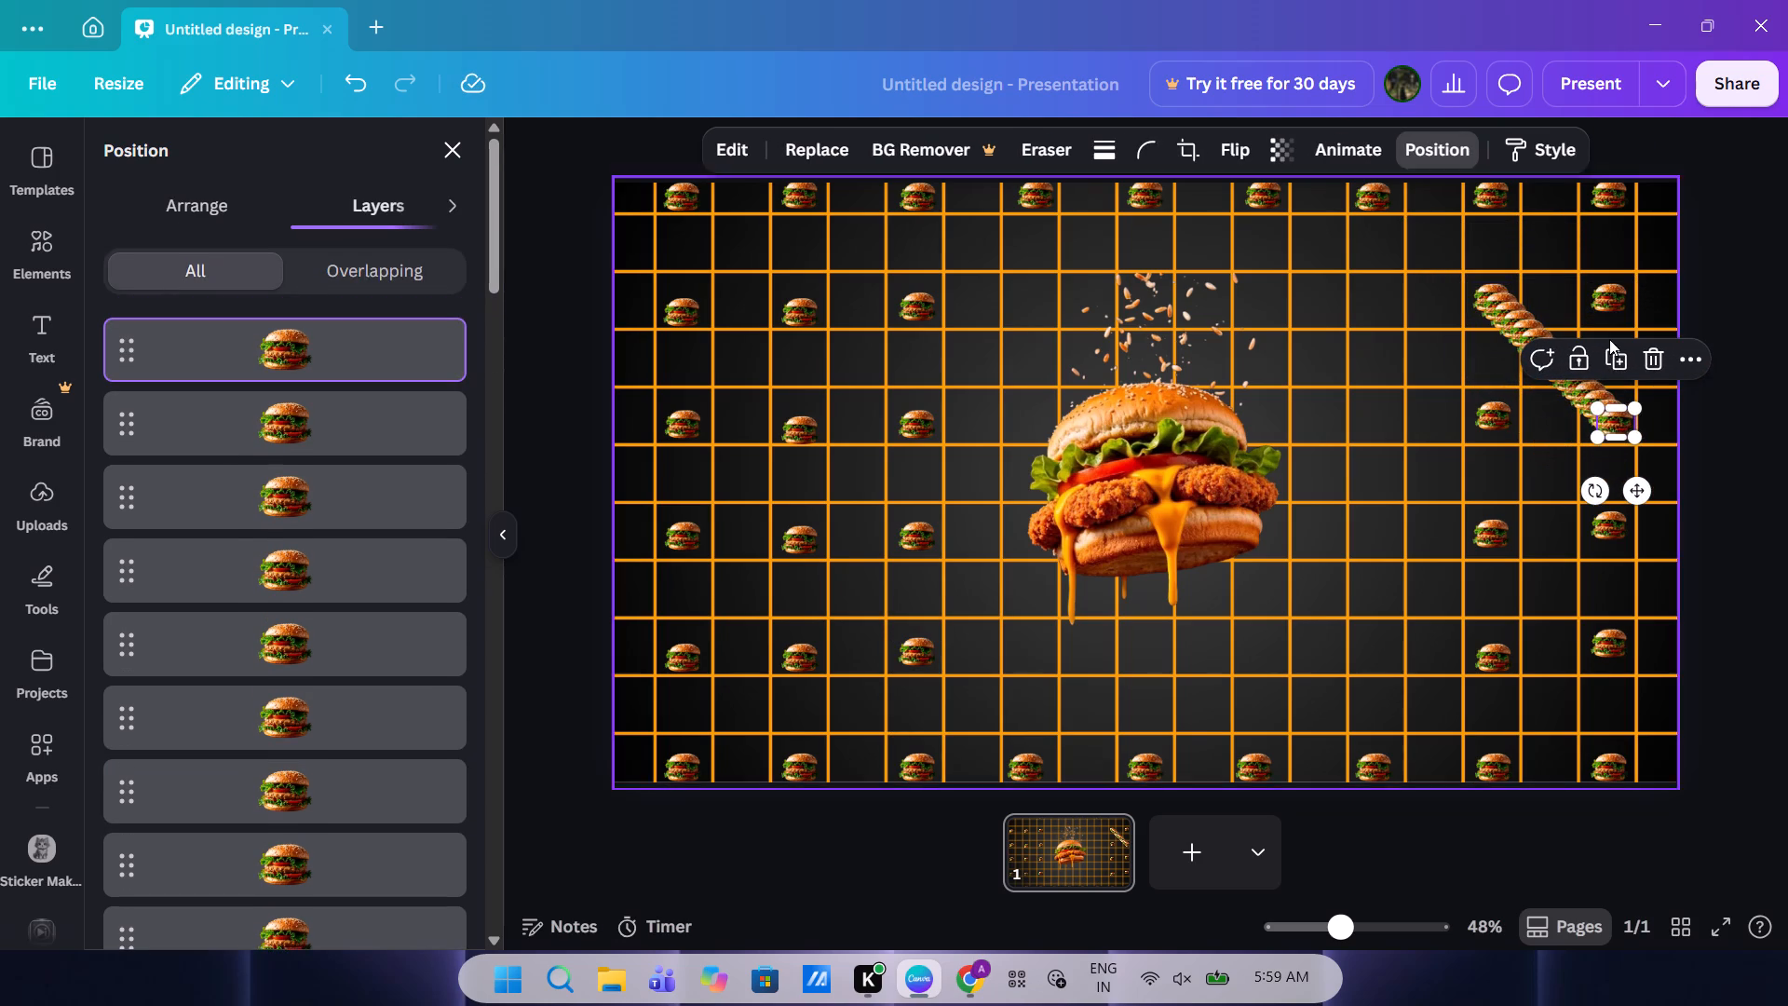
Place four of the pasted logos down the third column from the right, filling the second to fifth logo rows.
{"action": "left_click_drag", "start_coordinate": [1512, 302], "coordinate": [1376, 297]}
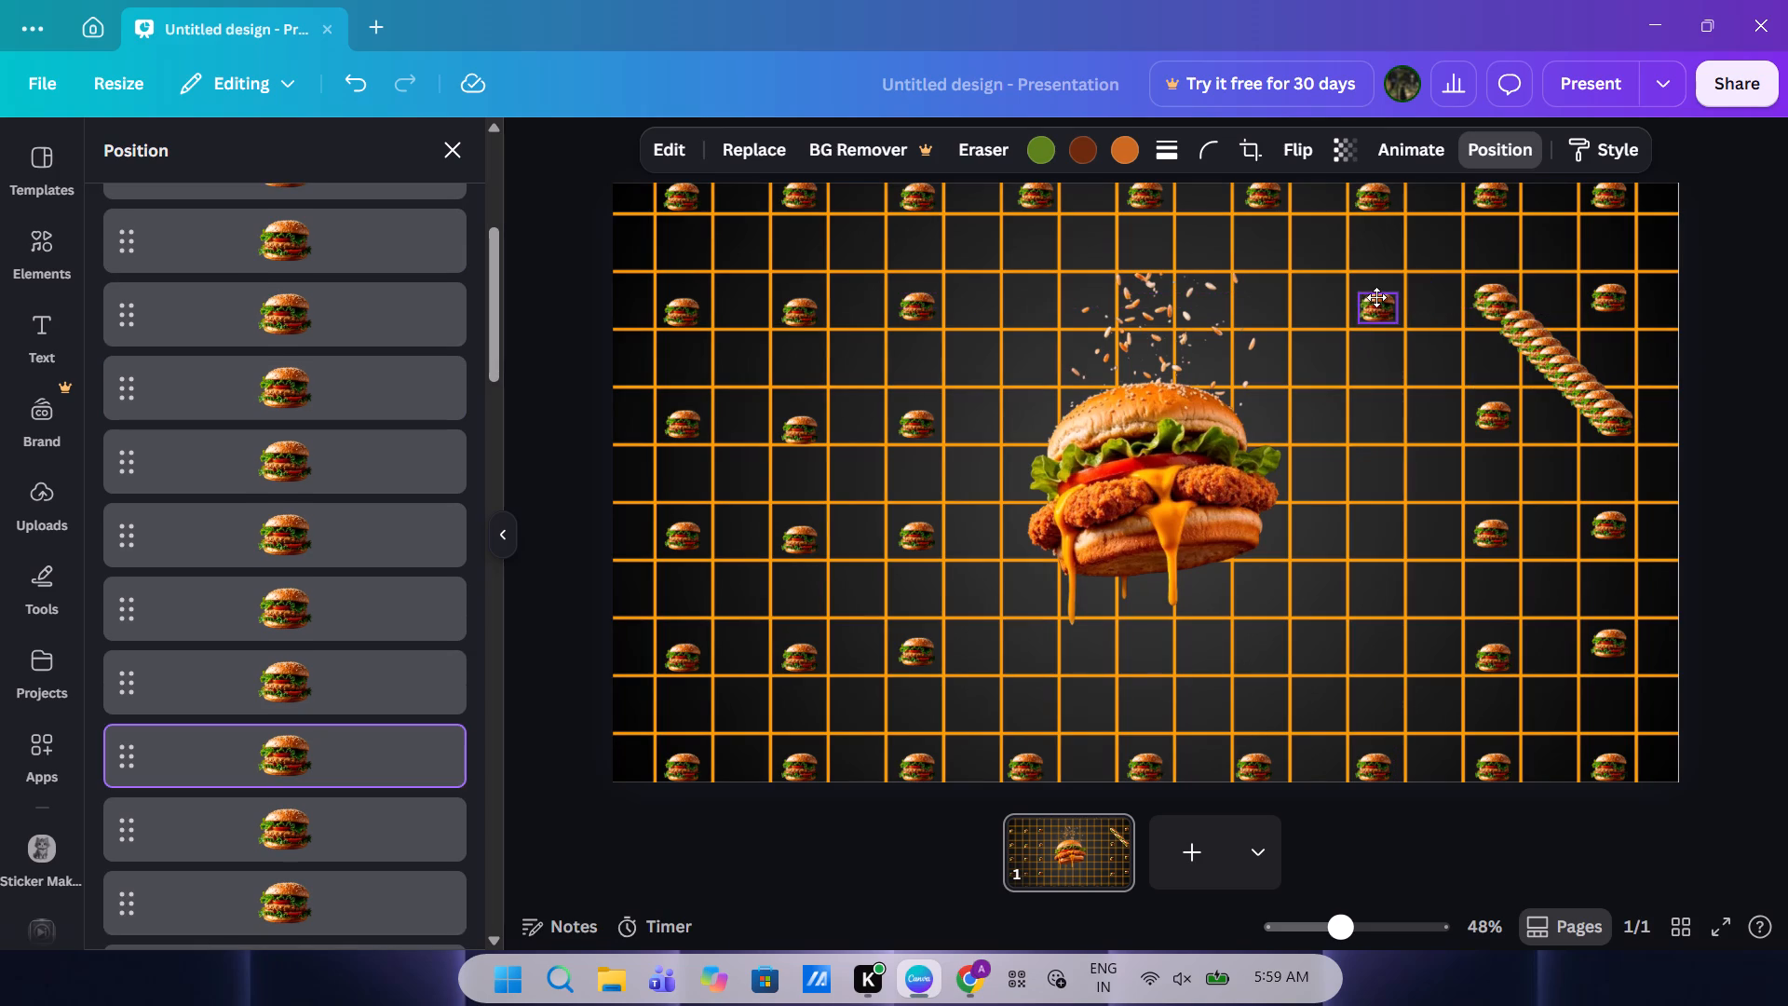
{"action": "left_click_drag", "start_coordinate": [1376, 297], "coordinate": [1371, 293]}
{"action": "left_click_drag", "start_coordinate": [1558, 345], "coordinate": [1396, 411]}
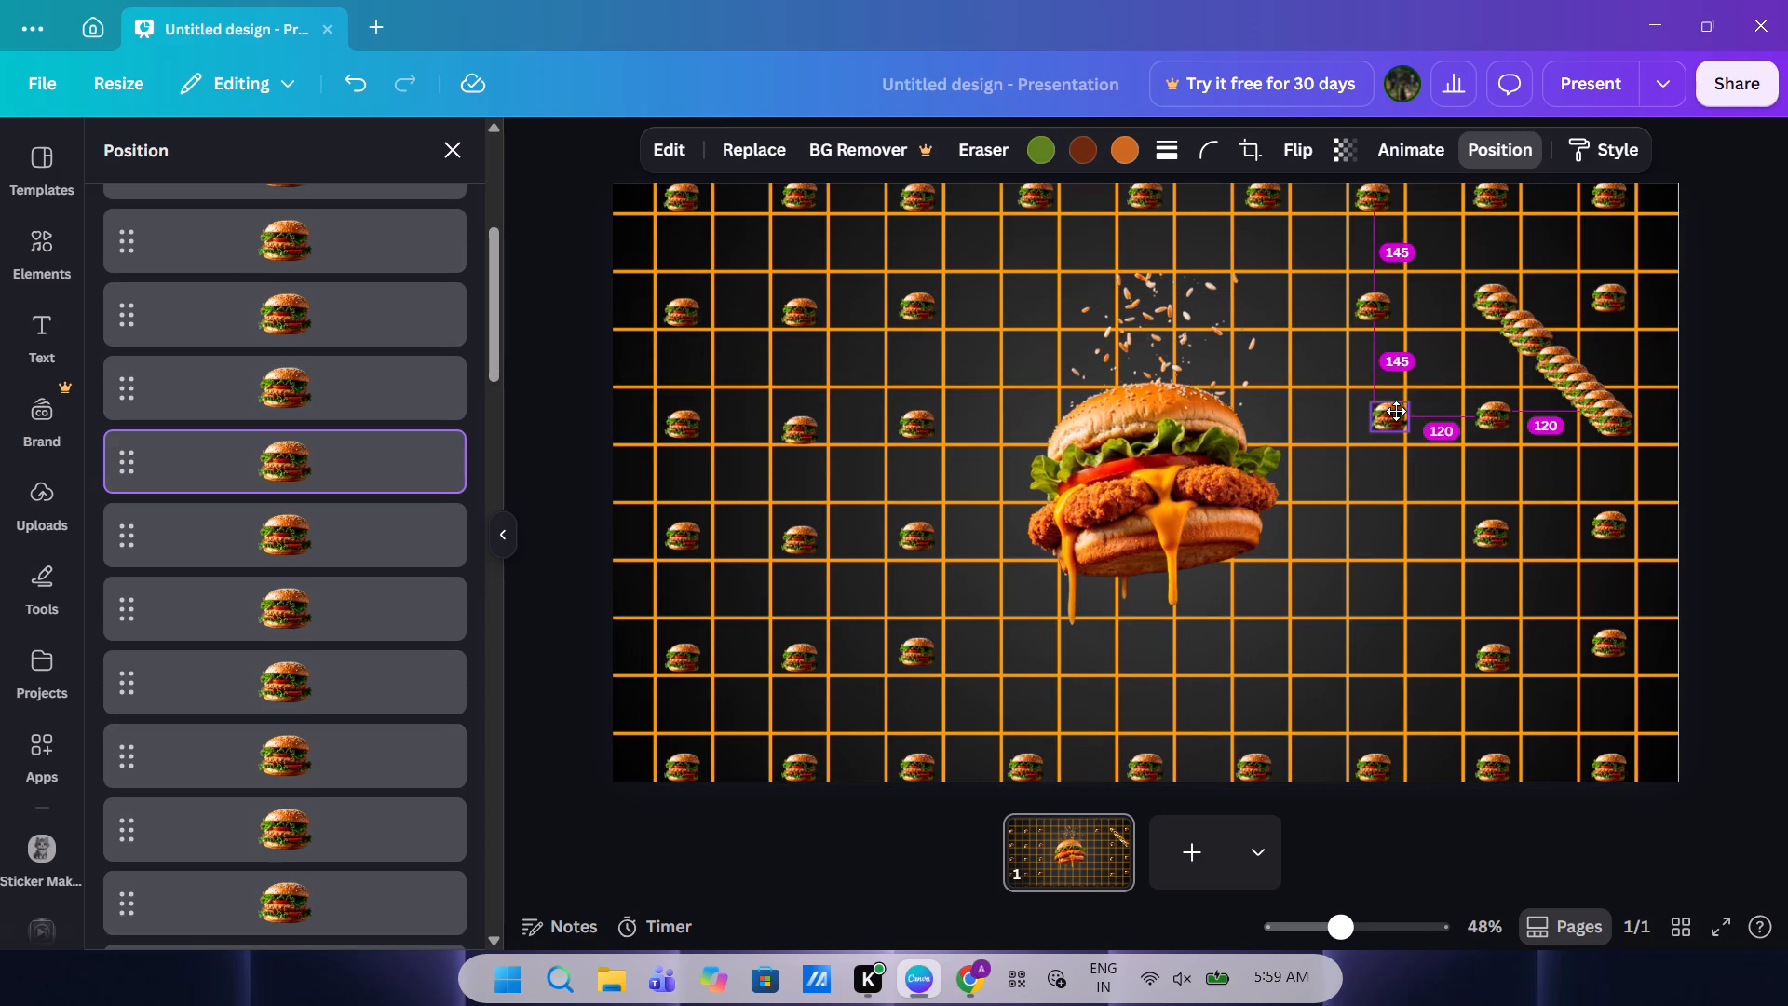
{"action": "left_click_drag", "start_coordinate": [1396, 411], "coordinate": [1386, 418]}
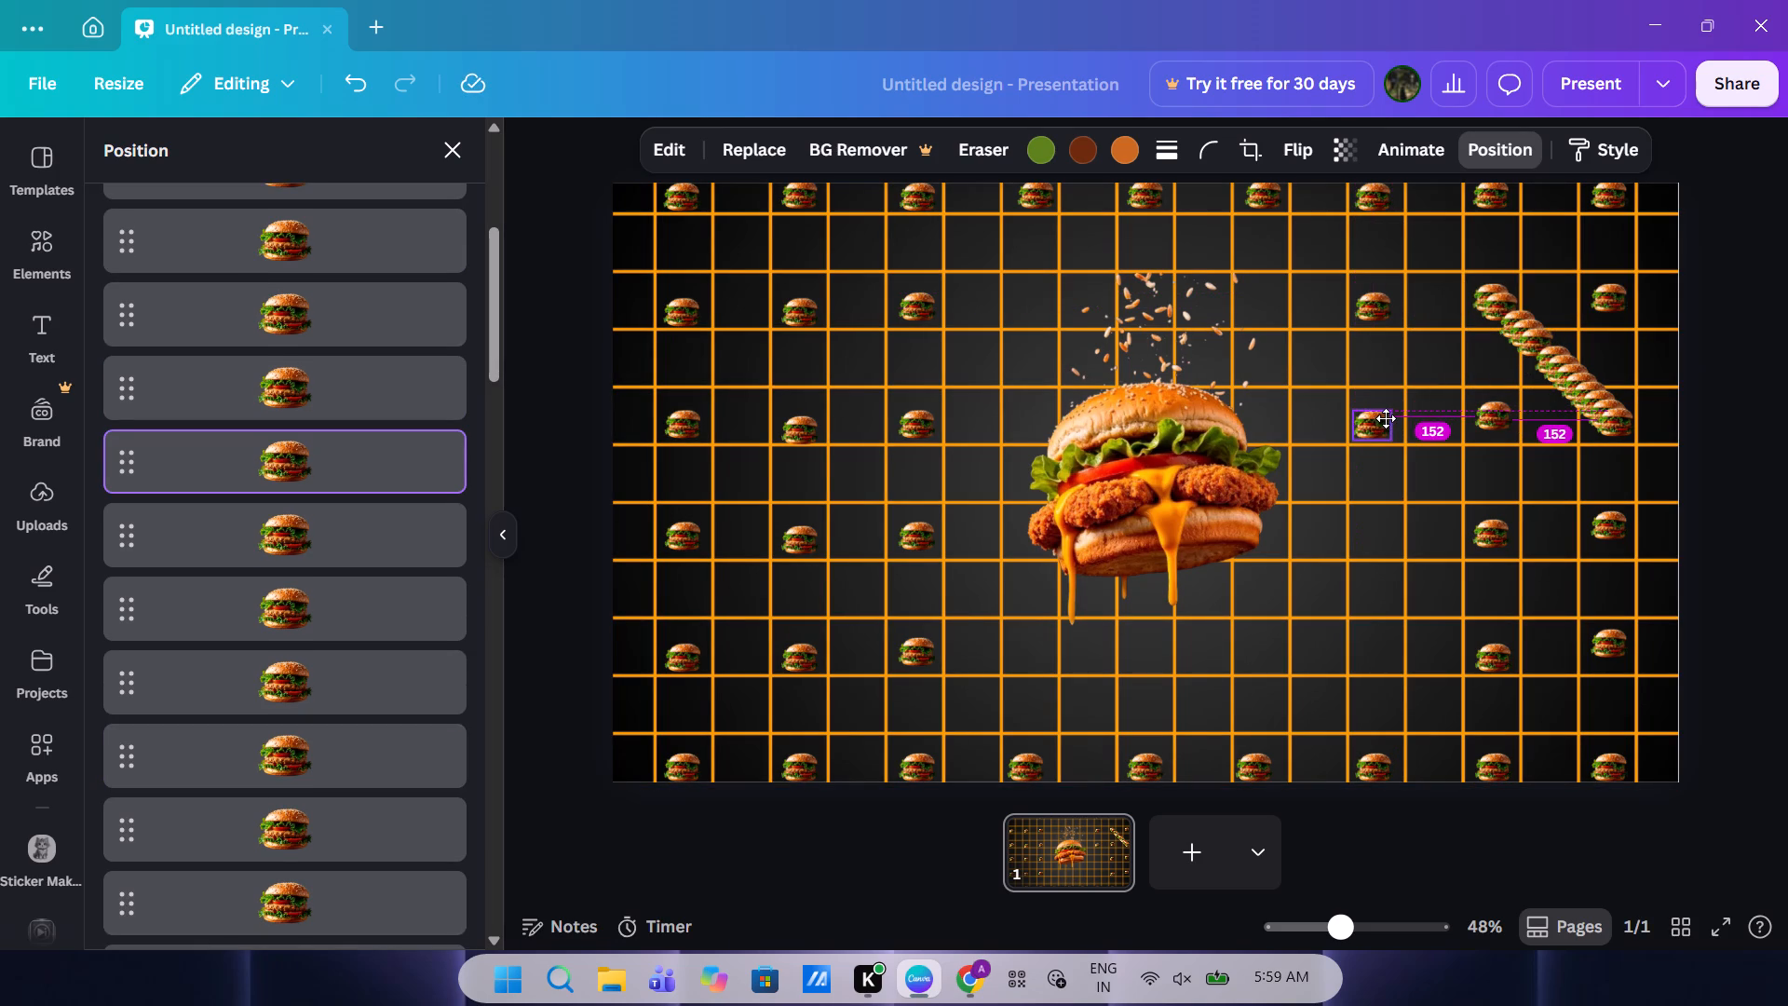
{"action": "left_click_drag", "start_coordinate": [1386, 418], "coordinate": [1388, 415]}
{"action": "left_click_drag", "start_coordinate": [1578, 372], "coordinate": [1556, 376]}
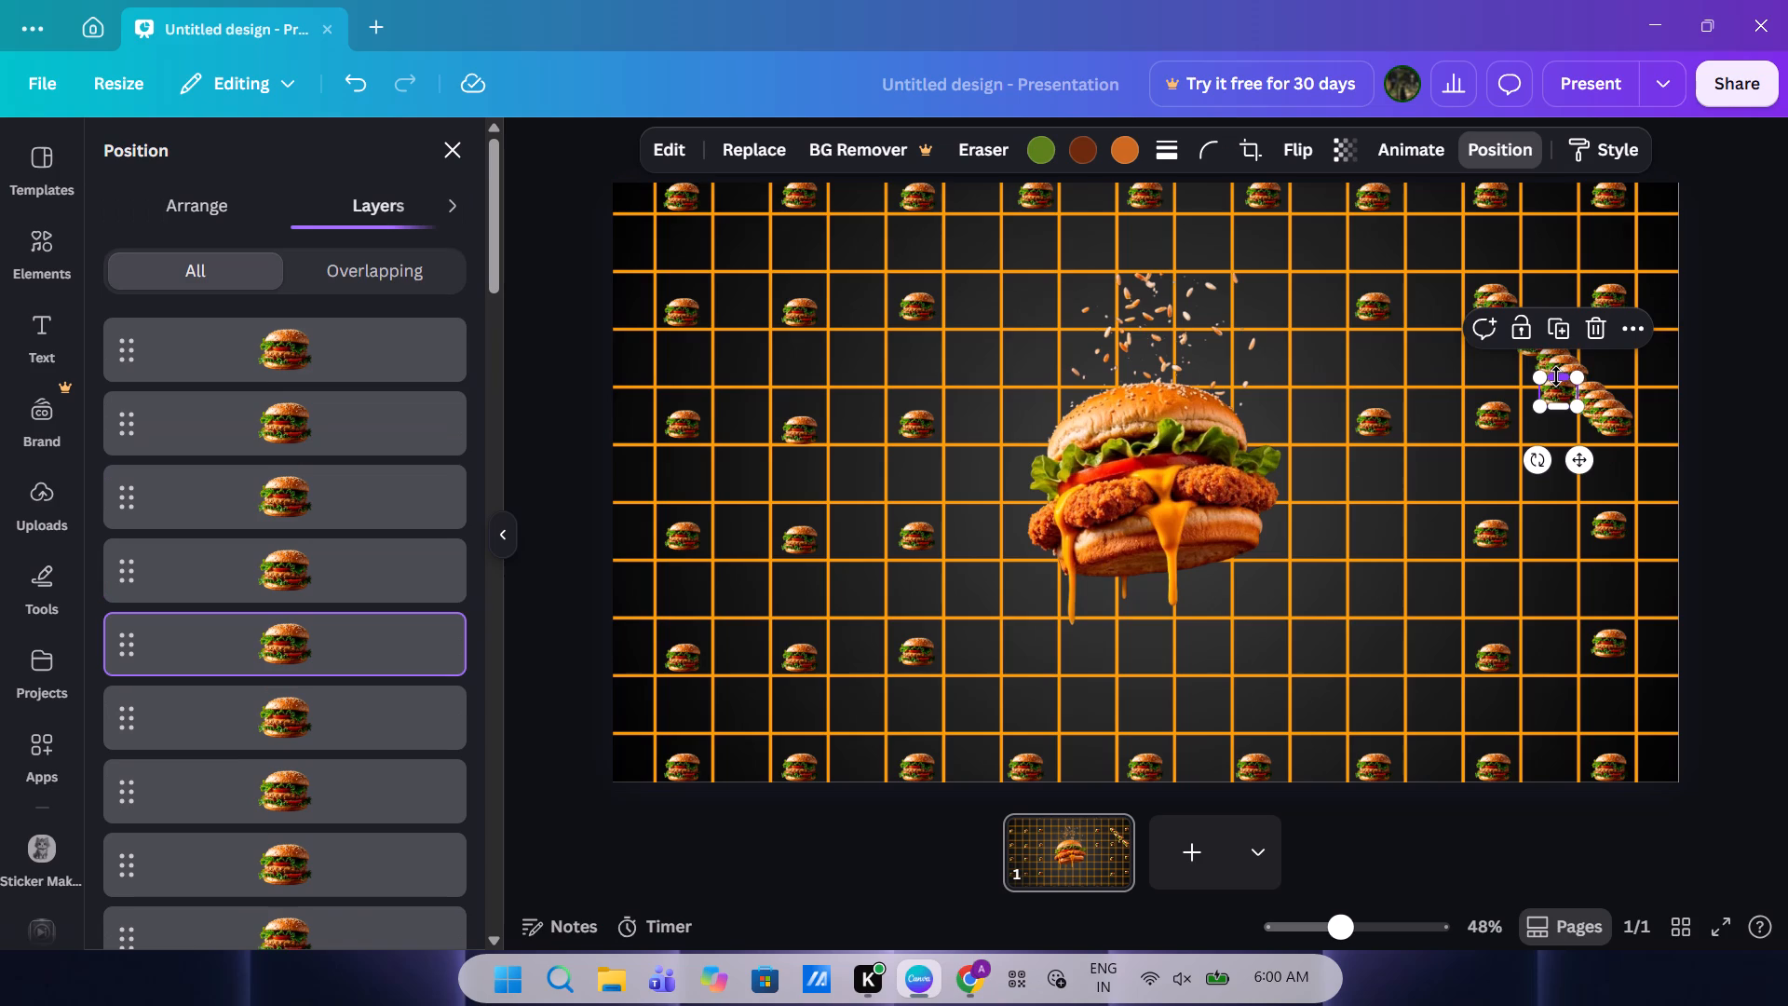
{"action": "left_click_drag", "start_coordinate": [1600, 399], "coordinate": [1492, 465]}
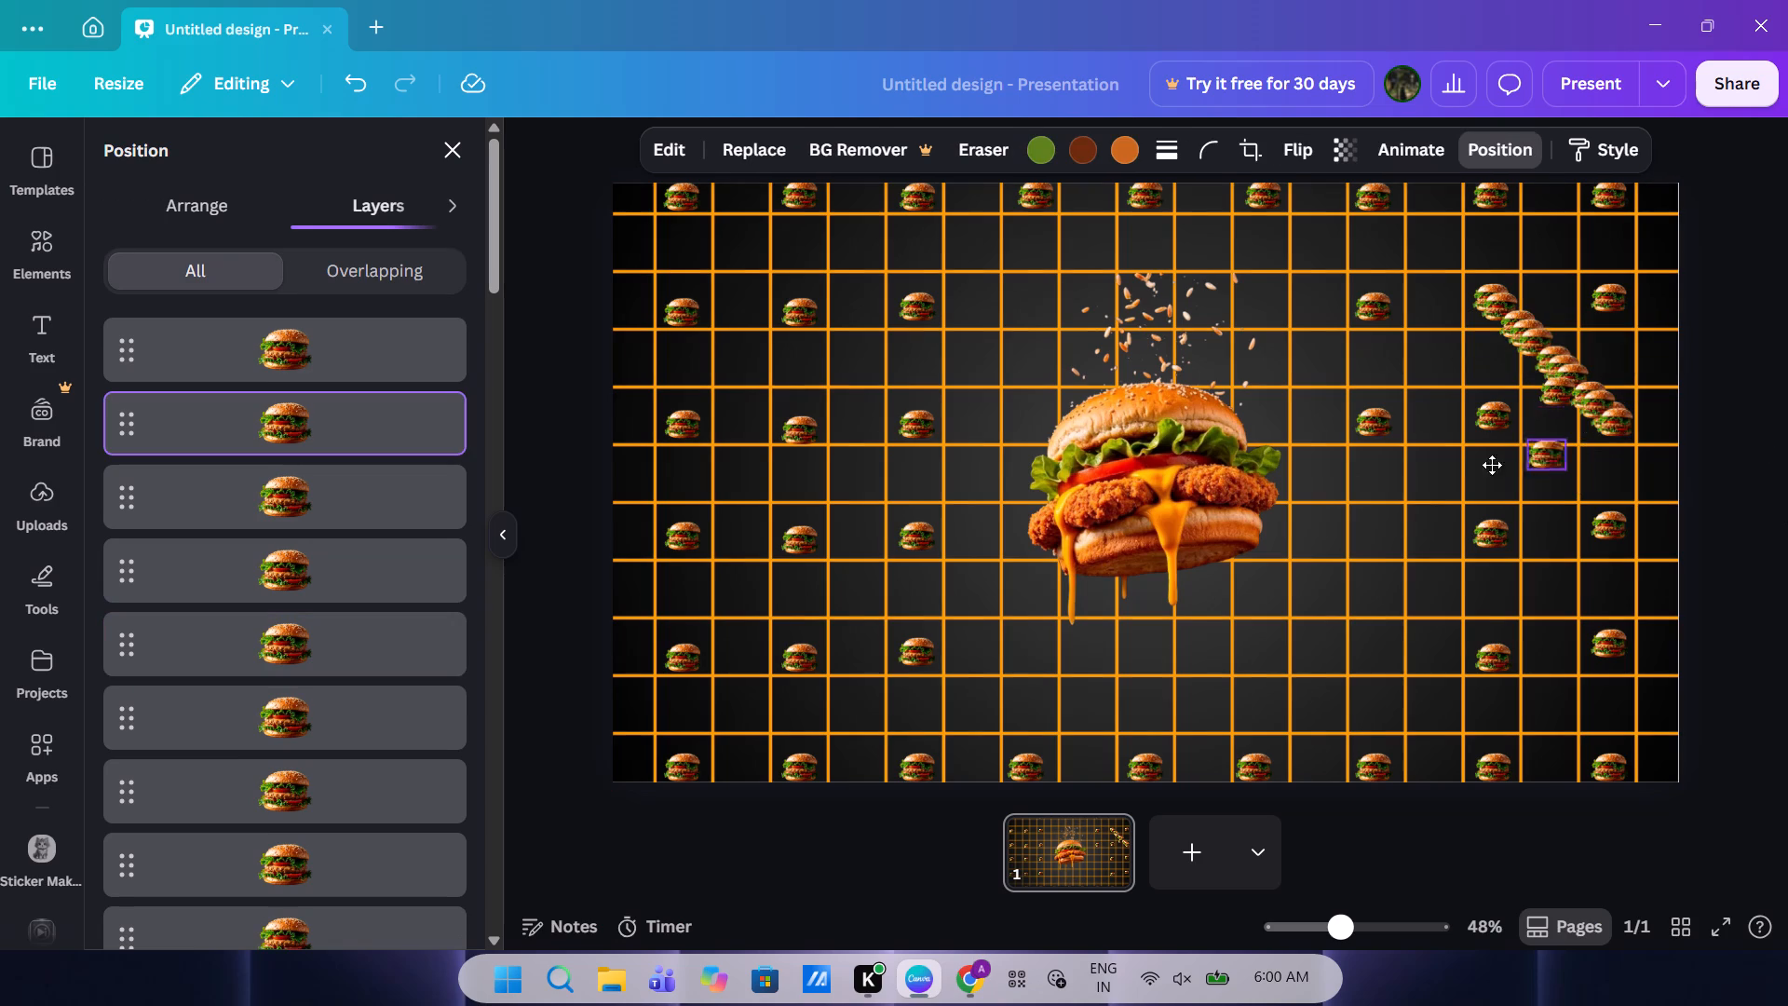
{"action": "left_click_drag", "start_coordinate": [1492, 465], "coordinate": [1371, 527]}
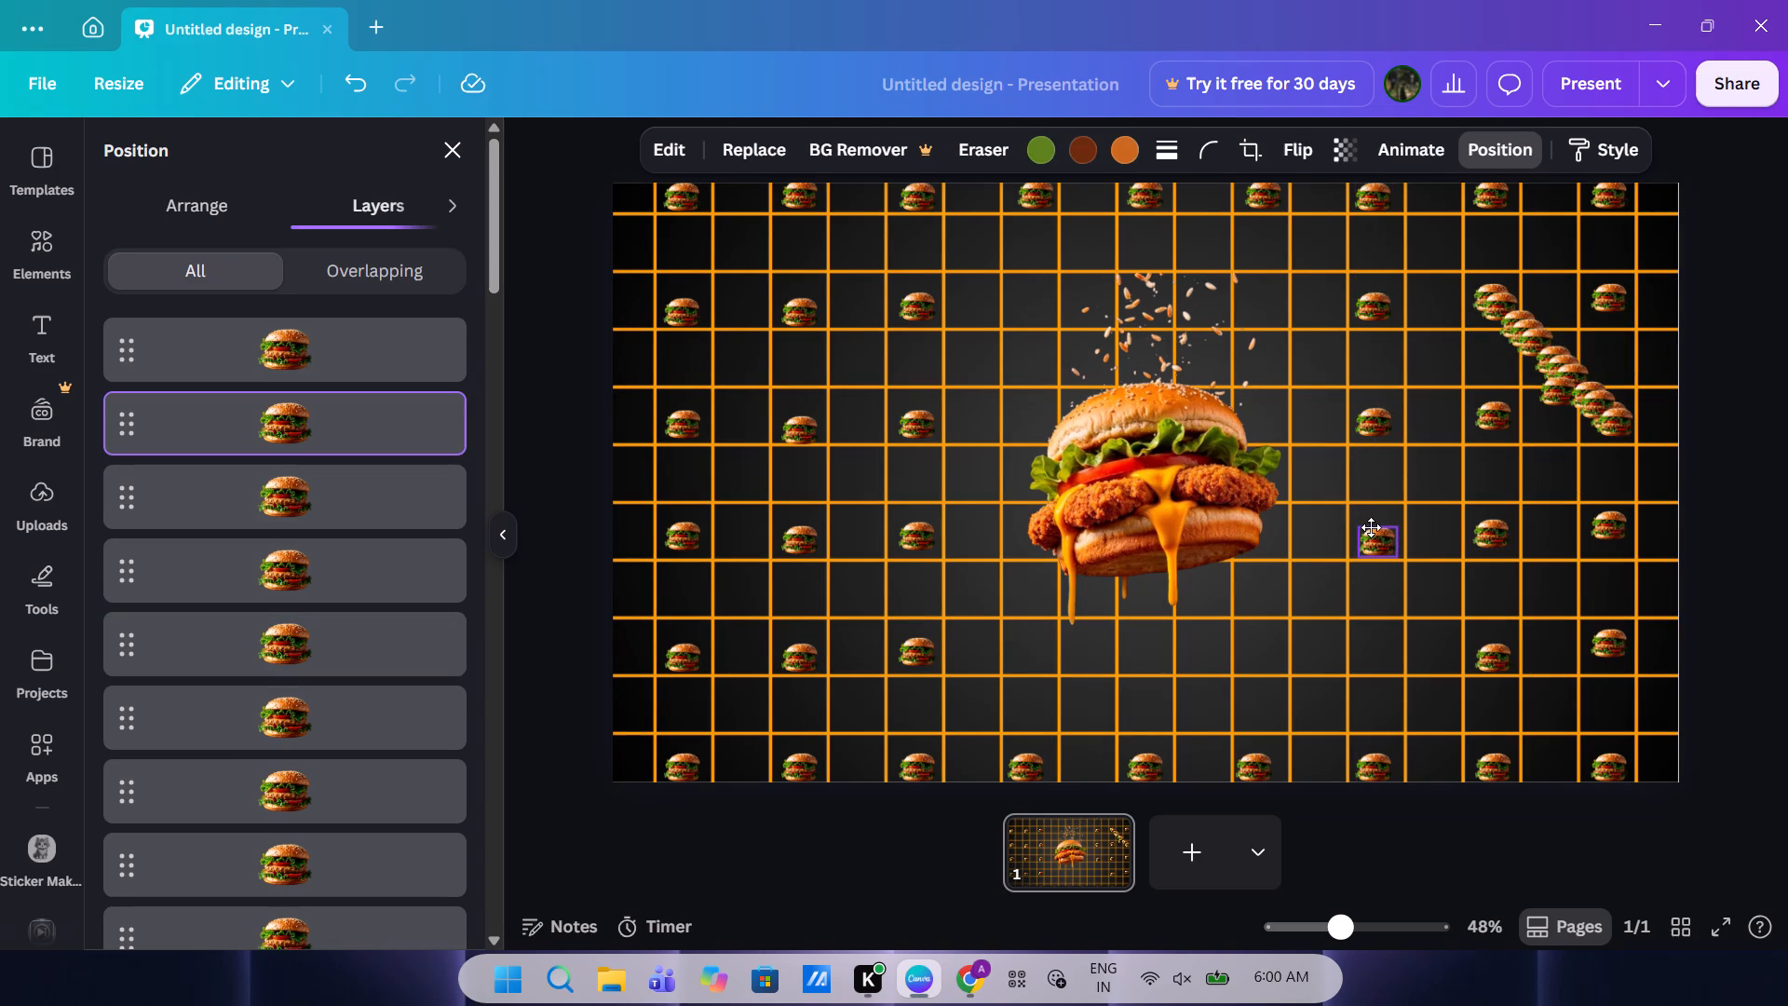
{"action": "left_click_drag", "start_coordinate": [1371, 527], "coordinate": [1369, 523]}
{"action": "left_click_drag", "start_coordinate": [1607, 420], "coordinate": [1367, 657]}
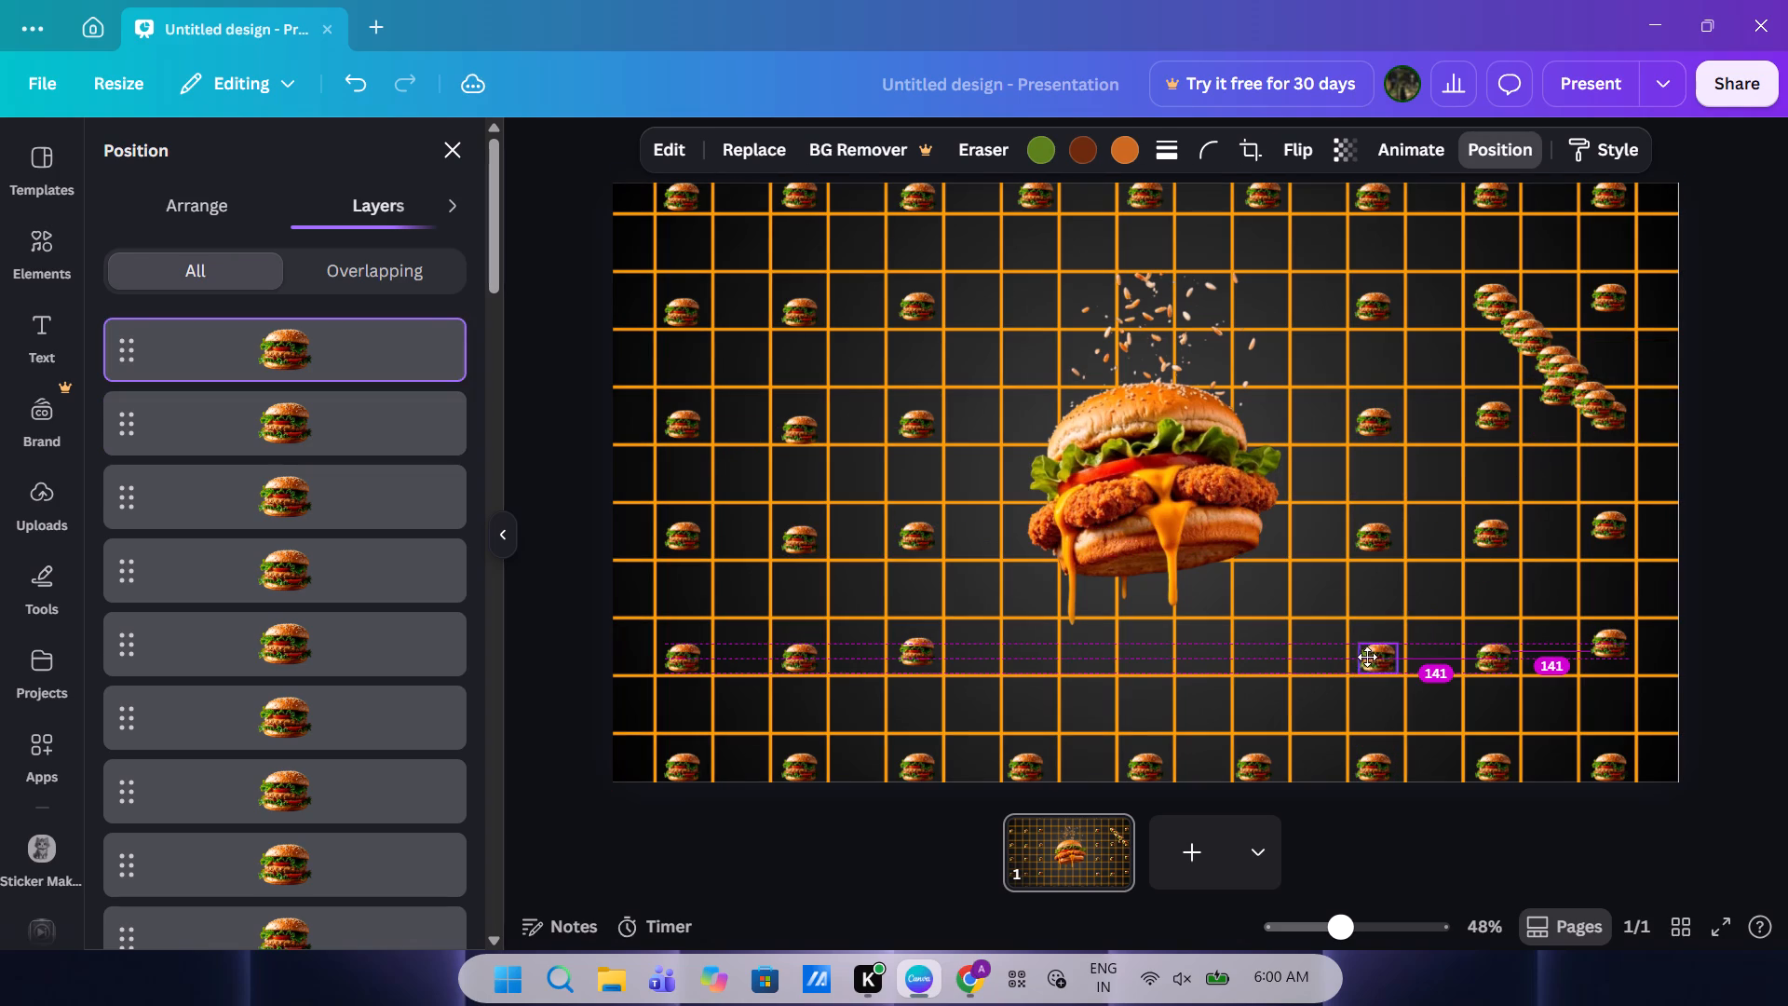
{"action": "left_click_drag", "start_coordinate": [1367, 657], "coordinate": [1365, 656]}
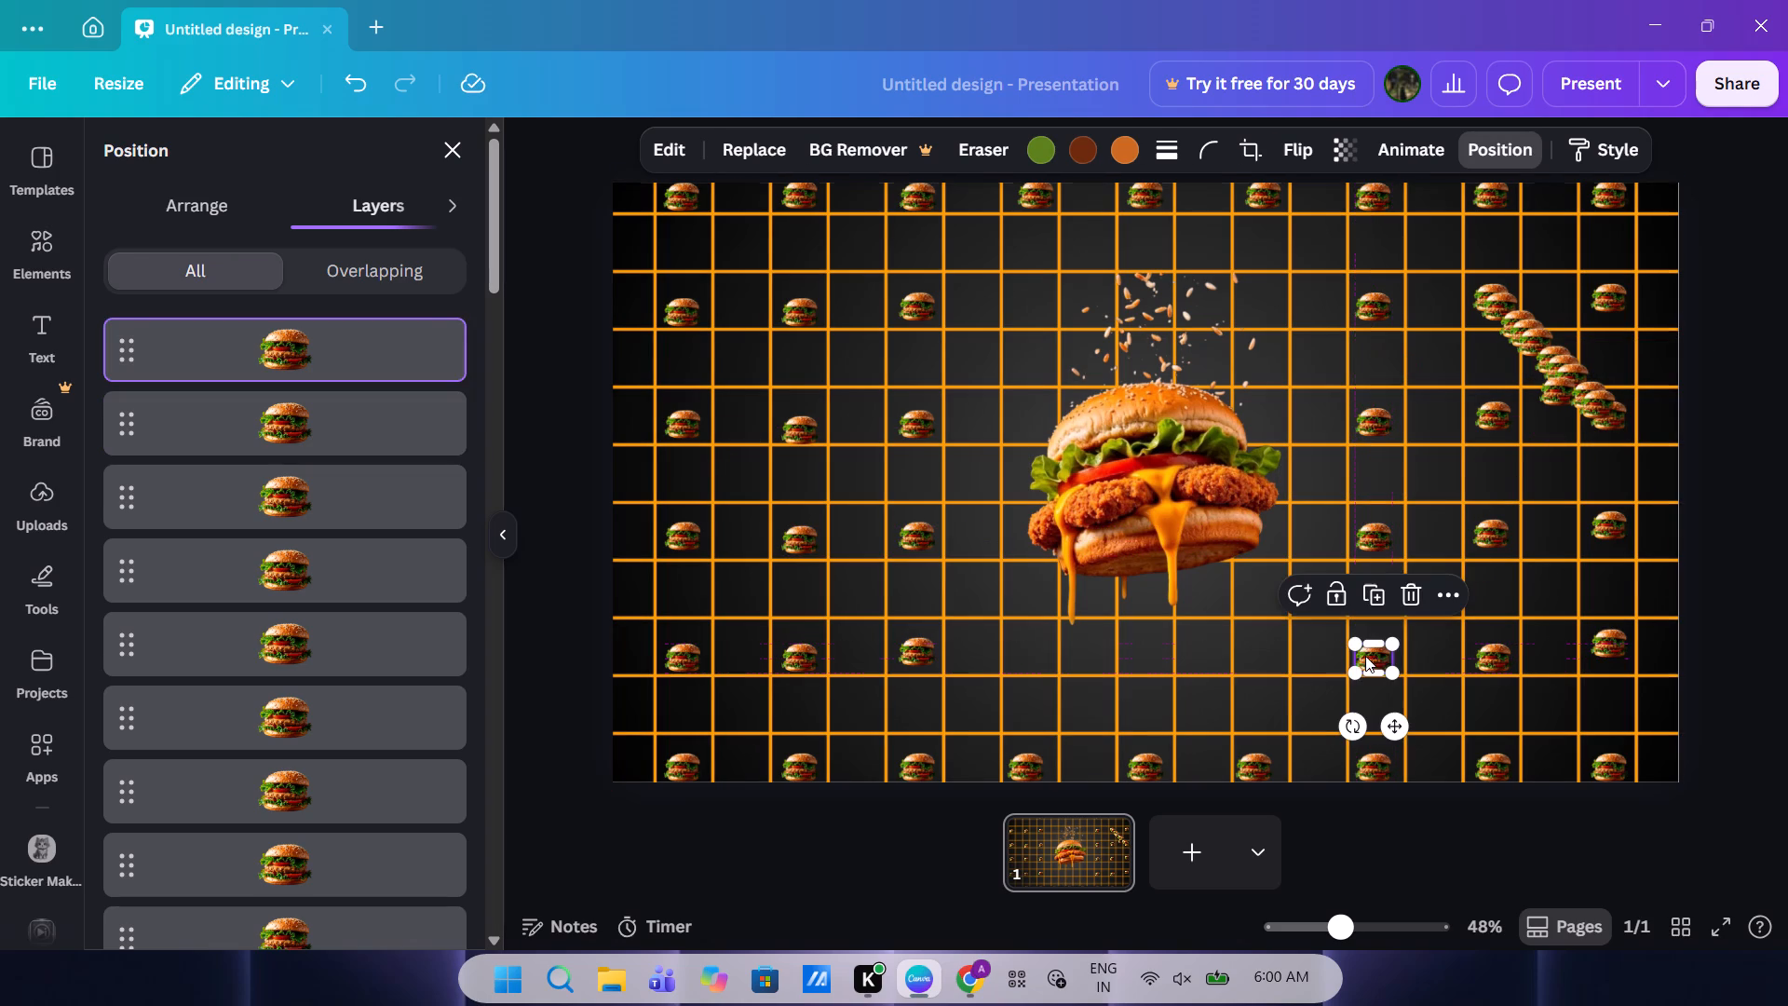
Place three more pasted logos in the fifth row beneath the large burger, in line with the bottom-row logos.
{"action": "left_click_drag", "start_coordinate": [1588, 402], "coordinate": [1280, 698]}
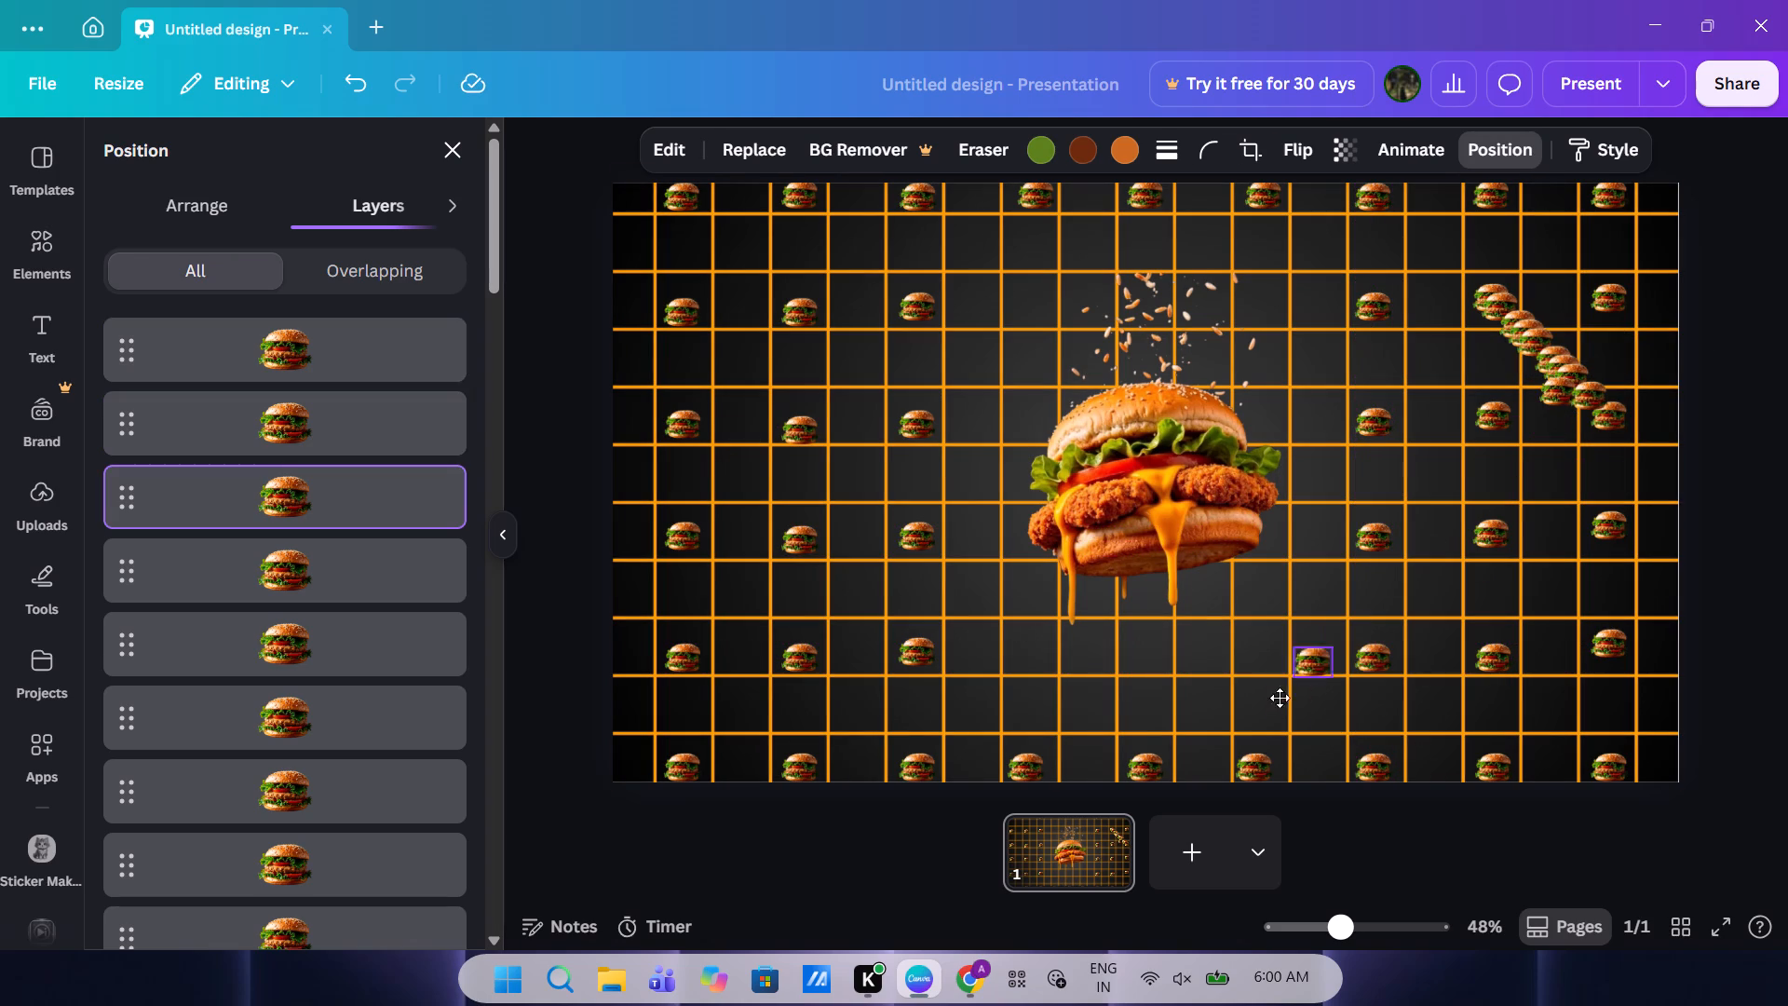
{"action": "left_click_drag", "start_coordinate": [1280, 698], "coordinate": [901, 702]}
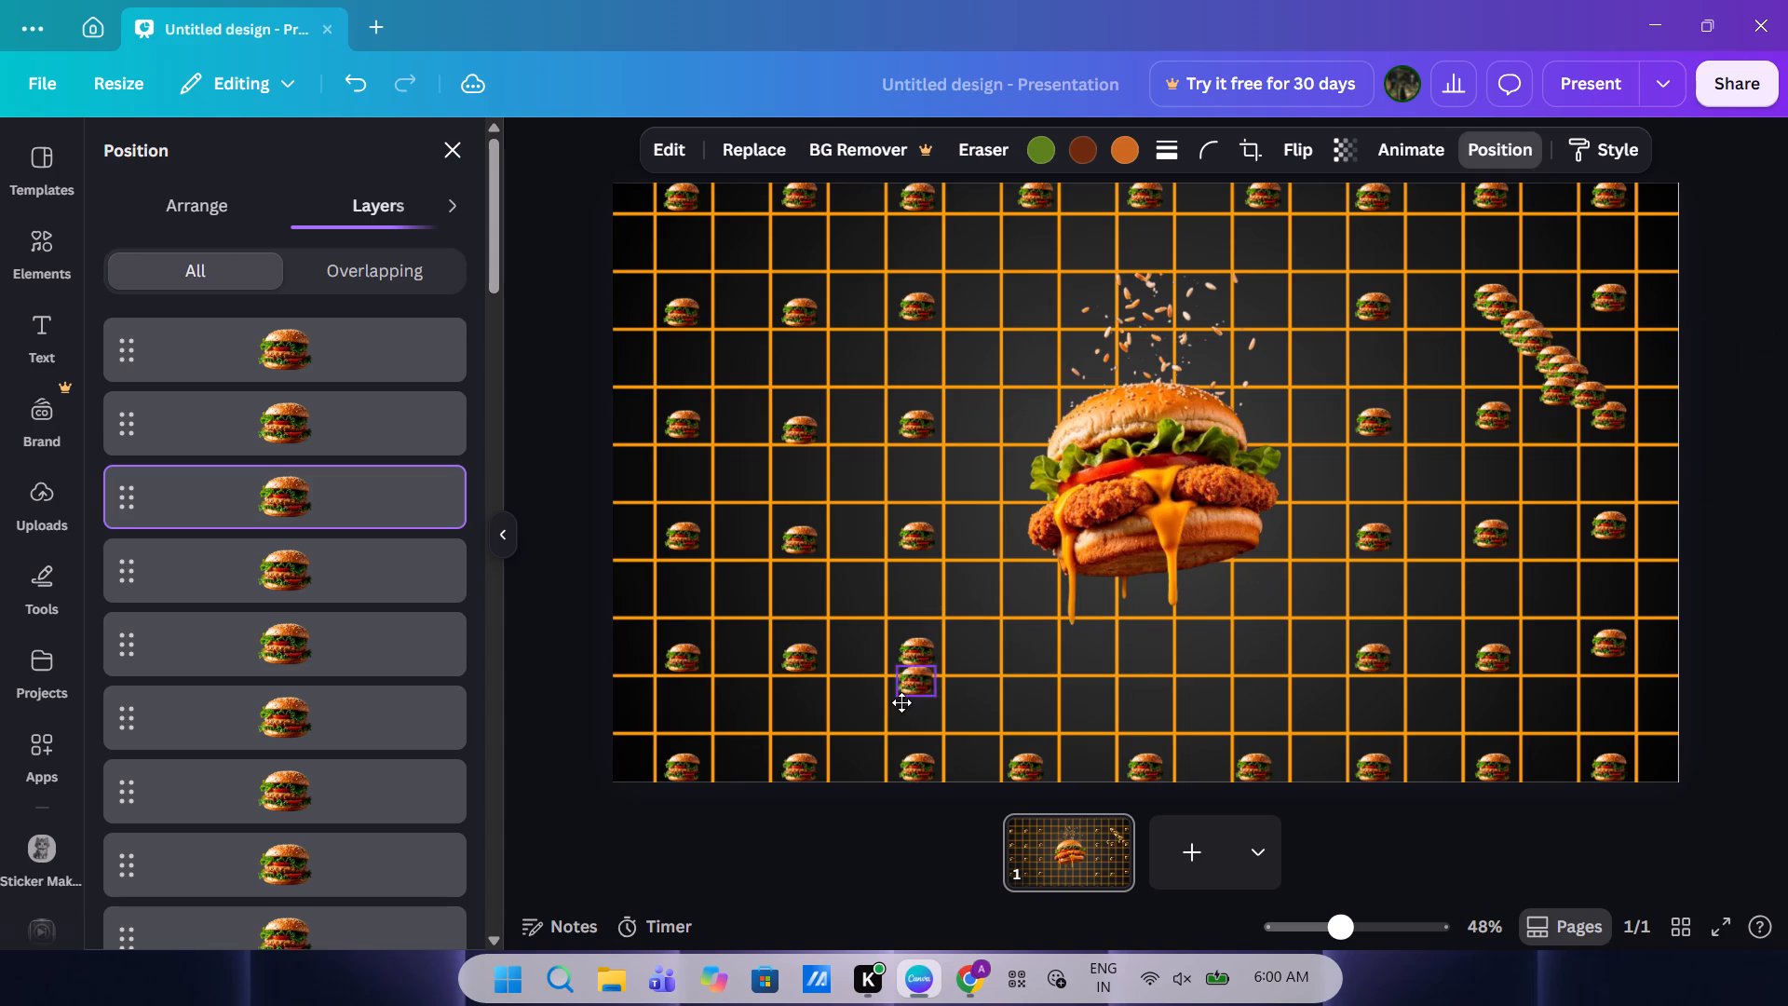
{"action": "left_click_drag", "start_coordinate": [901, 702], "coordinate": [1014, 319]}
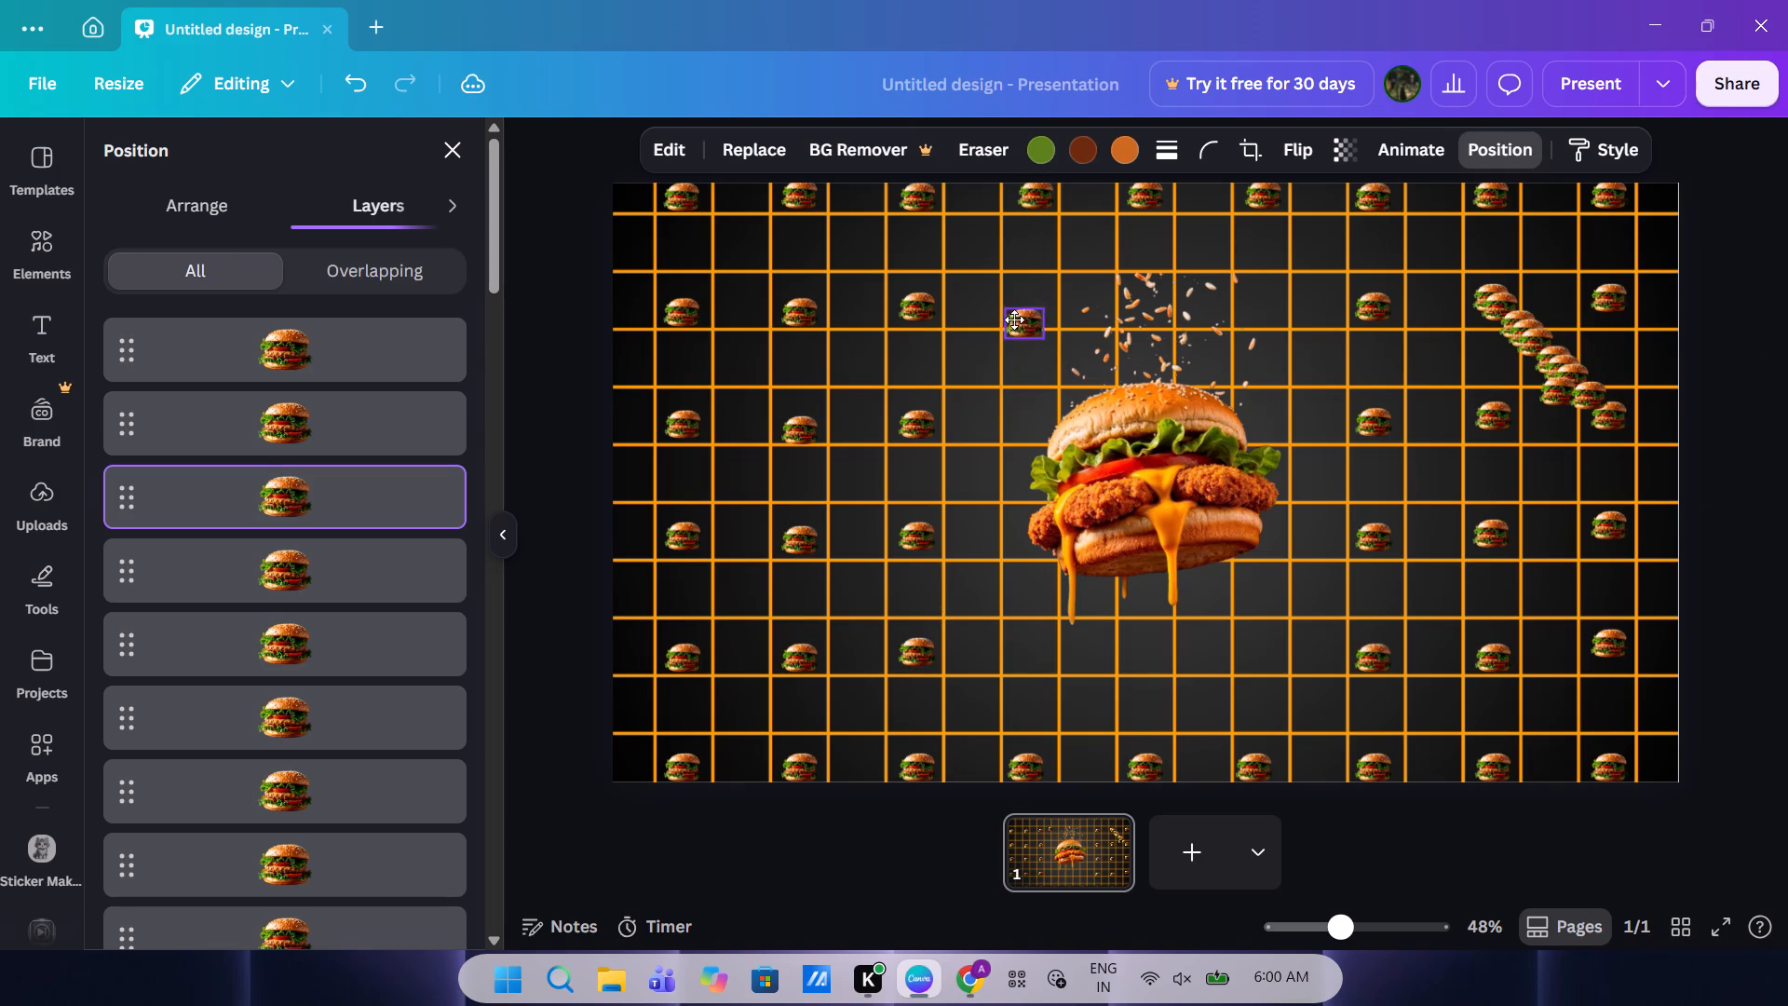
{"action": "left_click_drag", "start_coordinate": [1014, 319], "coordinate": [1172, 680]}
{"action": "left_click_drag", "start_coordinate": [1172, 680], "coordinate": [1031, 649]}
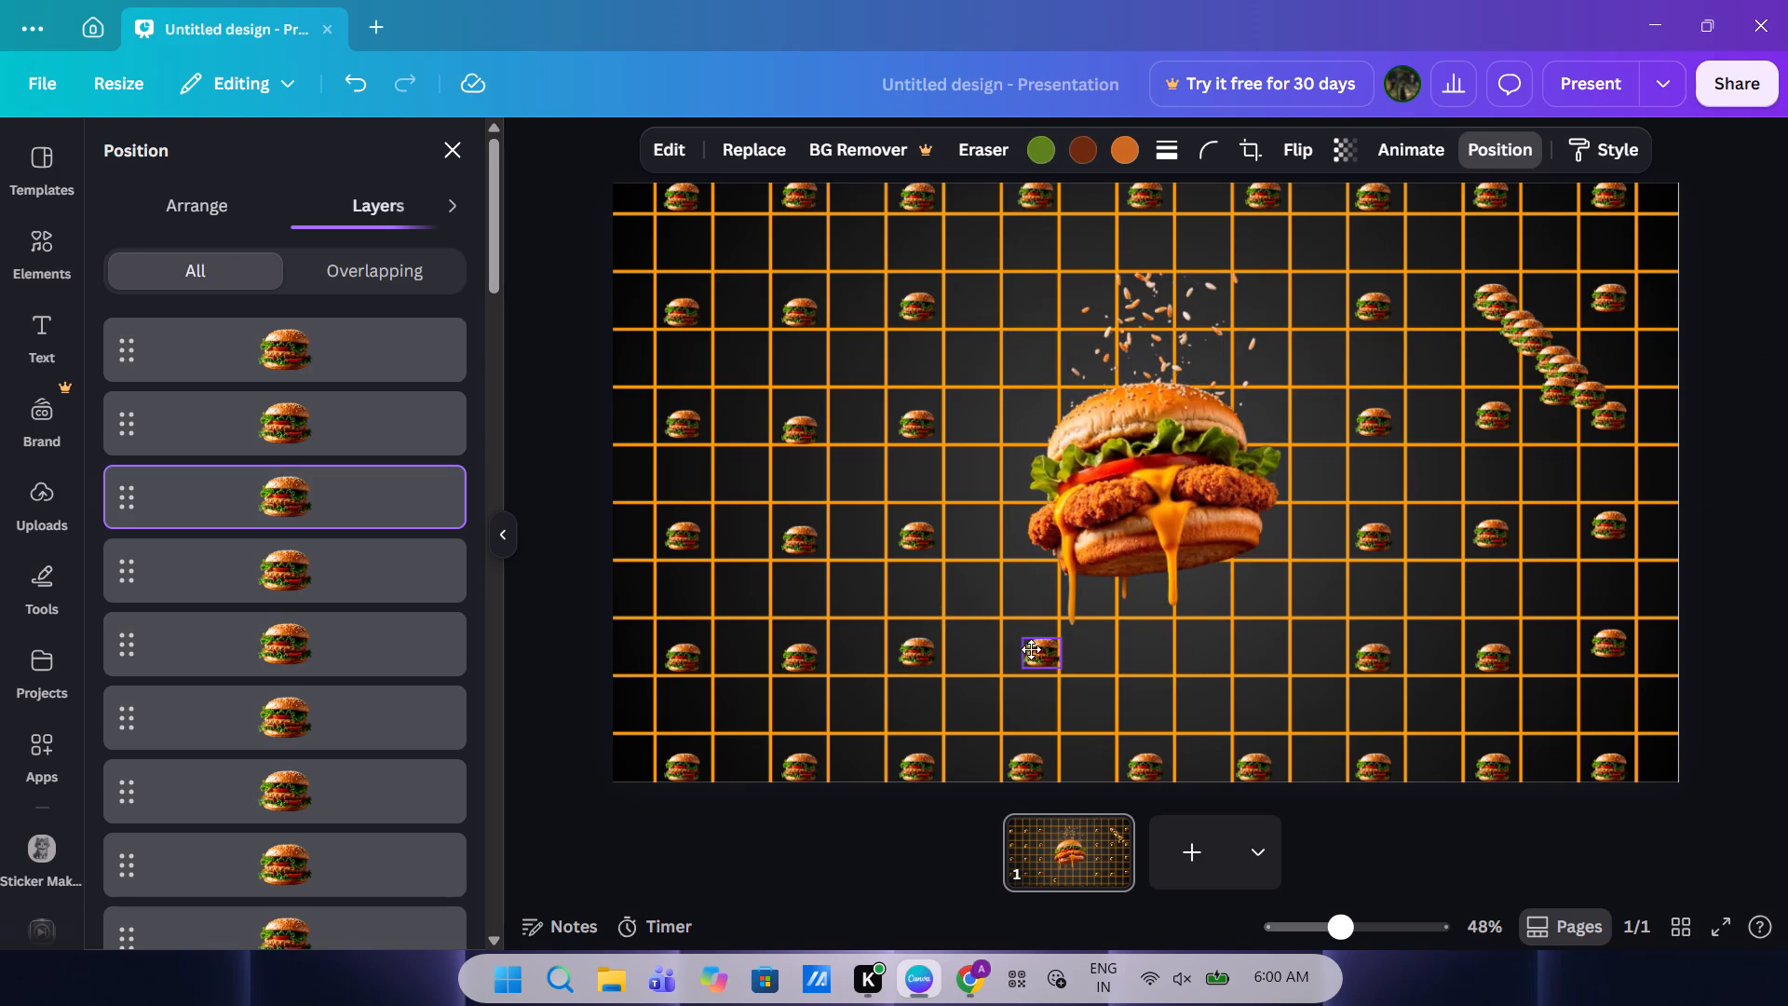
{"action": "left_click_drag", "start_coordinate": [1031, 649], "coordinate": [1019, 648]}
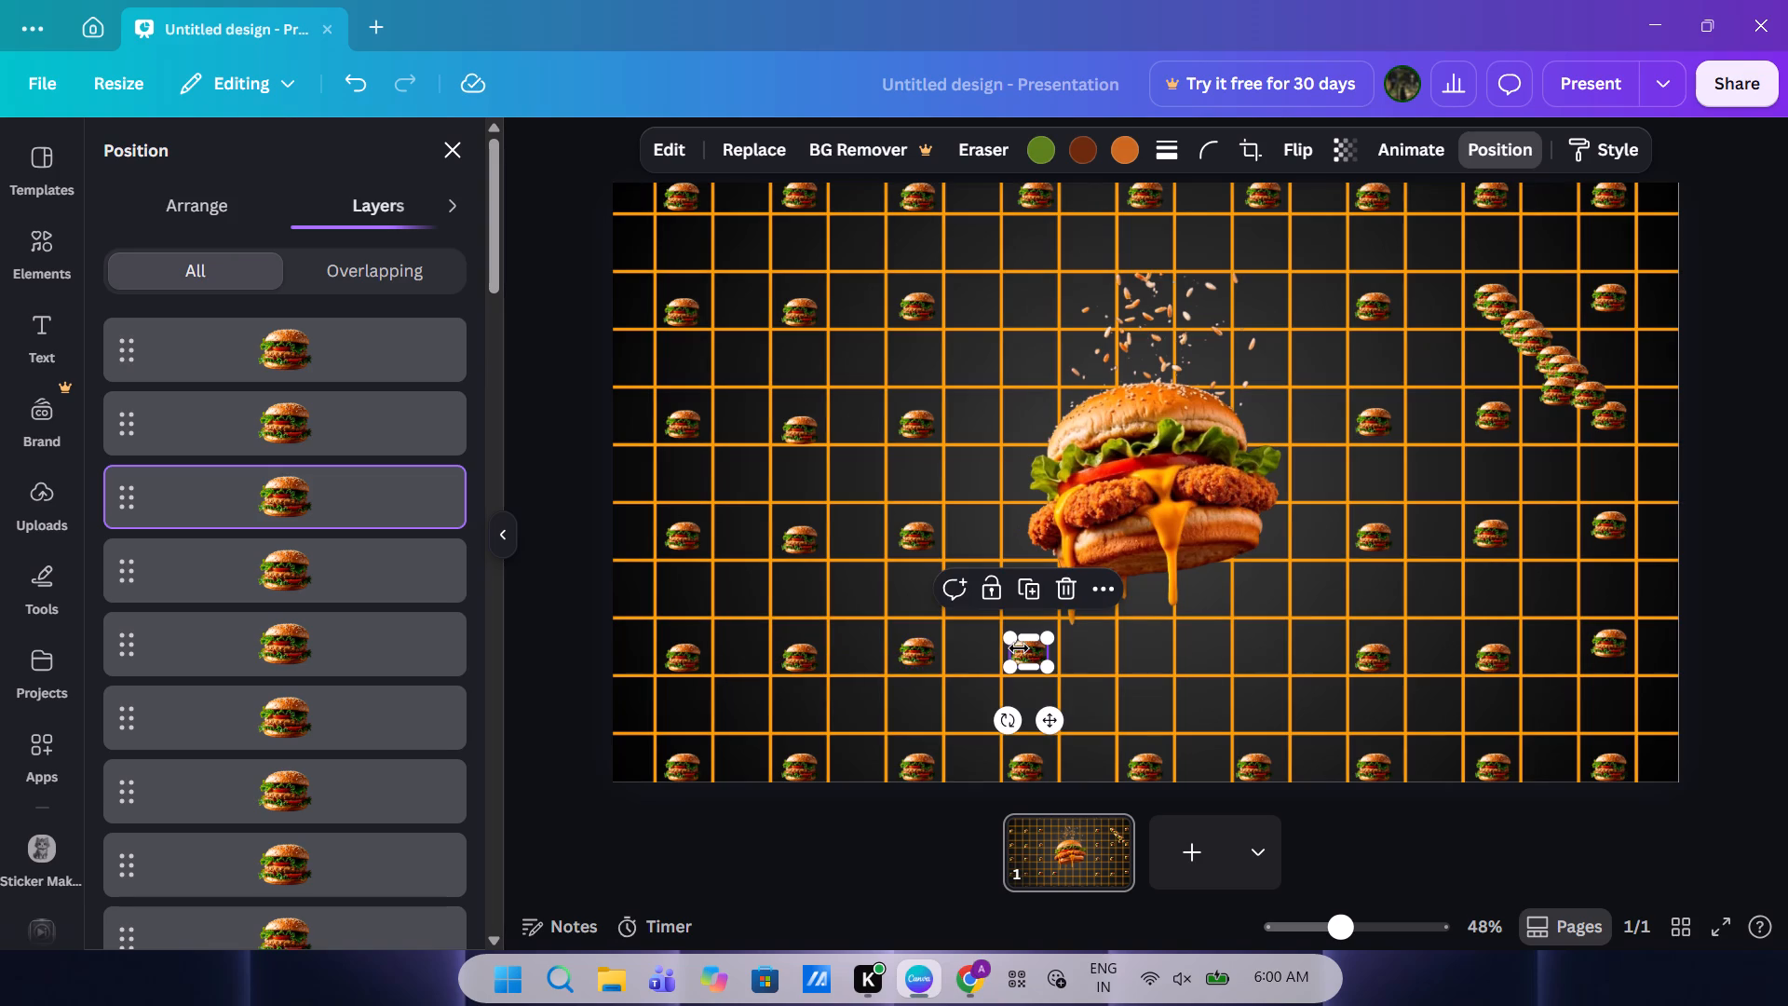
{"action": "left_click_drag", "start_coordinate": [1523, 336], "coordinate": [1135, 647]}
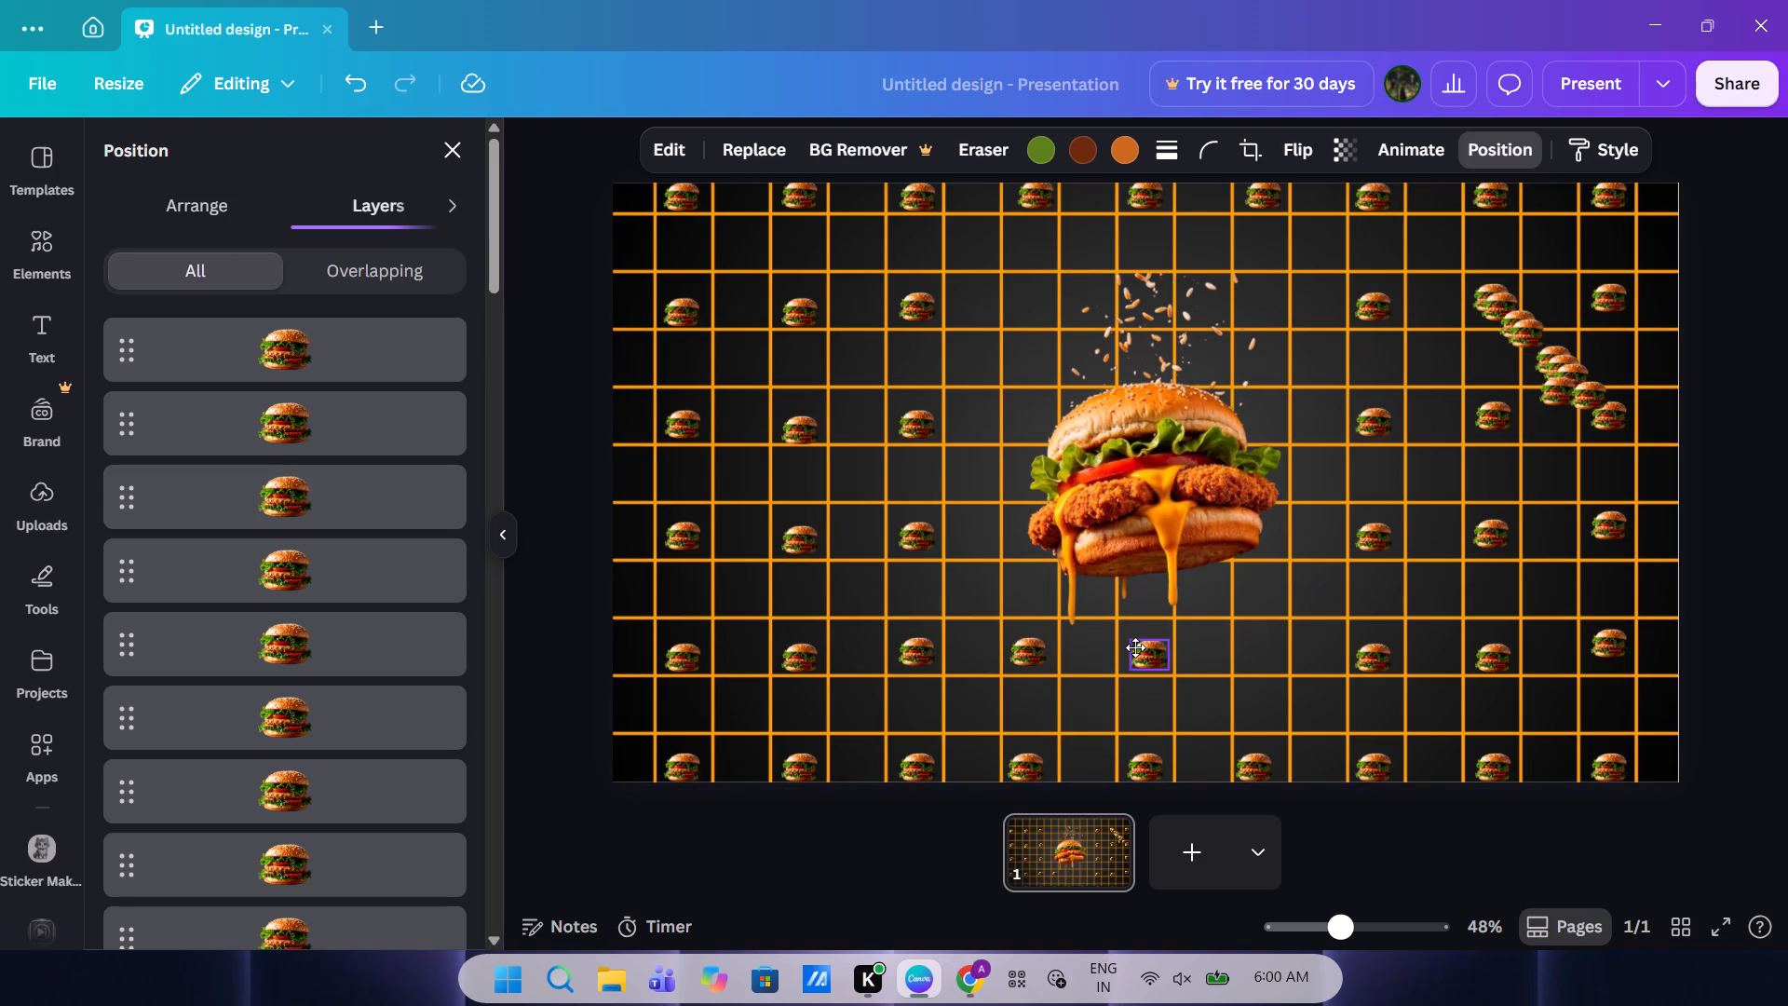
{"action": "left_click_drag", "start_coordinate": [1135, 647], "coordinate": [1133, 647]}
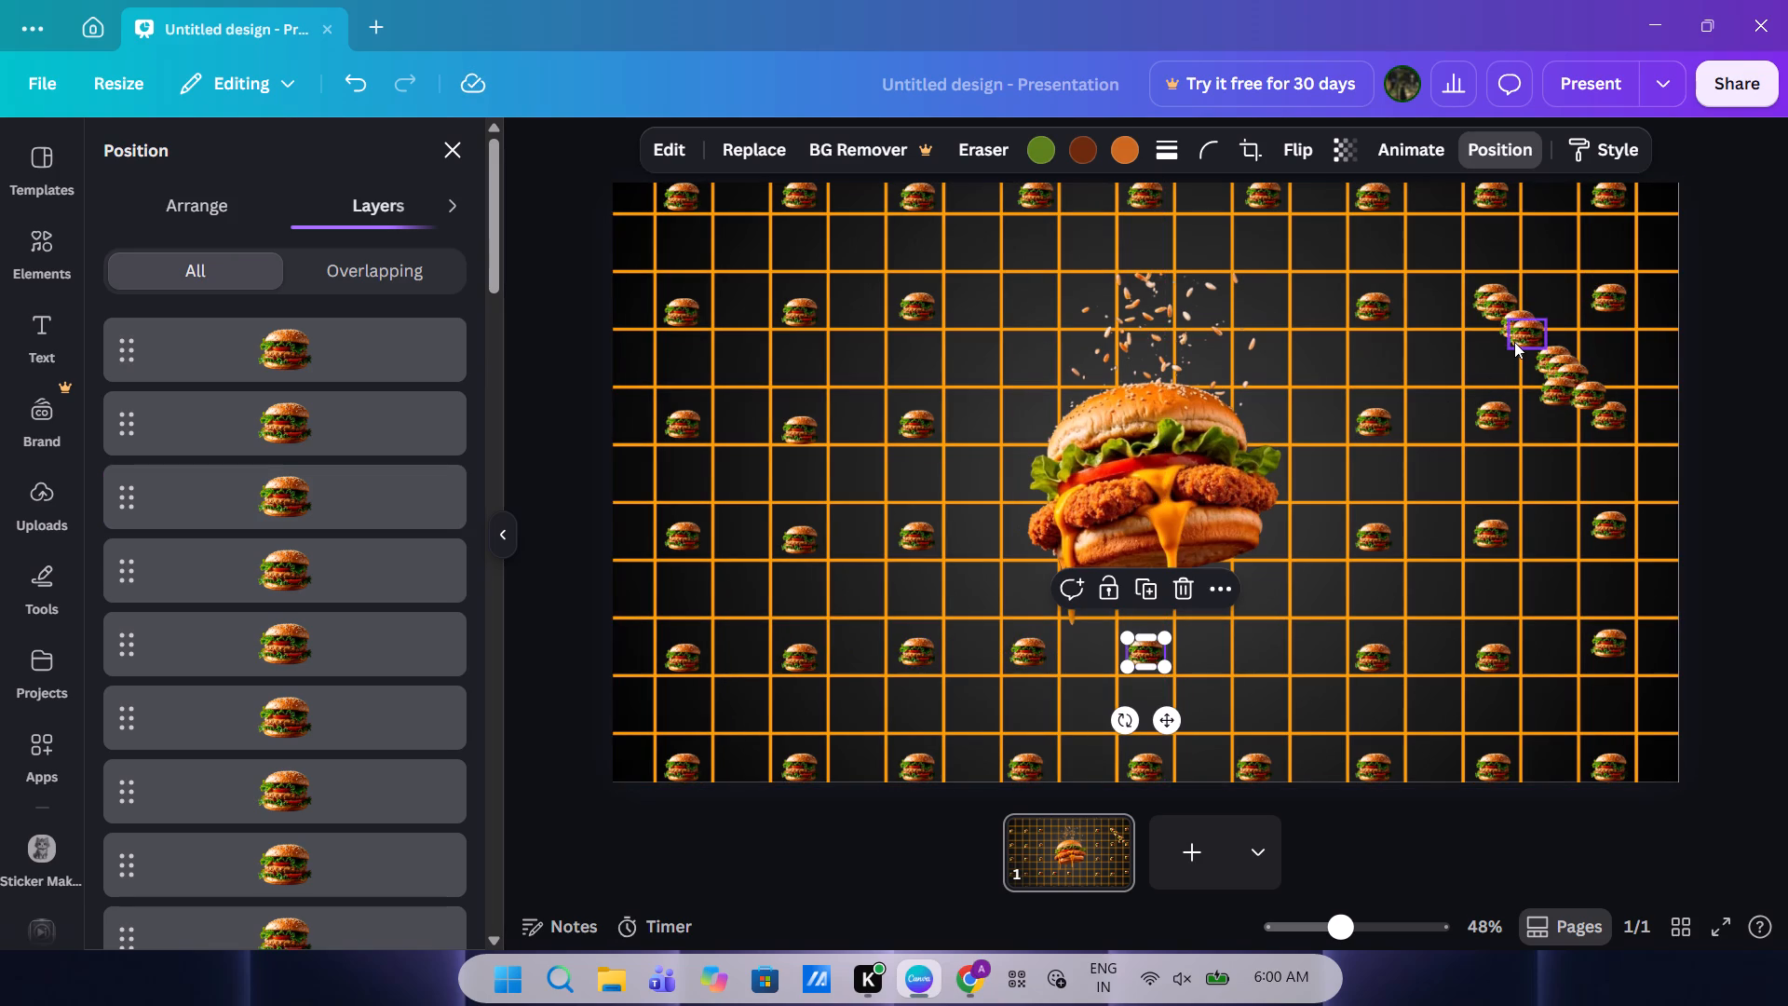
{"action": "left_click_drag", "start_coordinate": [1514, 342], "coordinate": [1247, 656]}
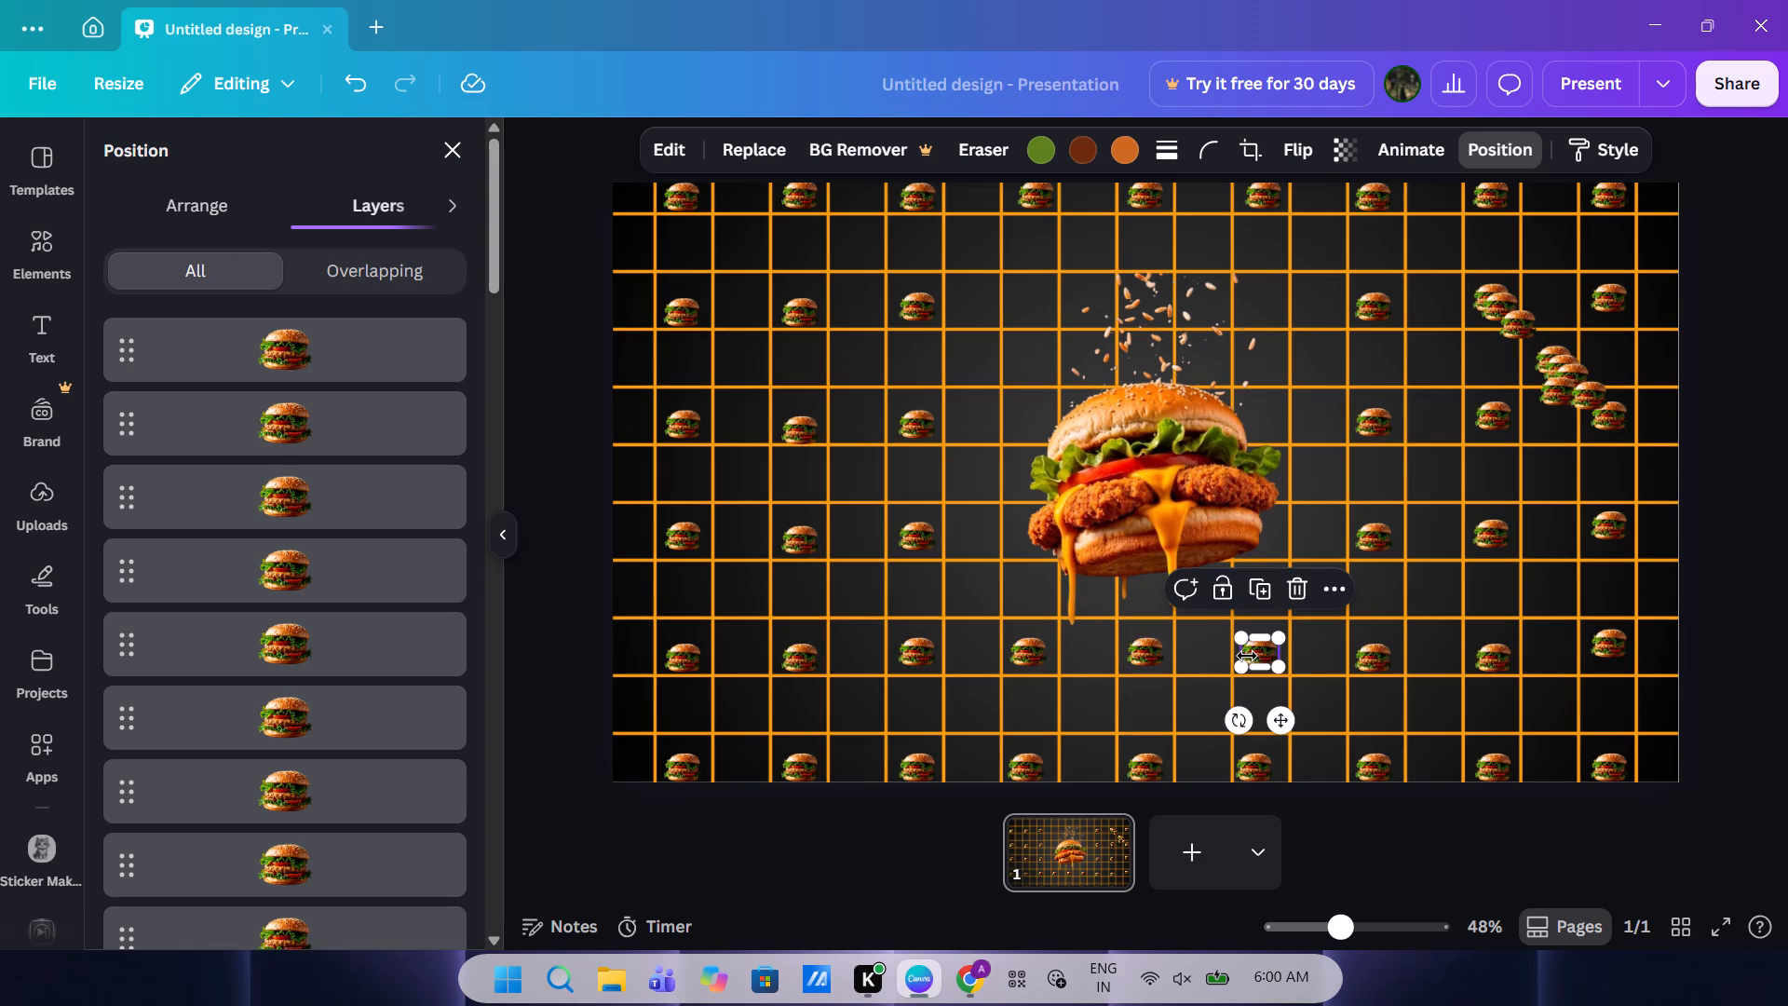
Delete the seven spare burger logos clustered around the two rightmost logo columns, keeping the ones aligned in the rows.
{"action": "left_click", "coordinate": [1542, 368]}
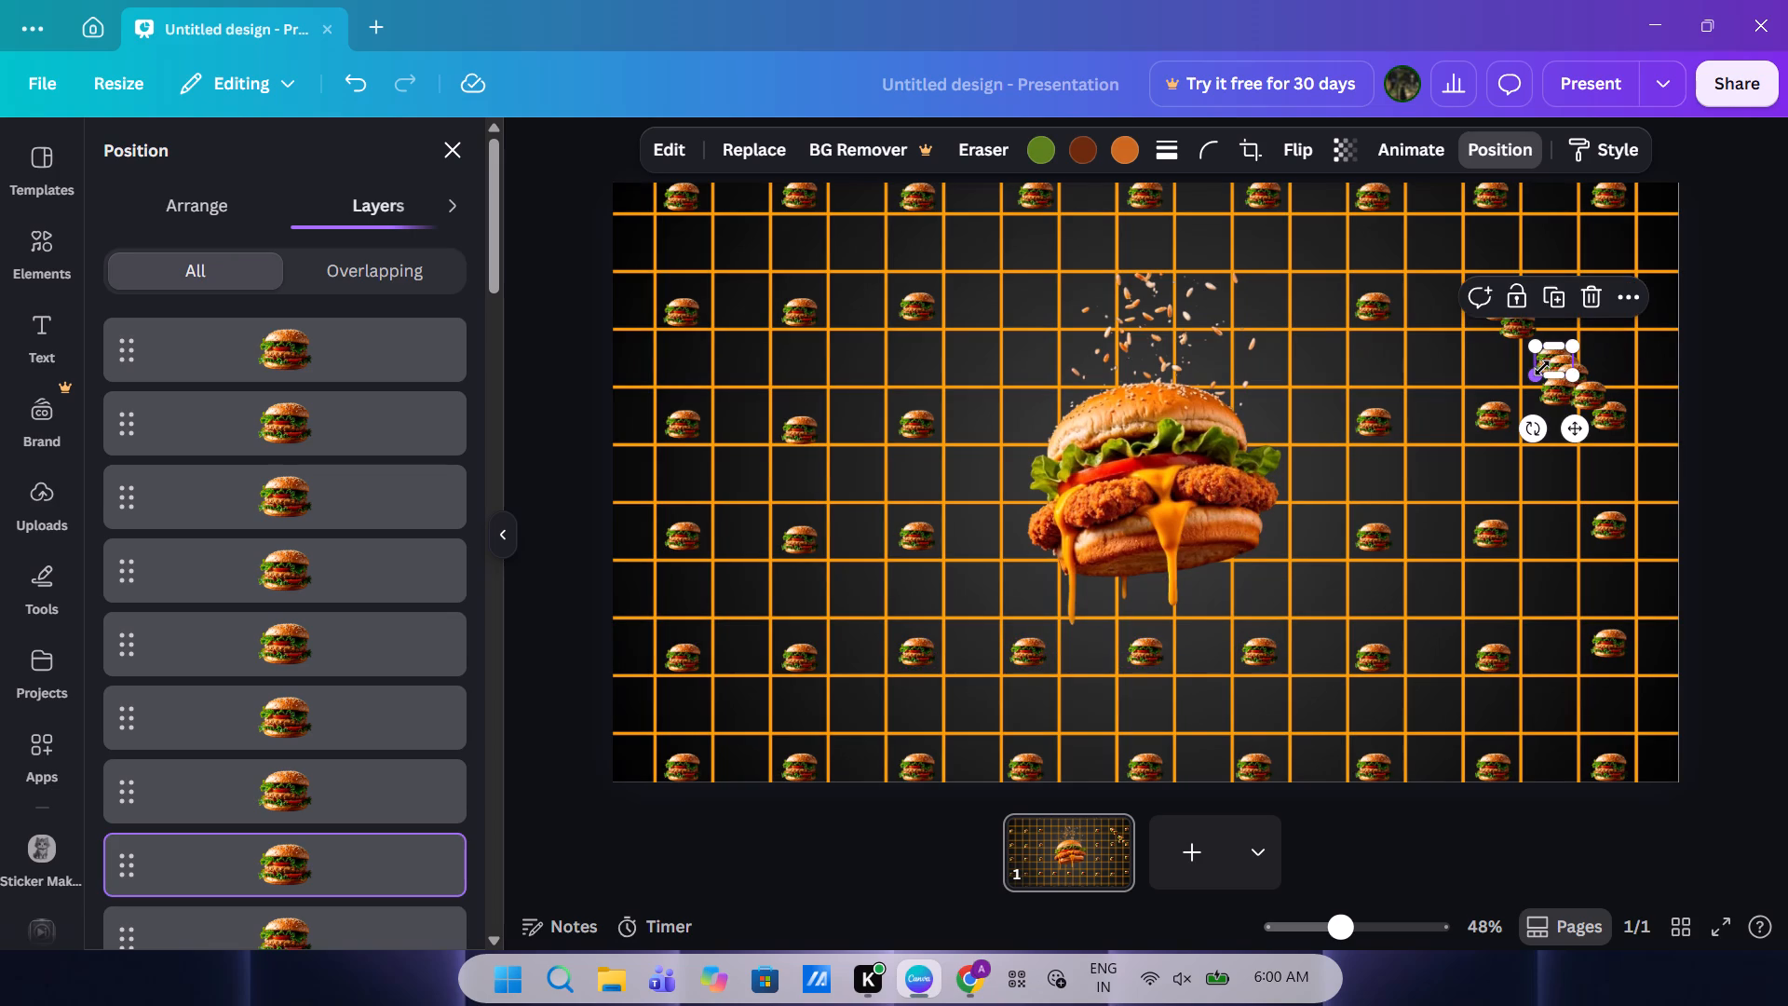
{"action": "key", "text": "BackSpace"}
{"action": "left_click", "coordinate": [1548, 373]}
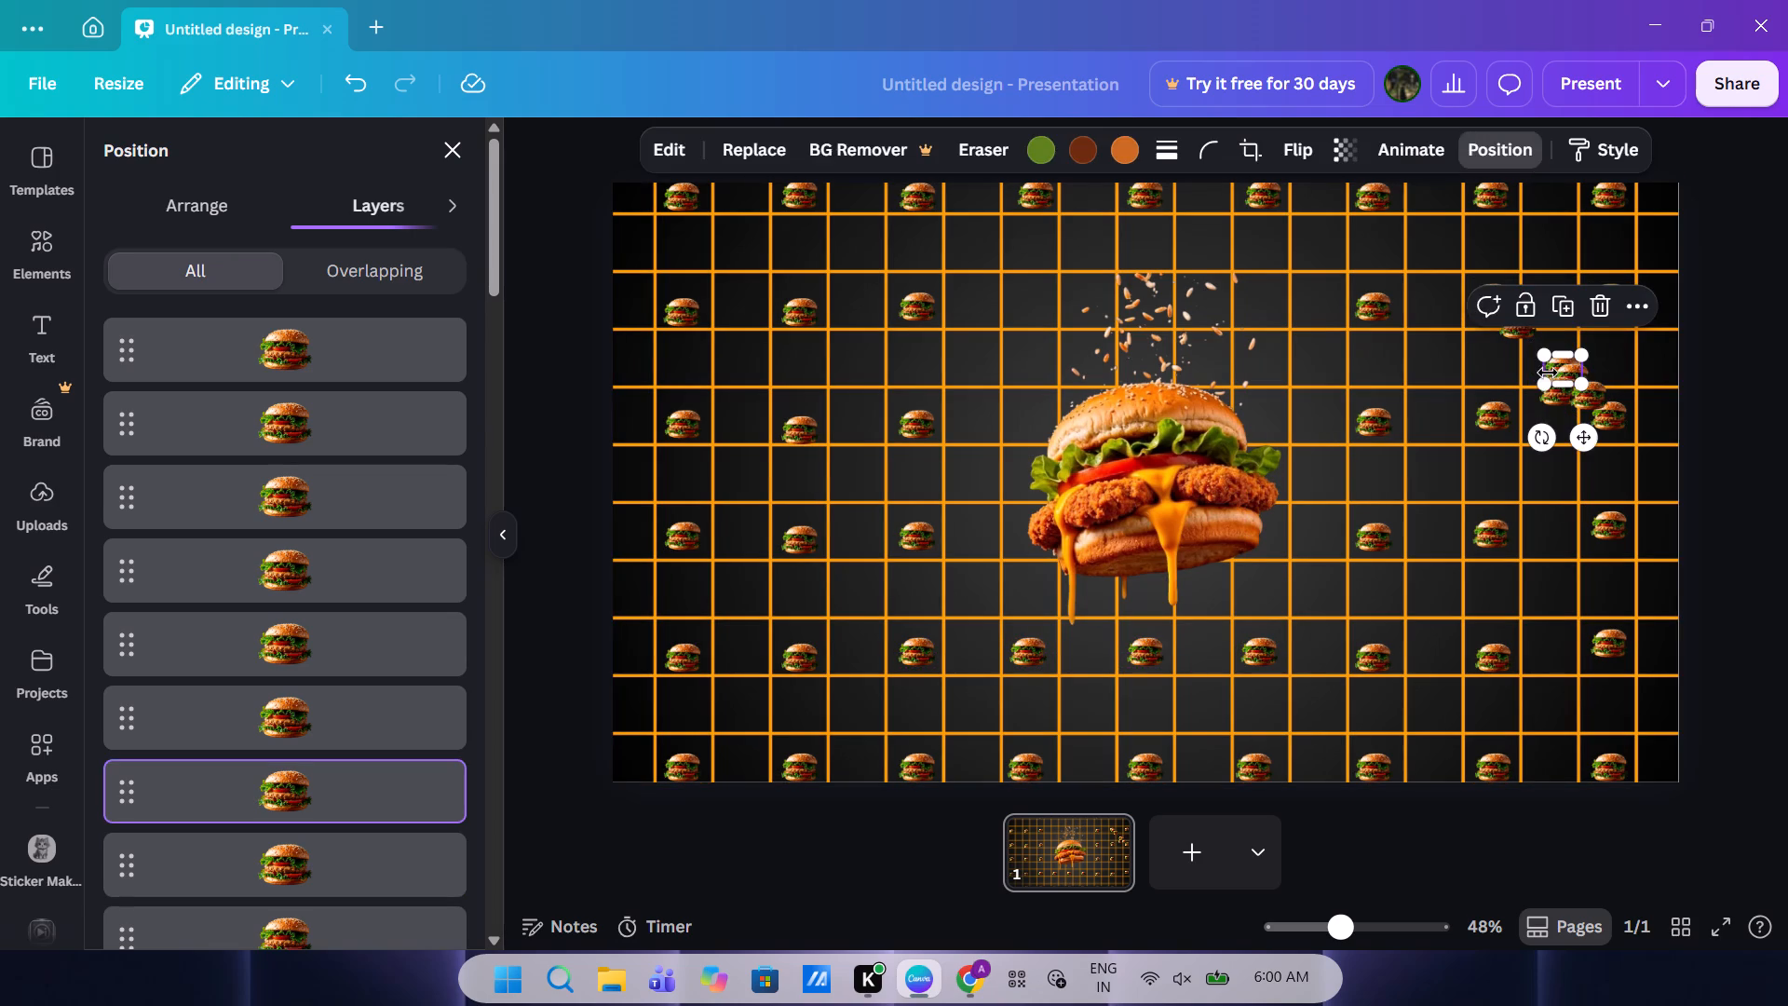
{"action": "key", "text": "BackSpace"}
{"action": "left_click", "coordinate": [1510, 329]}
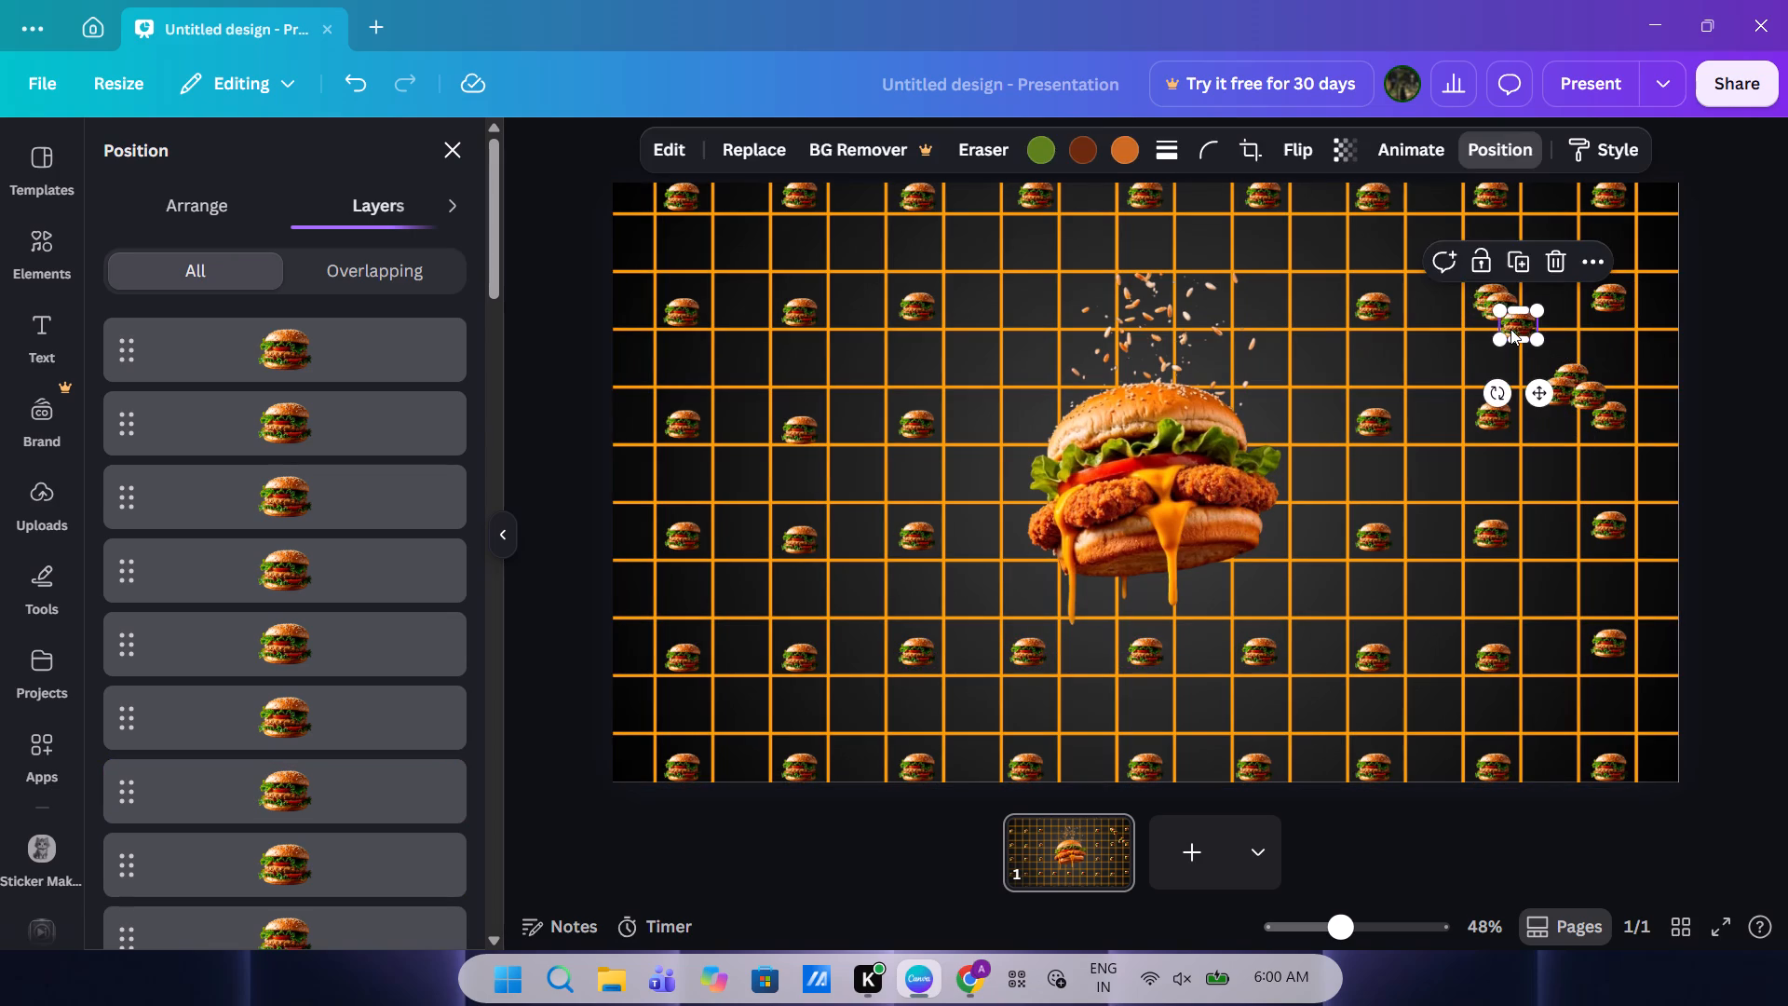
{"action": "key", "text": "BackSpace"}
{"action": "left_click", "coordinate": [1510, 309]}
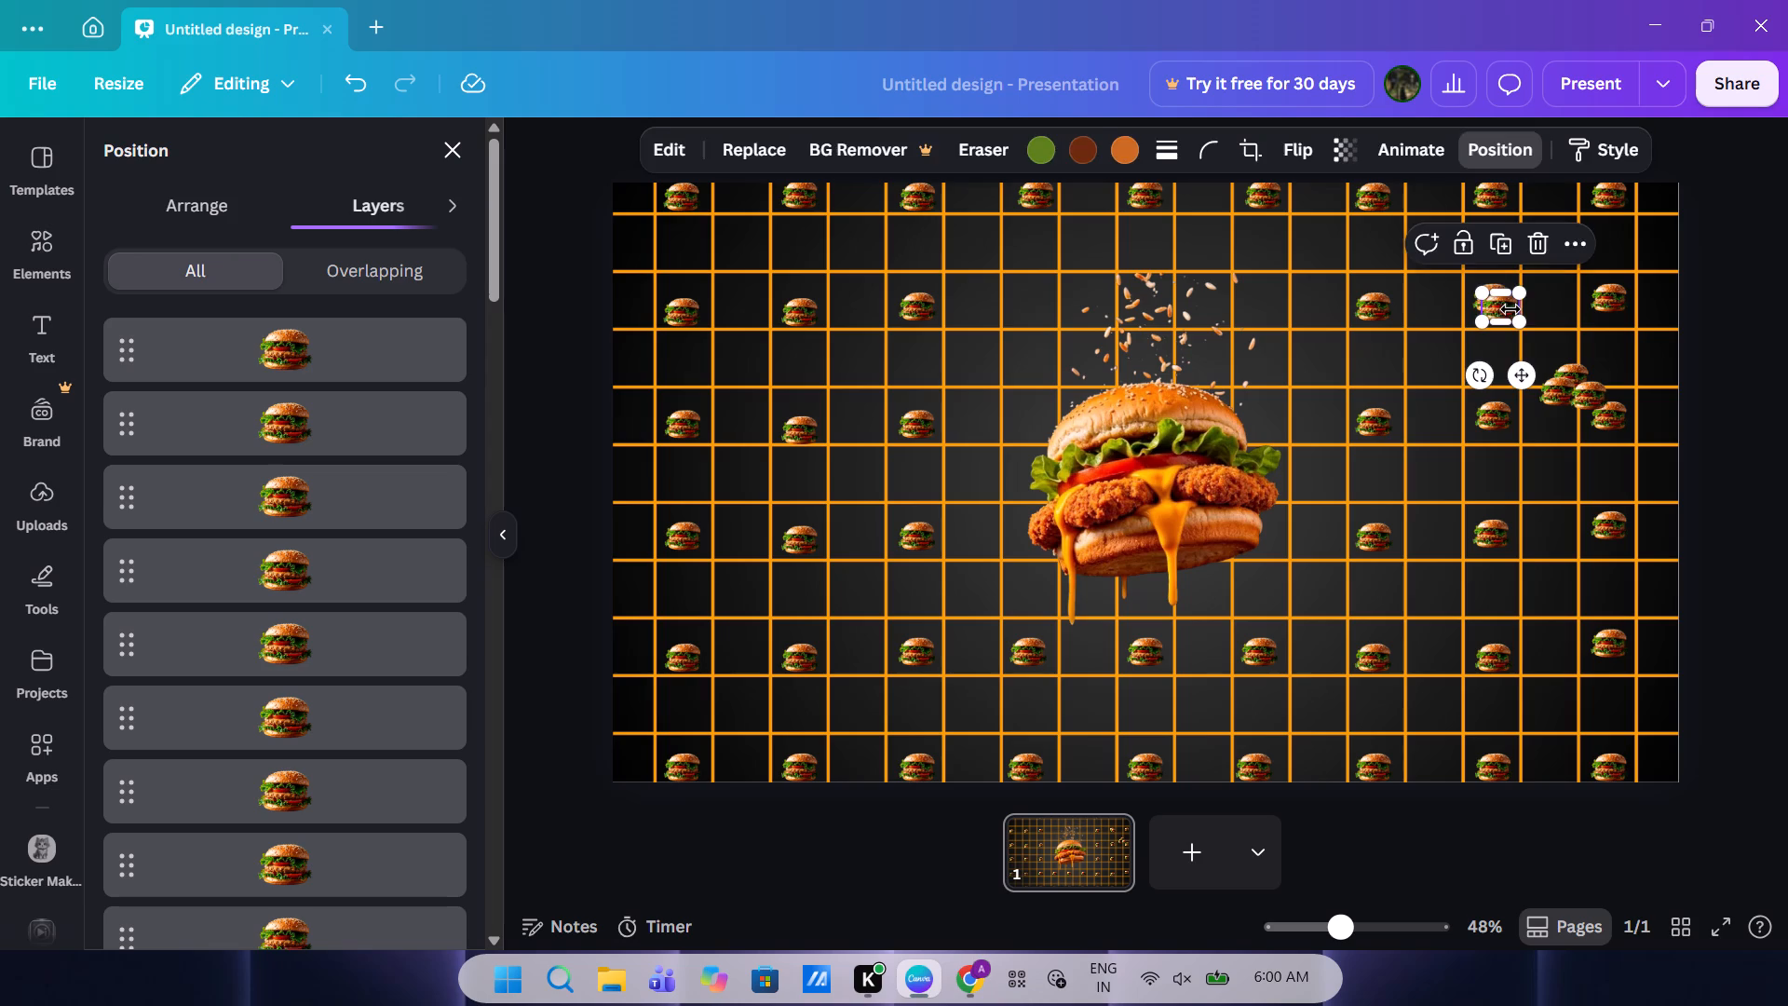
{"action": "key", "text": "BackSpace"}
{"action": "left_click", "coordinate": [1581, 408]}
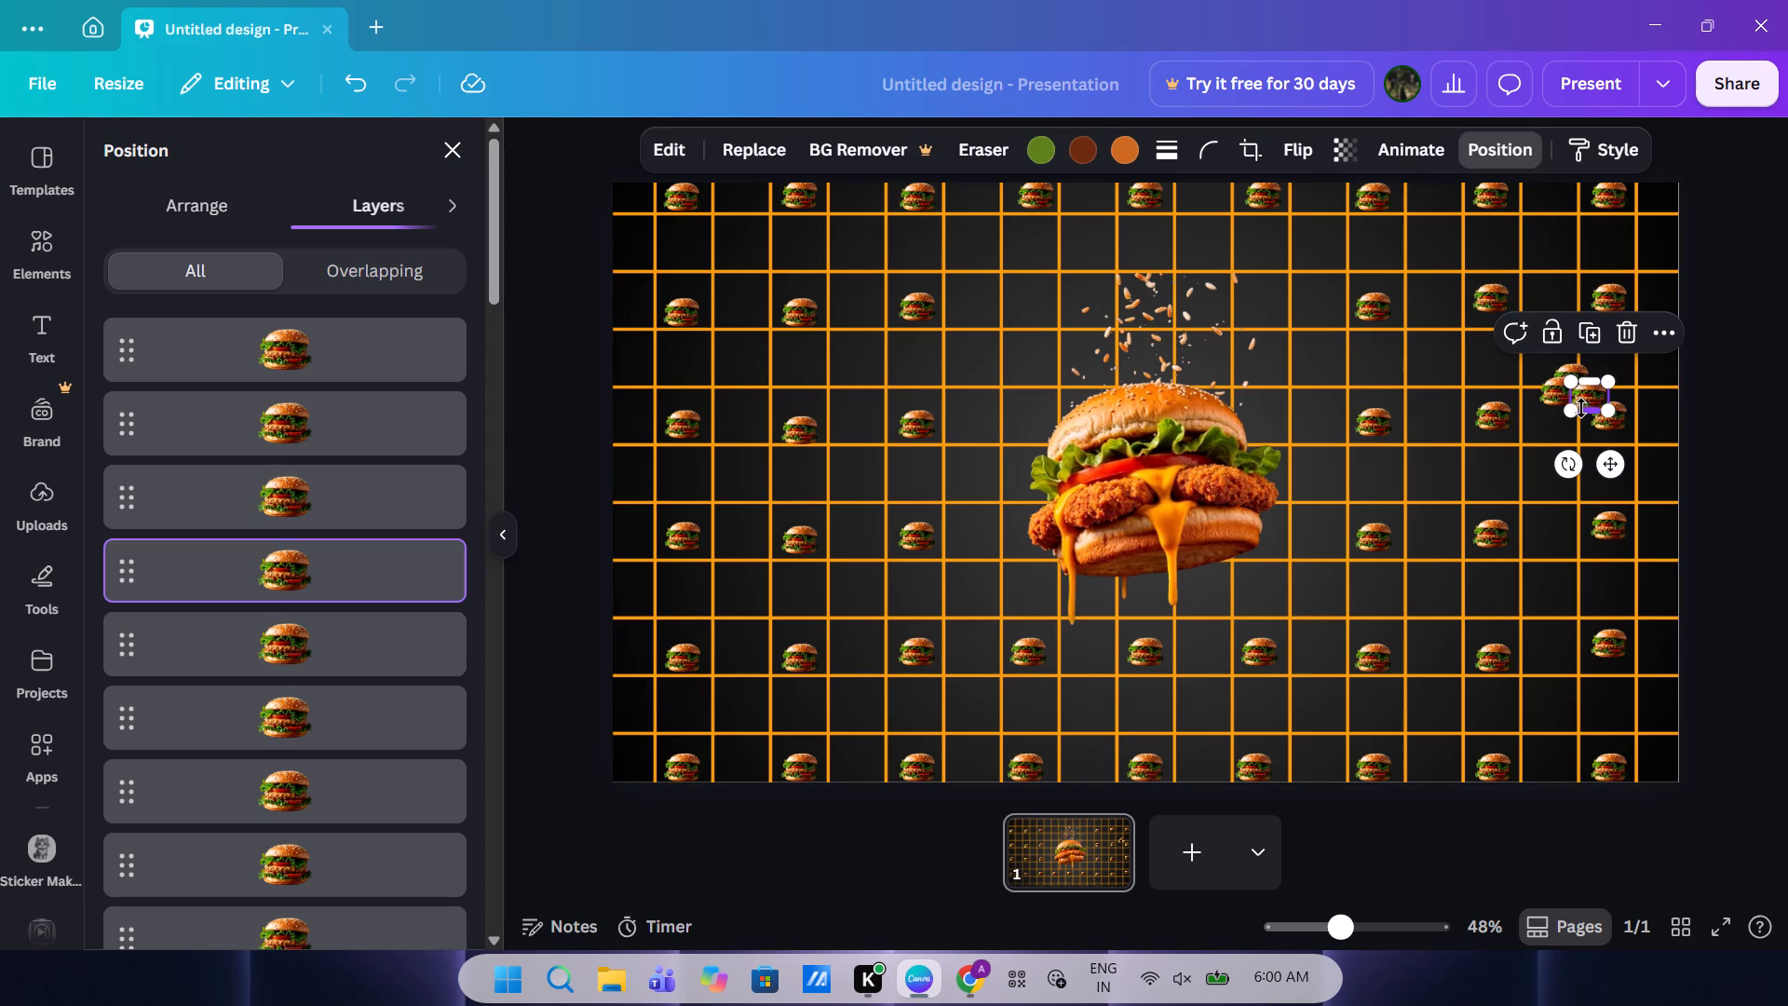
{"action": "key", "text": "BackSpace"}
{"action": "left_click", "coordinate": [1564, 387]}
{"action": "key", "text": "BackSpace"}
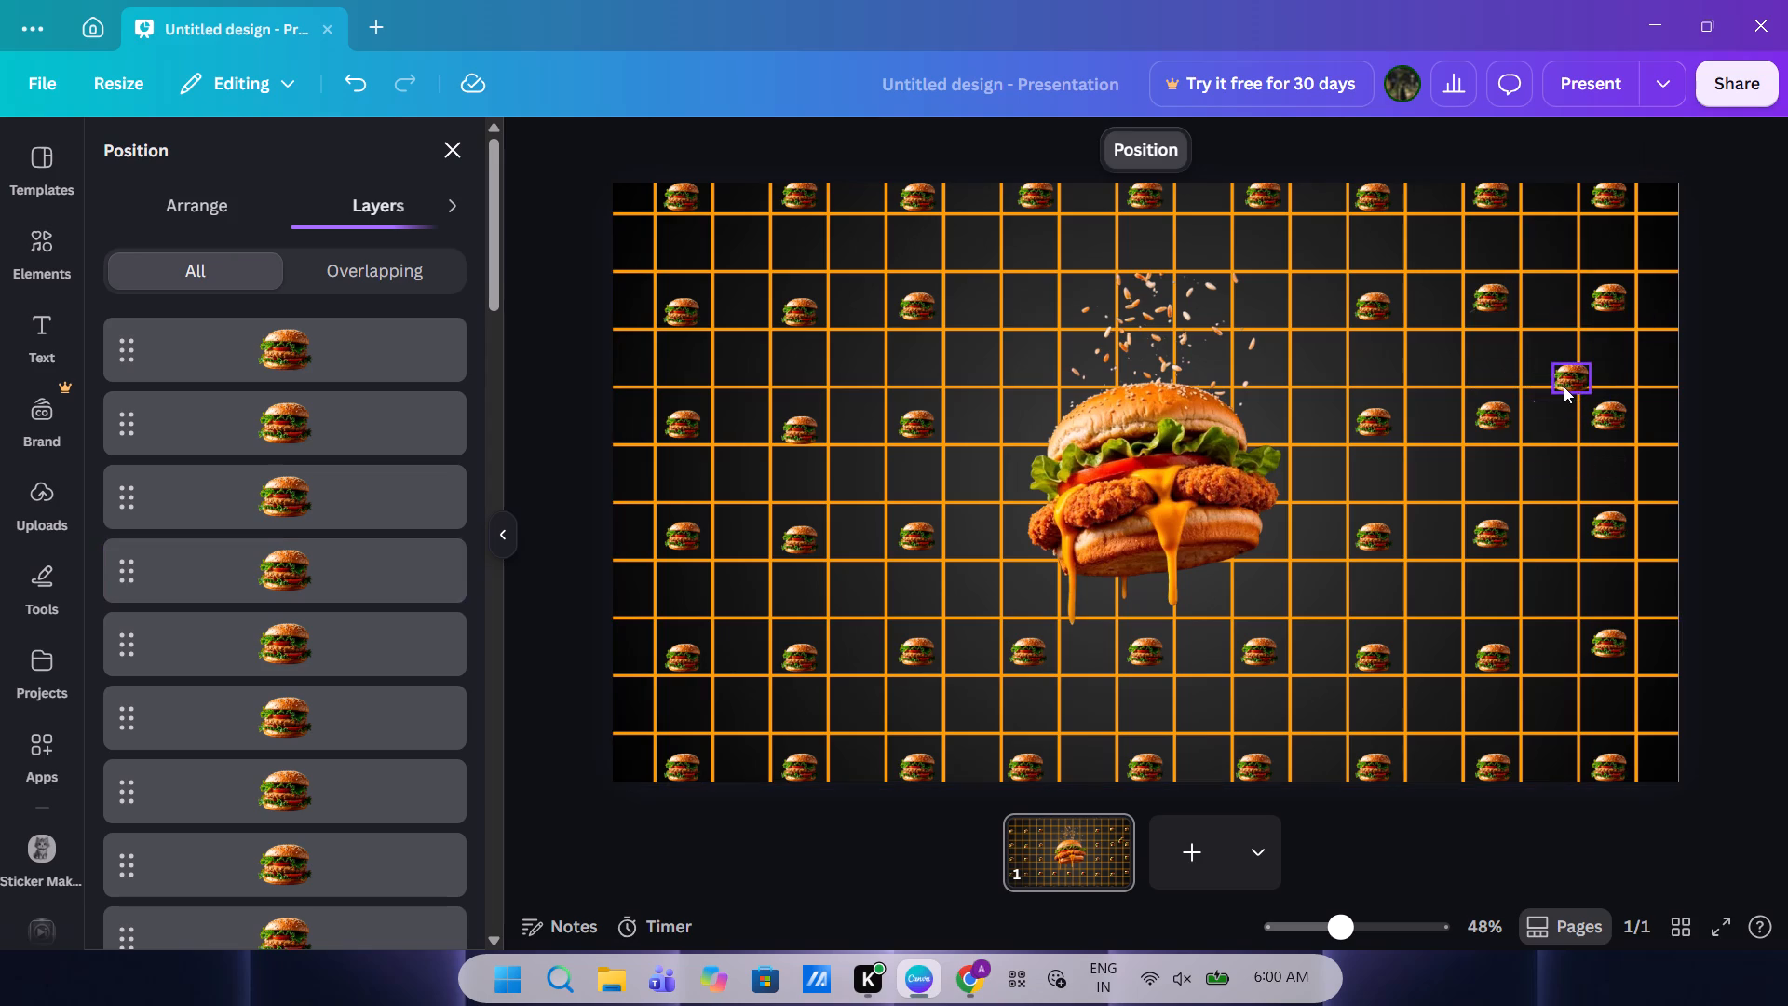
{"action": "left_click", "coordinate": [1581, 386]}
{"action": "key", "text": "BackSpace"}
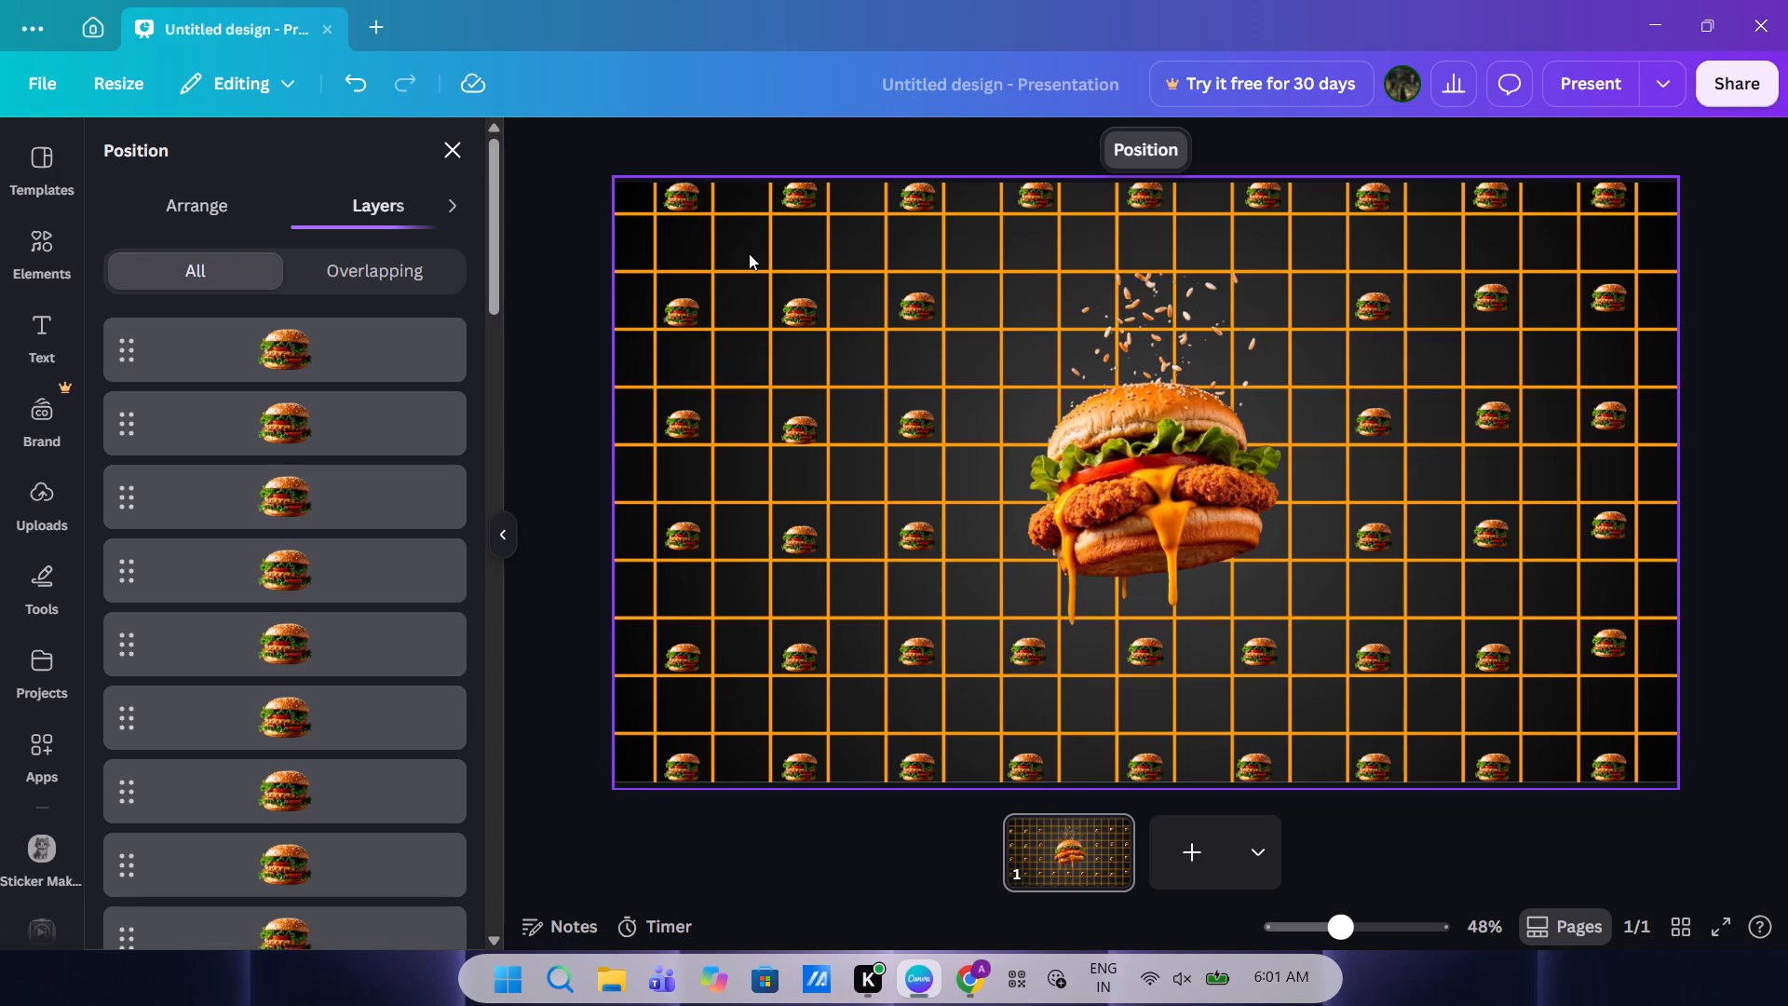
Delete the orange grid layer from the page, keeping the dark gradient background and the burgers.
{"action": "scroll", "coordinate": [218, 593], "scroll_direction": "down", "scroll_amount": 7}
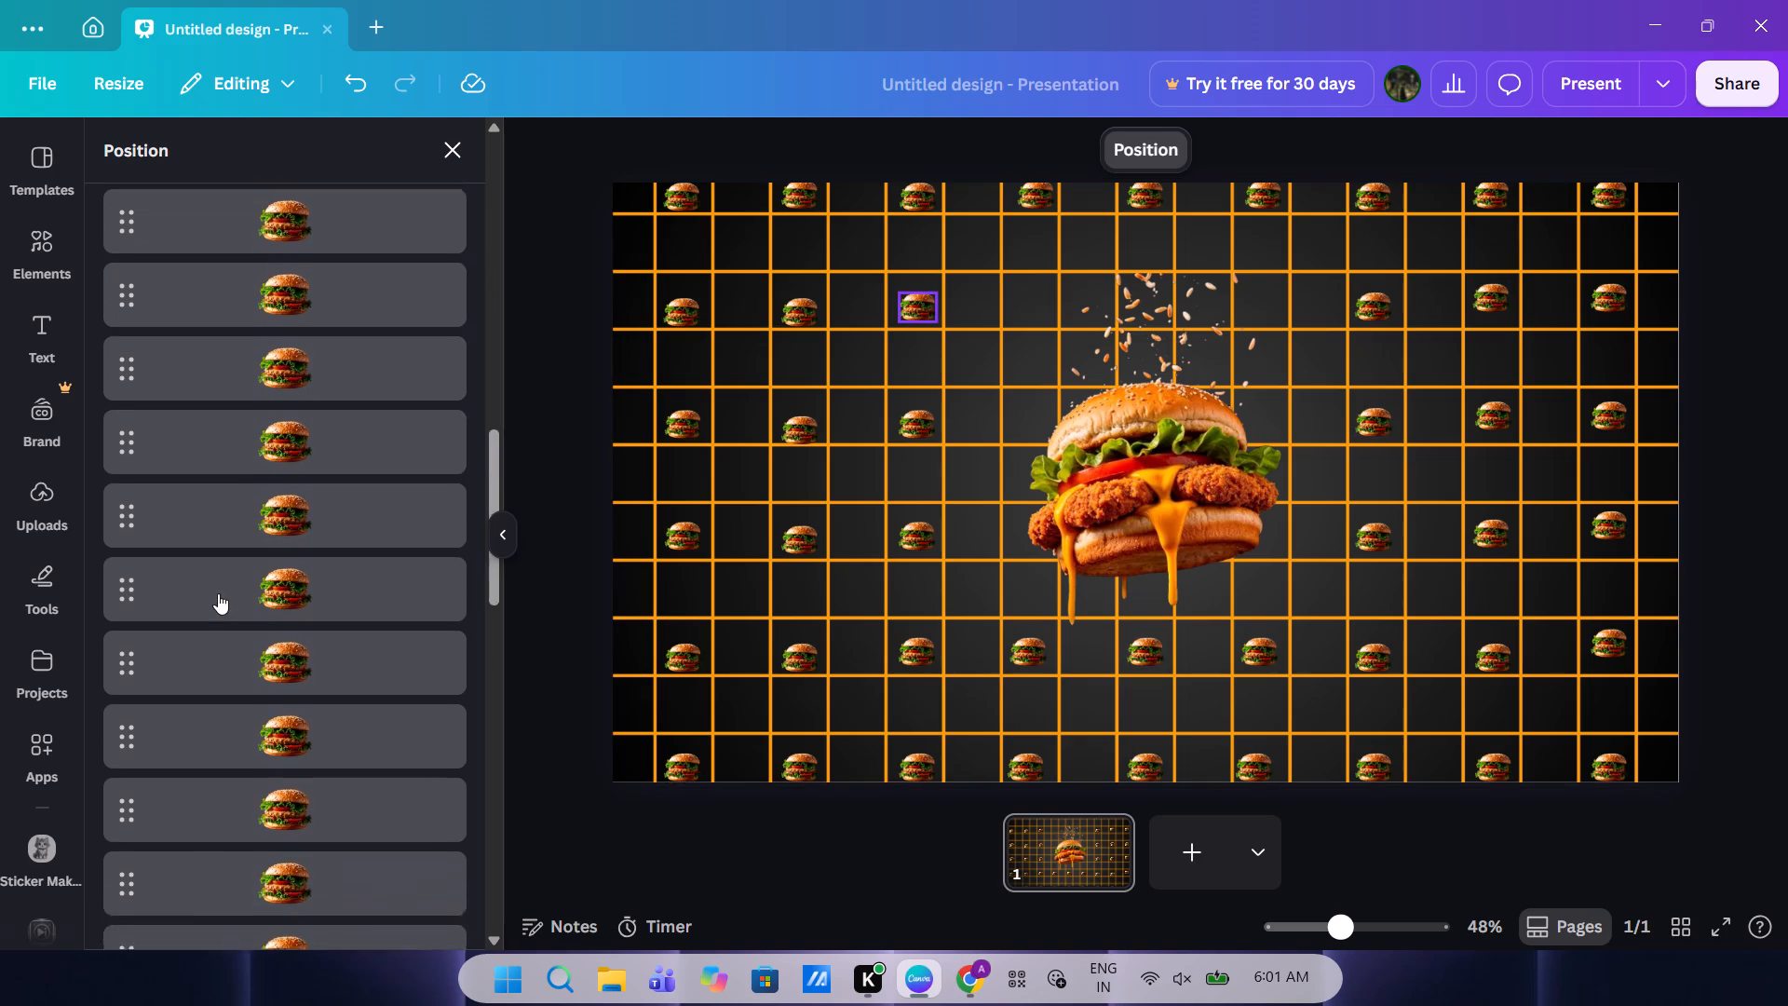
{"action": "scroll", "coordinate": [218, 593], "scroll_direction": "down", "scroll_amount": 9}
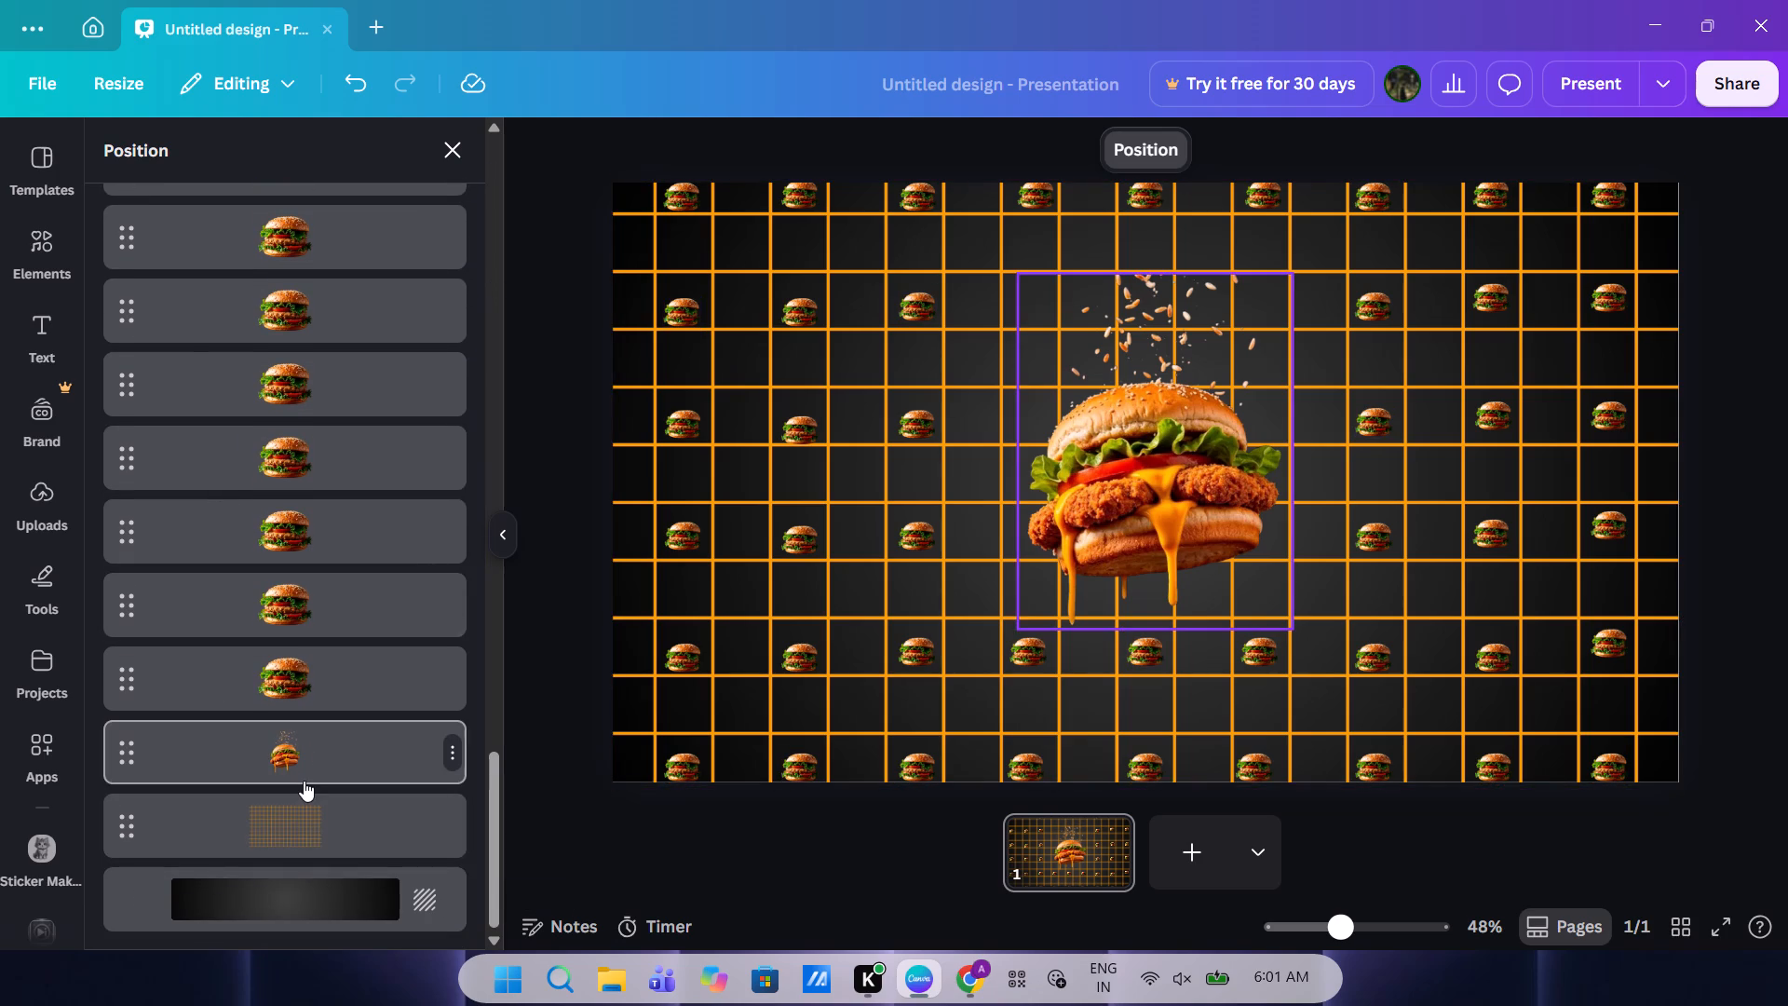
{"action": "left_click_drag", "start_coordinate": [299, 794], "coordinate": [432, 818]}
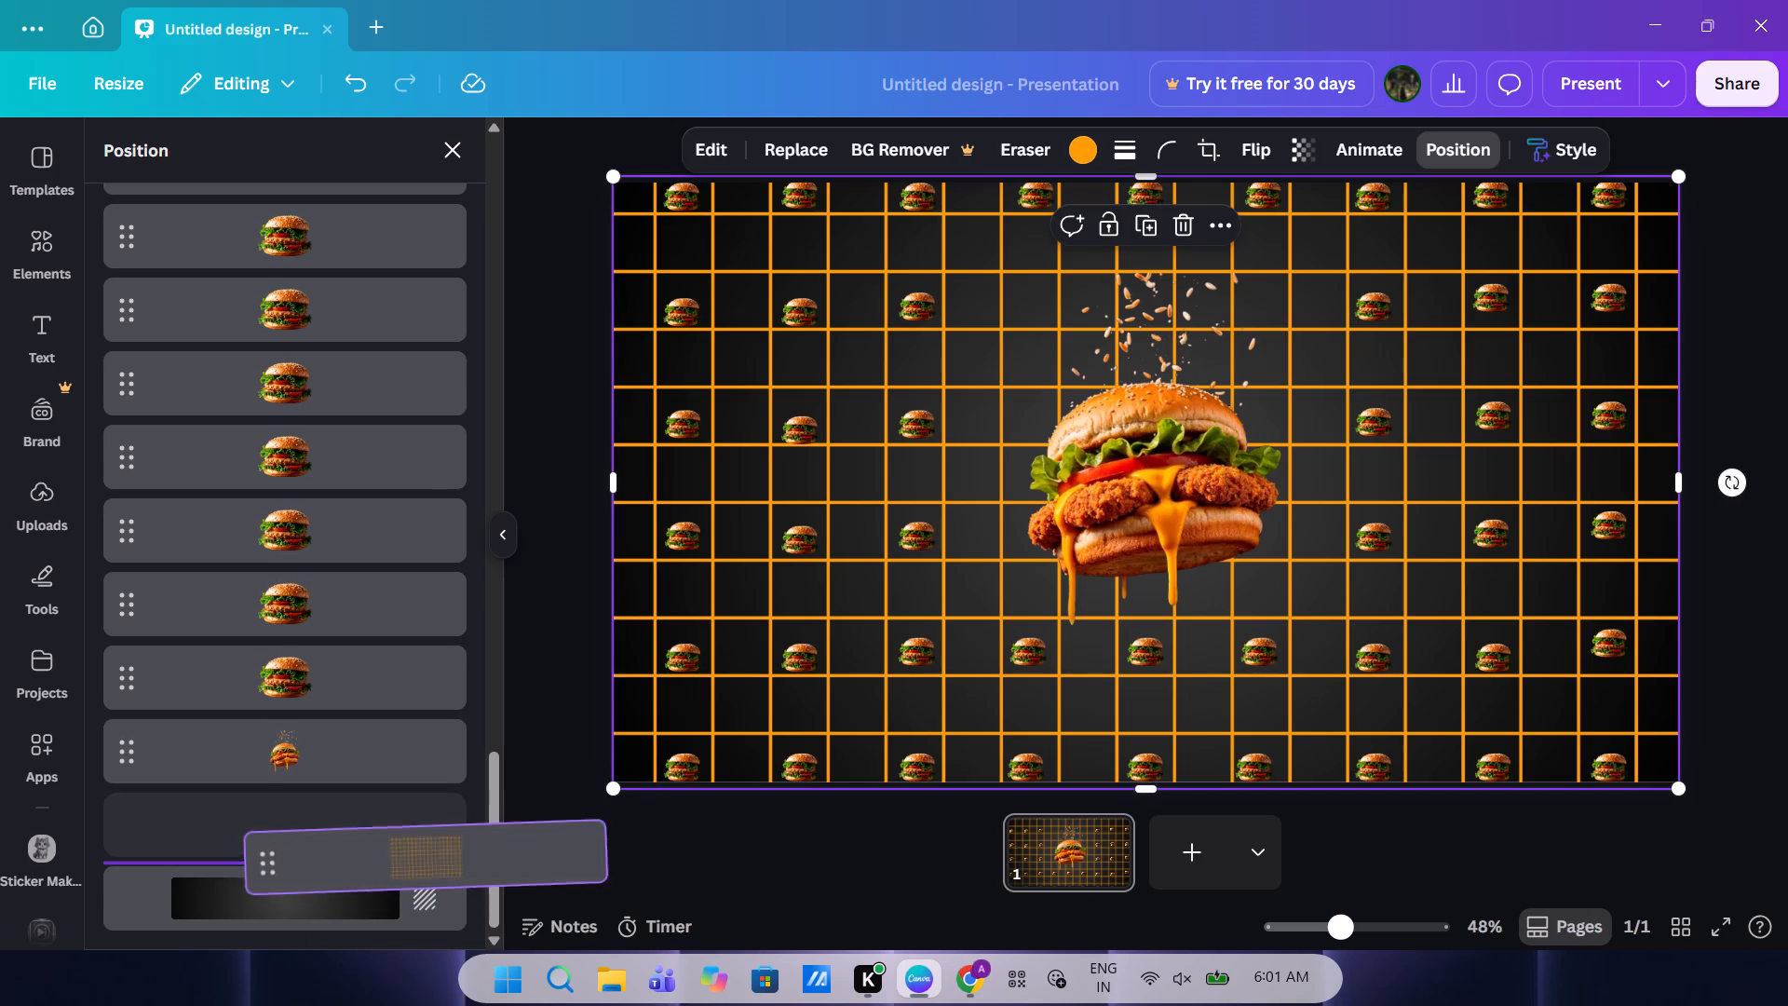
{"action": "left_click_drag", "start_coordinate": [432, 818], "coordinate": [348, 778]}
{"action": "left_click", "coordinate": [442, 817]}
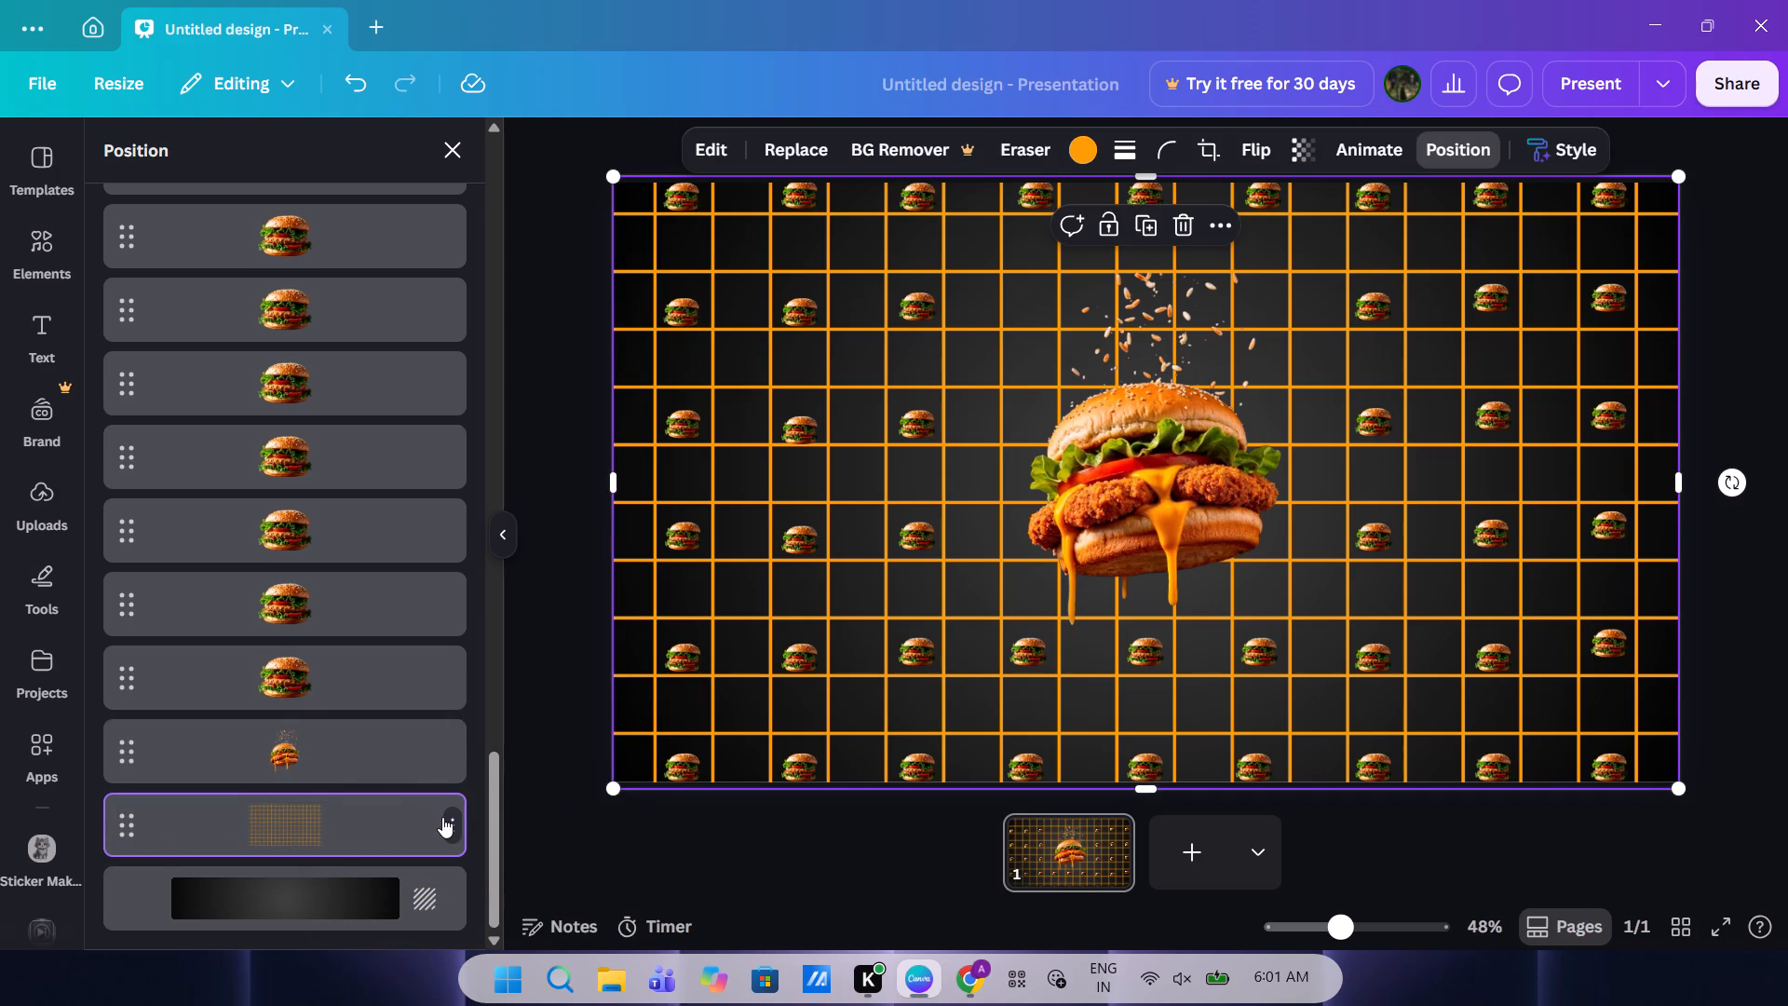
{"action": "left_click", "coordinate": [449, 823]}
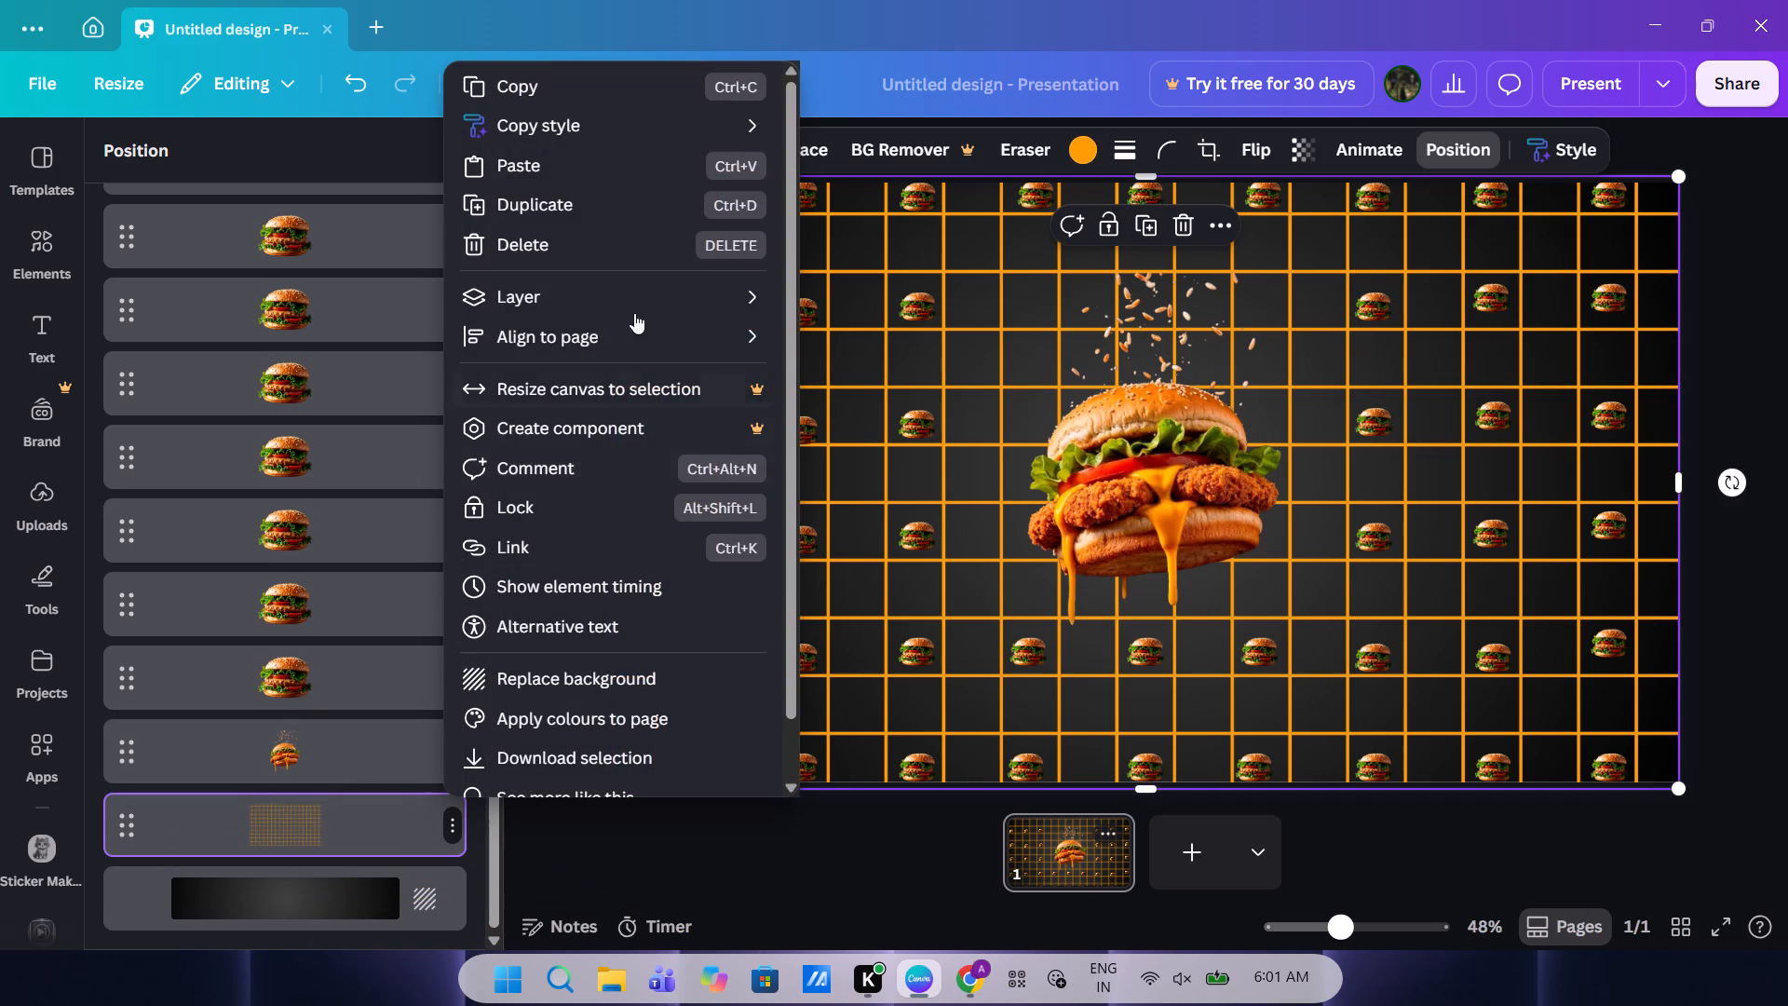
{"action": "left_click", "coordinate": [601, 259]}
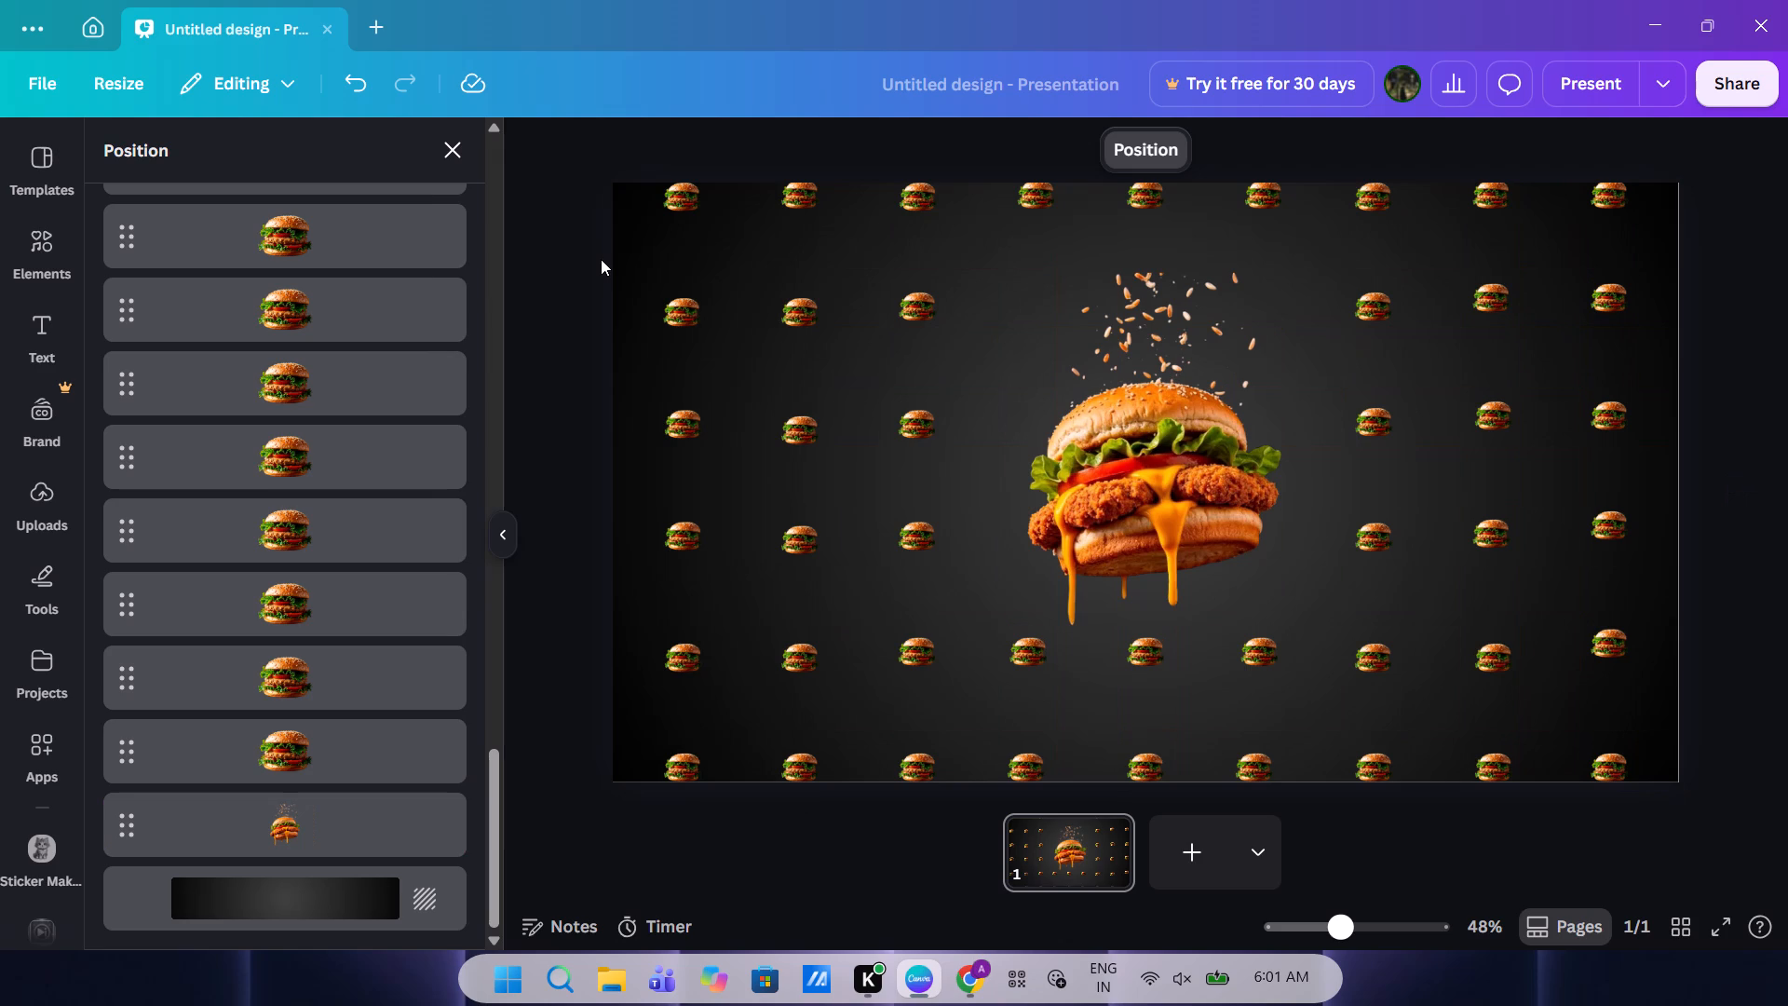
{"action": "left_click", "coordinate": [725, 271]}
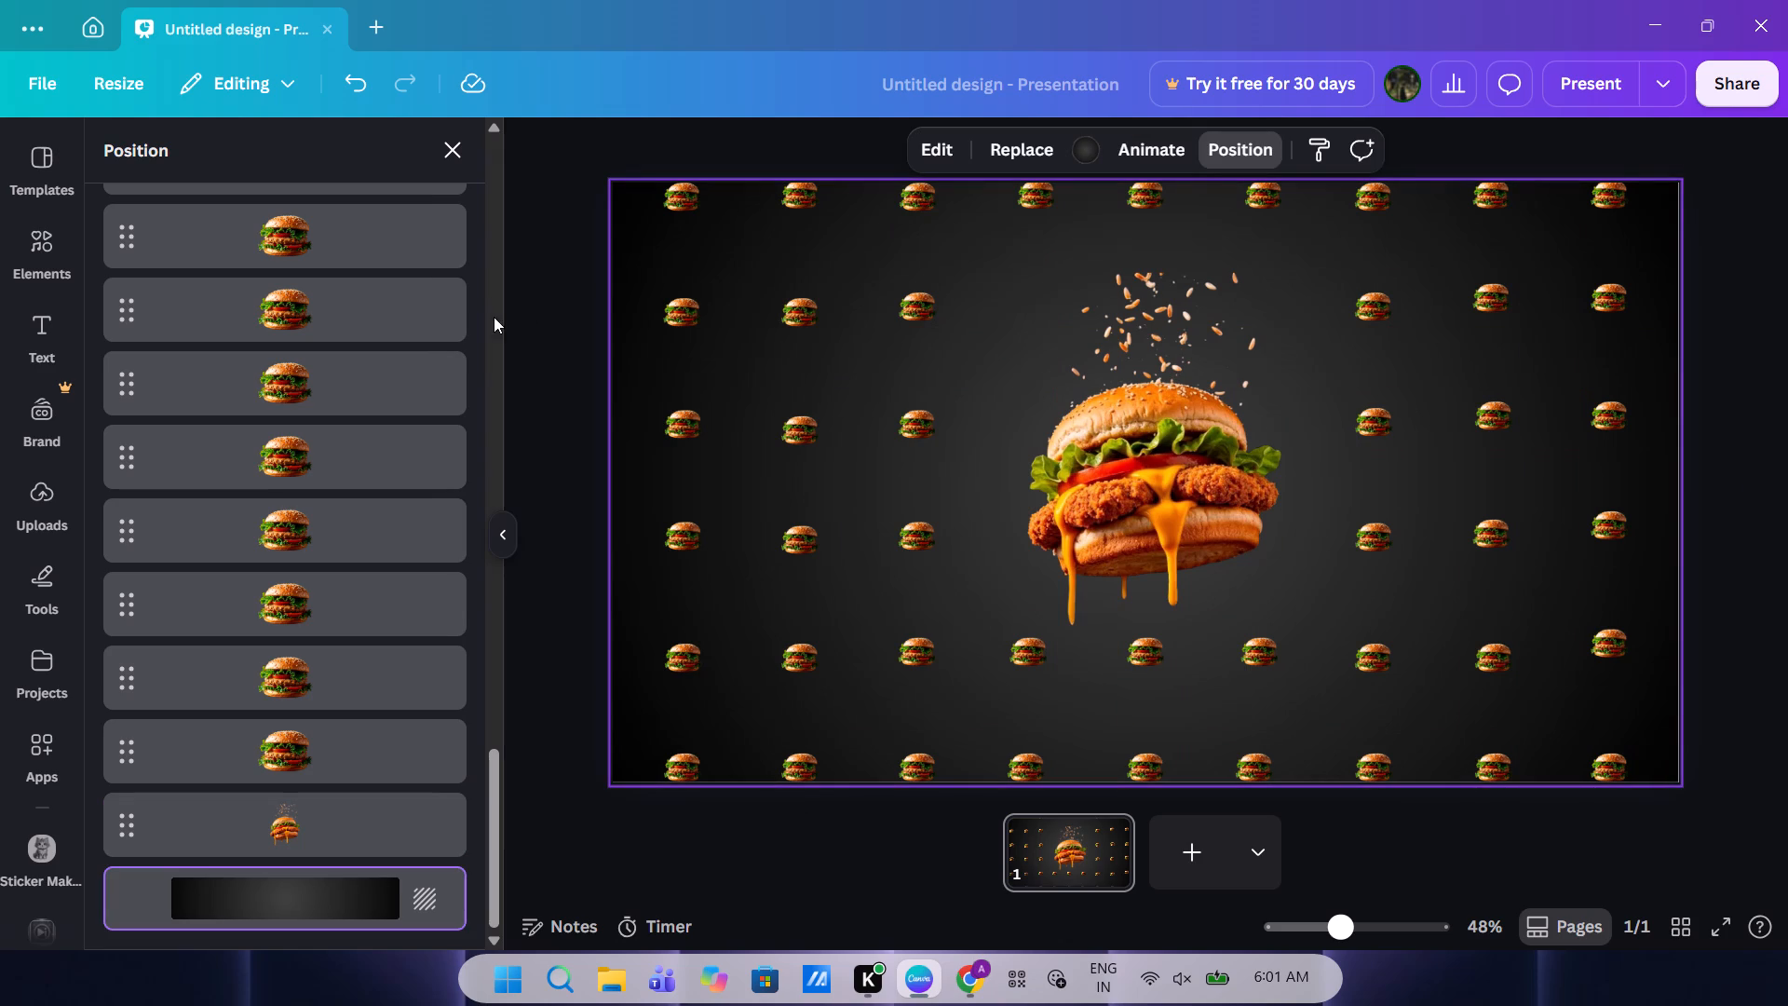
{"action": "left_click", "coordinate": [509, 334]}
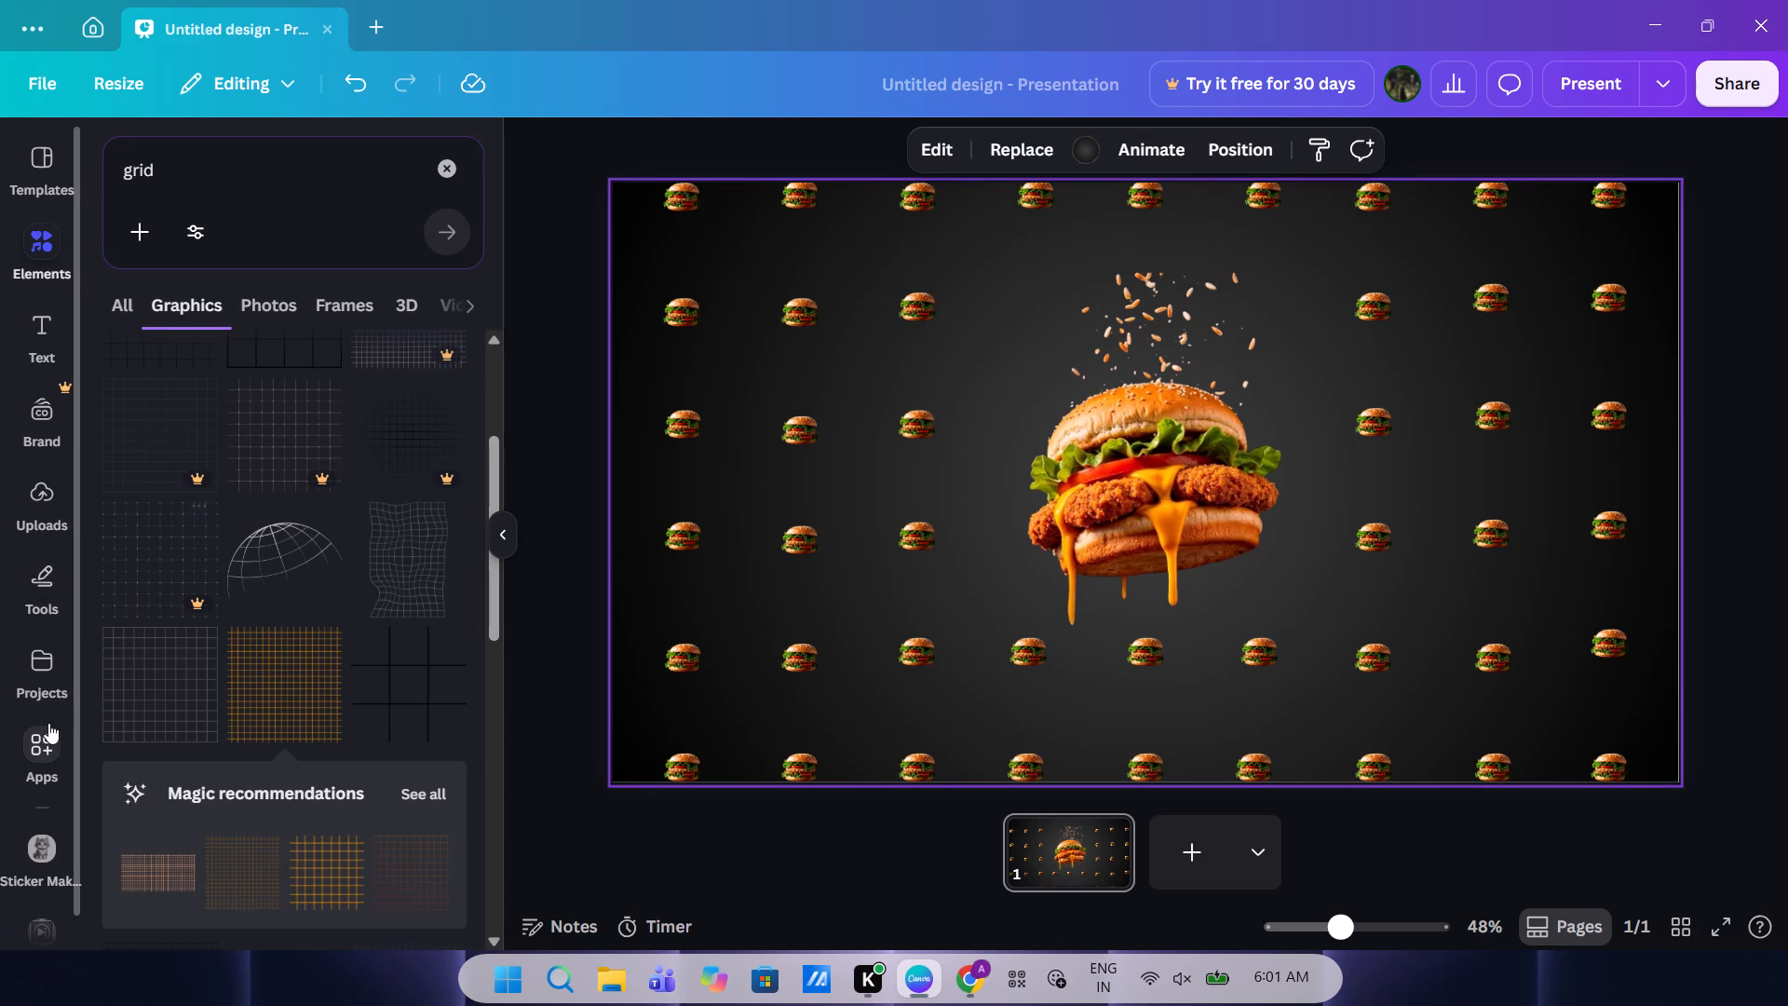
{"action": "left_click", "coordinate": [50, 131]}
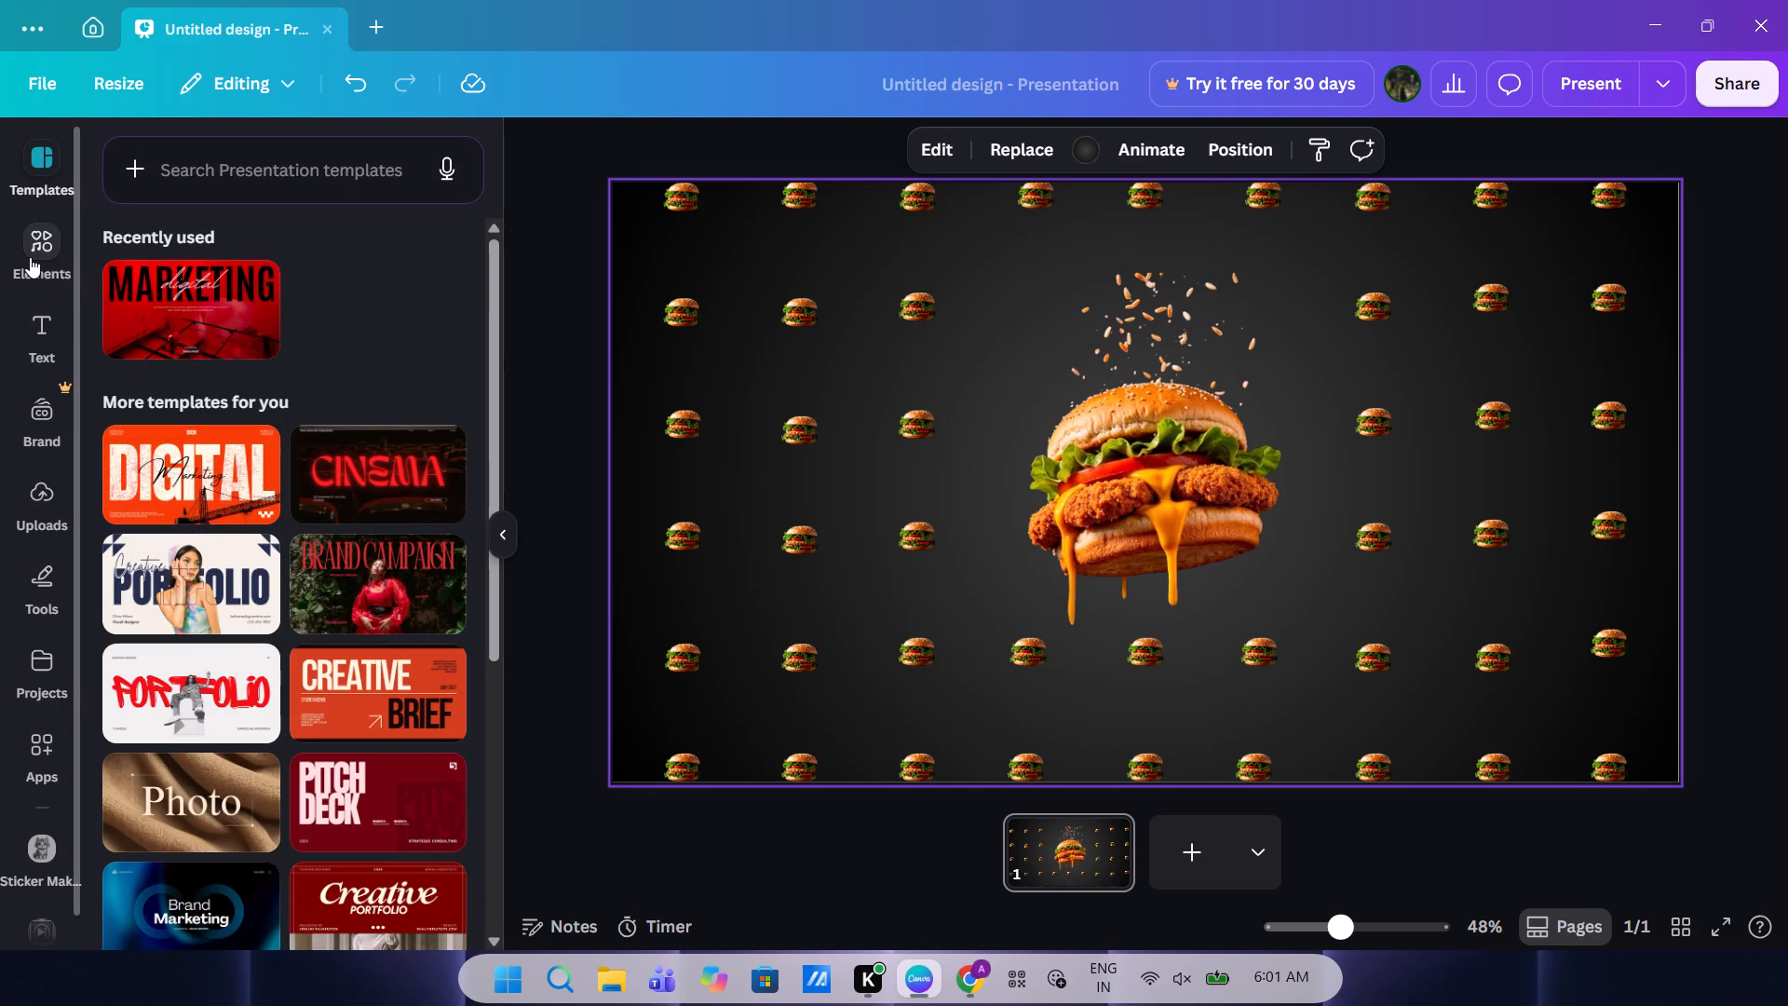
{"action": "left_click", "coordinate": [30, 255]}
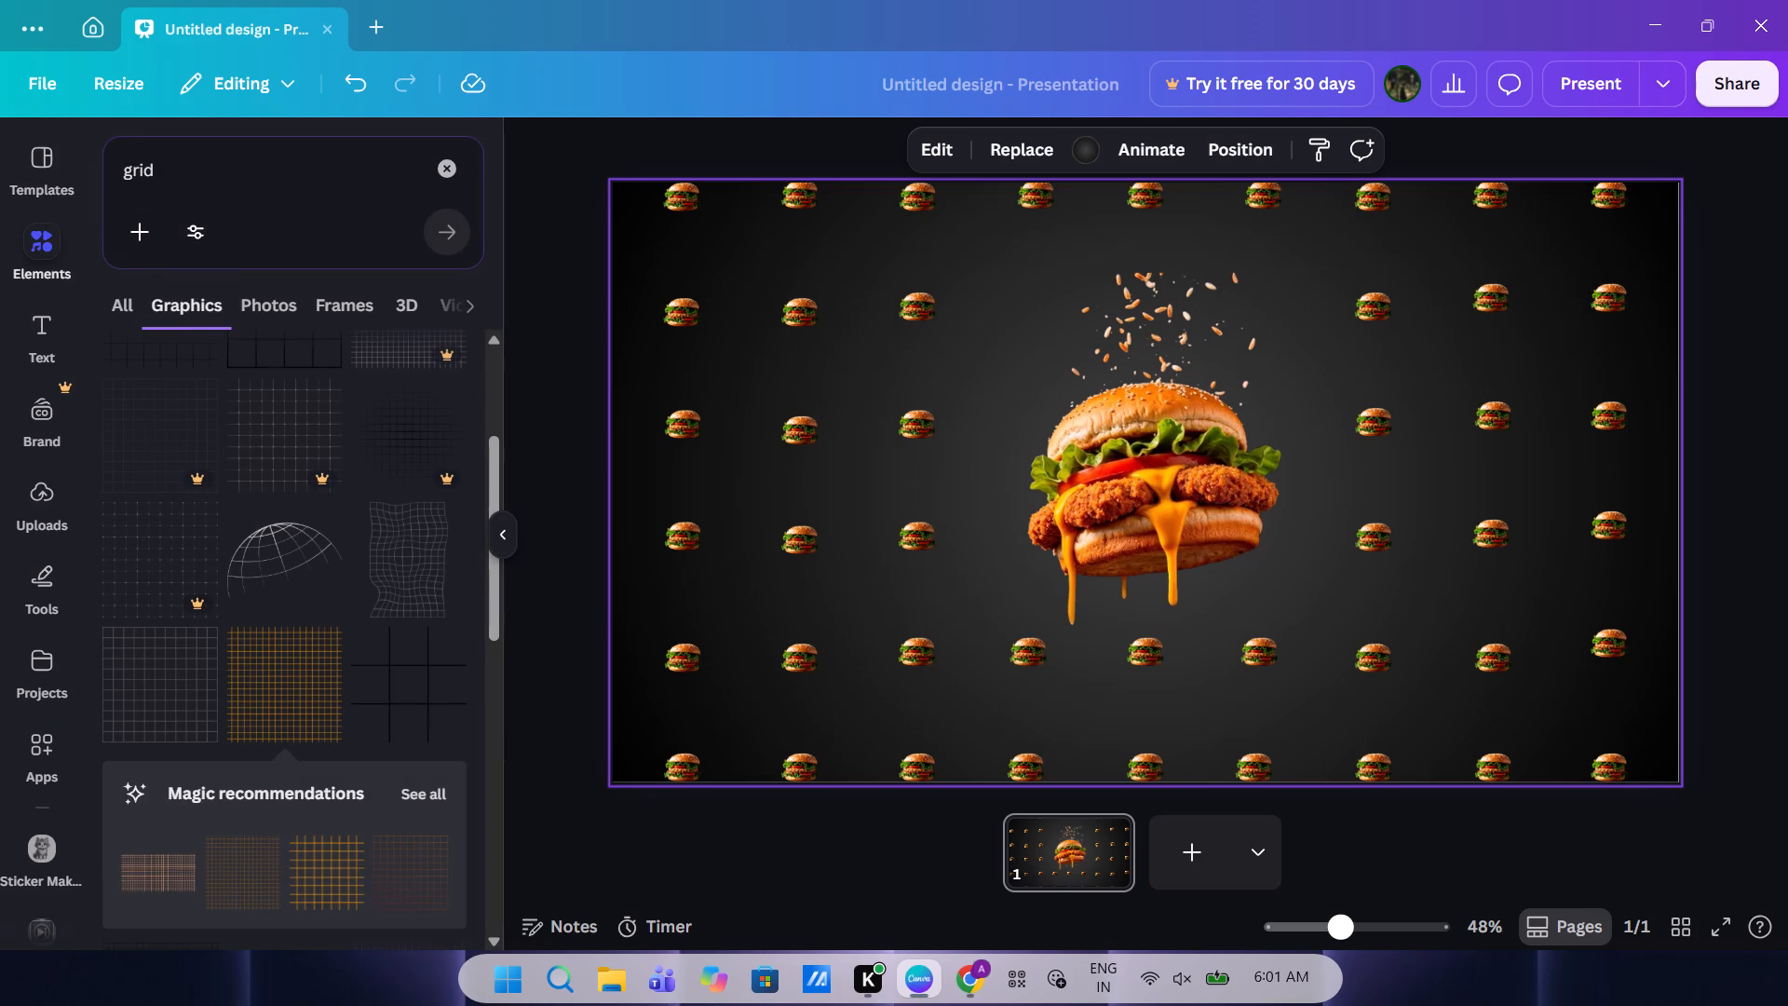
Add a plain text box to the page and enter "Burger" followed by a space.
{"action": "left_click", "coordinate": [26, 329]}
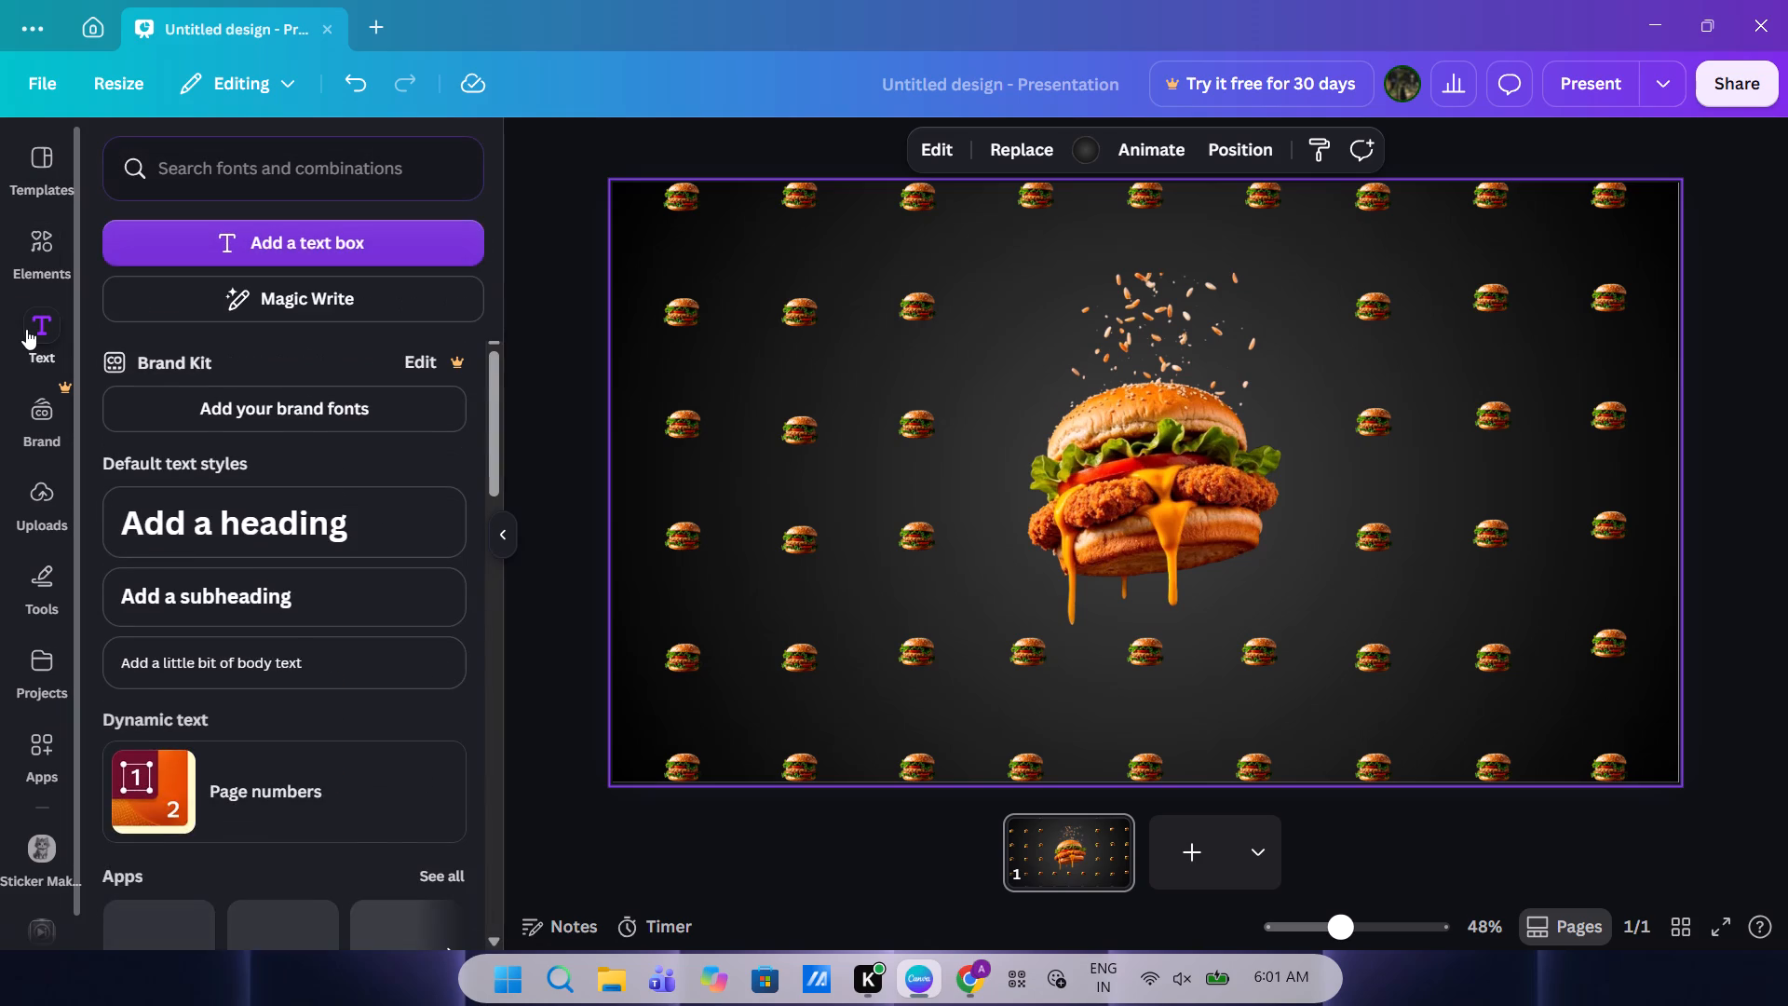
{"action": "left_click", "coordinate": [409, 254]}
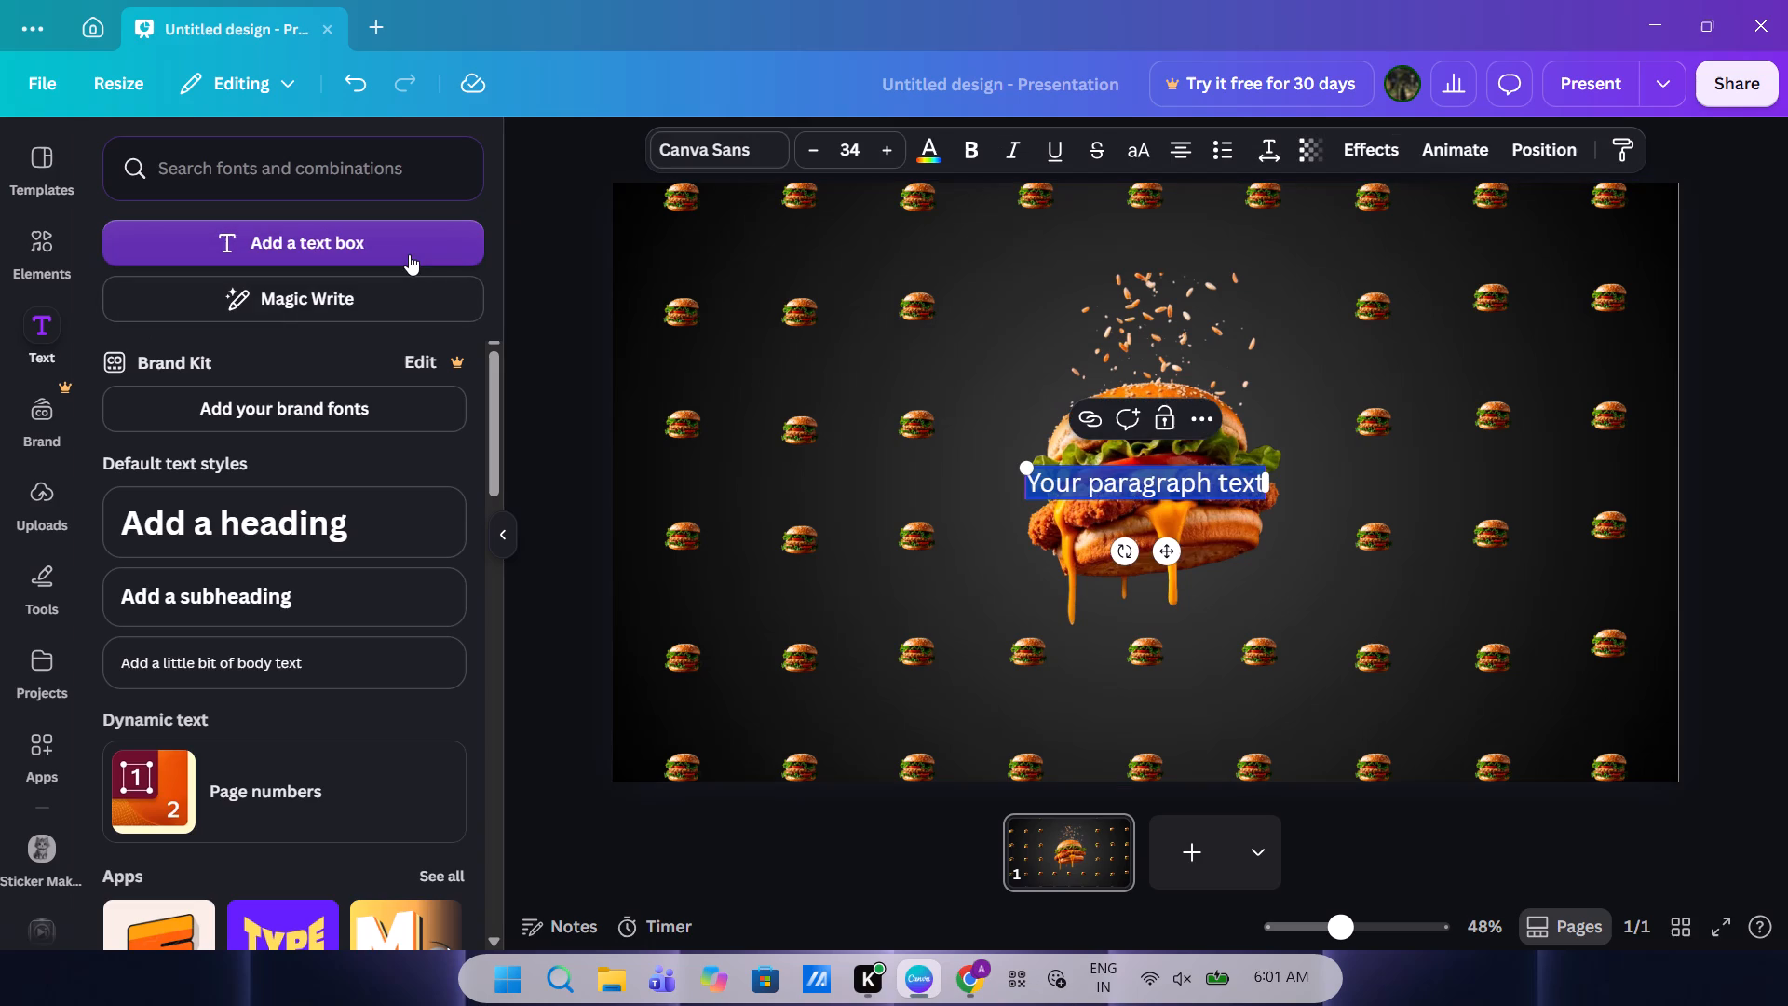
{"action": "type", "text": "BU"}
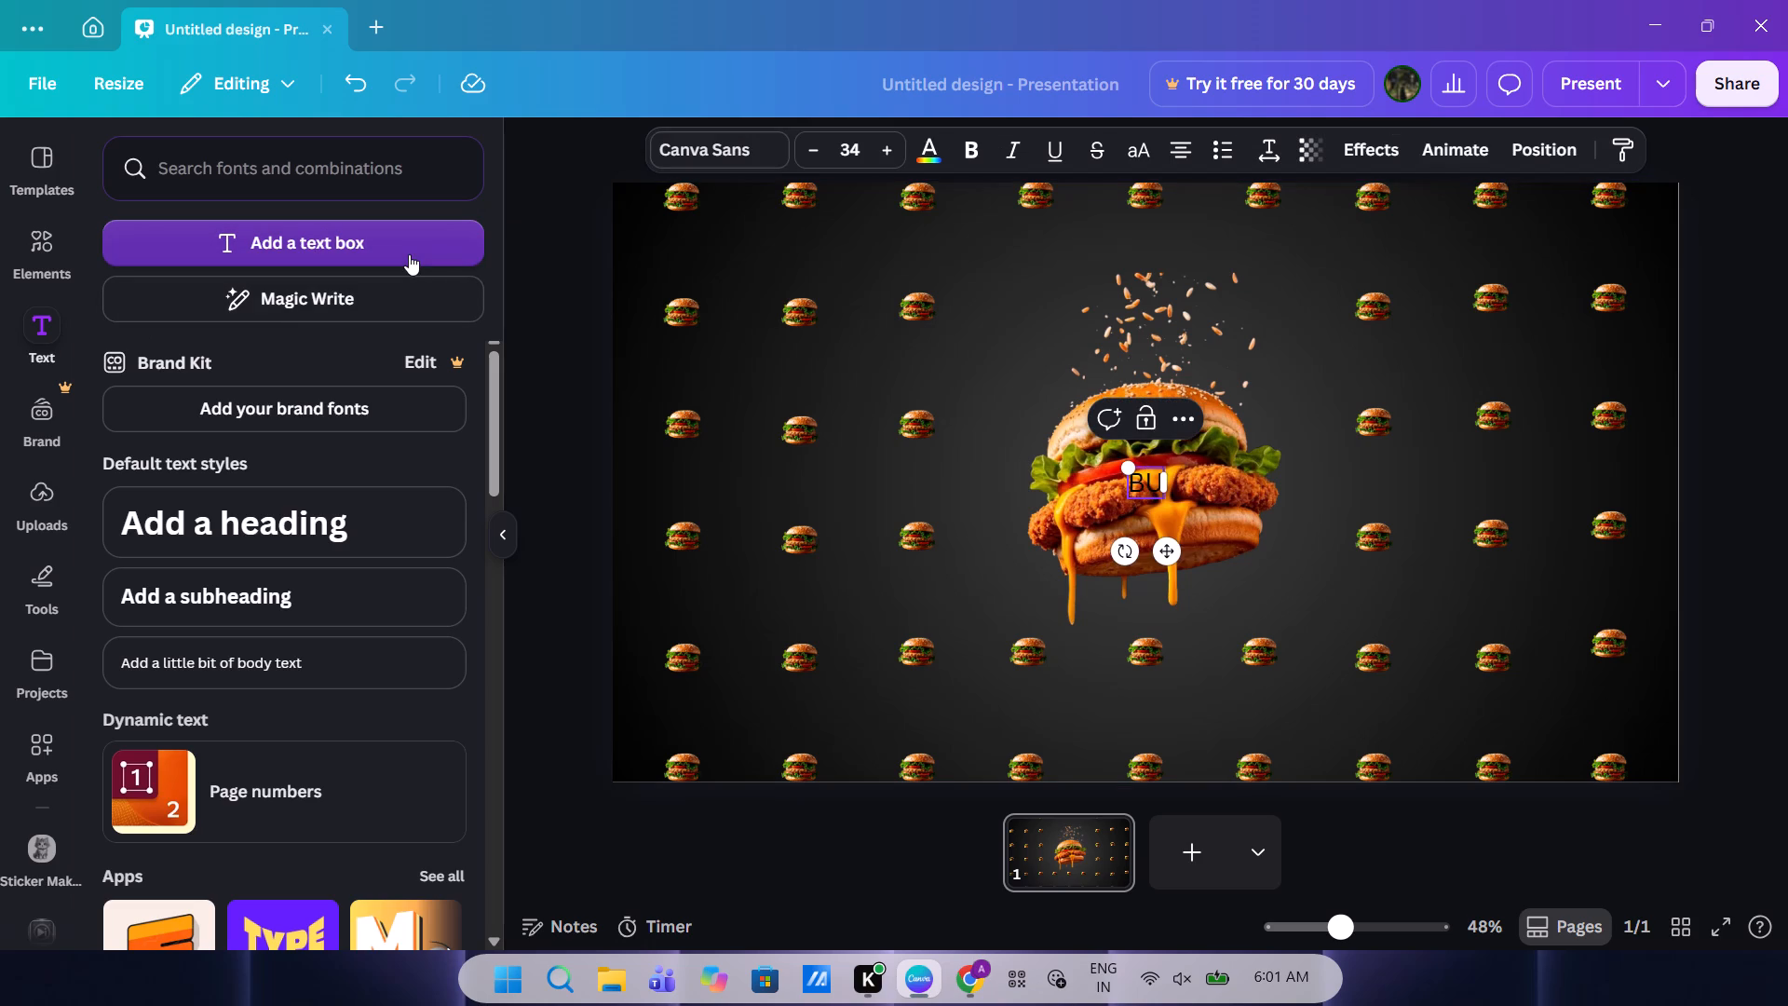
{"action": "key", "text": "BackSpace"}
{"action": "key", "text": "u"}
{"action": "type", "text": "rger"}
{"action": "key", "text": "space"}
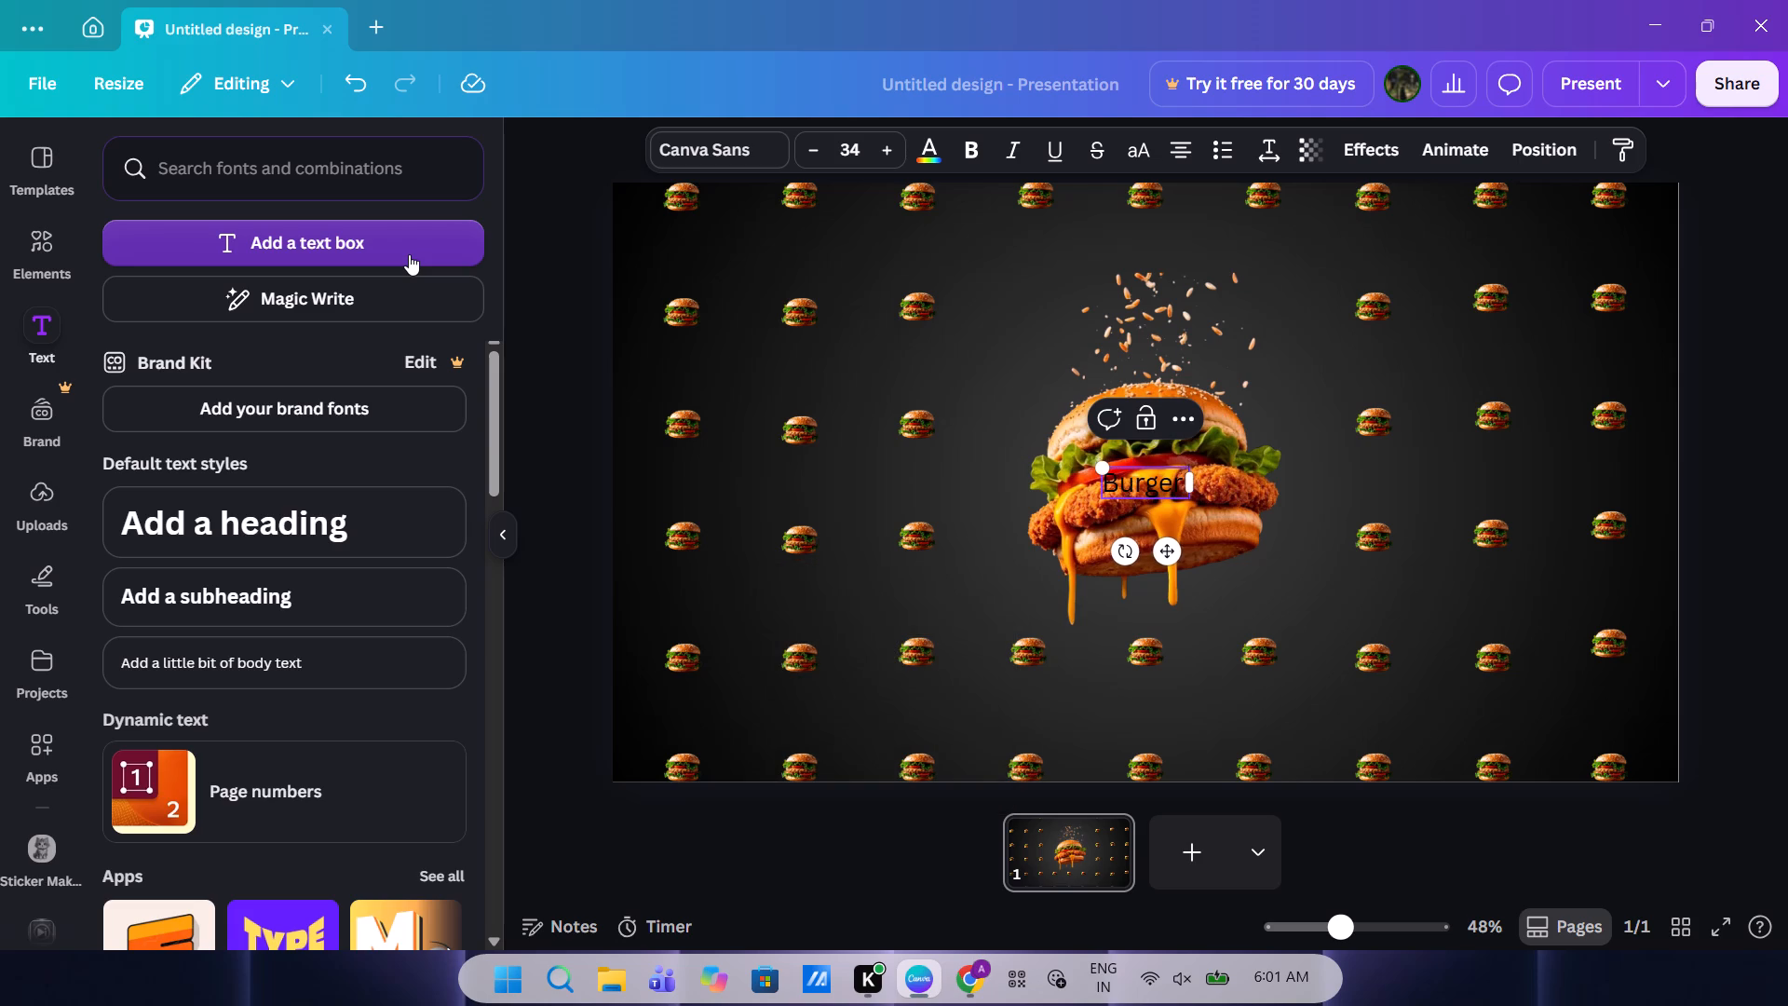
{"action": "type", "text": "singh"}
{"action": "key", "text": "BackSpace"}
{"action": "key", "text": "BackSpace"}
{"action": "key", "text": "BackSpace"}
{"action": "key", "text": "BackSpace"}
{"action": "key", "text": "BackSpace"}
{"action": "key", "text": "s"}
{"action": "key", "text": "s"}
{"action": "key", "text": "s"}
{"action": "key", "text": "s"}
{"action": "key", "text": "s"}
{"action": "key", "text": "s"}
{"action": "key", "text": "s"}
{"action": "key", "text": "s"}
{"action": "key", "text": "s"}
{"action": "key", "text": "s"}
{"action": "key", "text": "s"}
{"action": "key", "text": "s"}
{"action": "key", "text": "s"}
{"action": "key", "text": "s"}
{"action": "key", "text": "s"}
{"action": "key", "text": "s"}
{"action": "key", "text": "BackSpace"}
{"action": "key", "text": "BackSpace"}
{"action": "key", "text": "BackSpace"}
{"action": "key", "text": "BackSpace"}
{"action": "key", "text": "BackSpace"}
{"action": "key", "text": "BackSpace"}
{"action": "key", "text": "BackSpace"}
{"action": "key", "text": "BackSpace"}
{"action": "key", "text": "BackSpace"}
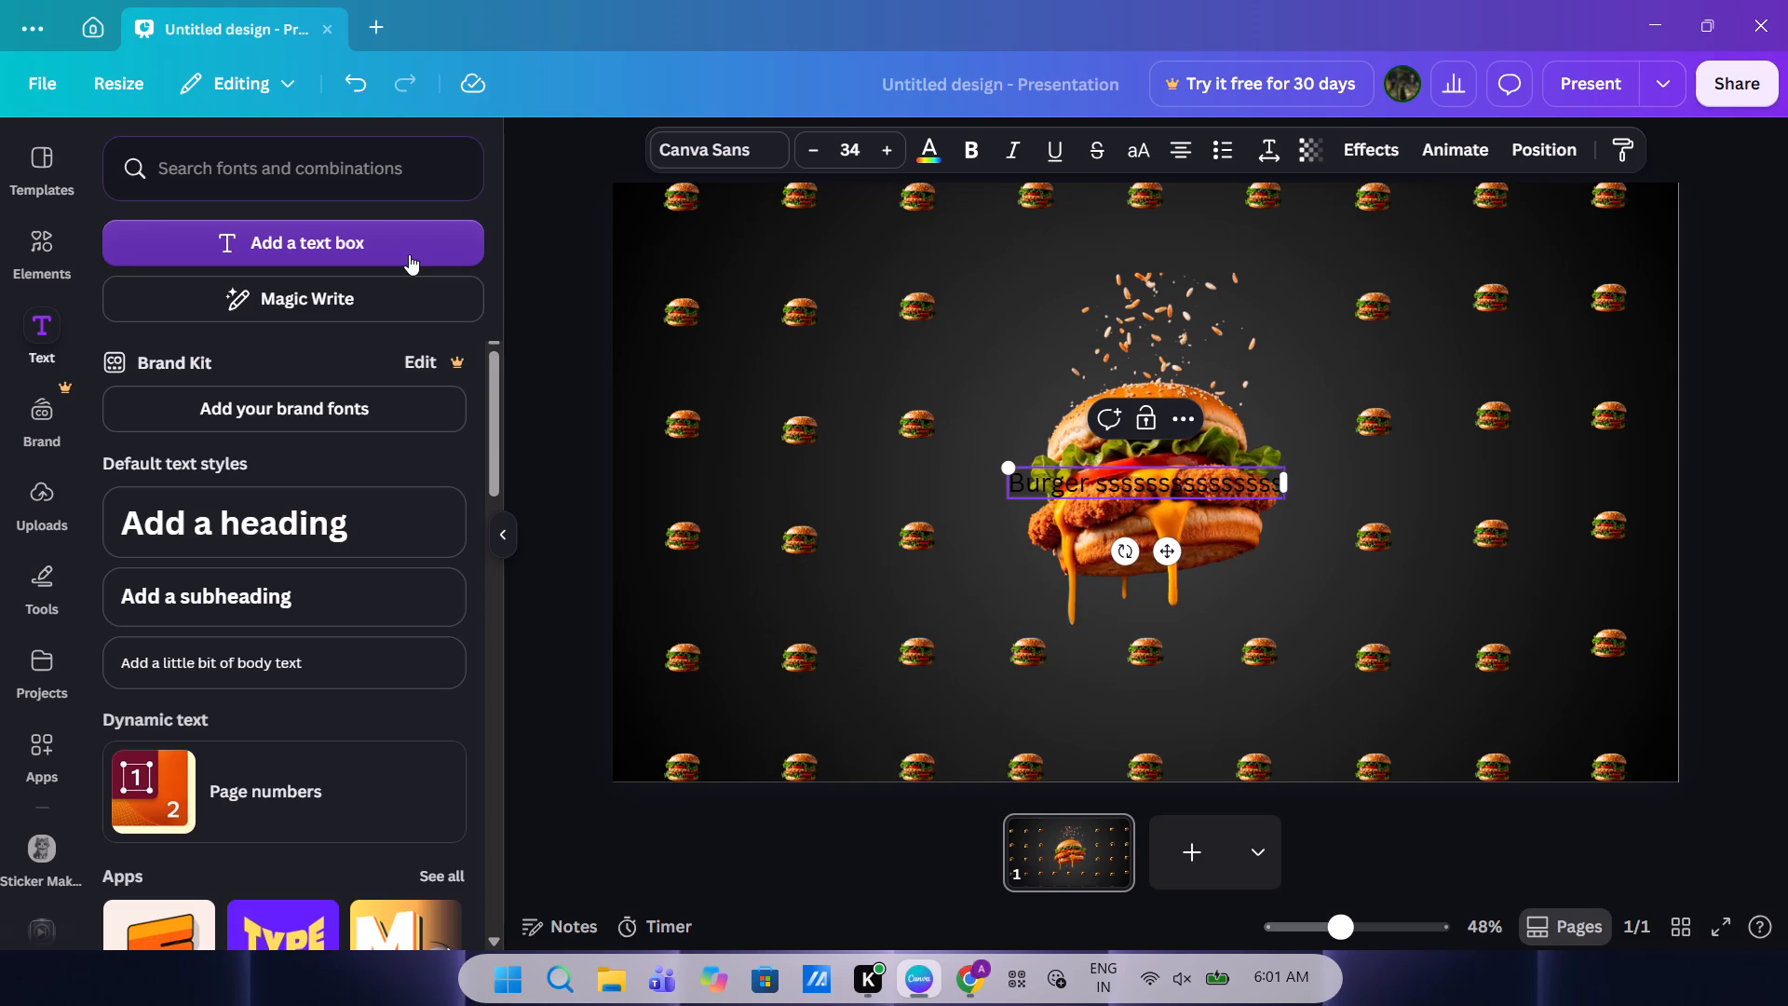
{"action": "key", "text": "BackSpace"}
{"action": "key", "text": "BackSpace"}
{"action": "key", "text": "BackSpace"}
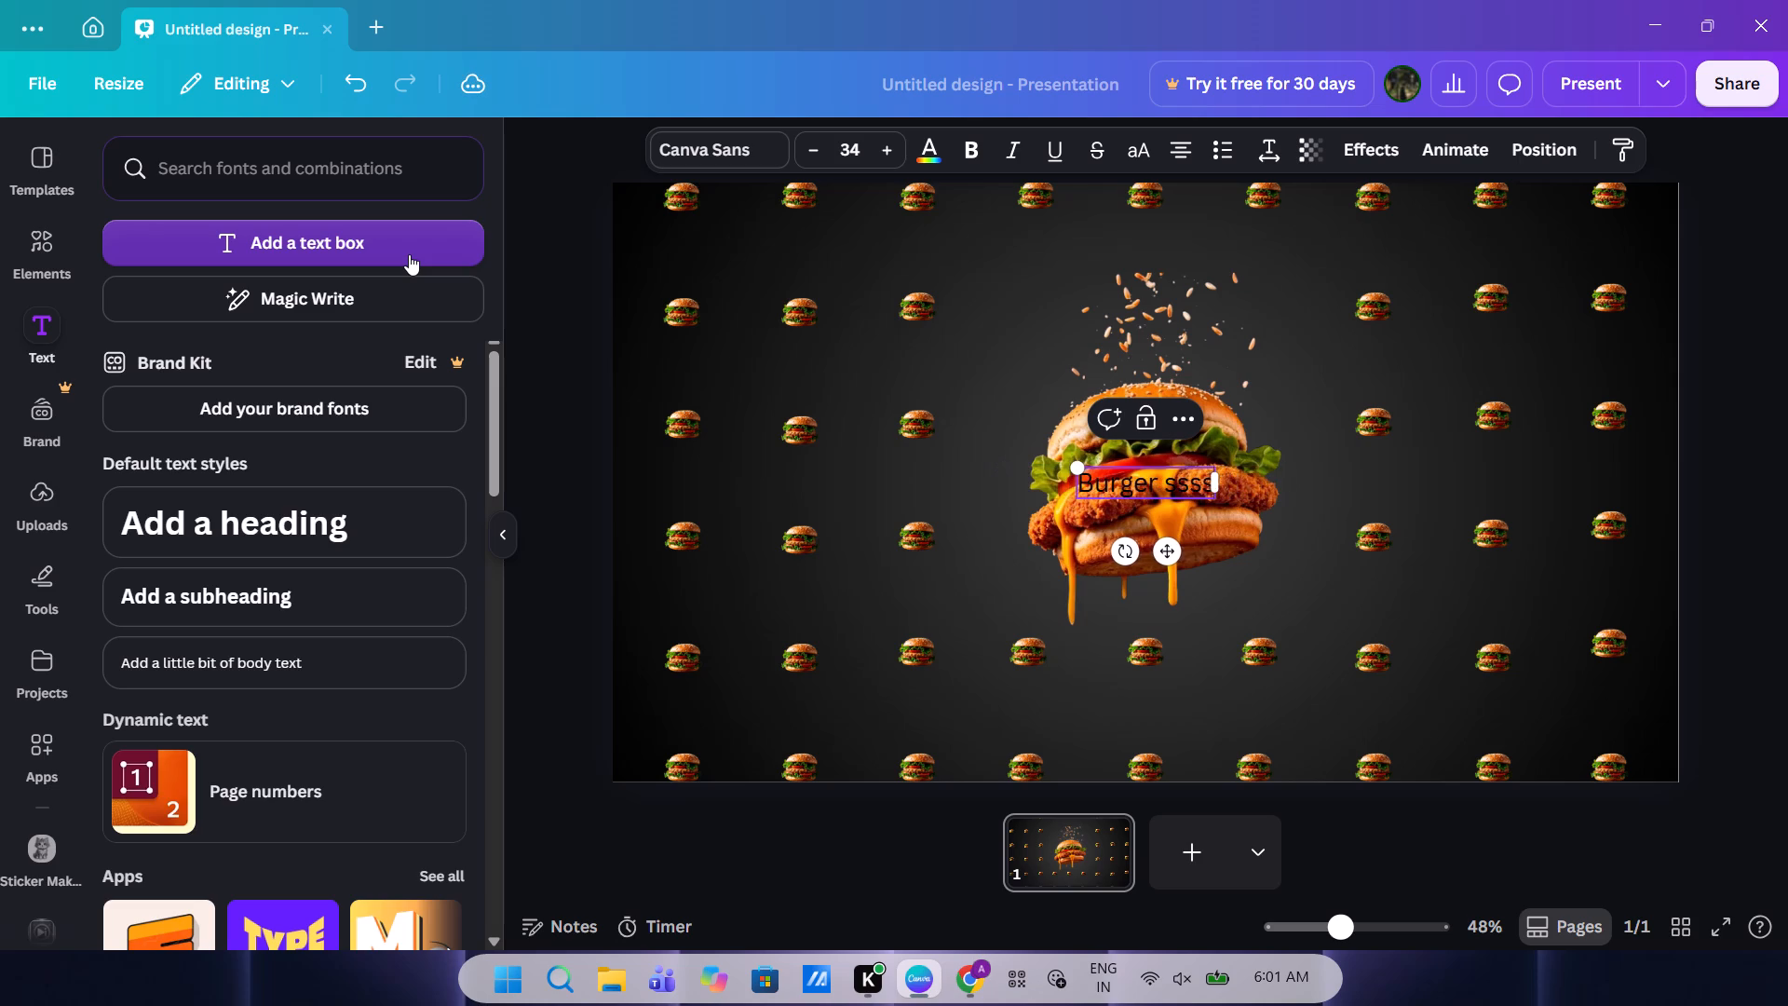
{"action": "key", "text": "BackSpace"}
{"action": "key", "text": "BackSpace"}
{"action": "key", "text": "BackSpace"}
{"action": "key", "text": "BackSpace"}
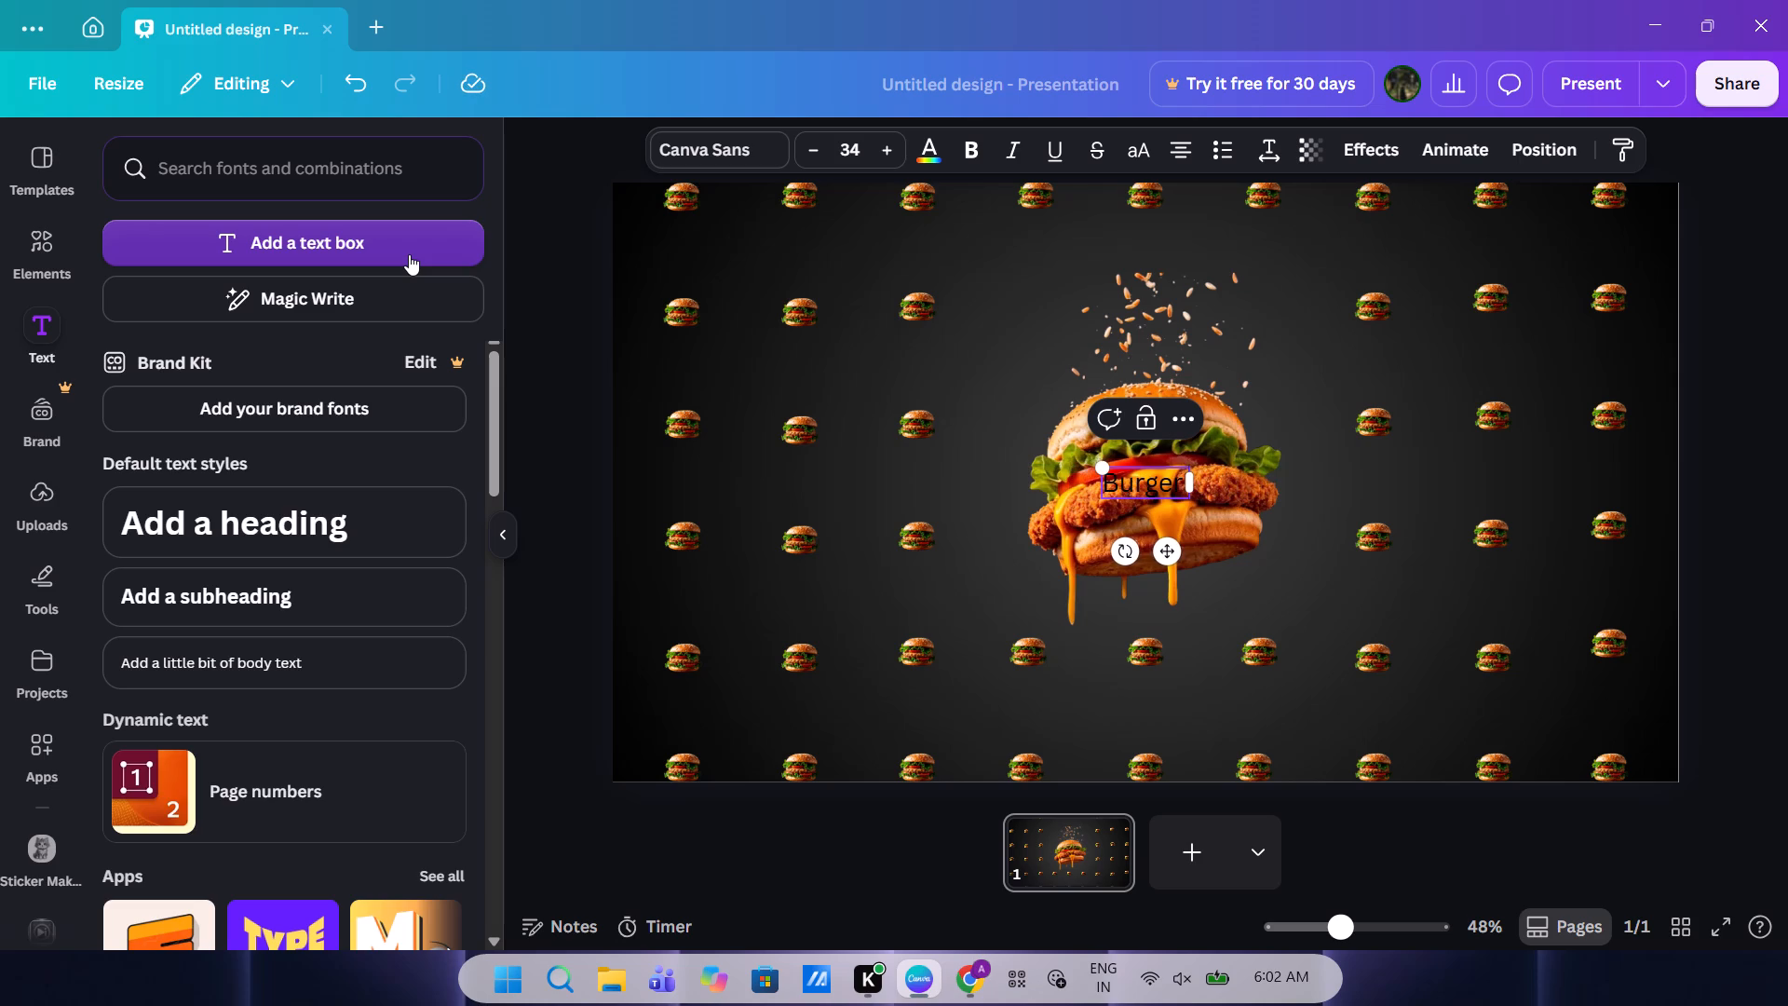
Complete the text box with the capitalised word "Singh" after "Burger".
{"action": "key", "text": "shift+s"}
{"action": "type", "text": "ingh"}
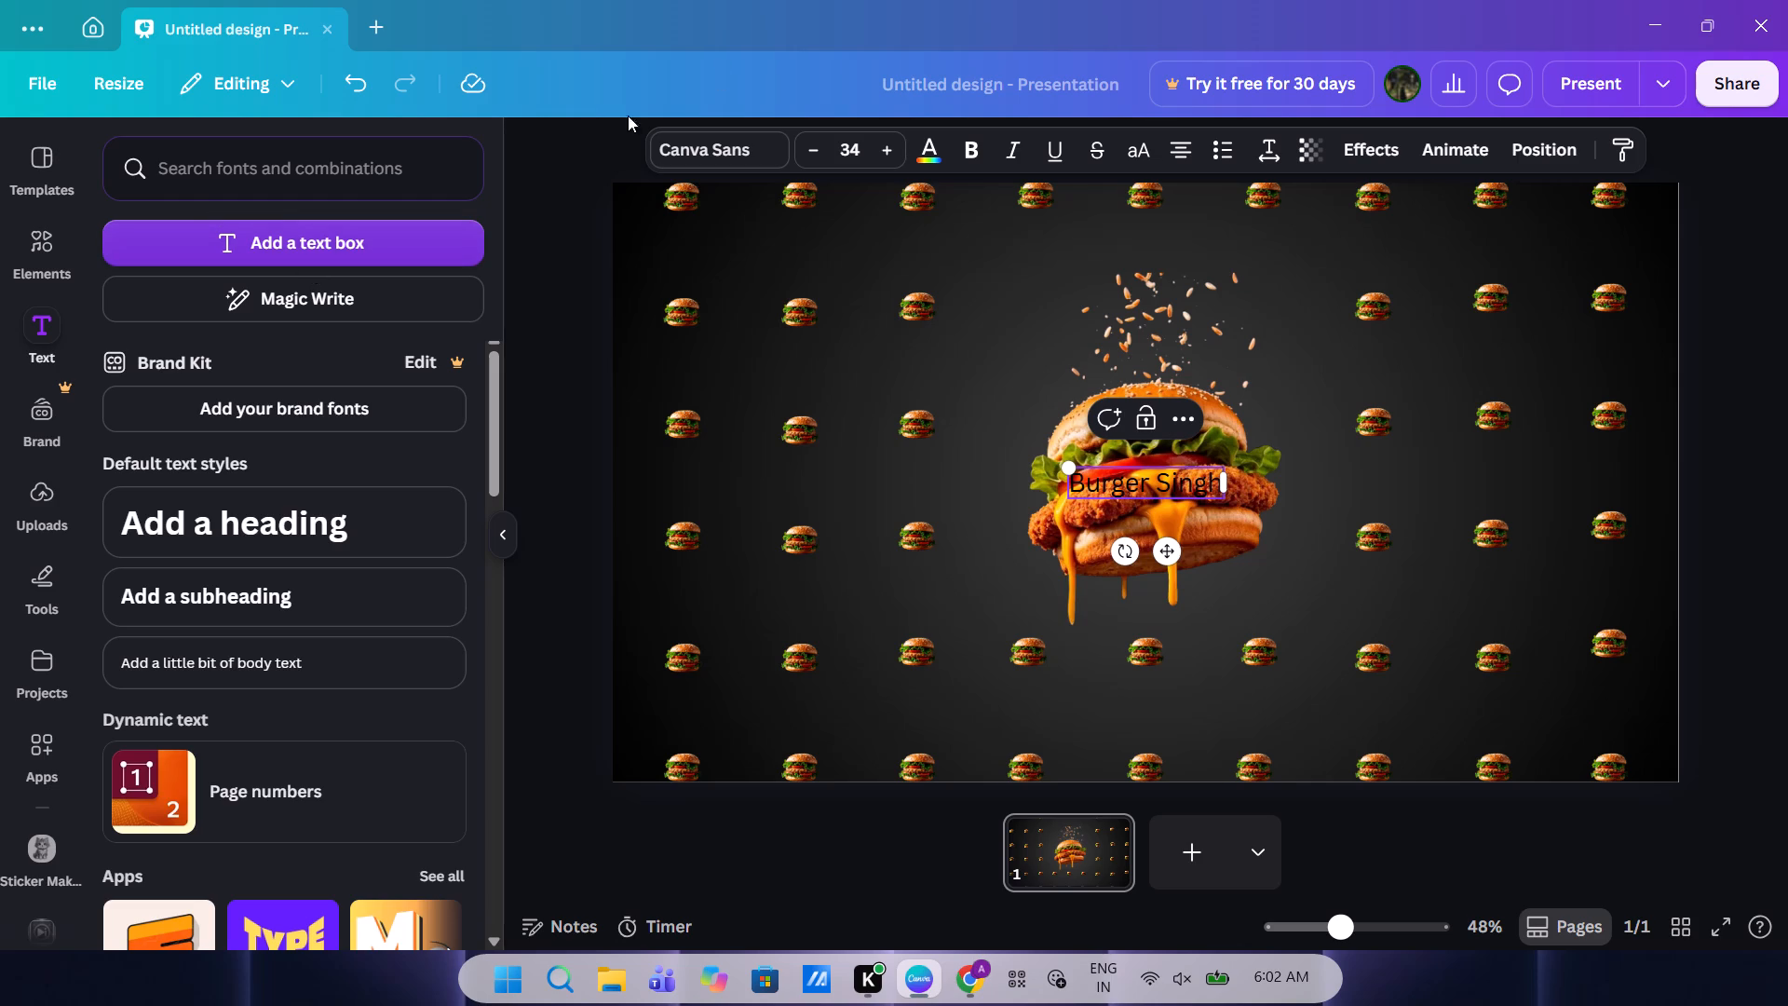
Try League Spartan on the "Burger Singh" text, and settle on the Anton font.
{"action": "left_click", "coordinate": [685, 143]}
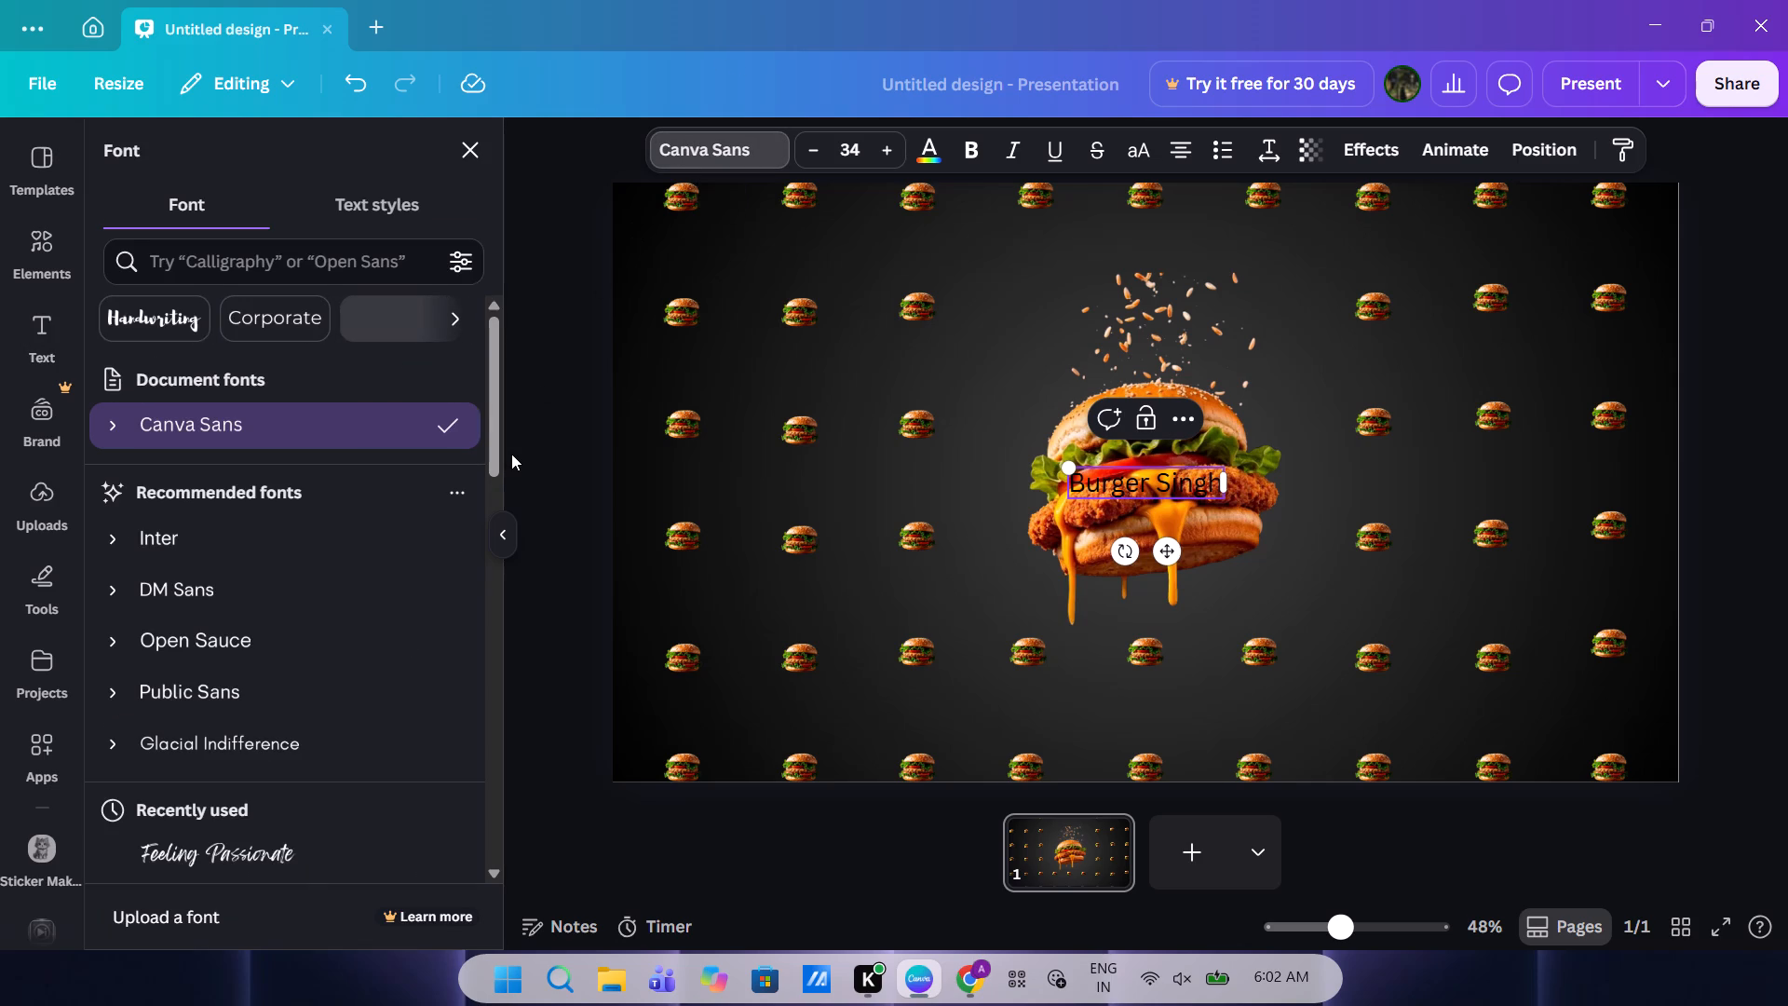
{"action": "scroll", "coordinate": [511, 454], "scroll_direction": "down", "scroll_amount": 6}
{"action": "scroll", "coordinate": [261, 524], "scroll_direction": "down", "scroll_amount": 8}
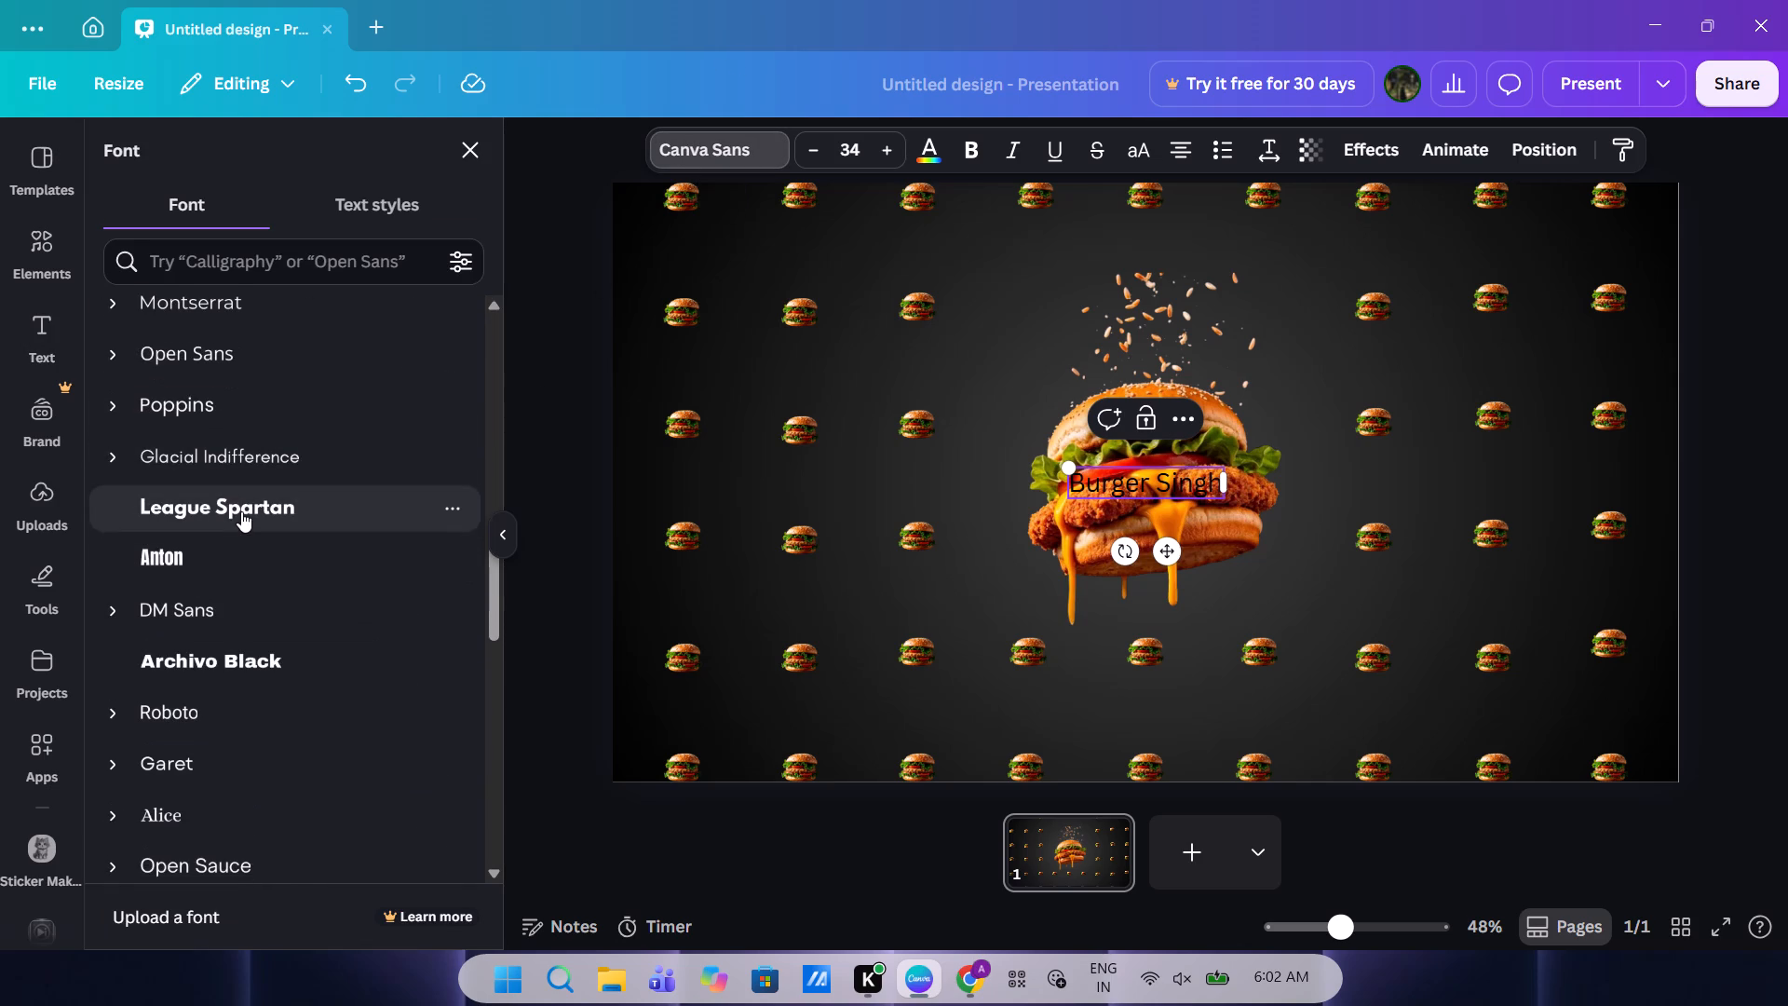
{"action": "left_click", "coordinate": [241, 511]}
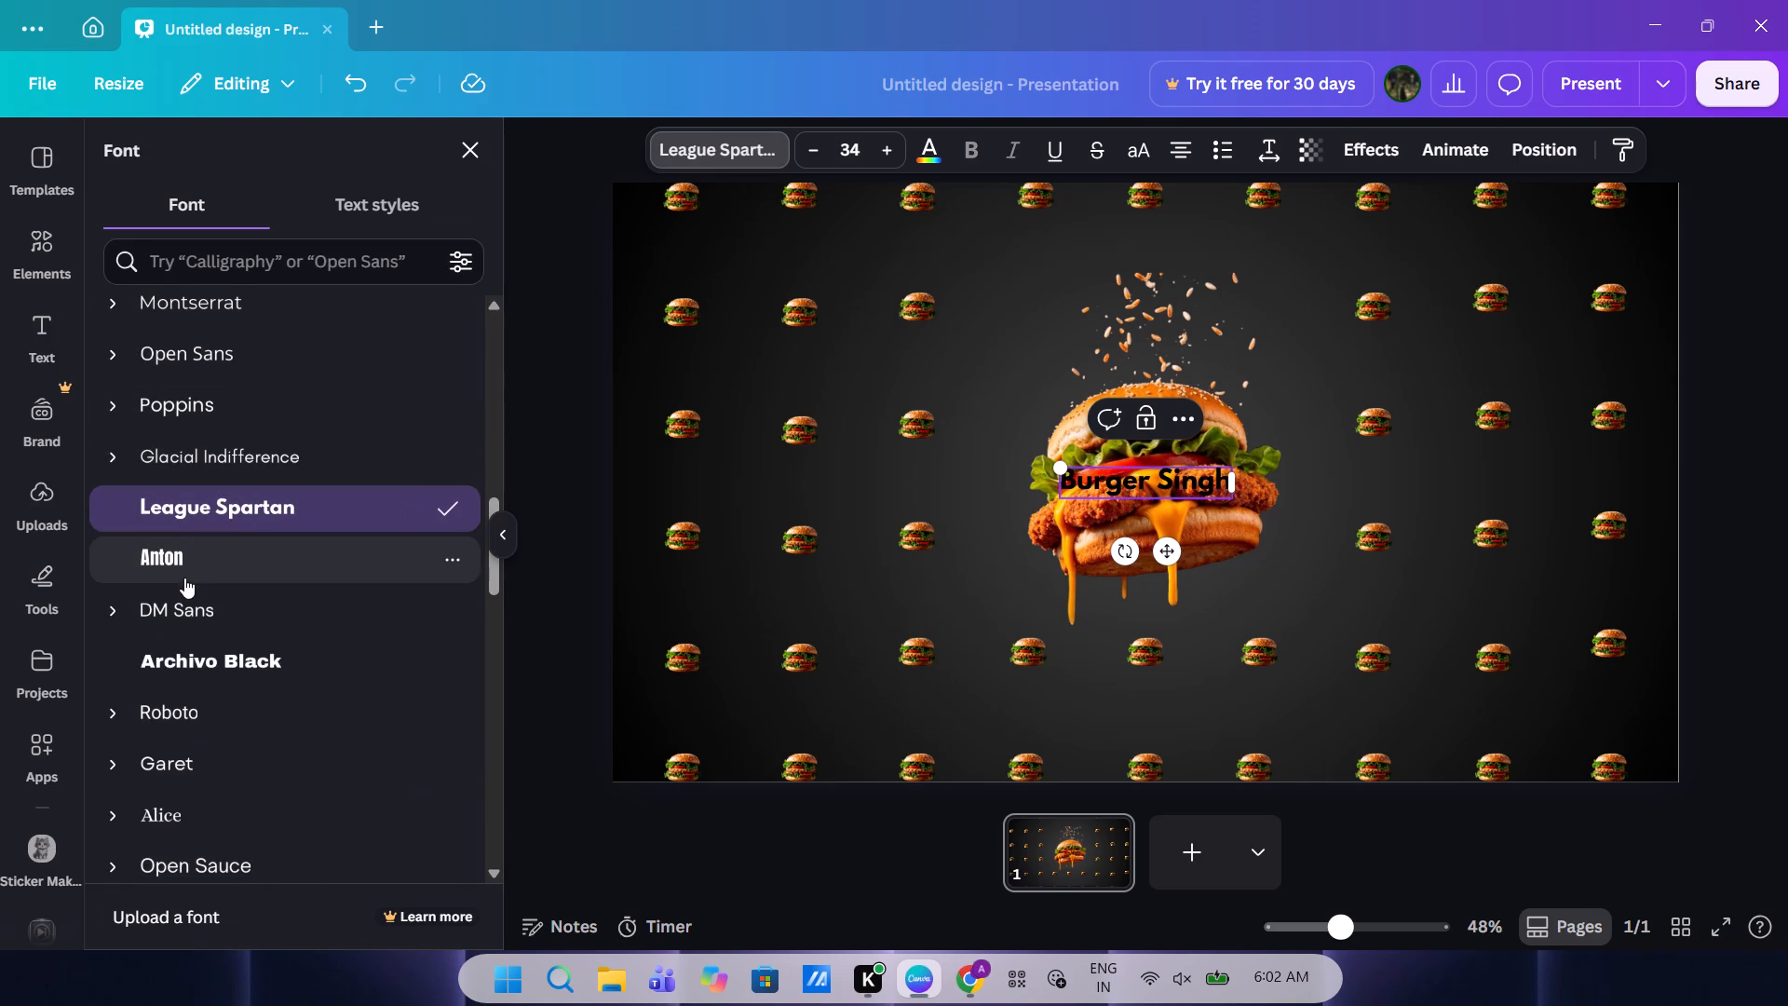
{"action": "left_click", "coordinate": [184, 578]}
{"action": "scroll", "coordinate": [215, 569], "scroll_direction": "down", "scroll_amount": 1}
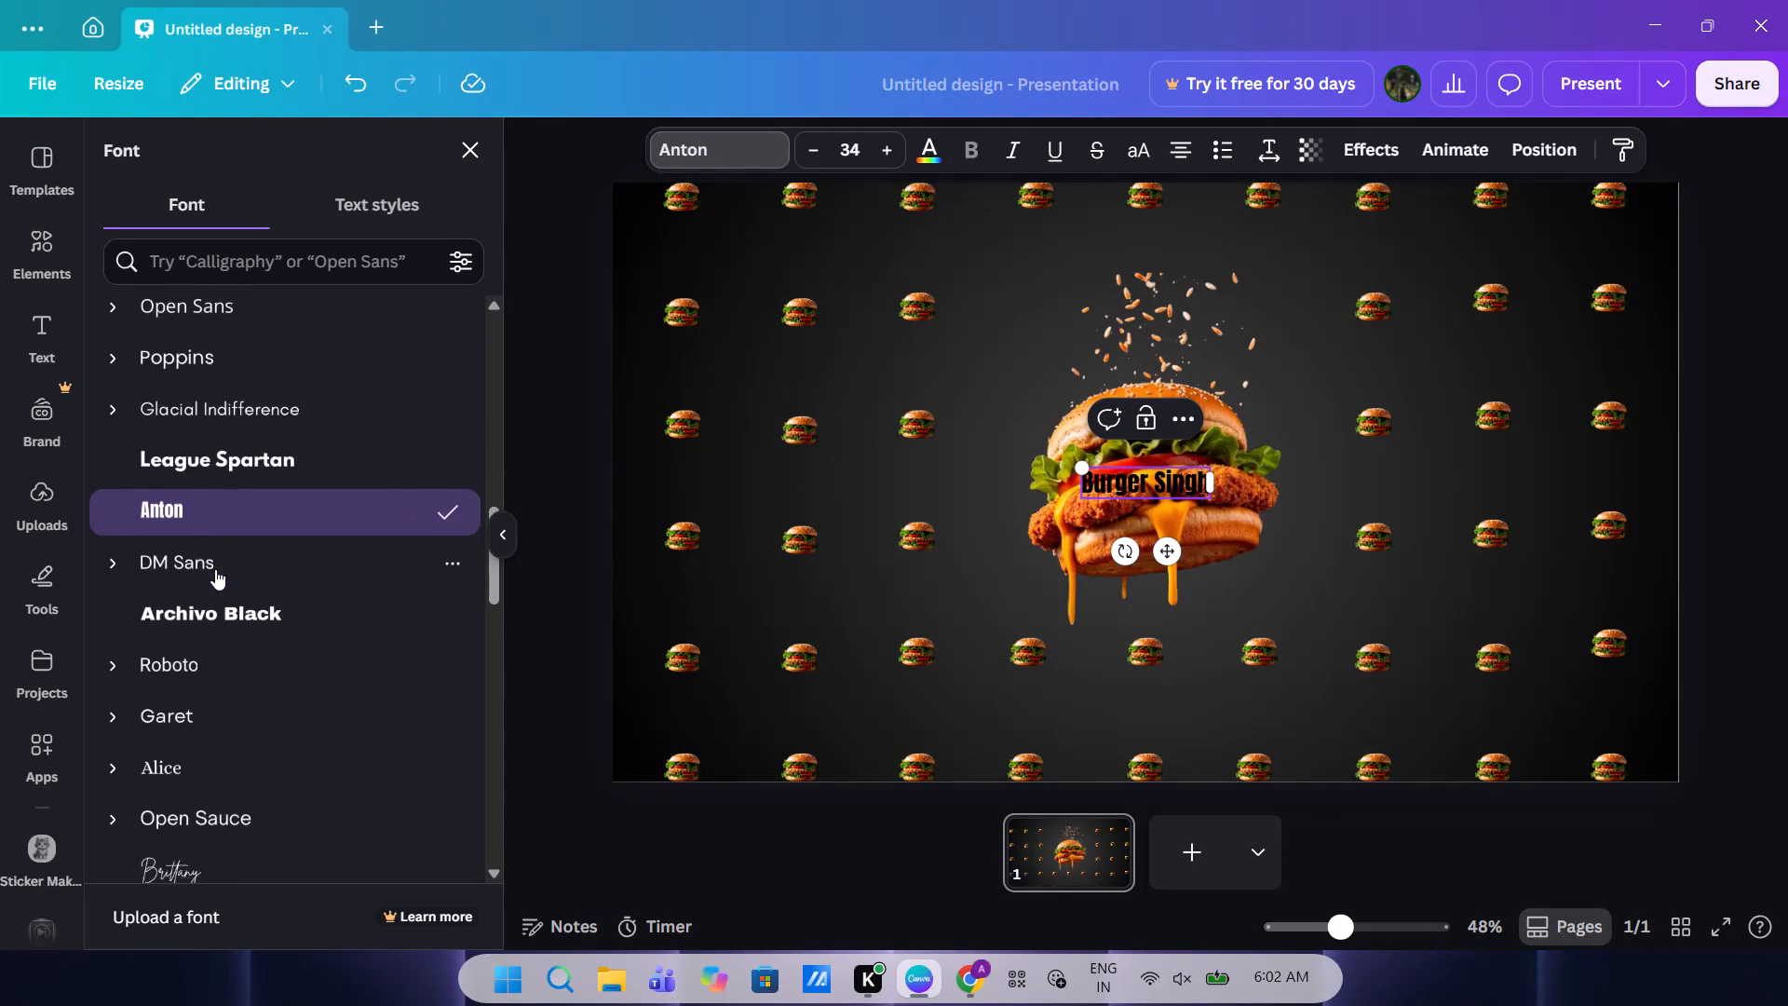
{"action": "scroll", "coordinate": [215, 569], "scroll_direction": "down", "scroll_amount": 1}
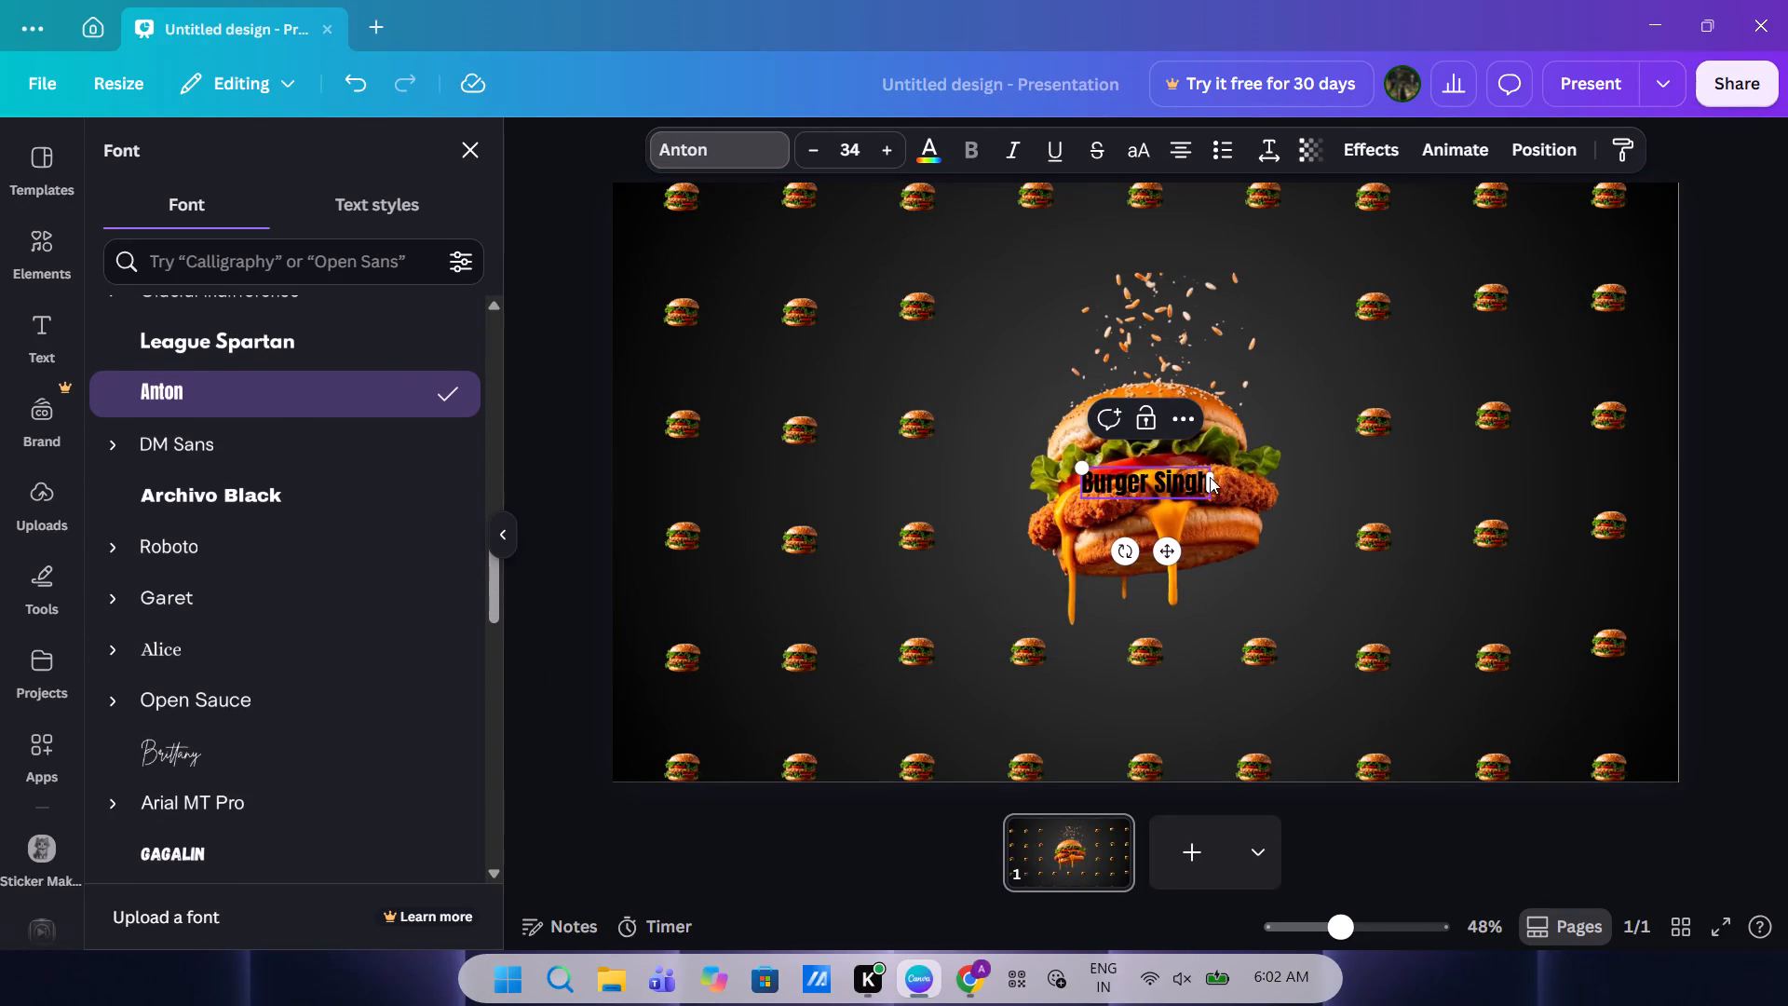
Enlarge the "Burger Singh" text to a font size of about 109.
{"action": "left_click_drag", "start_coordinate": [1074, 471], "coordinate": [987, 459]}
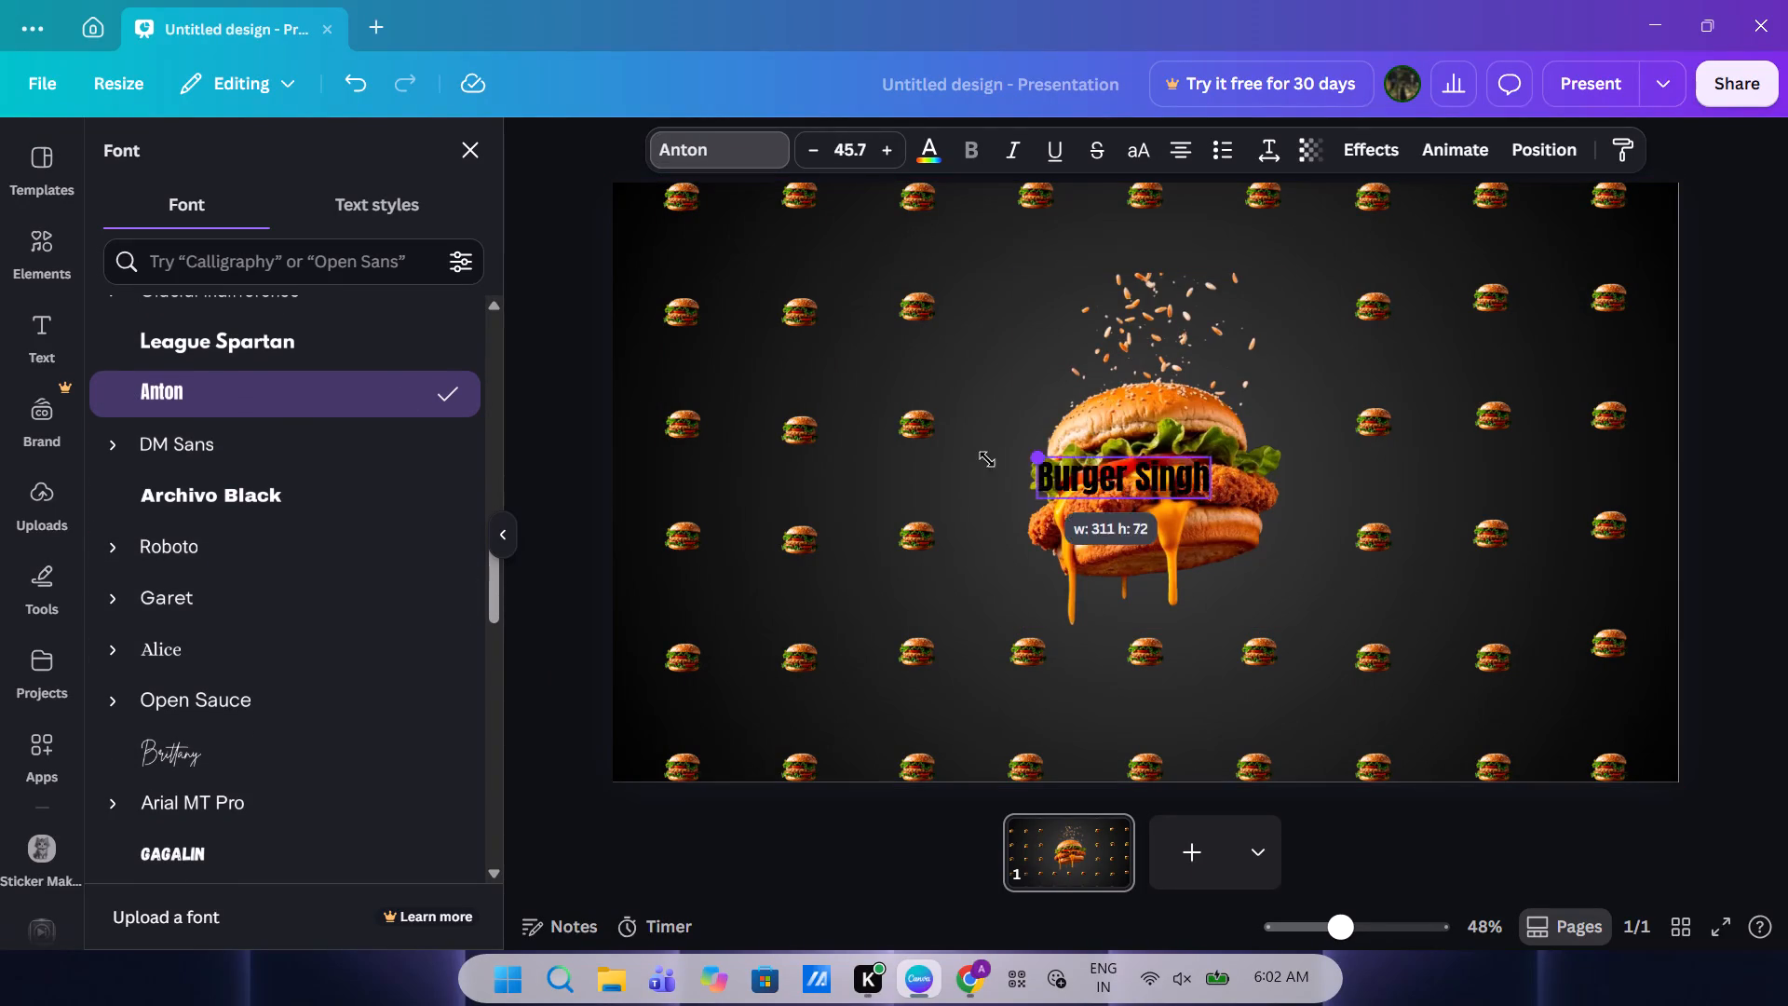
{"action": "left_click_drag", "start_coordinate": [987, 459], "coordinate": [794, 392]}
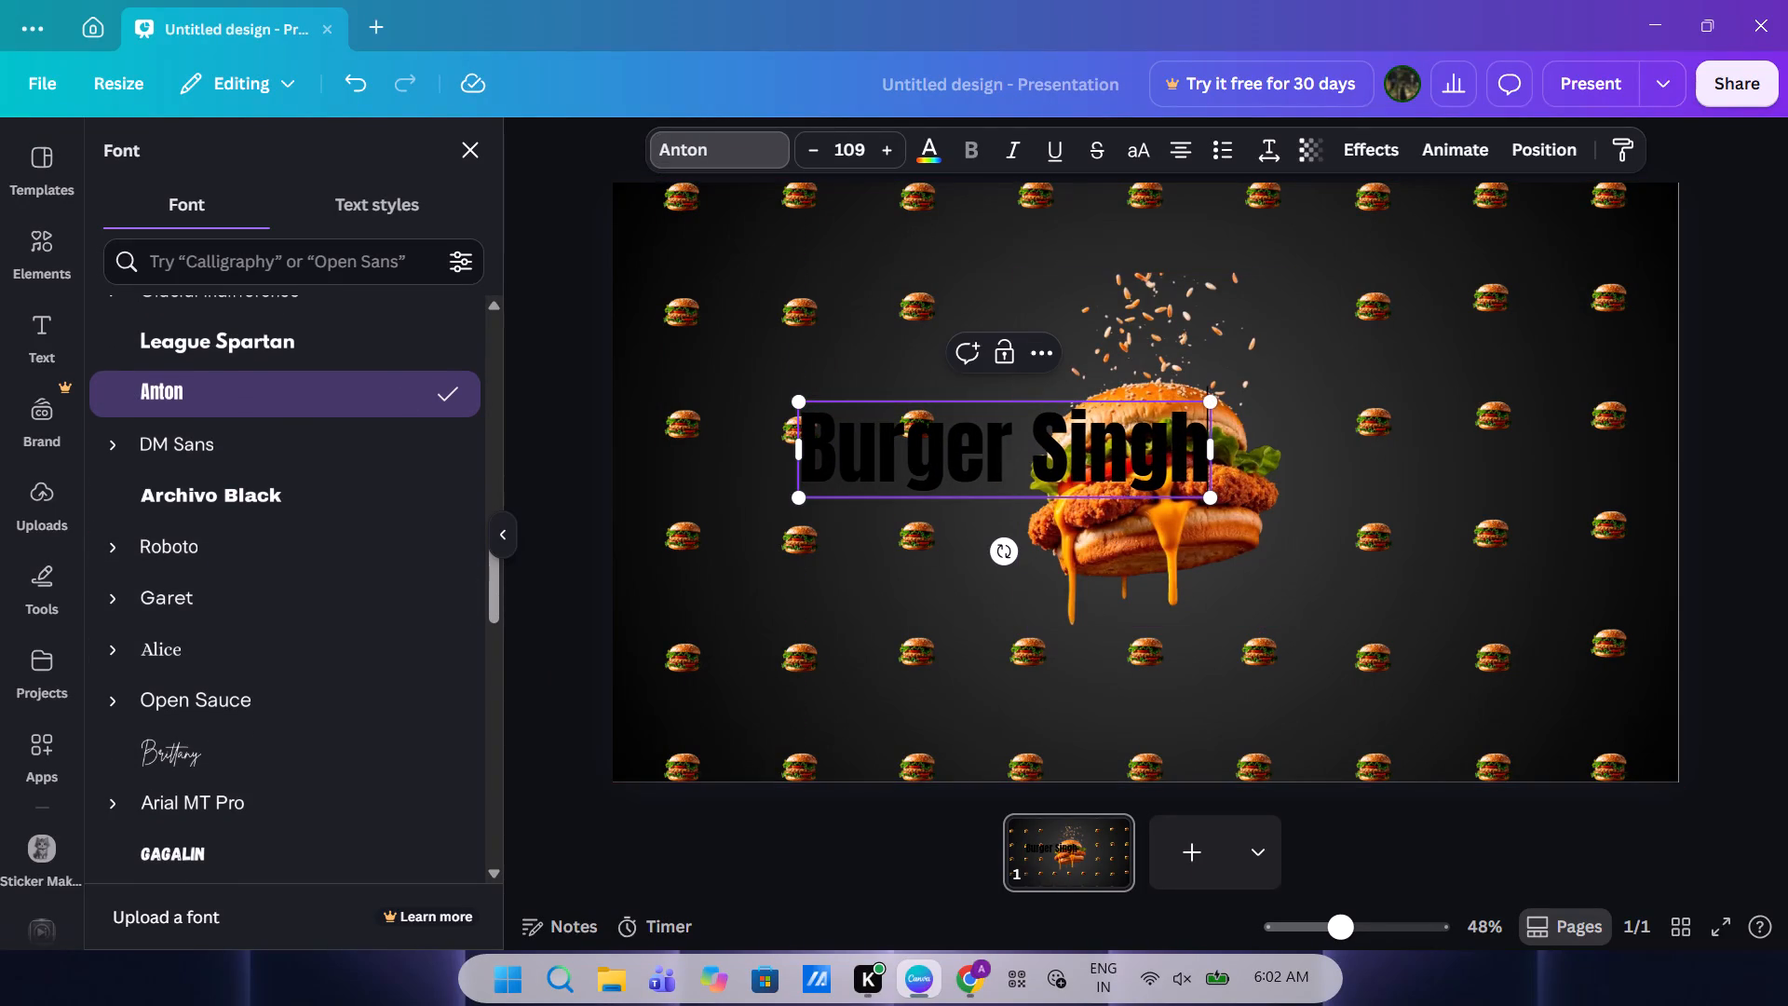
{"action": "left_click_drag", "start_coordinate": [1022, 482], "coordinate": [1024, 458]}
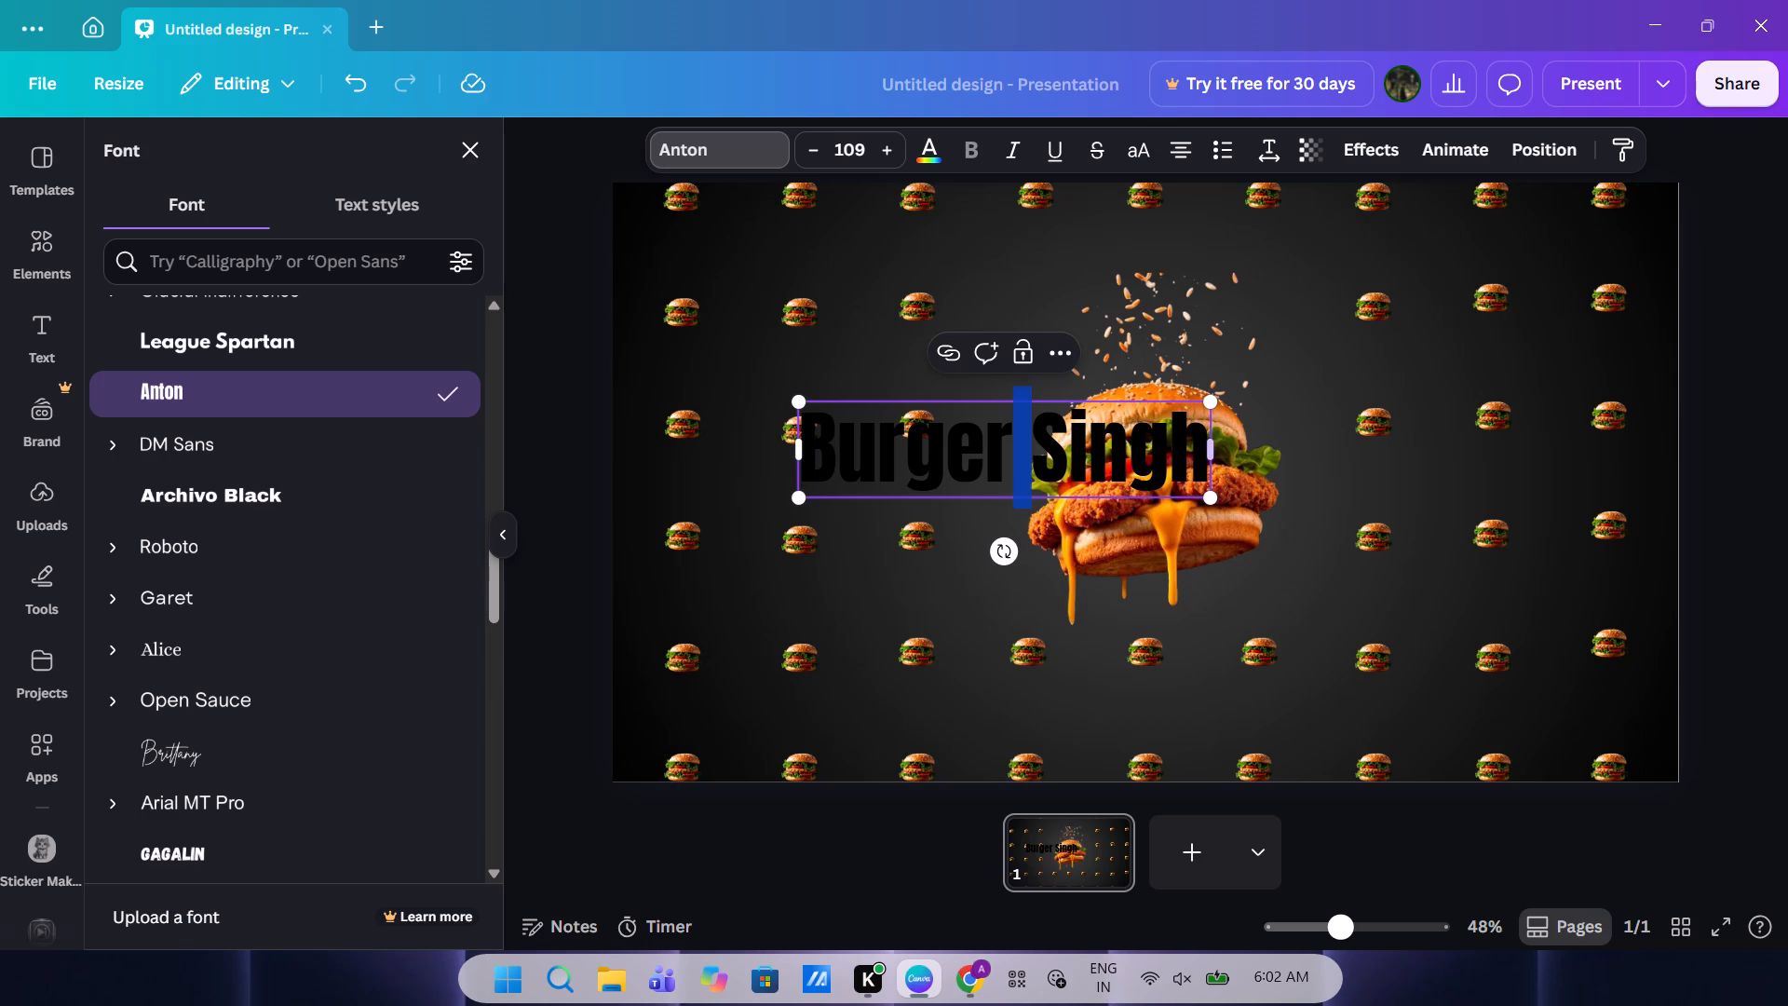
Move the "Burger Singh" title above the large burger, centred horizontally near the top of the page.
{"action": "left_click", "coordinate": [549, 612]}
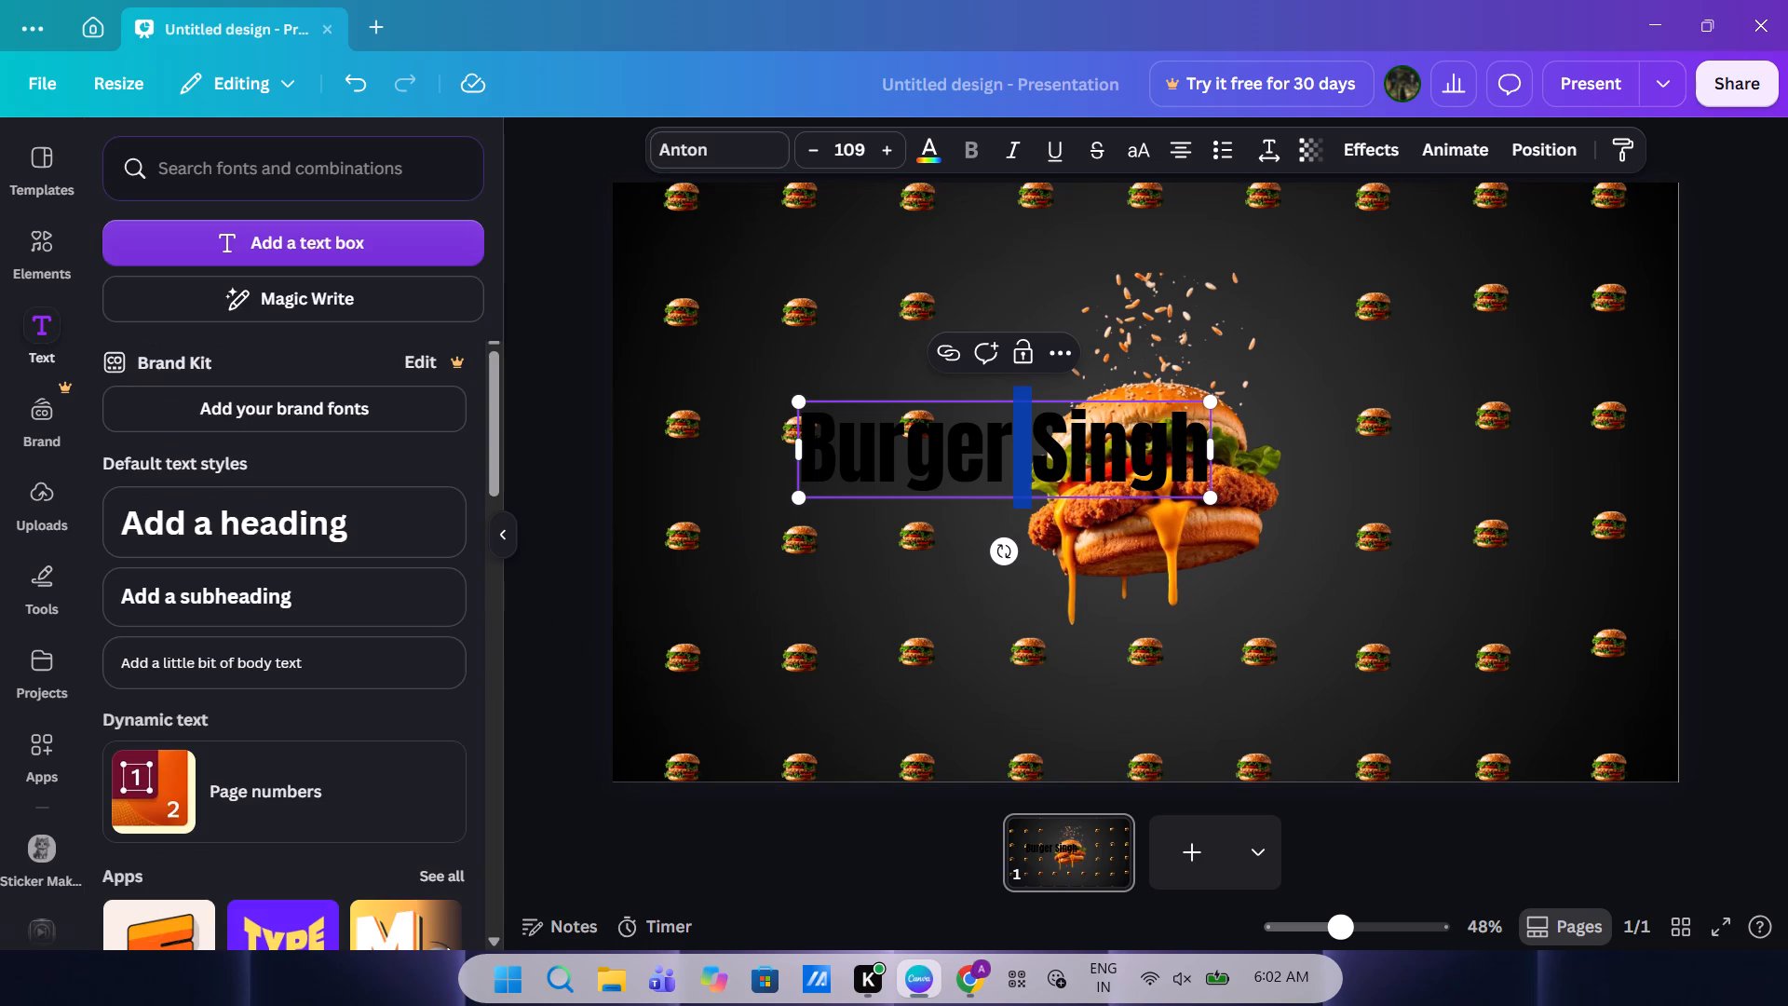
{"action": "left_click", "coordinate": [931, 436]}
{"action": "double_click", "coordinate": [537, 490]}
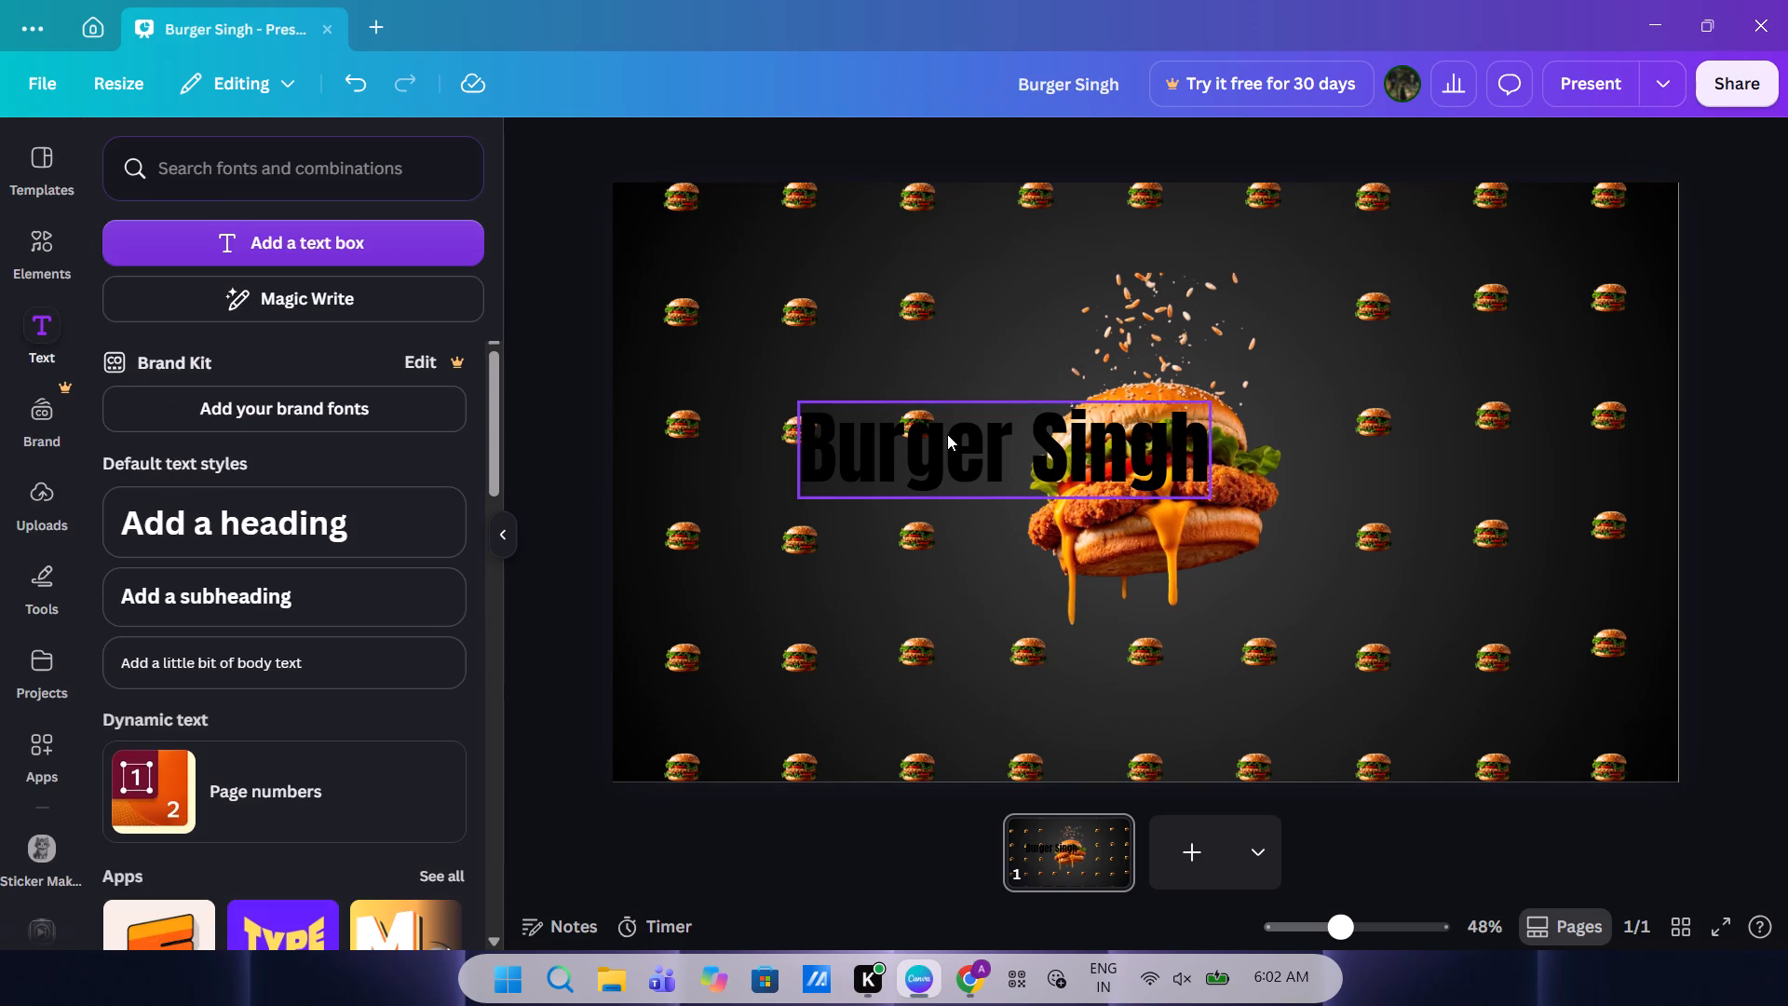
{"action": "left_click_drag", "start_coordinate": [947, 434], "coordinate": [1073, 270]}
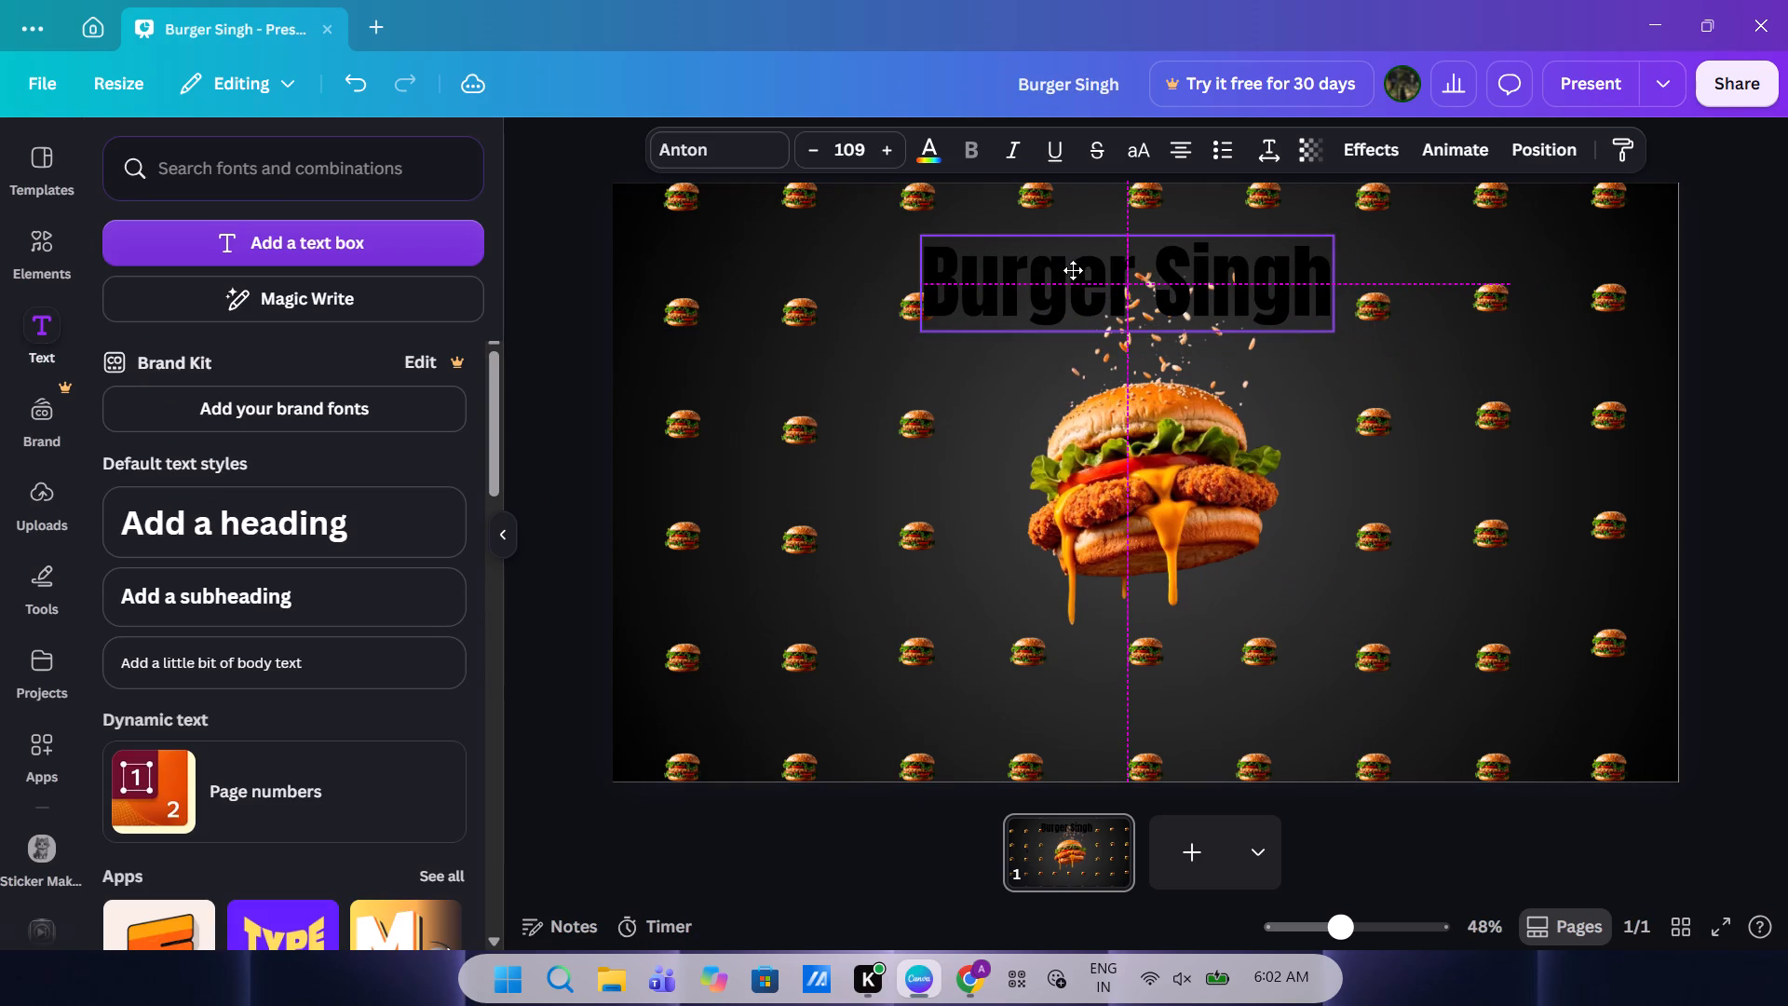
{"action": "left_click_drag", "start_coordinate": [1073, 270], "coordinate": [1077, 259]}
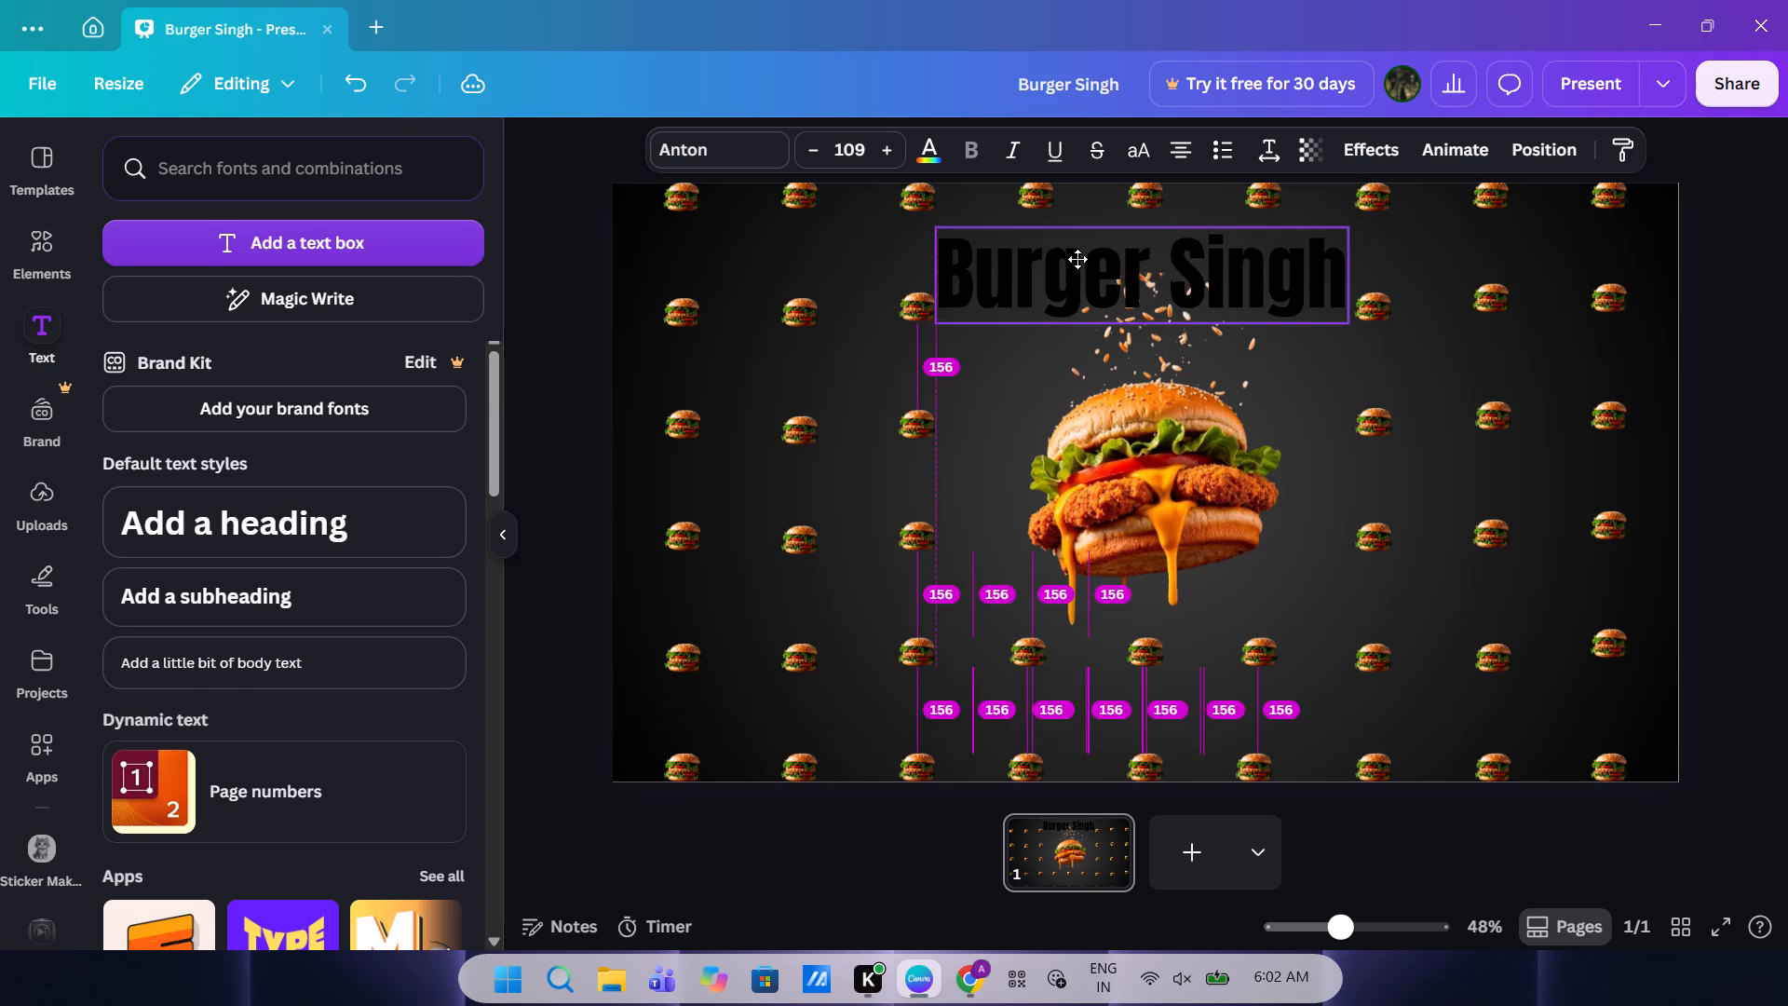
{"action": "left_click_drag", "start_coordinate": [1077, 259], "coordinate": [1087, 253]}
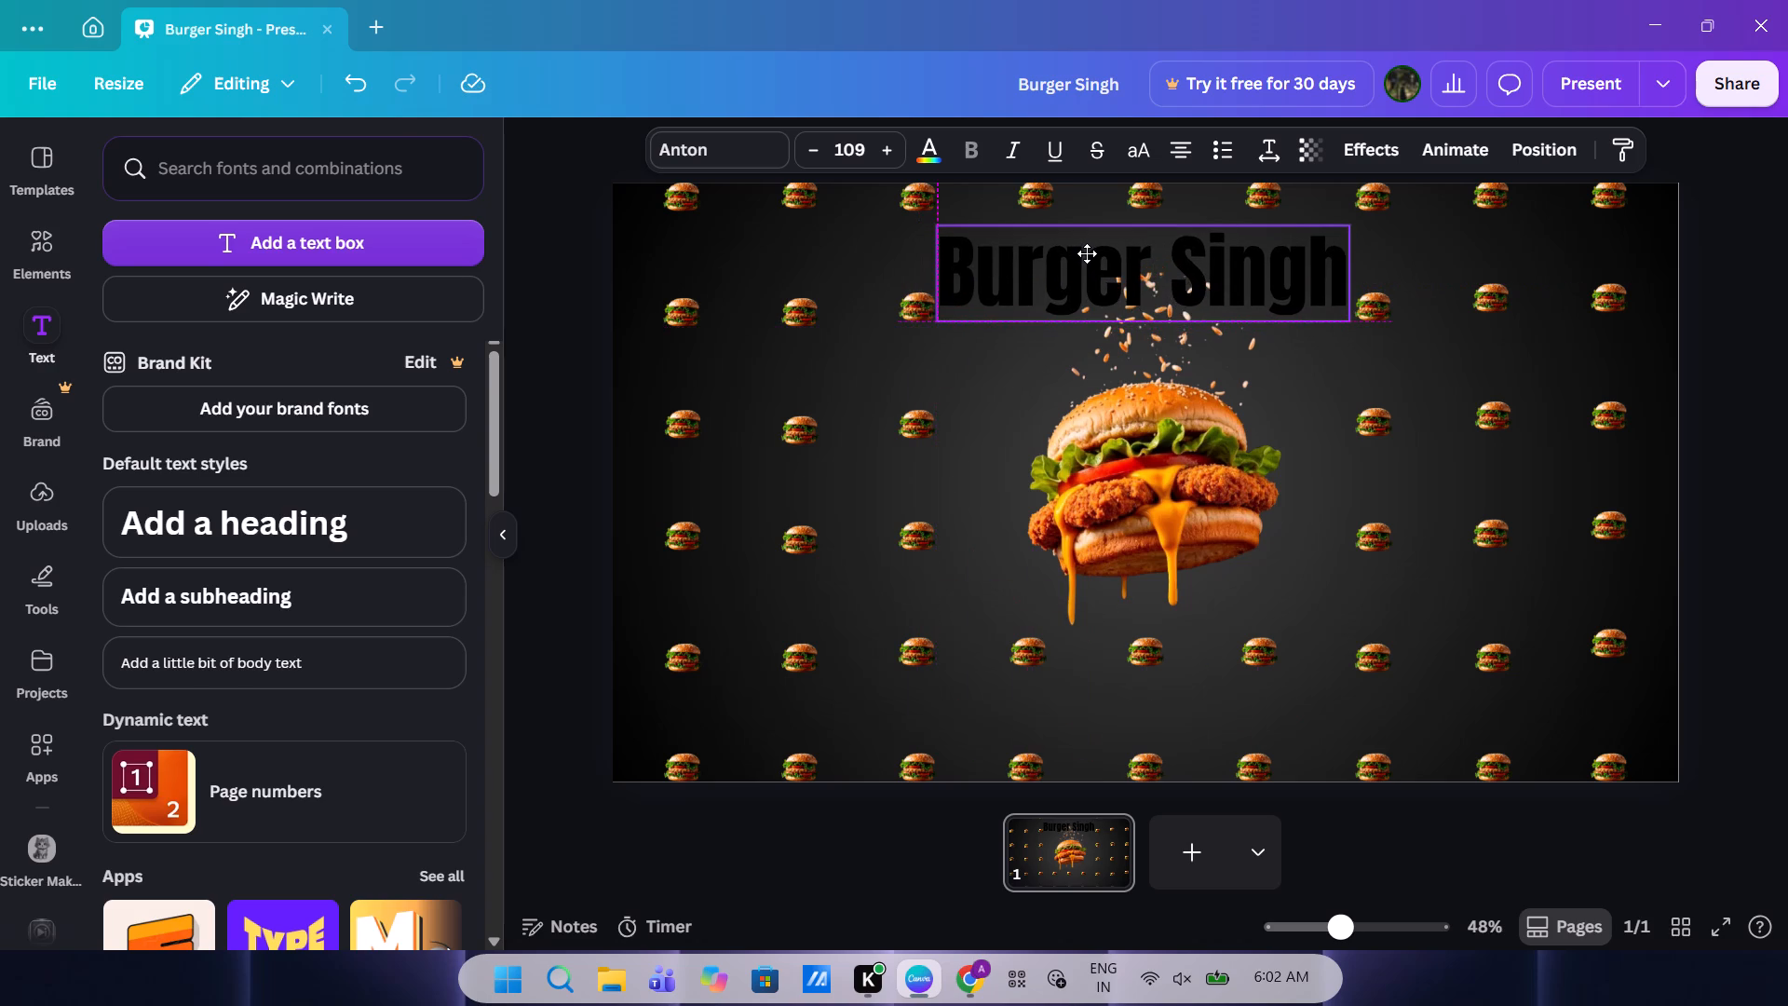
{"action": "left_click_drag", "start_coordinate": [1087, 253], "coordinate": [1089, 263]}
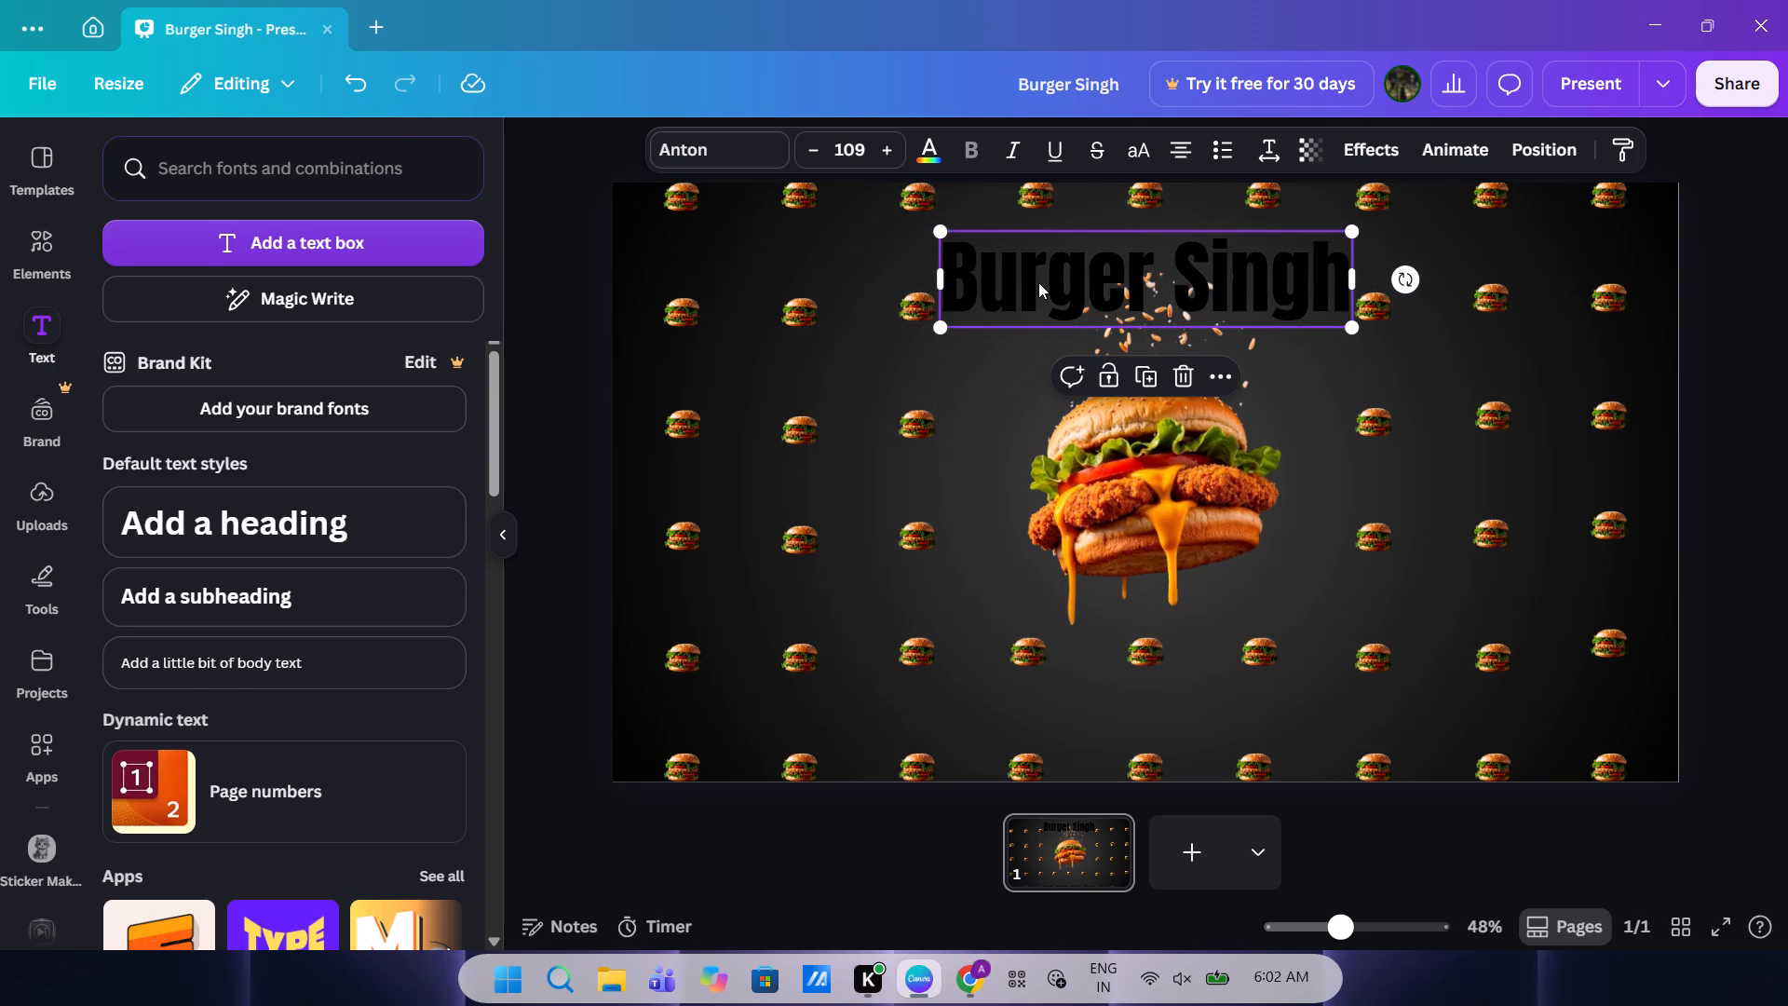
Change the "Burger Singh" title's text colour to solid white.
{"action": "right_click", "coordinate": [1038, 282]}
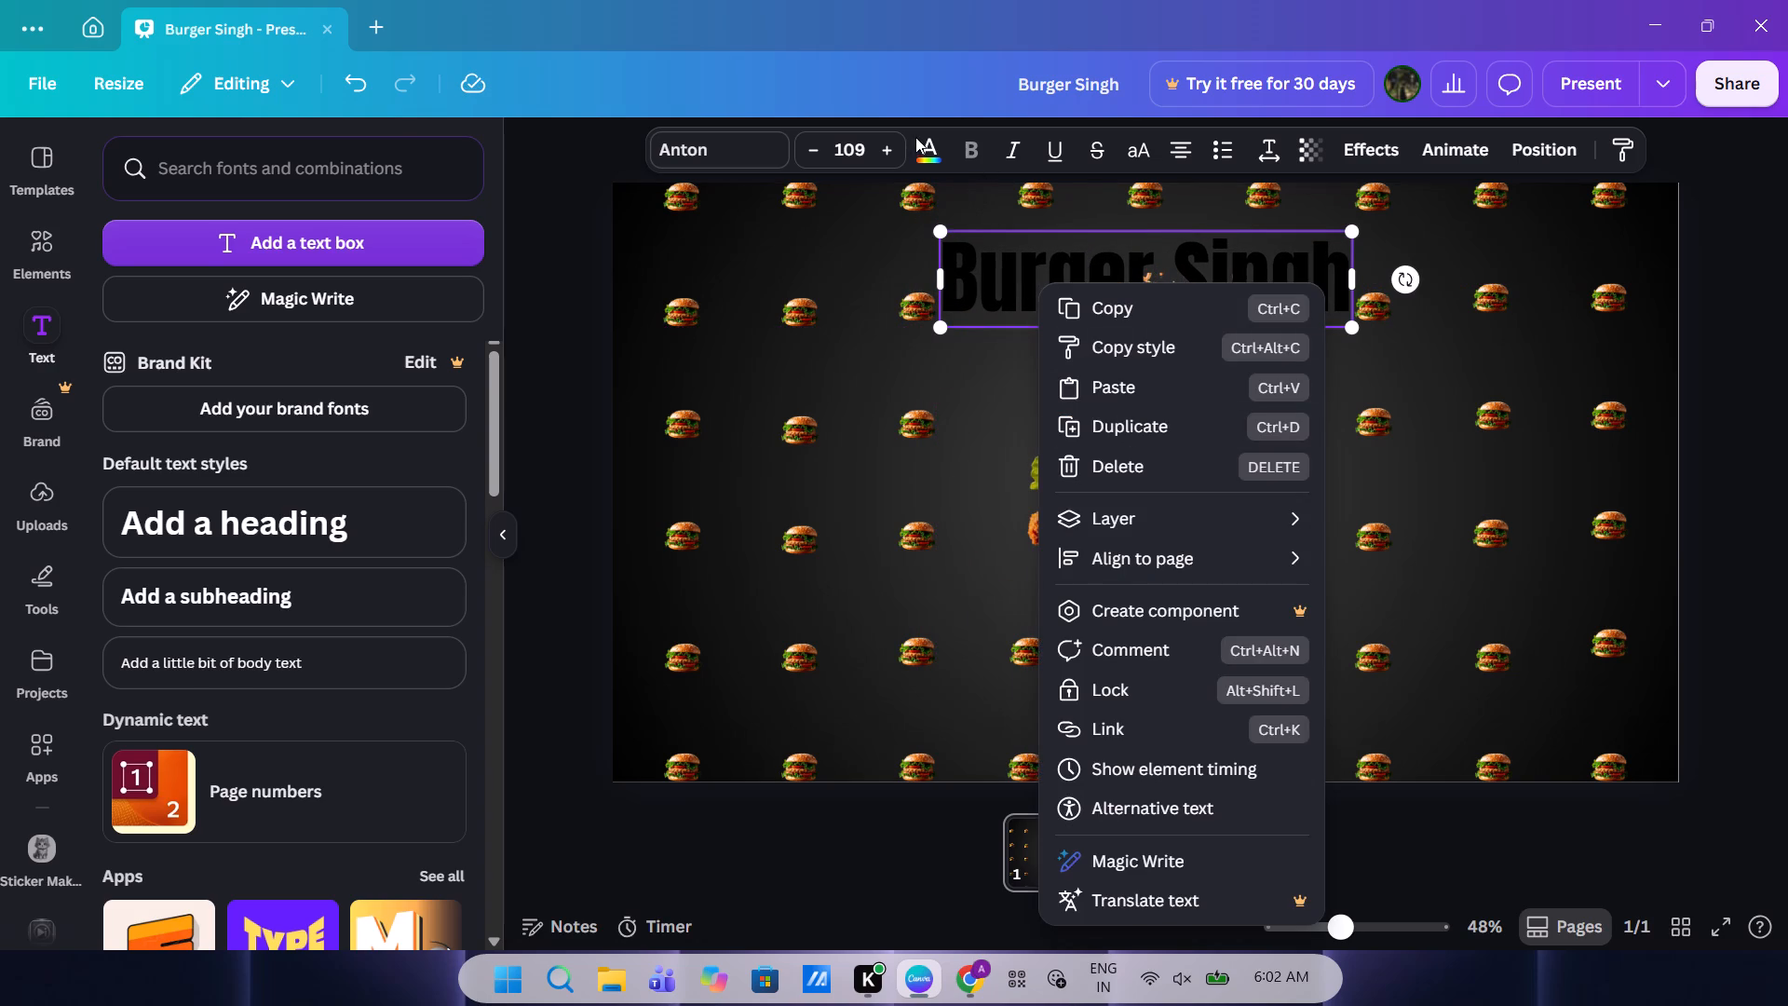
{"action": "left_click", "coordinate": [915, 137]}
{"action": "left_click_drag", "start_coordinate": [934, 168], "coordinate": [933, 154]}
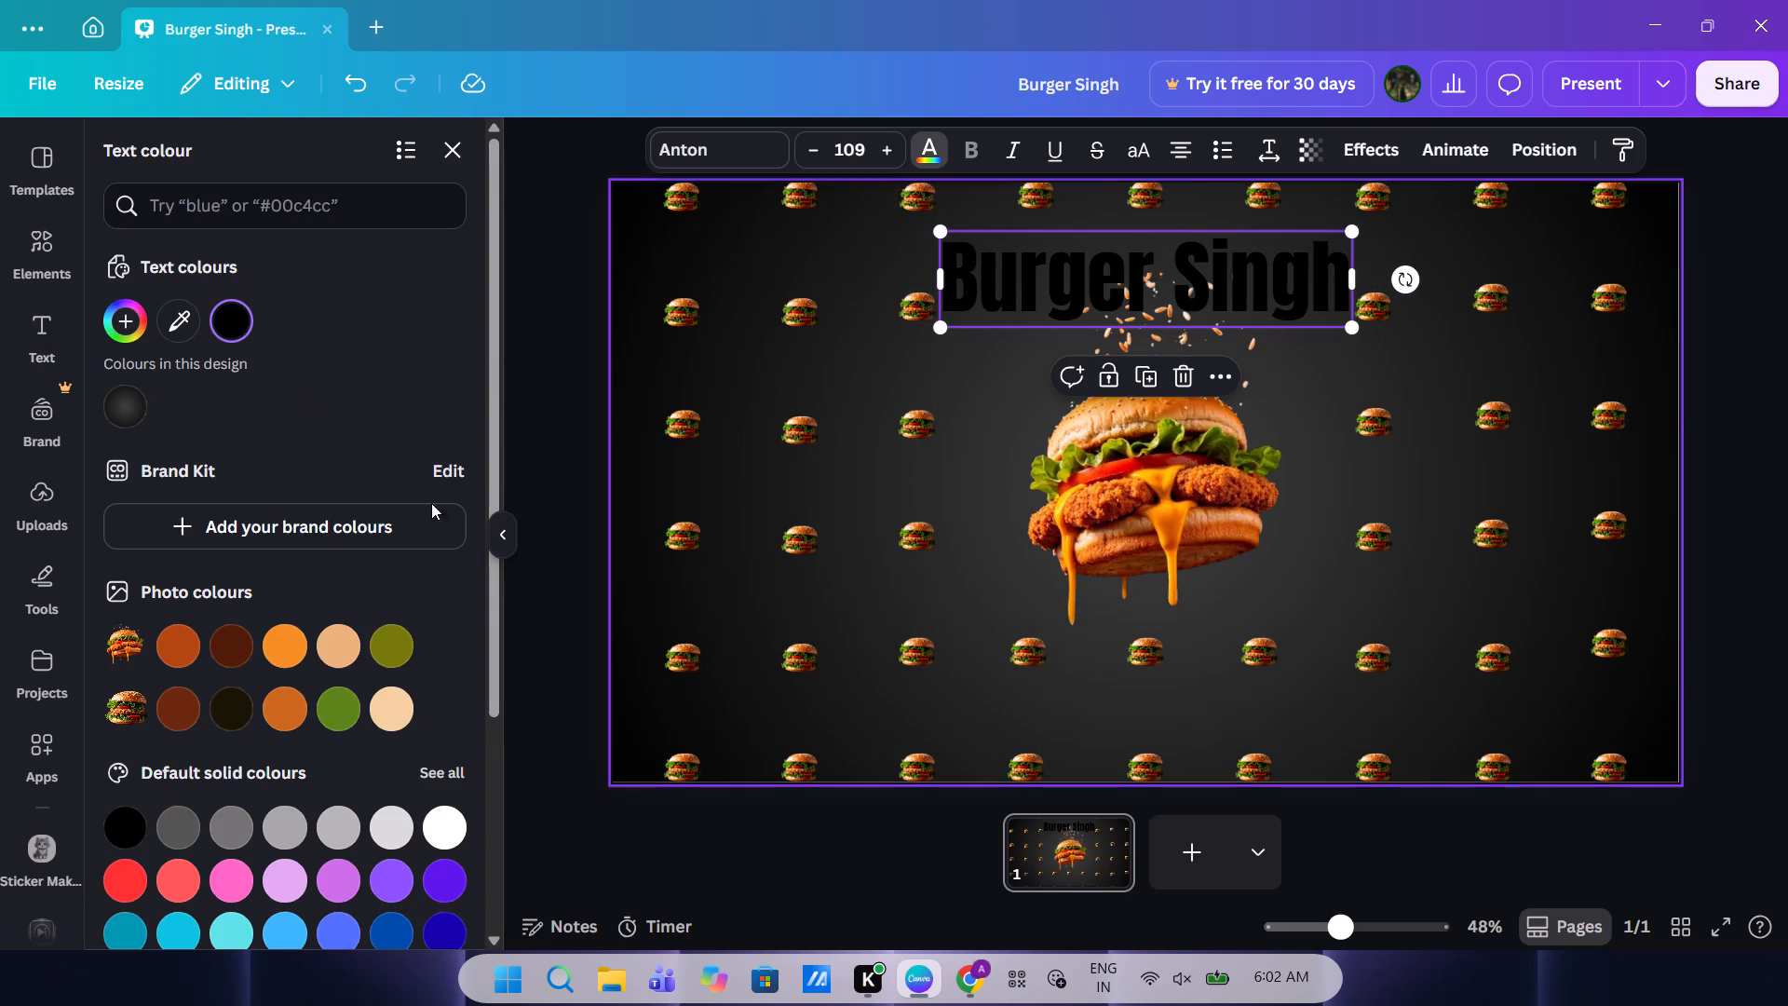
{"action": "left_click", "coordinate": [436, 818]}
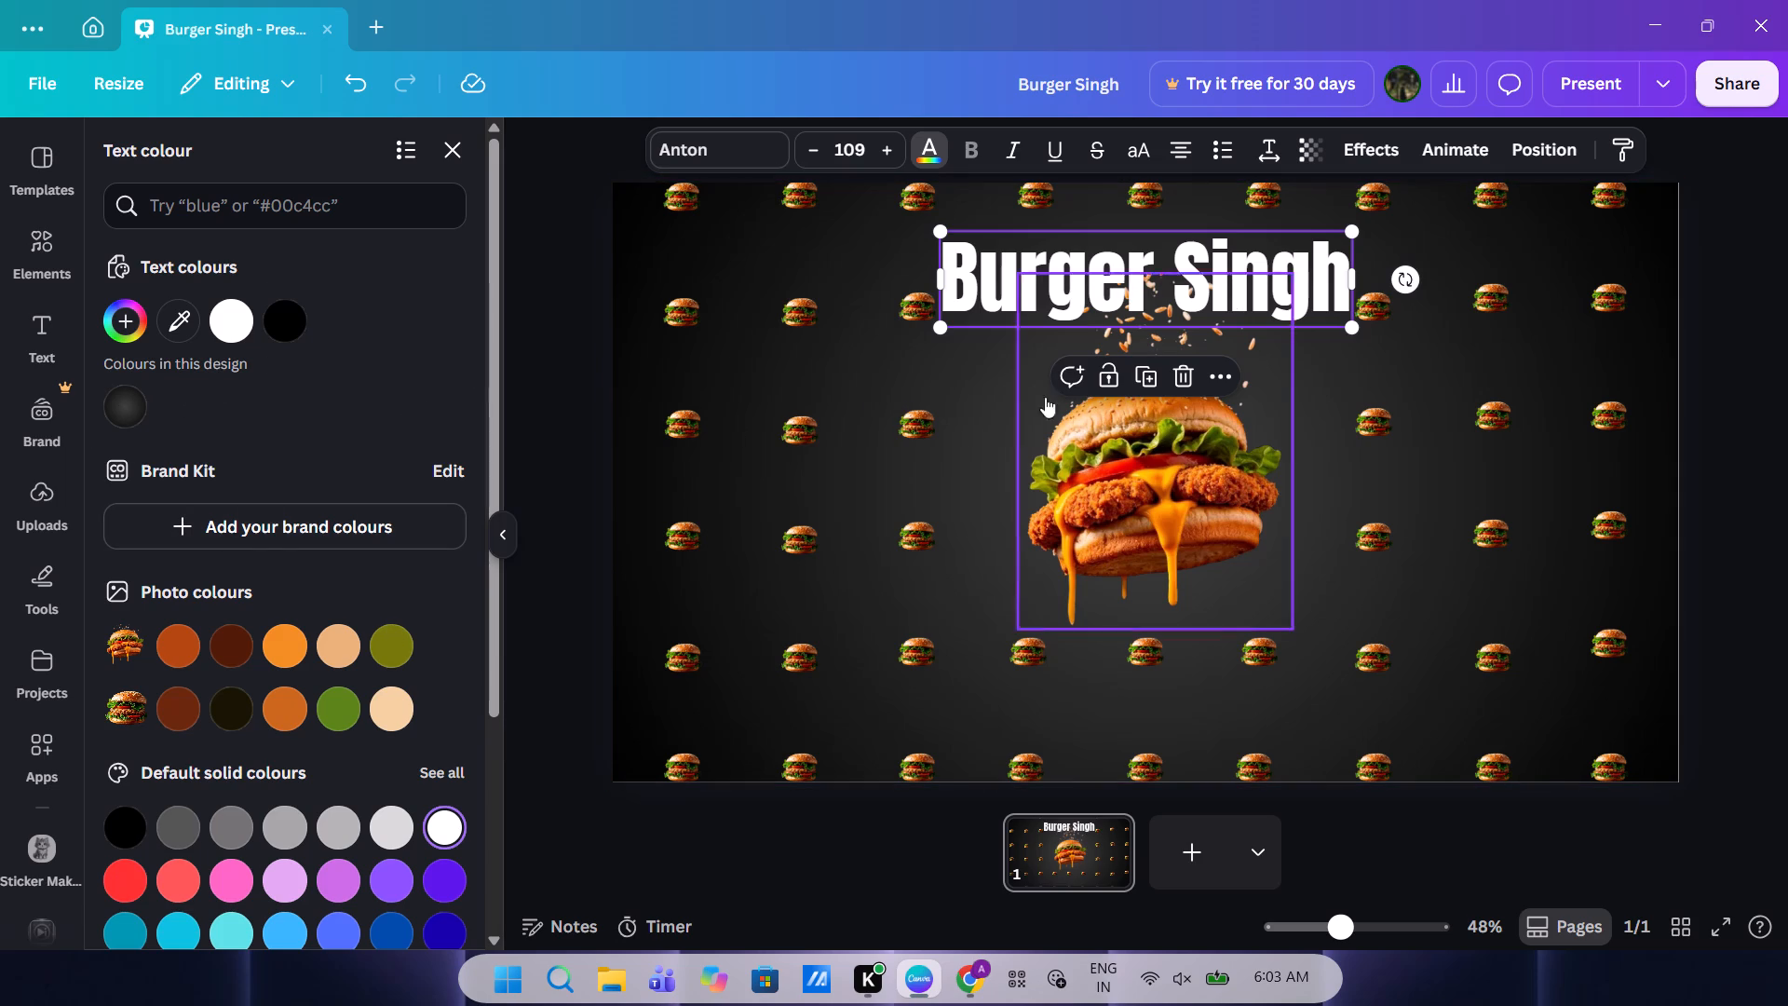
{"action": "left_click", "coordinate": [561, 659]}
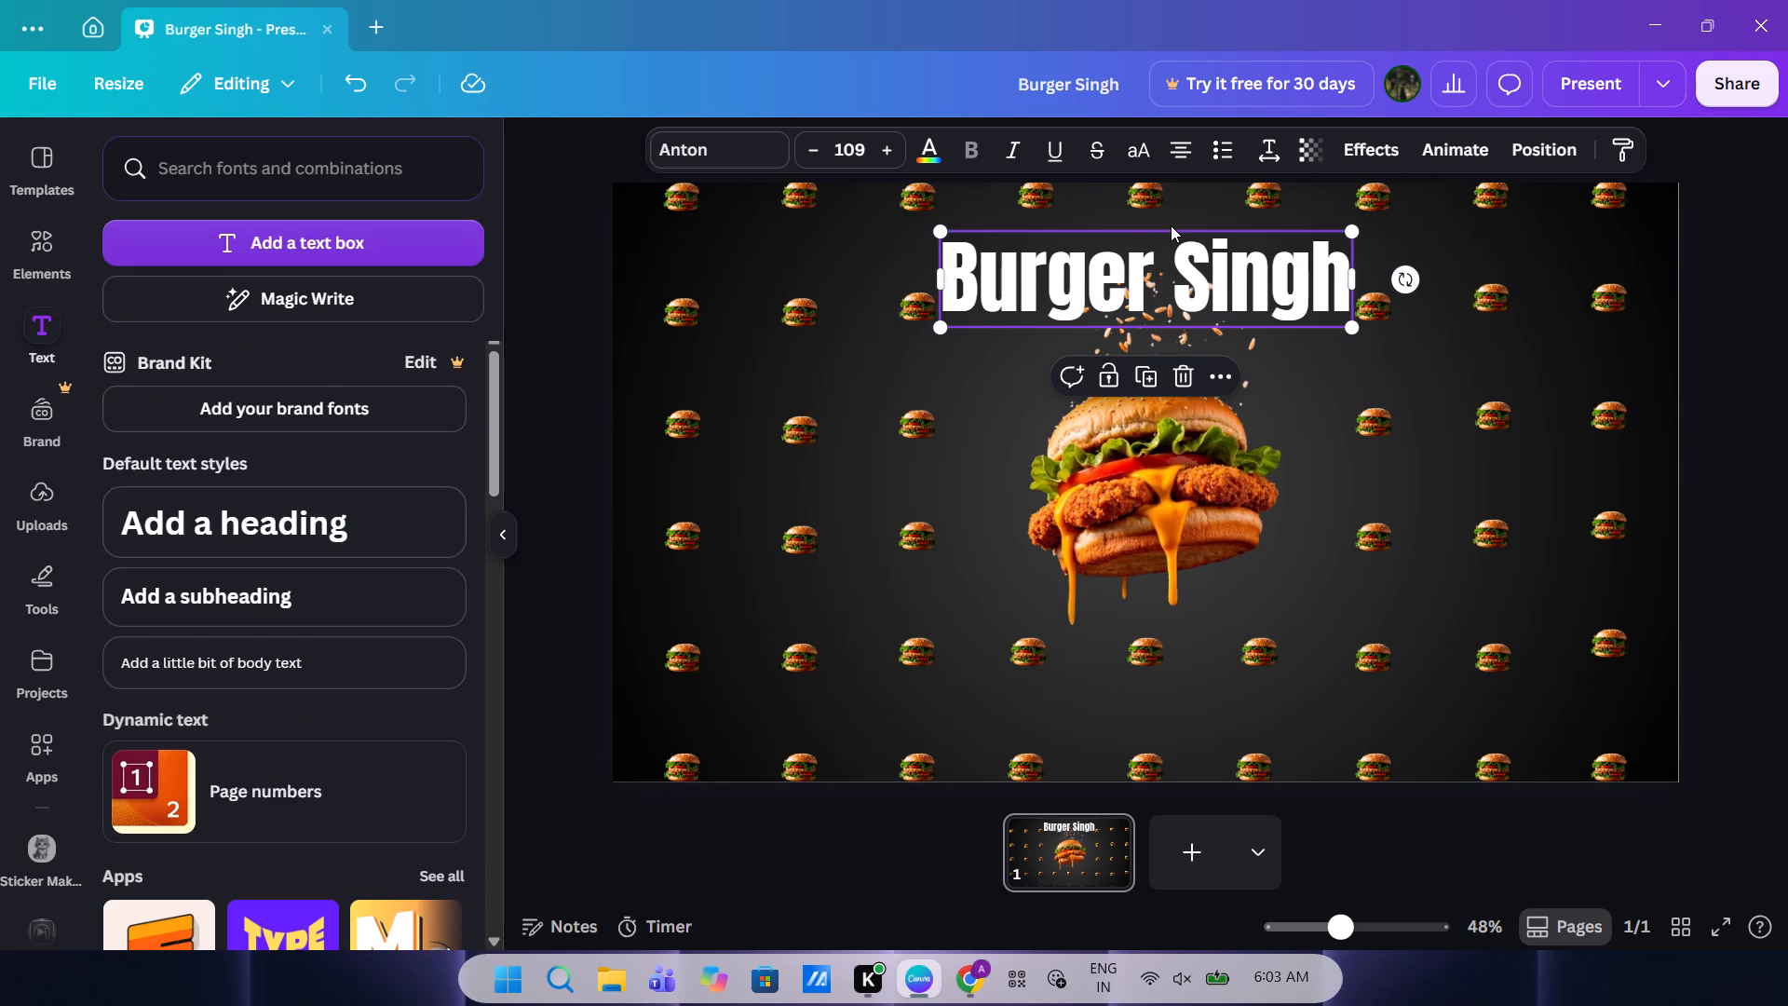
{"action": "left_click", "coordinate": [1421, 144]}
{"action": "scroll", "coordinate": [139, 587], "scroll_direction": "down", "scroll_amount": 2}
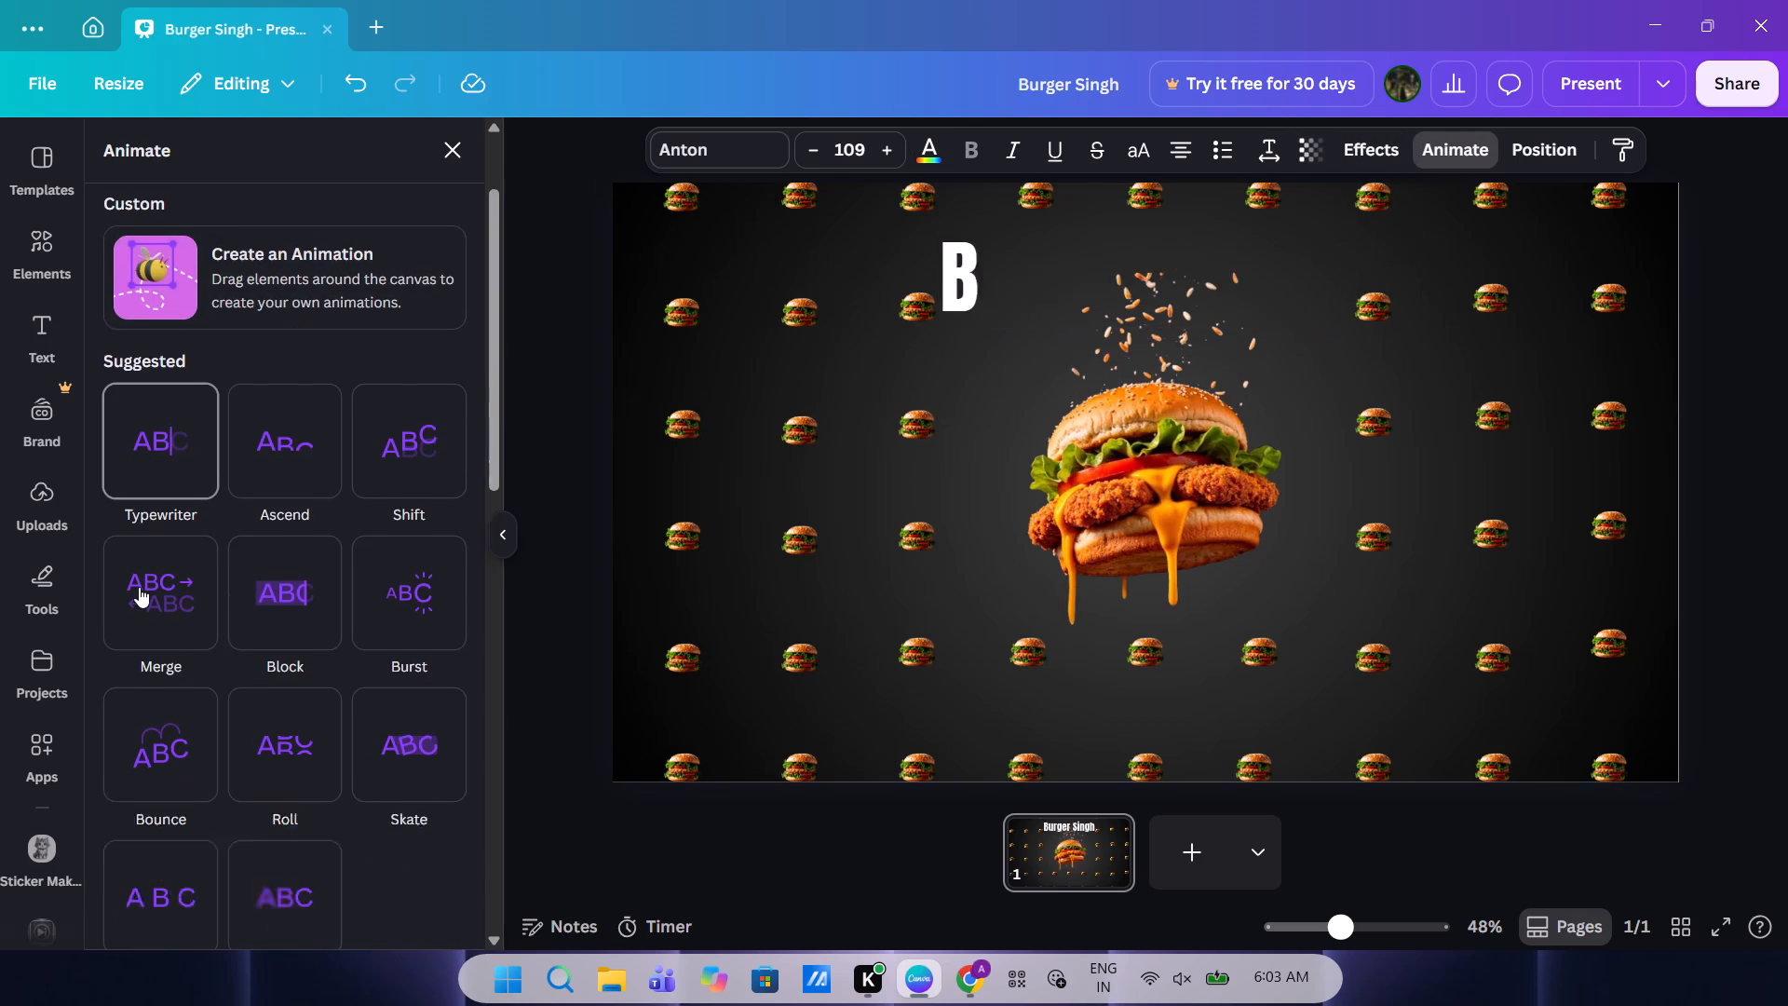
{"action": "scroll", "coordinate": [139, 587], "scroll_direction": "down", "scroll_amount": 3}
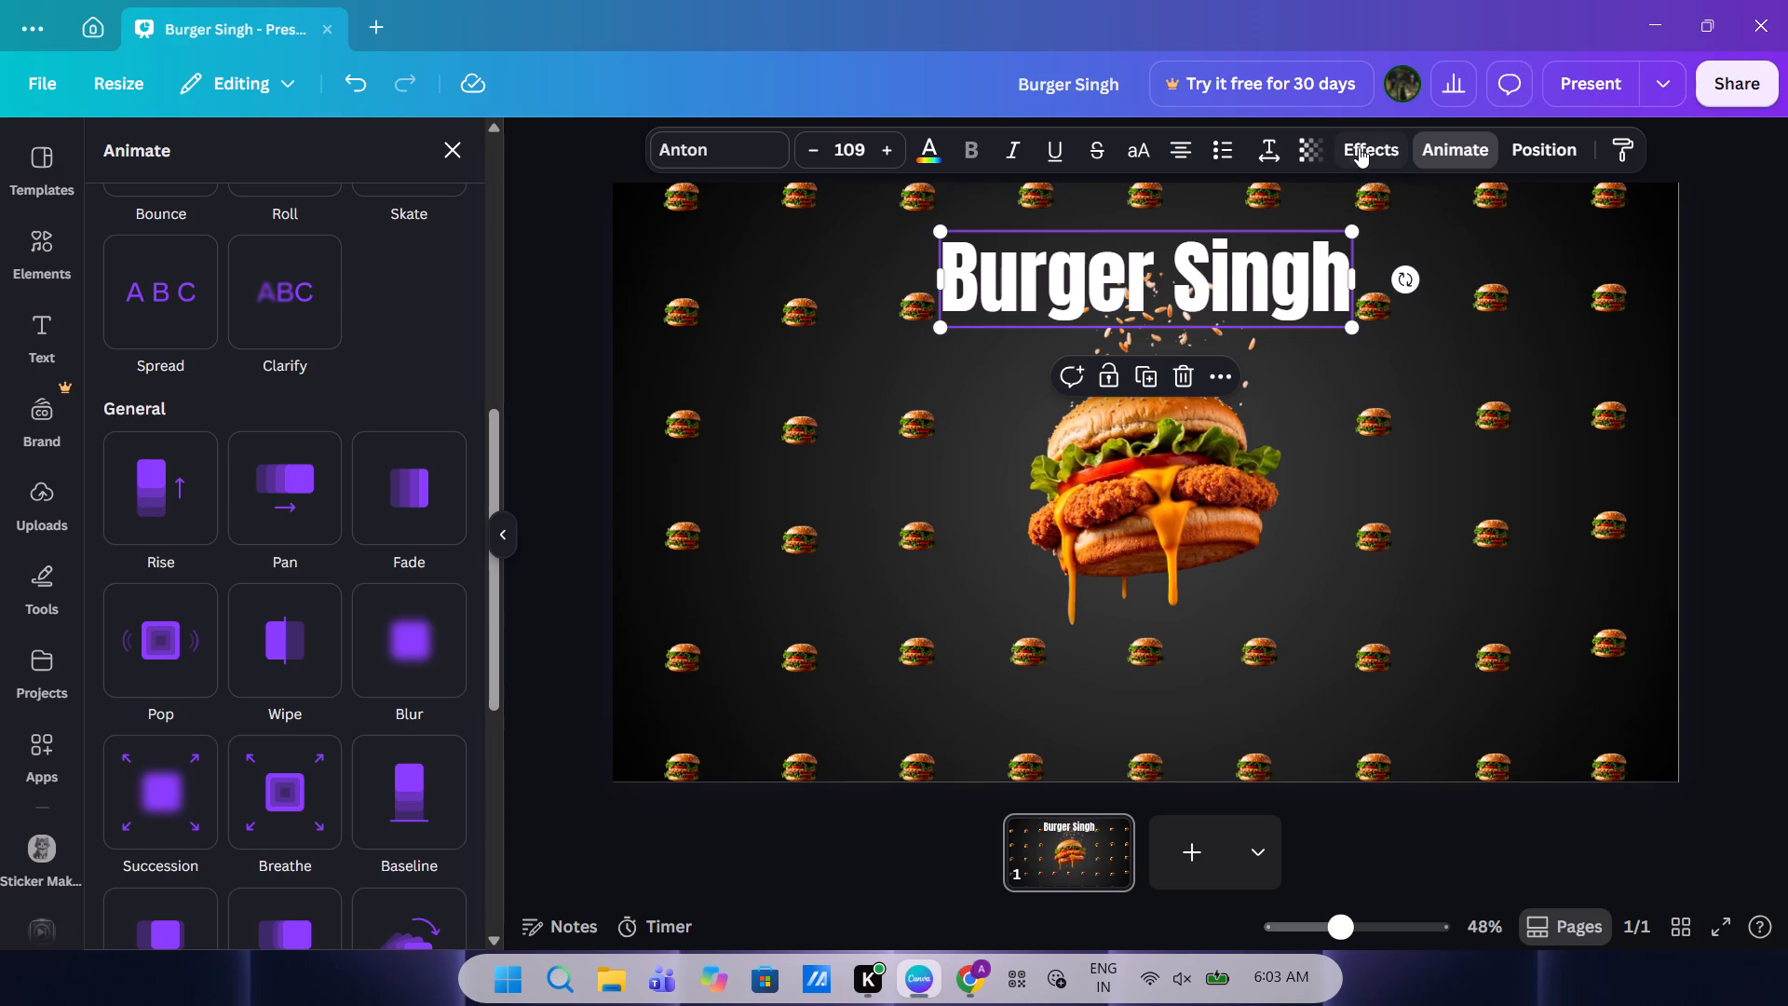
Apply the Hollow text effect to the "Burger Singh" title.
{"action": "left_click", "coordinate": [1357, 147]}
{"action": "scroll", "coordinate": [250, 447], "scroll_direction": "up", "scroll_amount": 2}
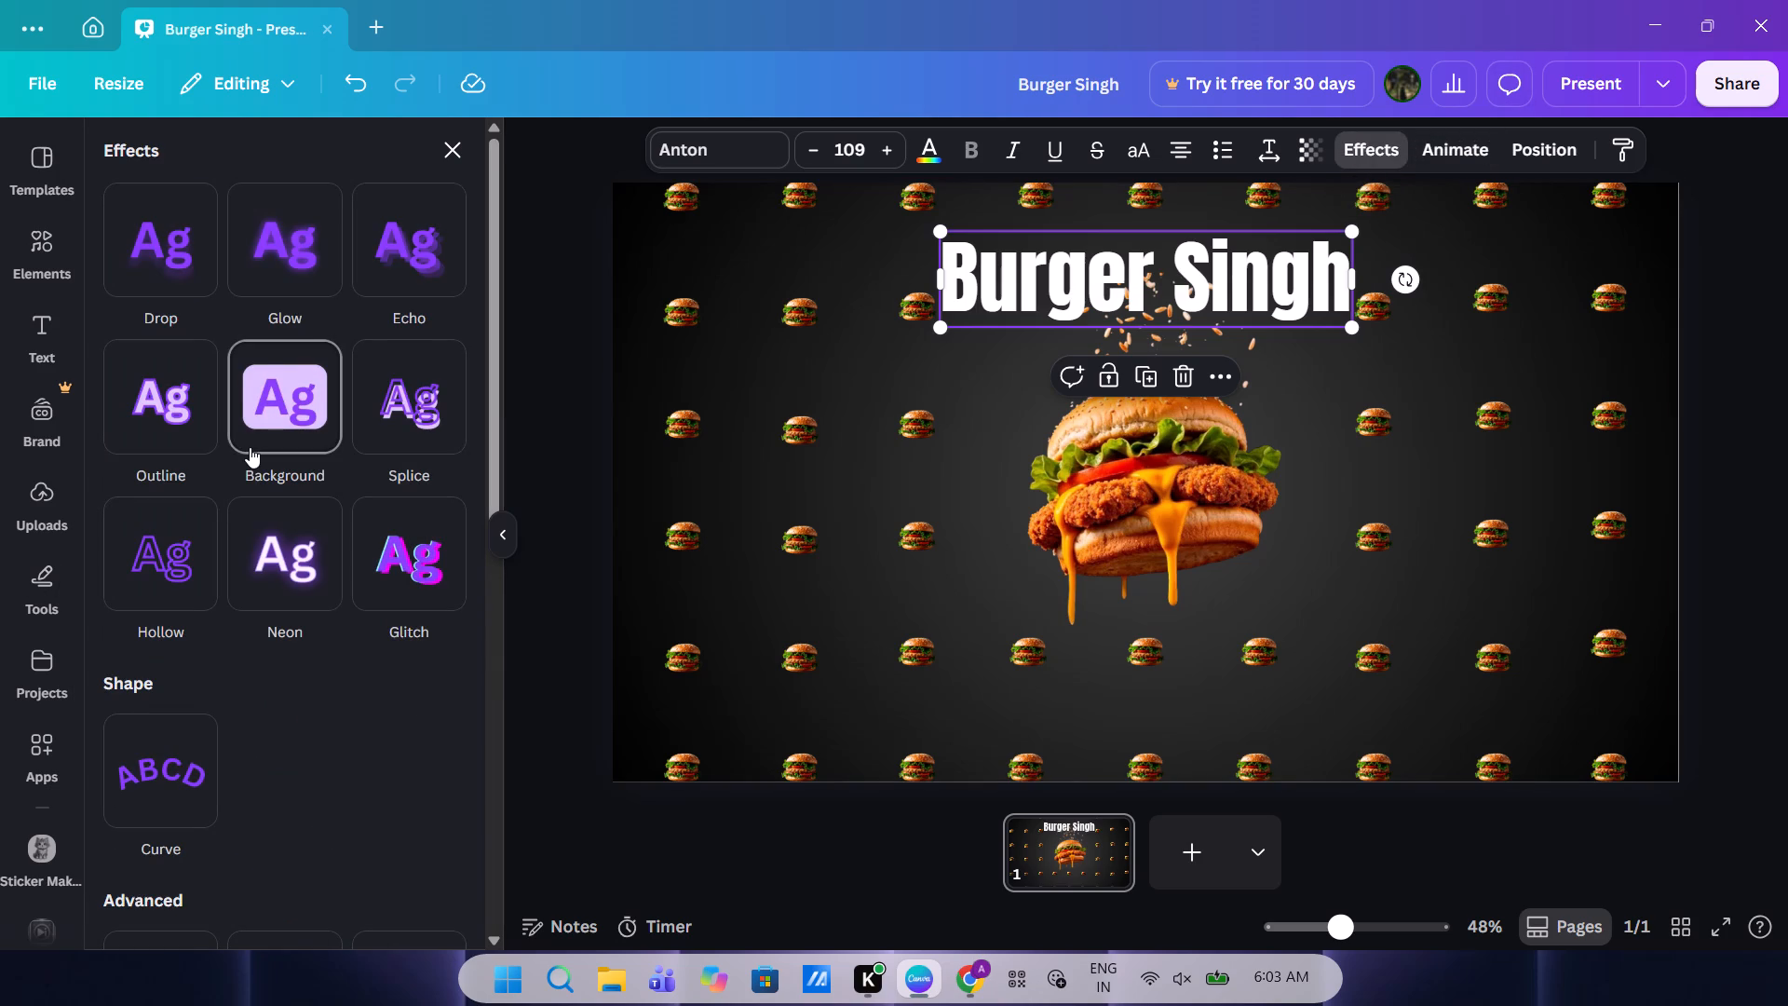
{"action": "scroll", "coordinate": [221, 323], "scroll_direction": "down", "scroll_amount": 3}
{"action": "scroll", "coordinate": [221, 323], "scroll_direction": "up", "scroll_amount": 1}
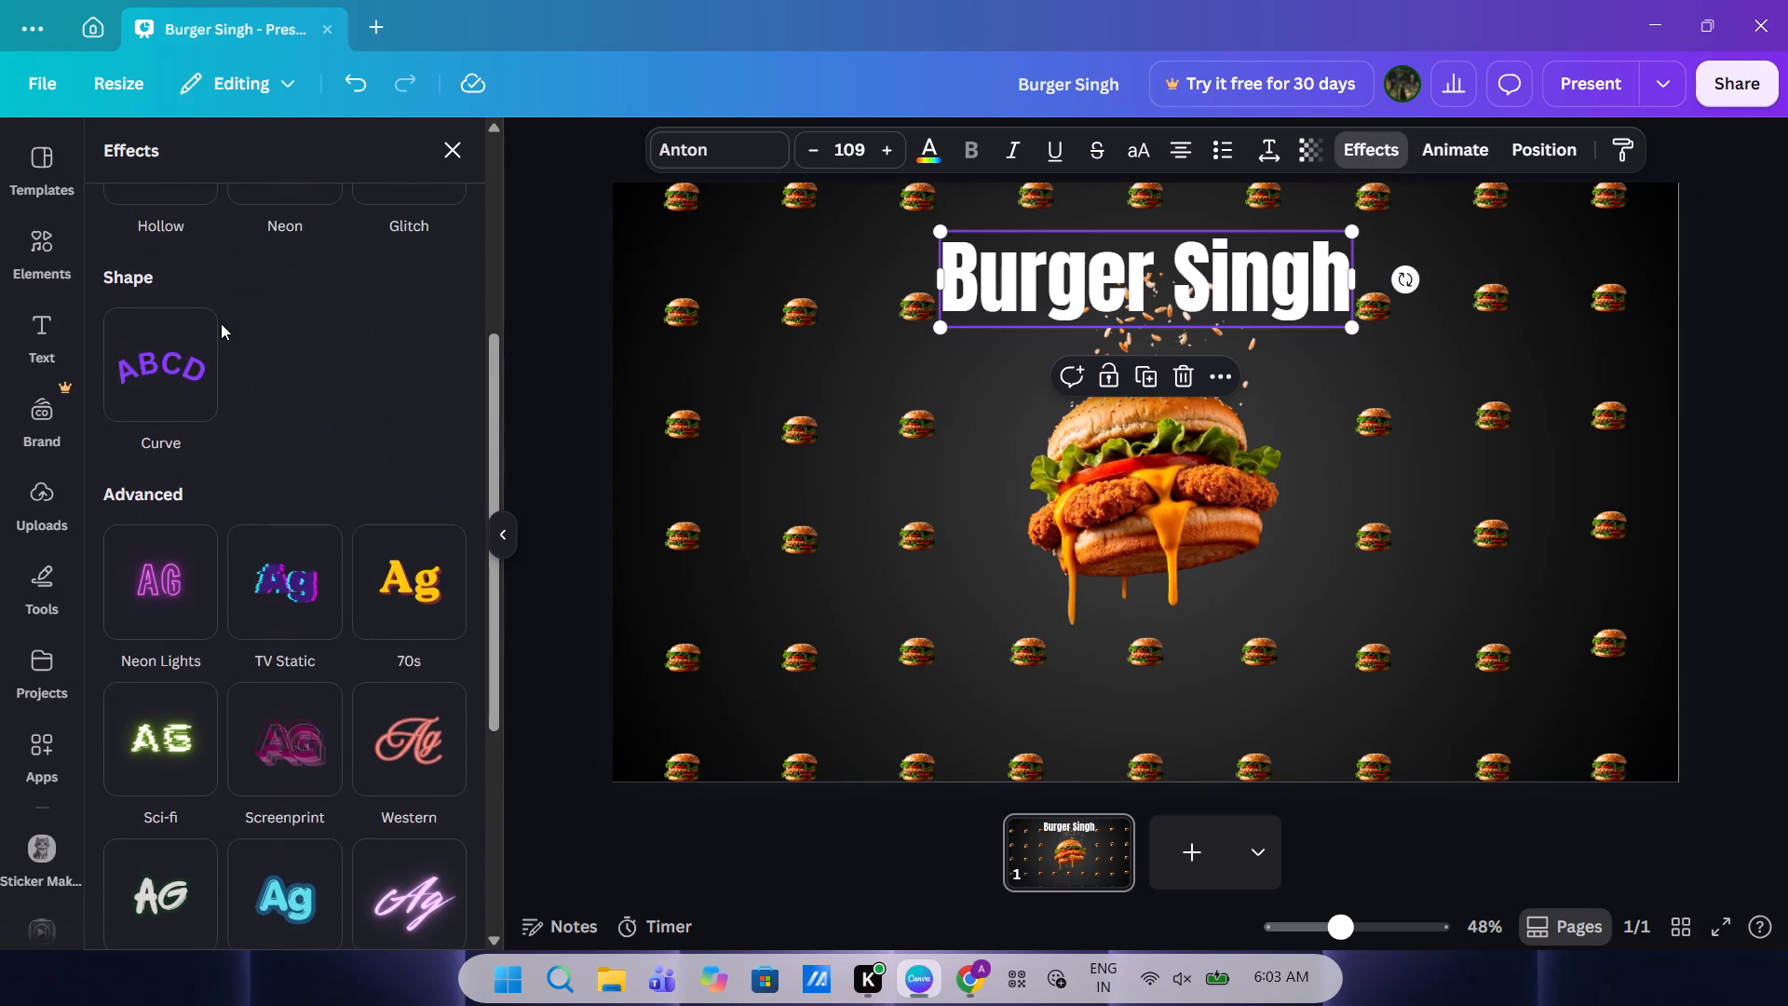
{"action": "scroll", "coordinate": [221, 323], "scroll_direction": "down", "scroll_amount": 3}
{"action": "scroll", "coordinate": [221, 323], "scroll_direction": "up", "scroll_amount": 7}
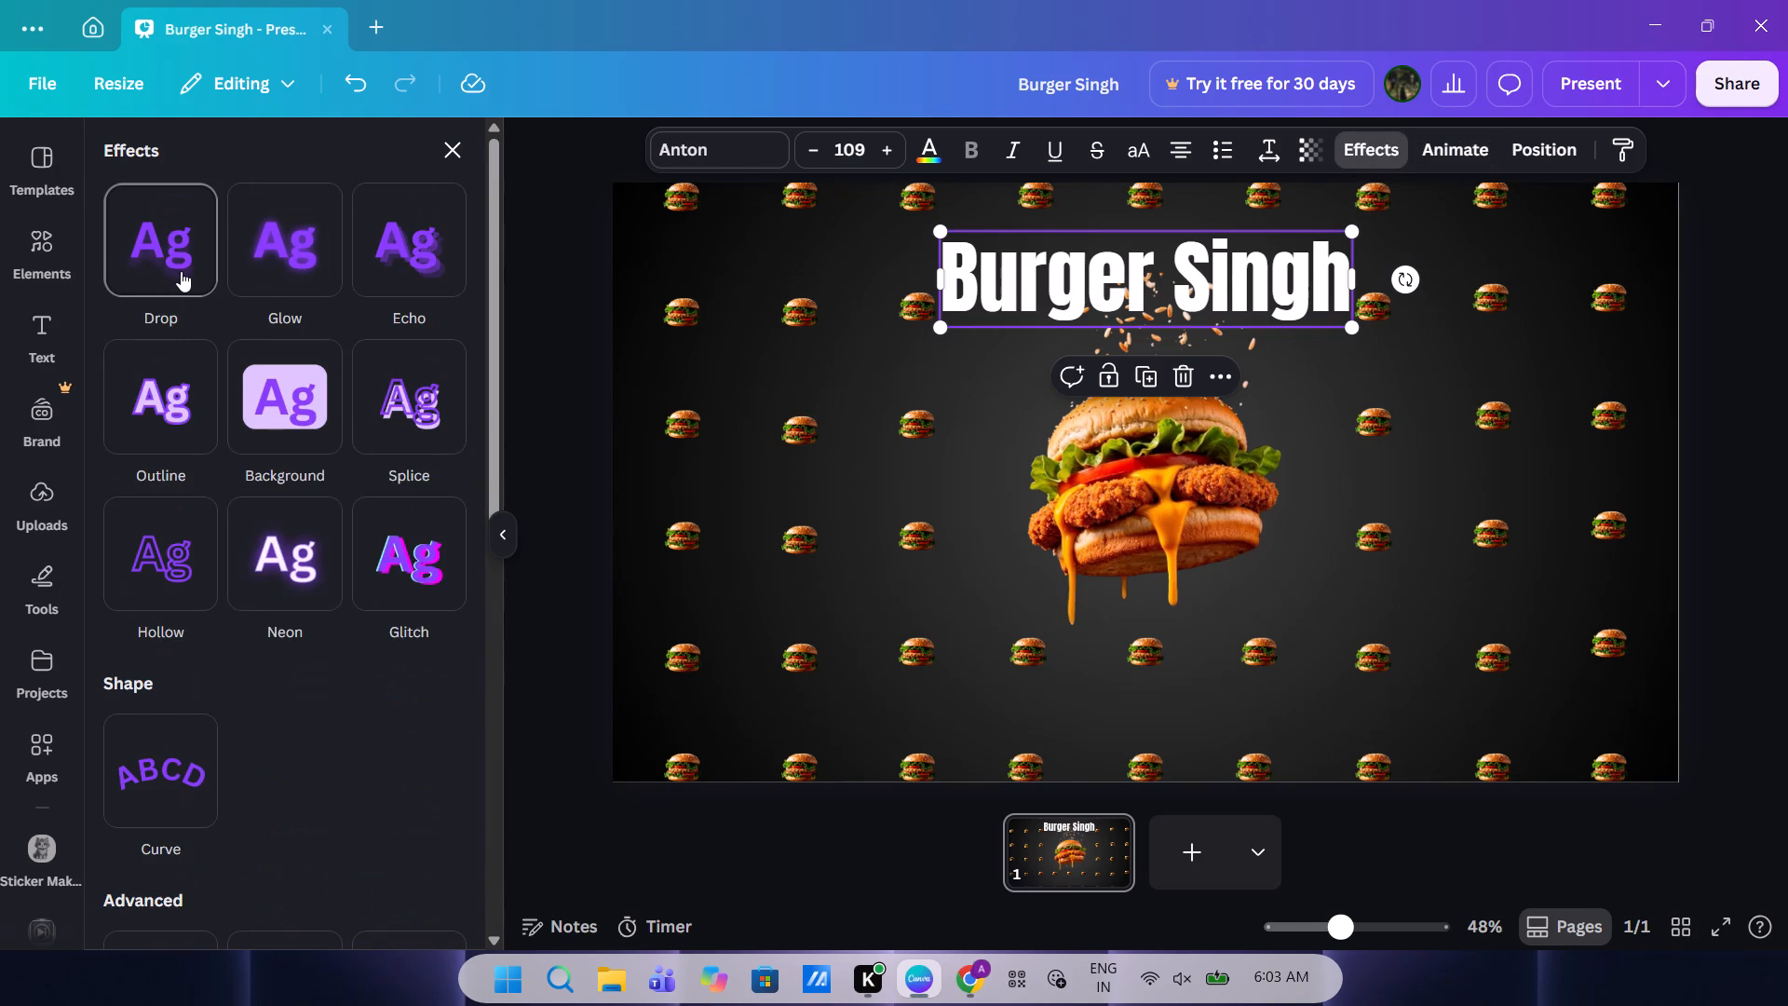
{"action": "scroll", "coordinate": [180, 446], "scroll_direction": "down", "scroll_amount": 1}
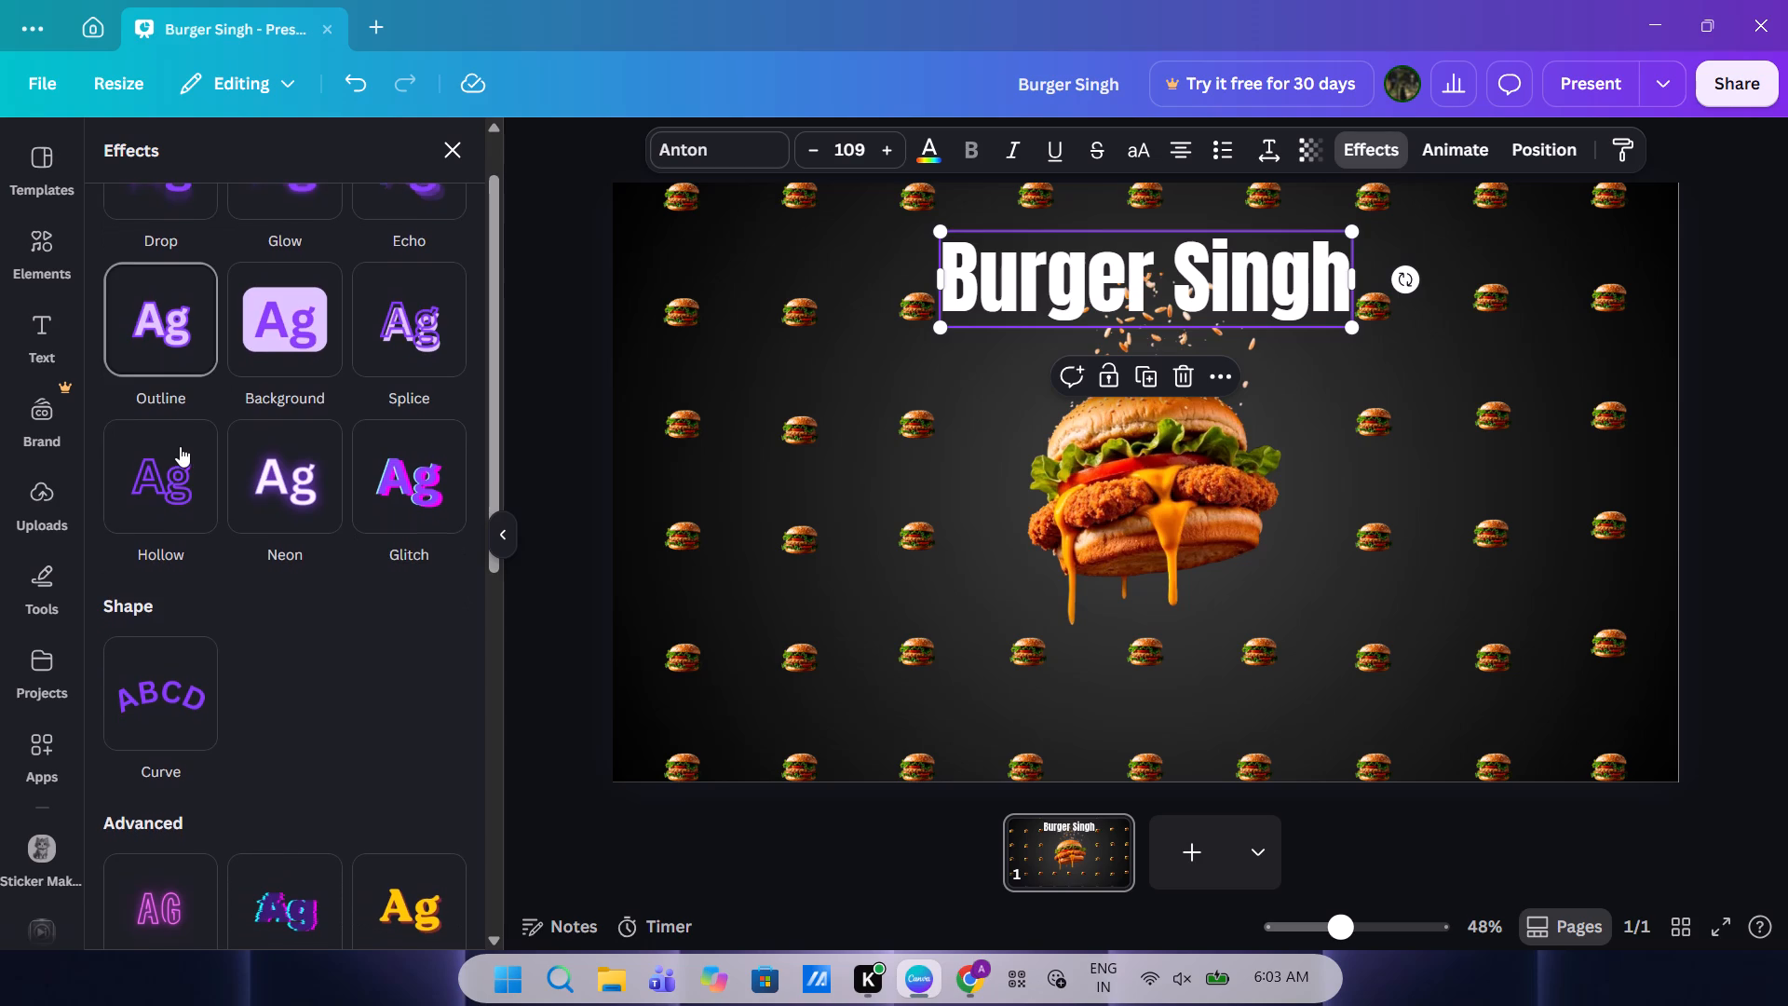
{"action": "scroll", "coordinate": [180, 446], "scroll_direction": "down", "scroll_amount": 1}
{"action": "left_click", "coordinate": [161, 482]}
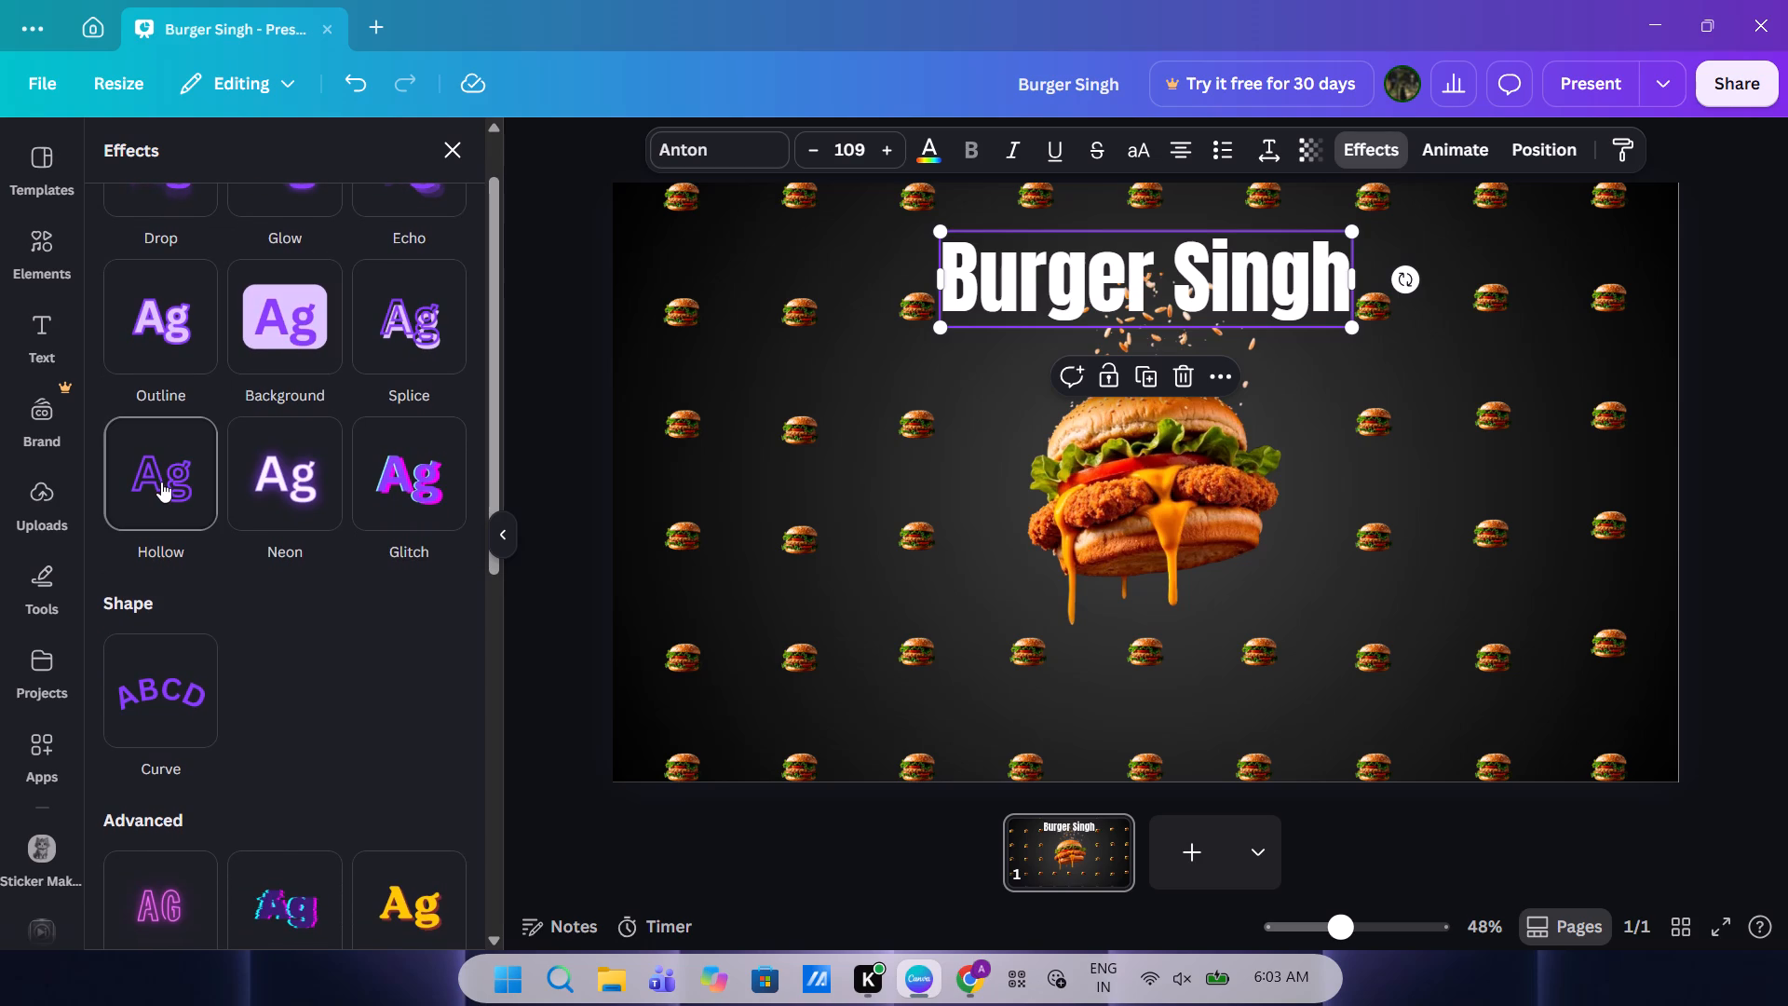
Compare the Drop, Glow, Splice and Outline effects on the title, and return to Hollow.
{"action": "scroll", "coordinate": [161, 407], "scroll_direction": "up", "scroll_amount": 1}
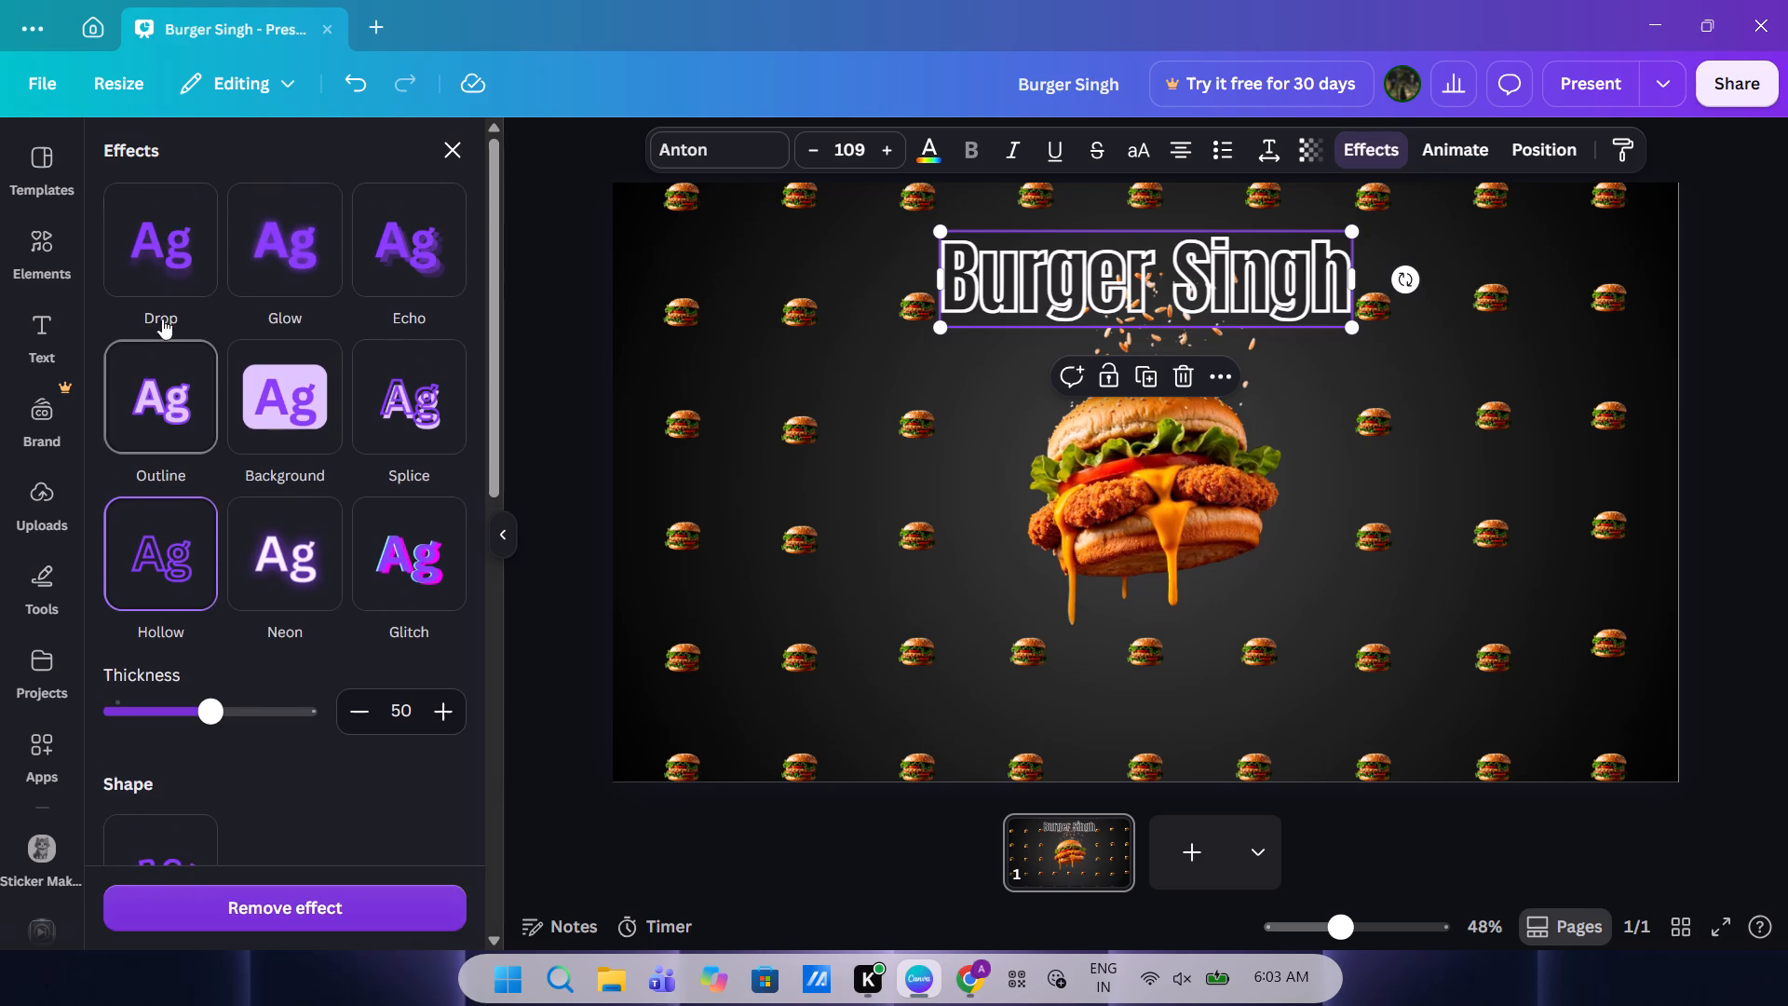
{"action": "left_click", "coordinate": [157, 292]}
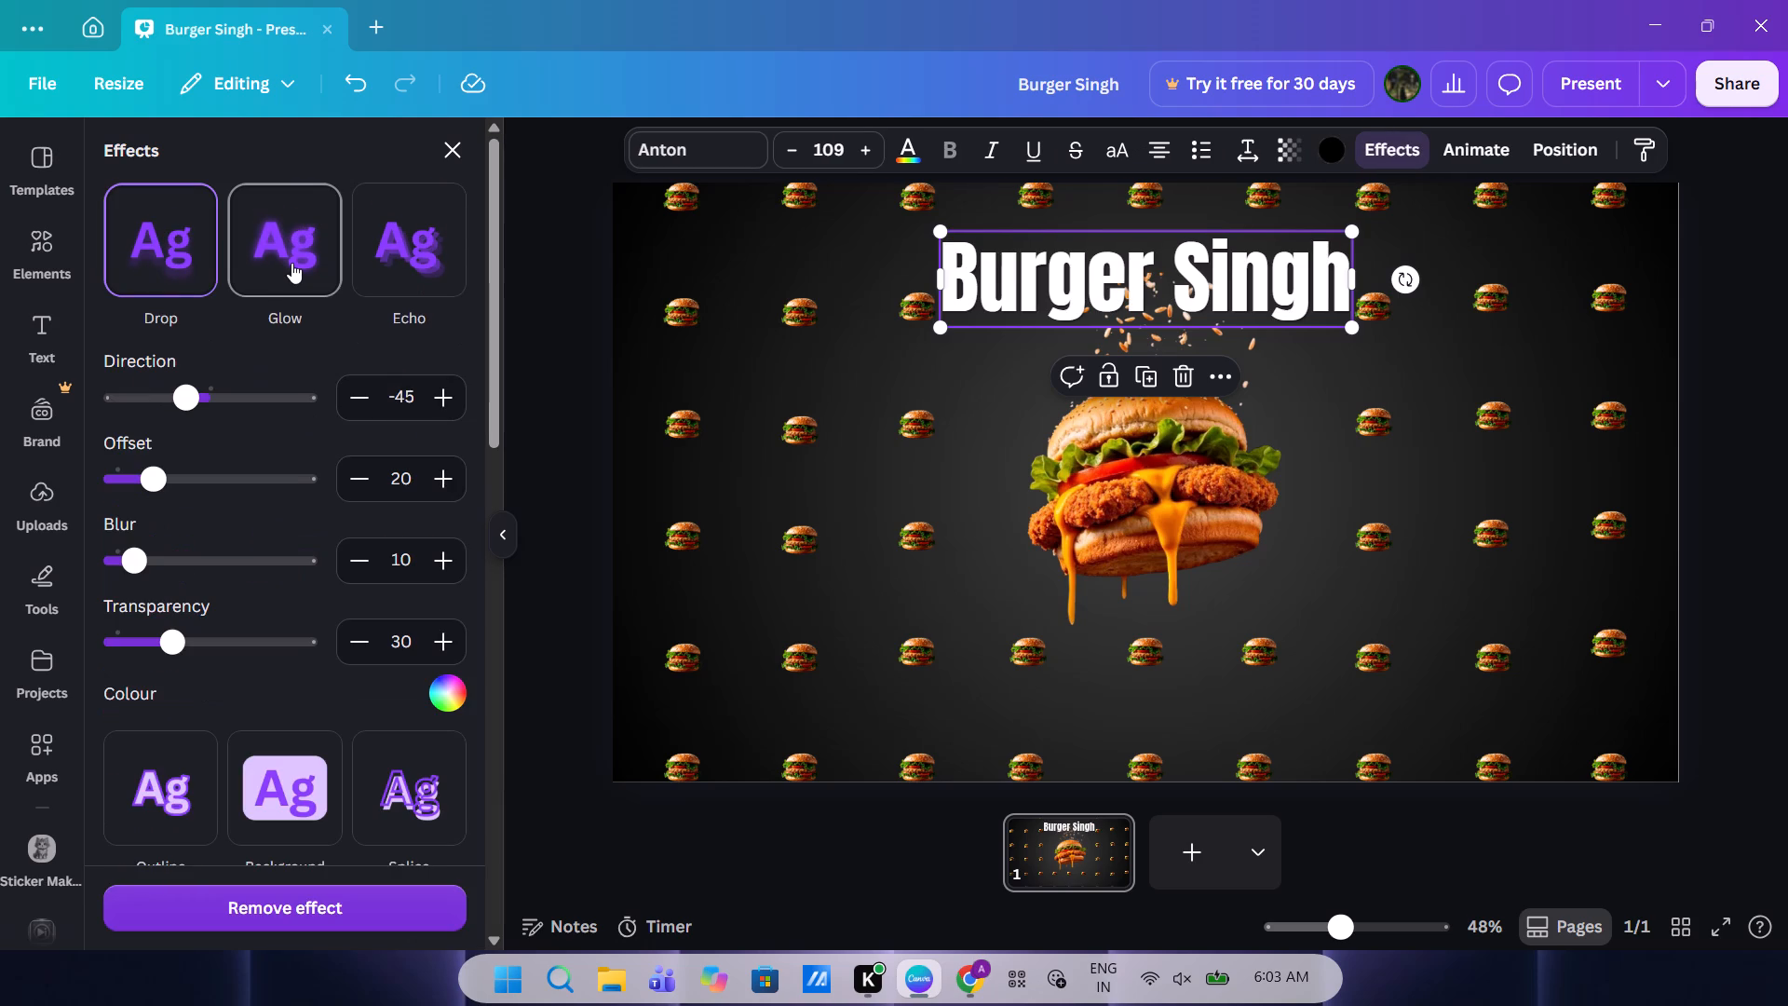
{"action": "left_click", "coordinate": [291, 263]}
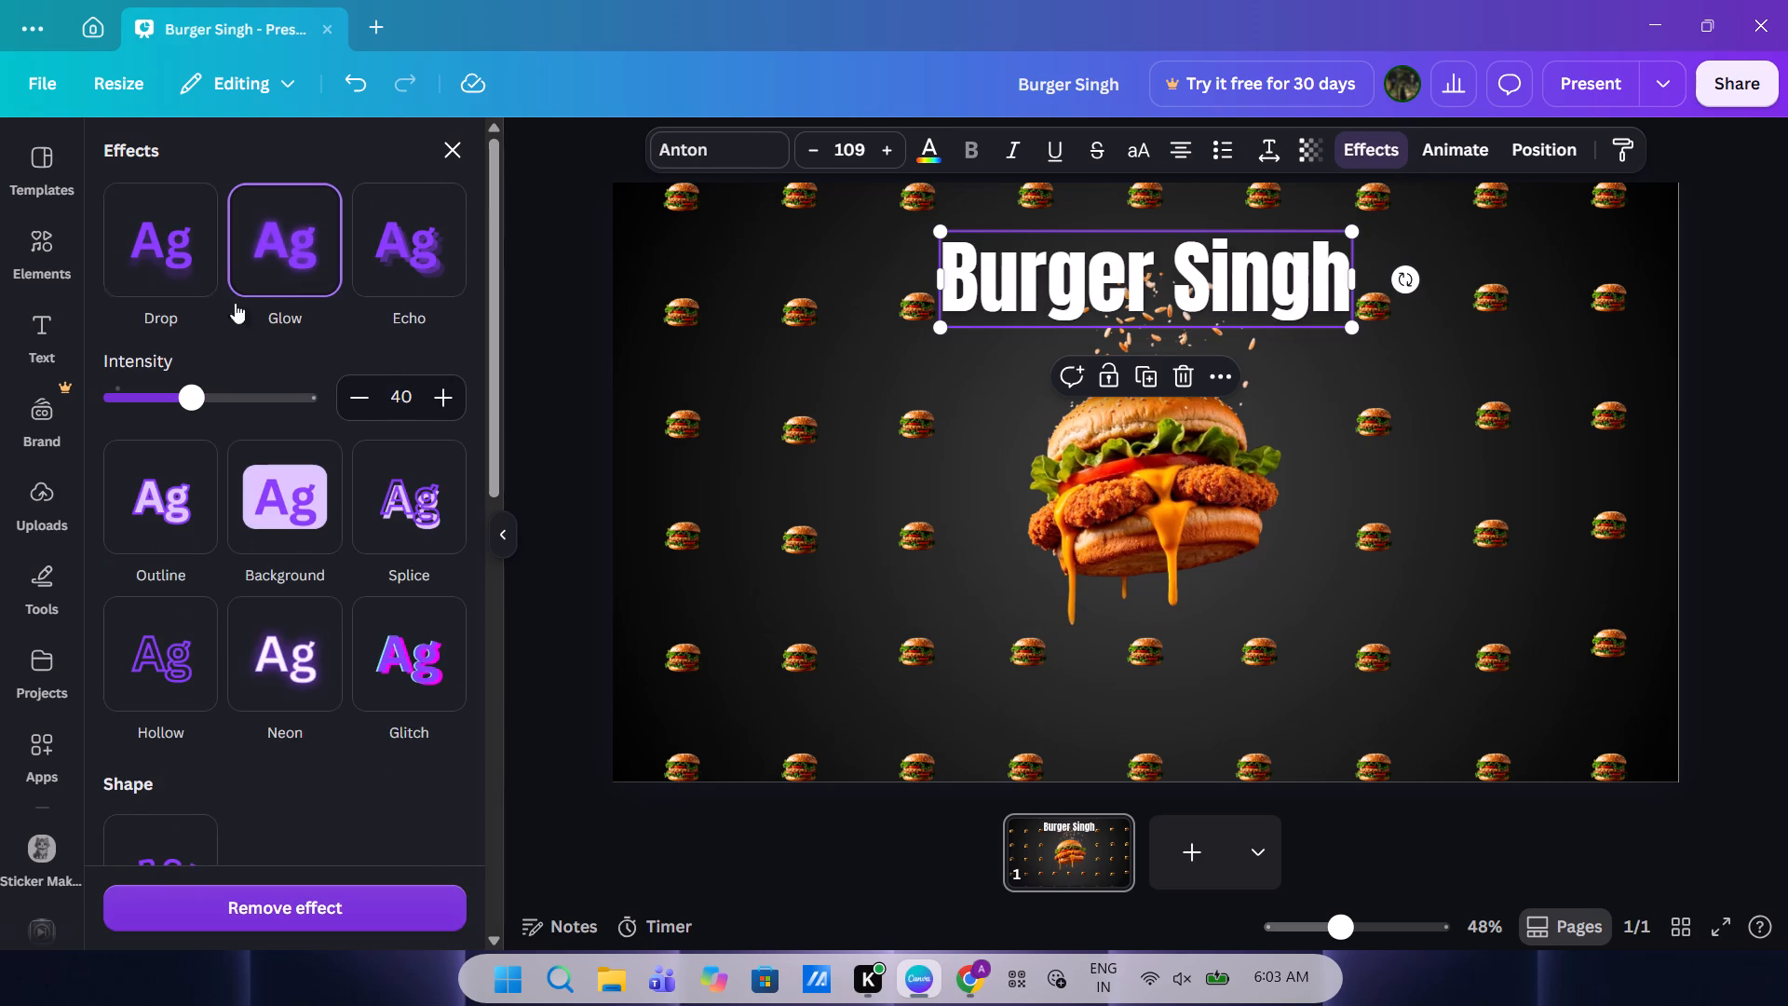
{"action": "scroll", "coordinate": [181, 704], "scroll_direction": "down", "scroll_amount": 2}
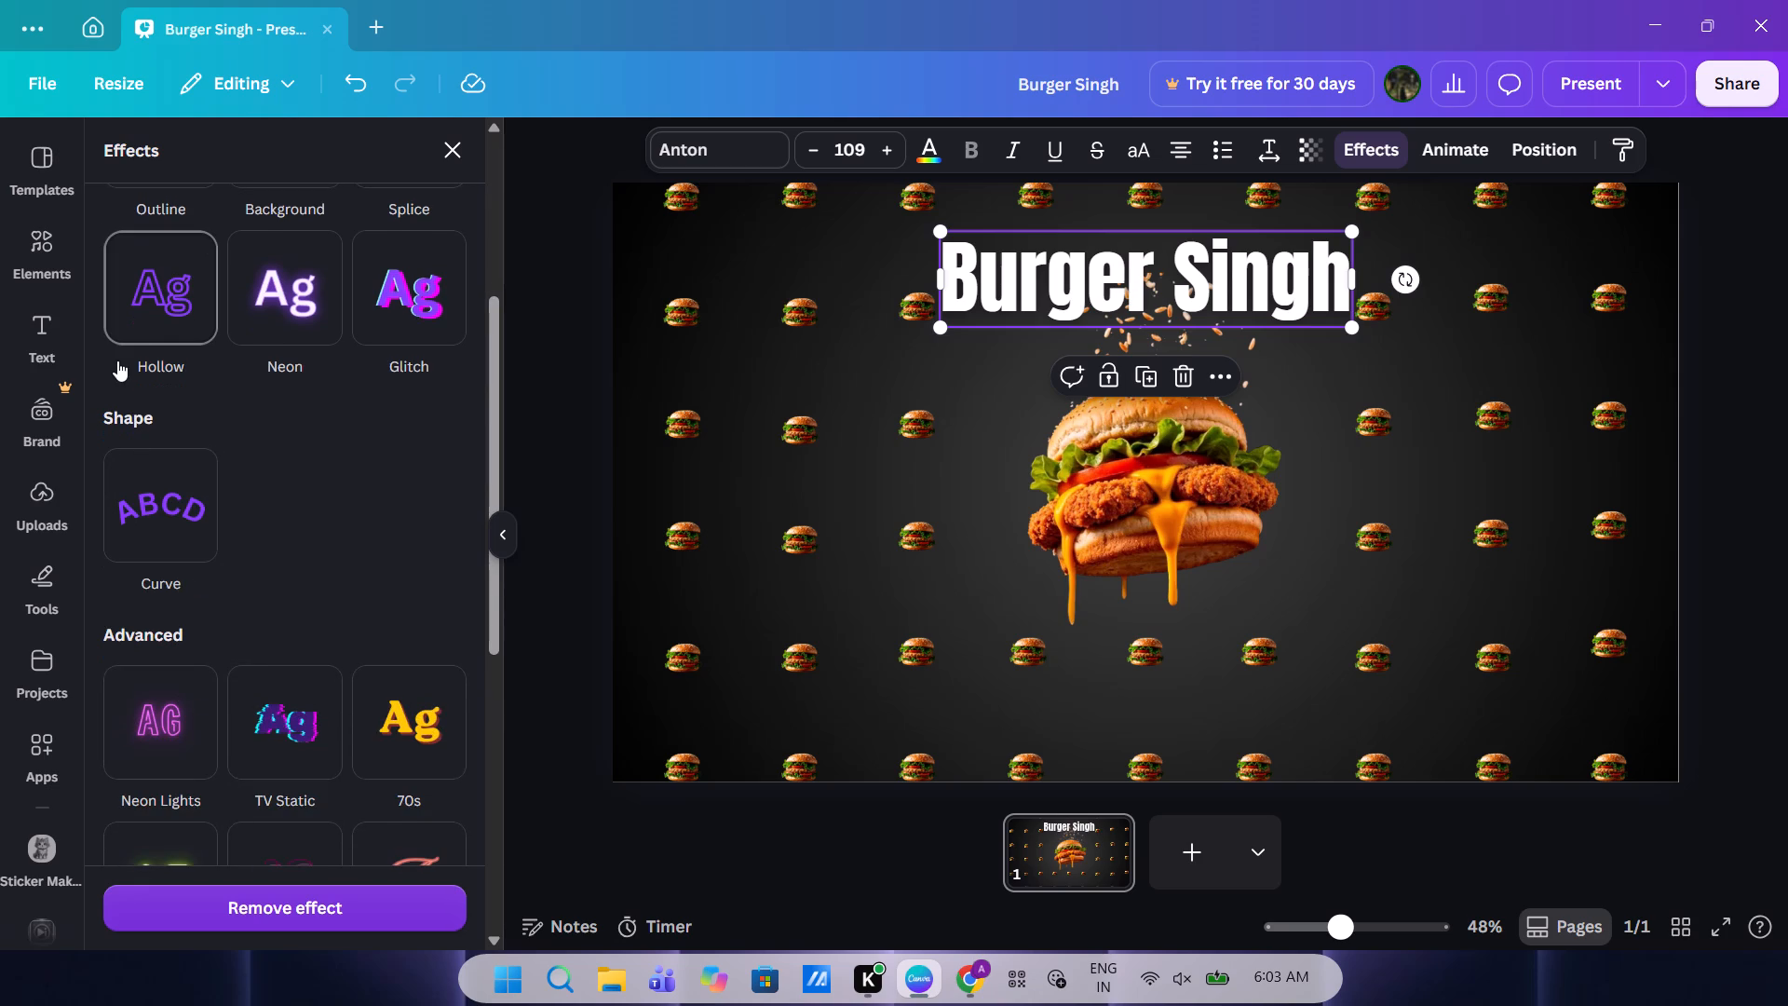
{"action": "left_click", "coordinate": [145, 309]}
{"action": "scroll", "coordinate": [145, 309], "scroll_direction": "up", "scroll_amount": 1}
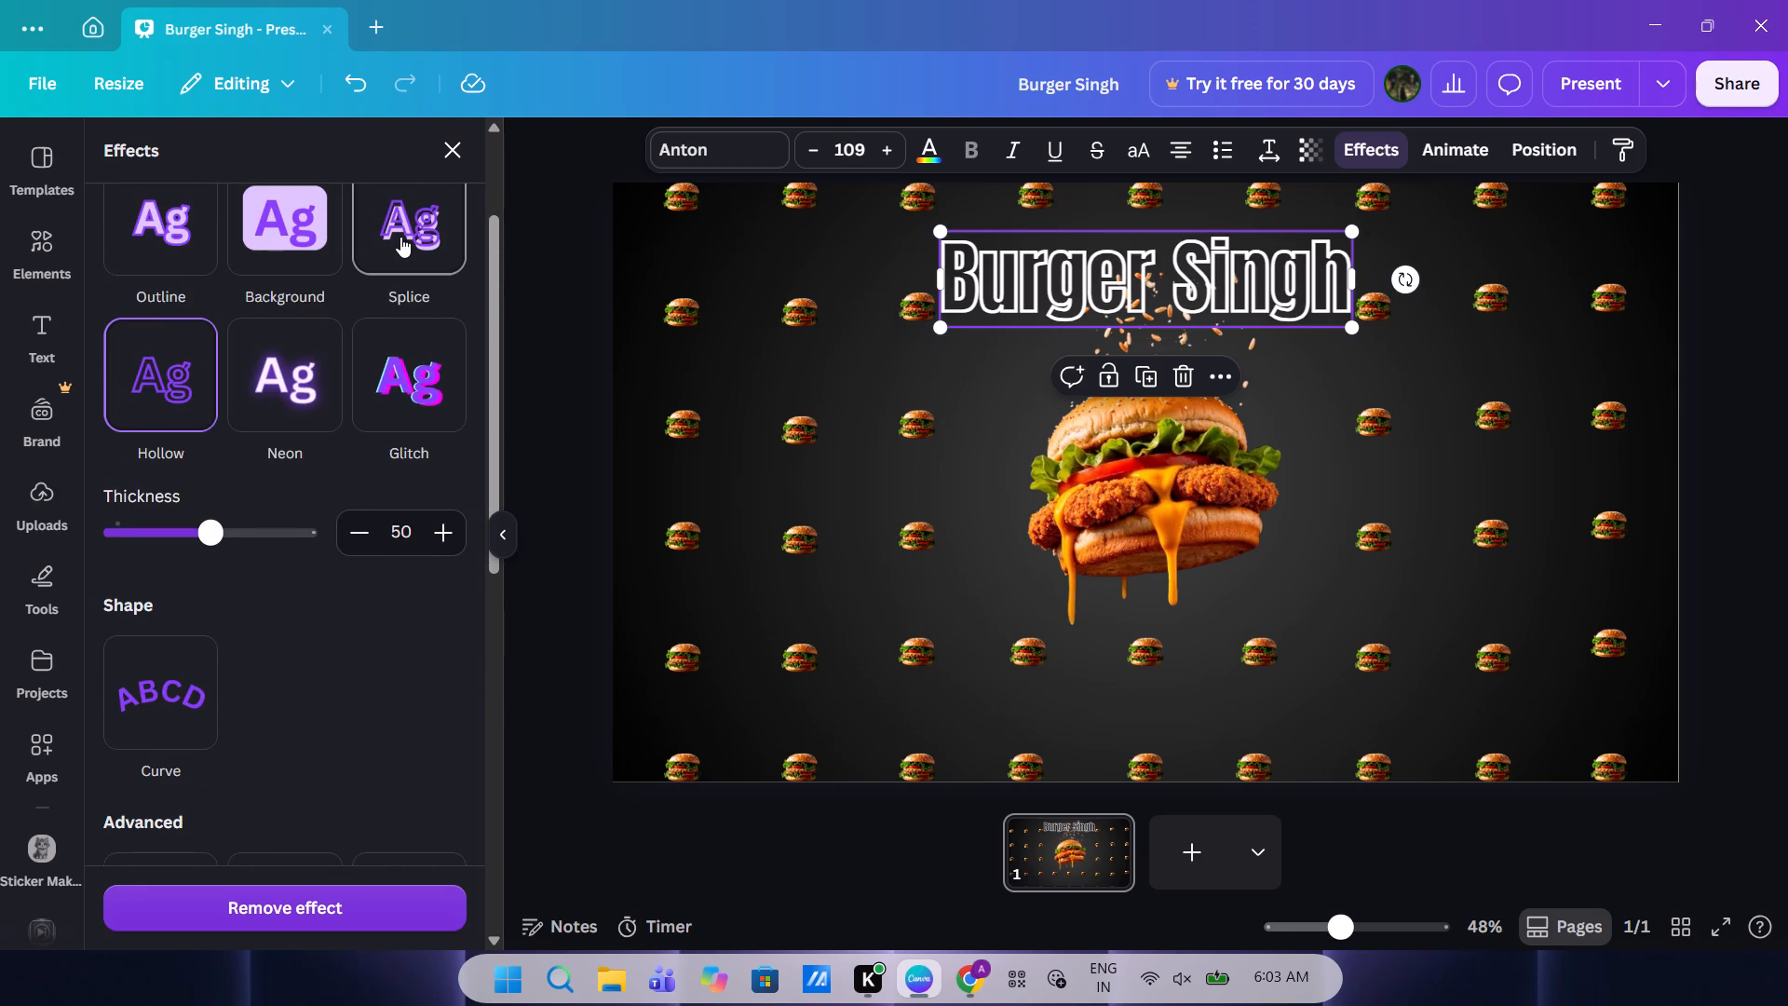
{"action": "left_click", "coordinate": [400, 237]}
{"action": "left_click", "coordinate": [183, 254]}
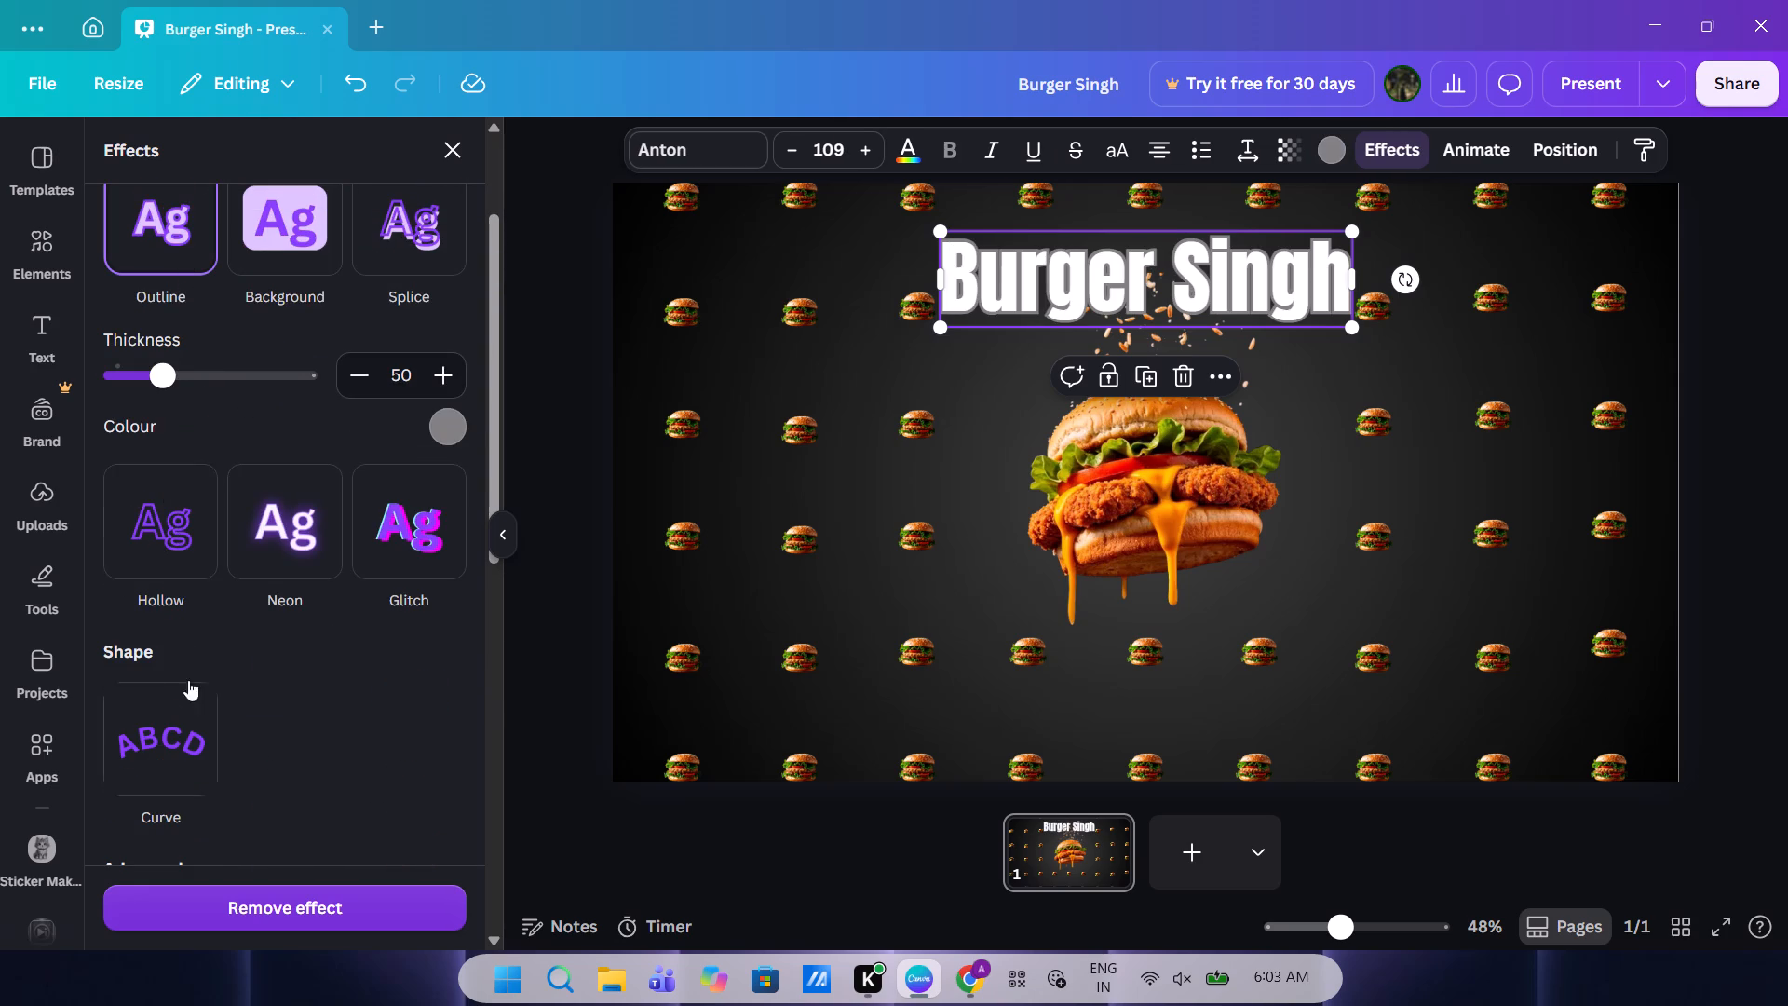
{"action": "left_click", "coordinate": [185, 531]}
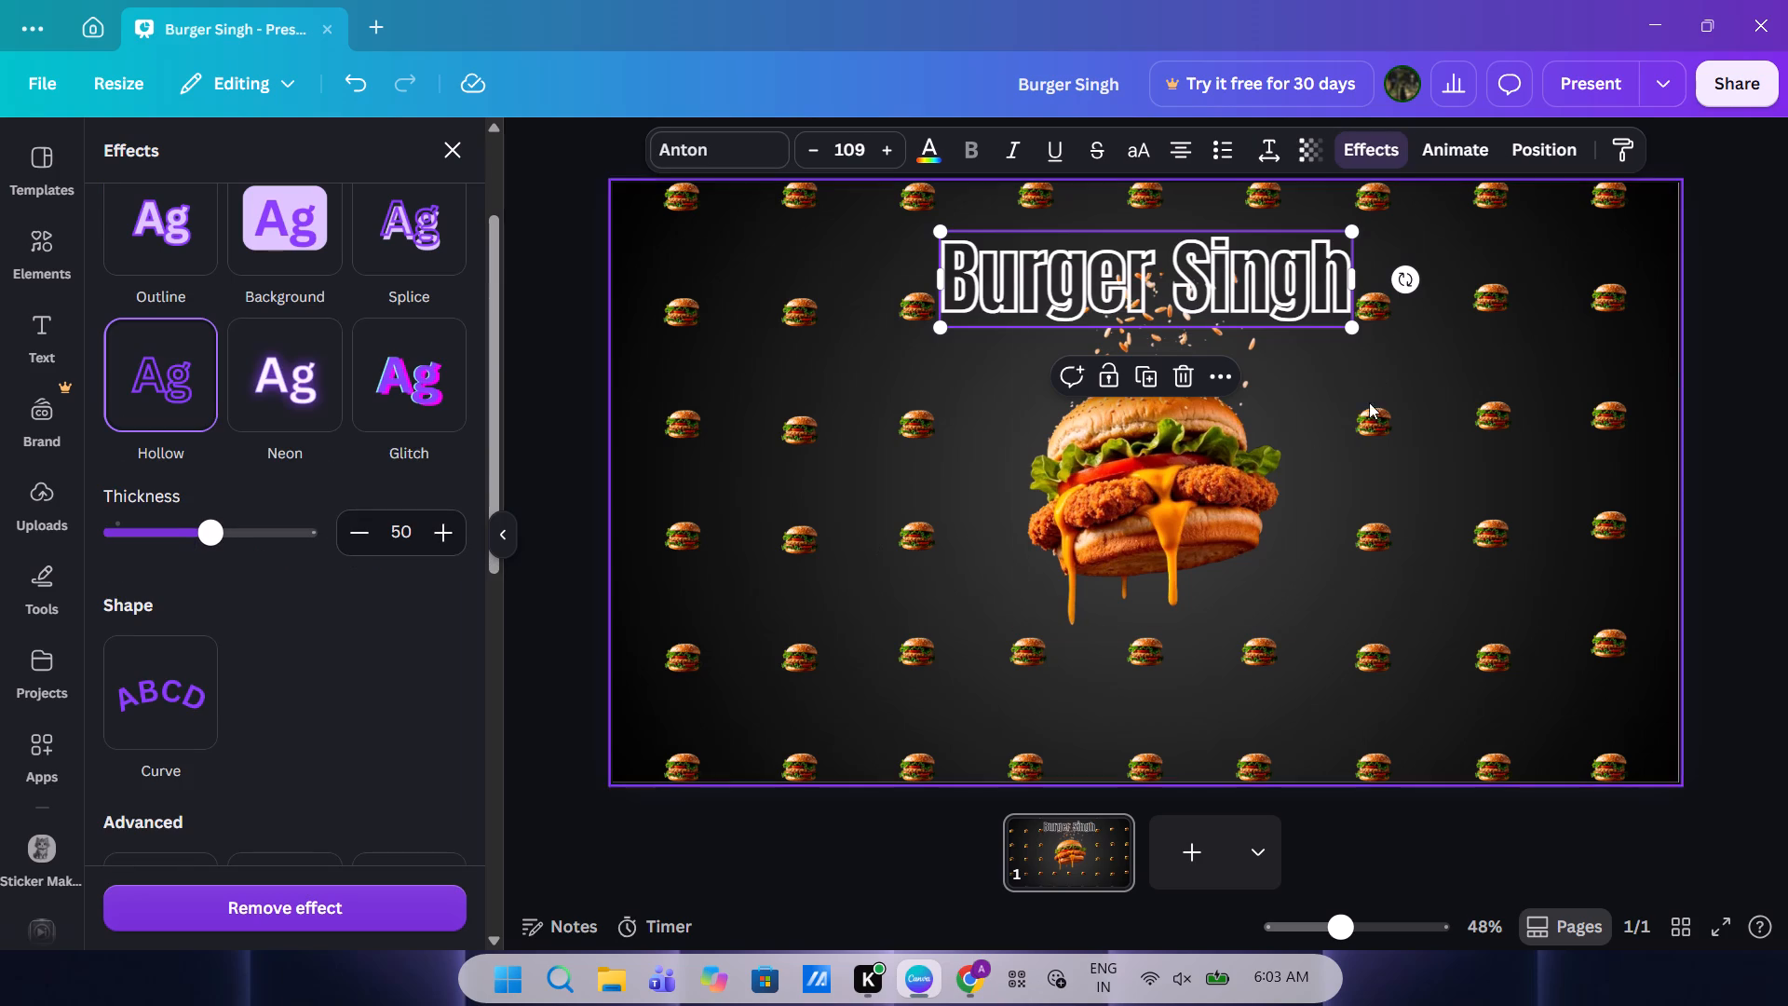
Enlarge the hollow "Burger Singh" title to a font size of about 180.
{"action": "left_click_drag", "start_coordinate": [1351, 330], "coordinate": [1537, 347]}
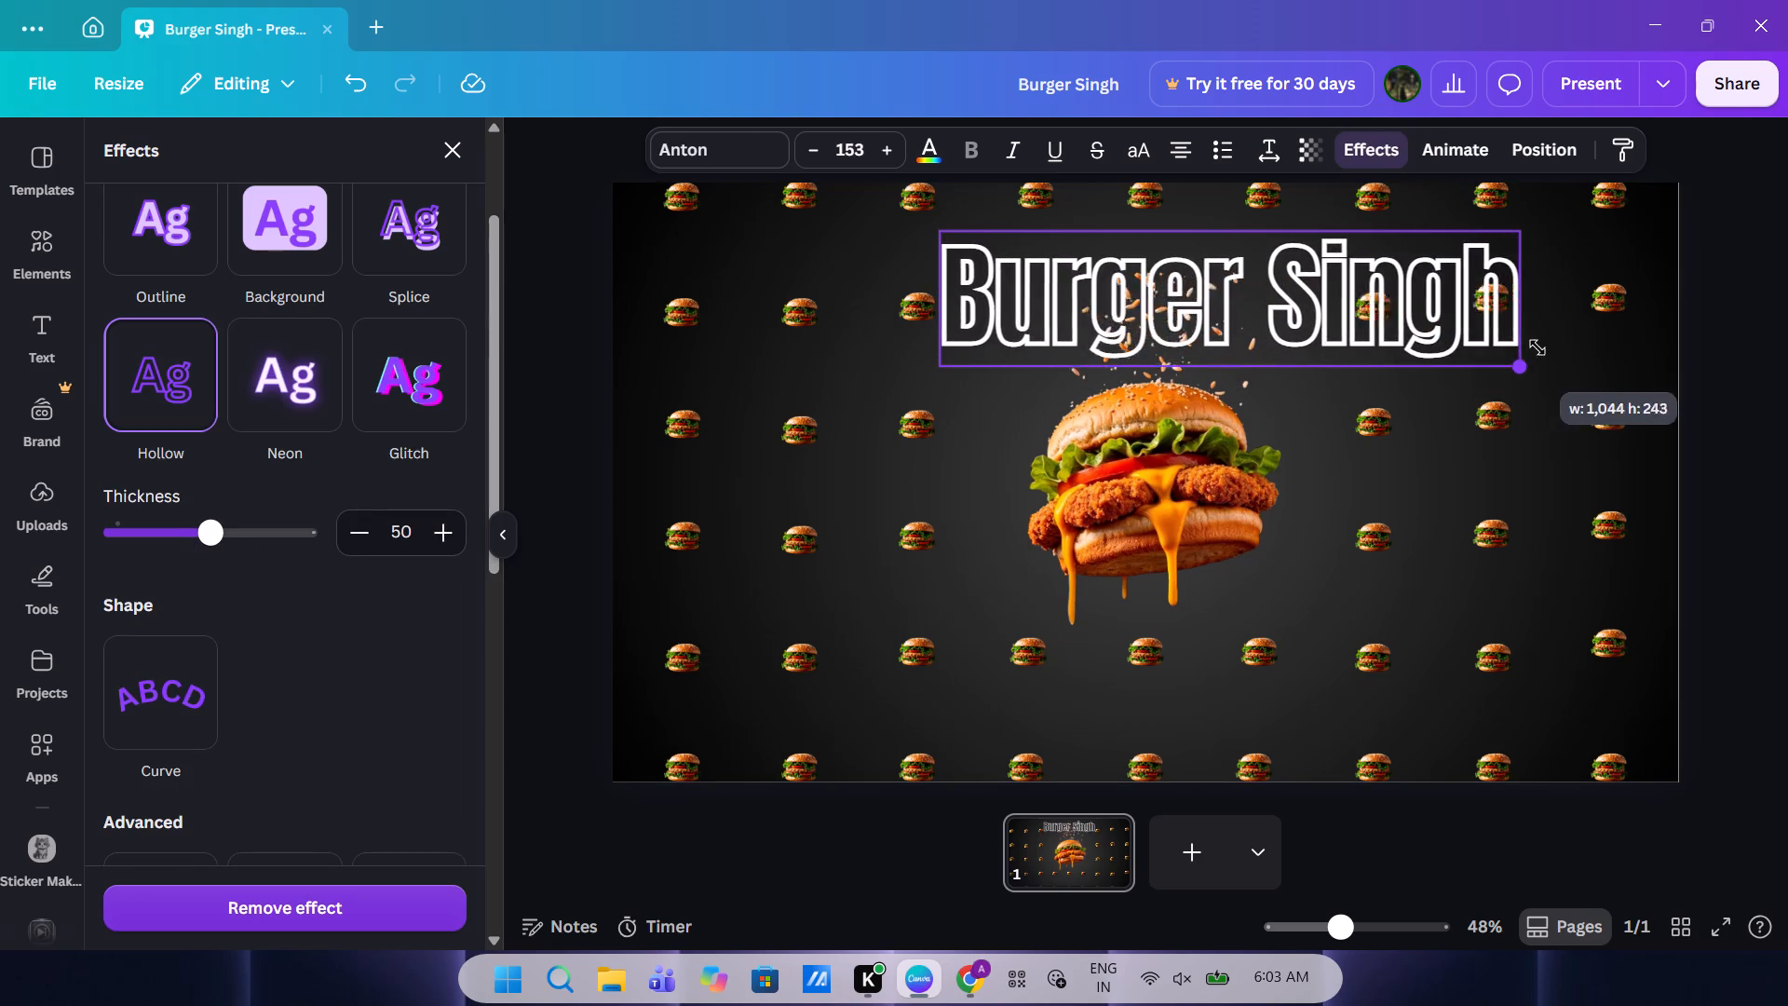
{"action": "left_click_drag", "start_coordinate": [1537, 347], "coordinate": [1620, 387]}
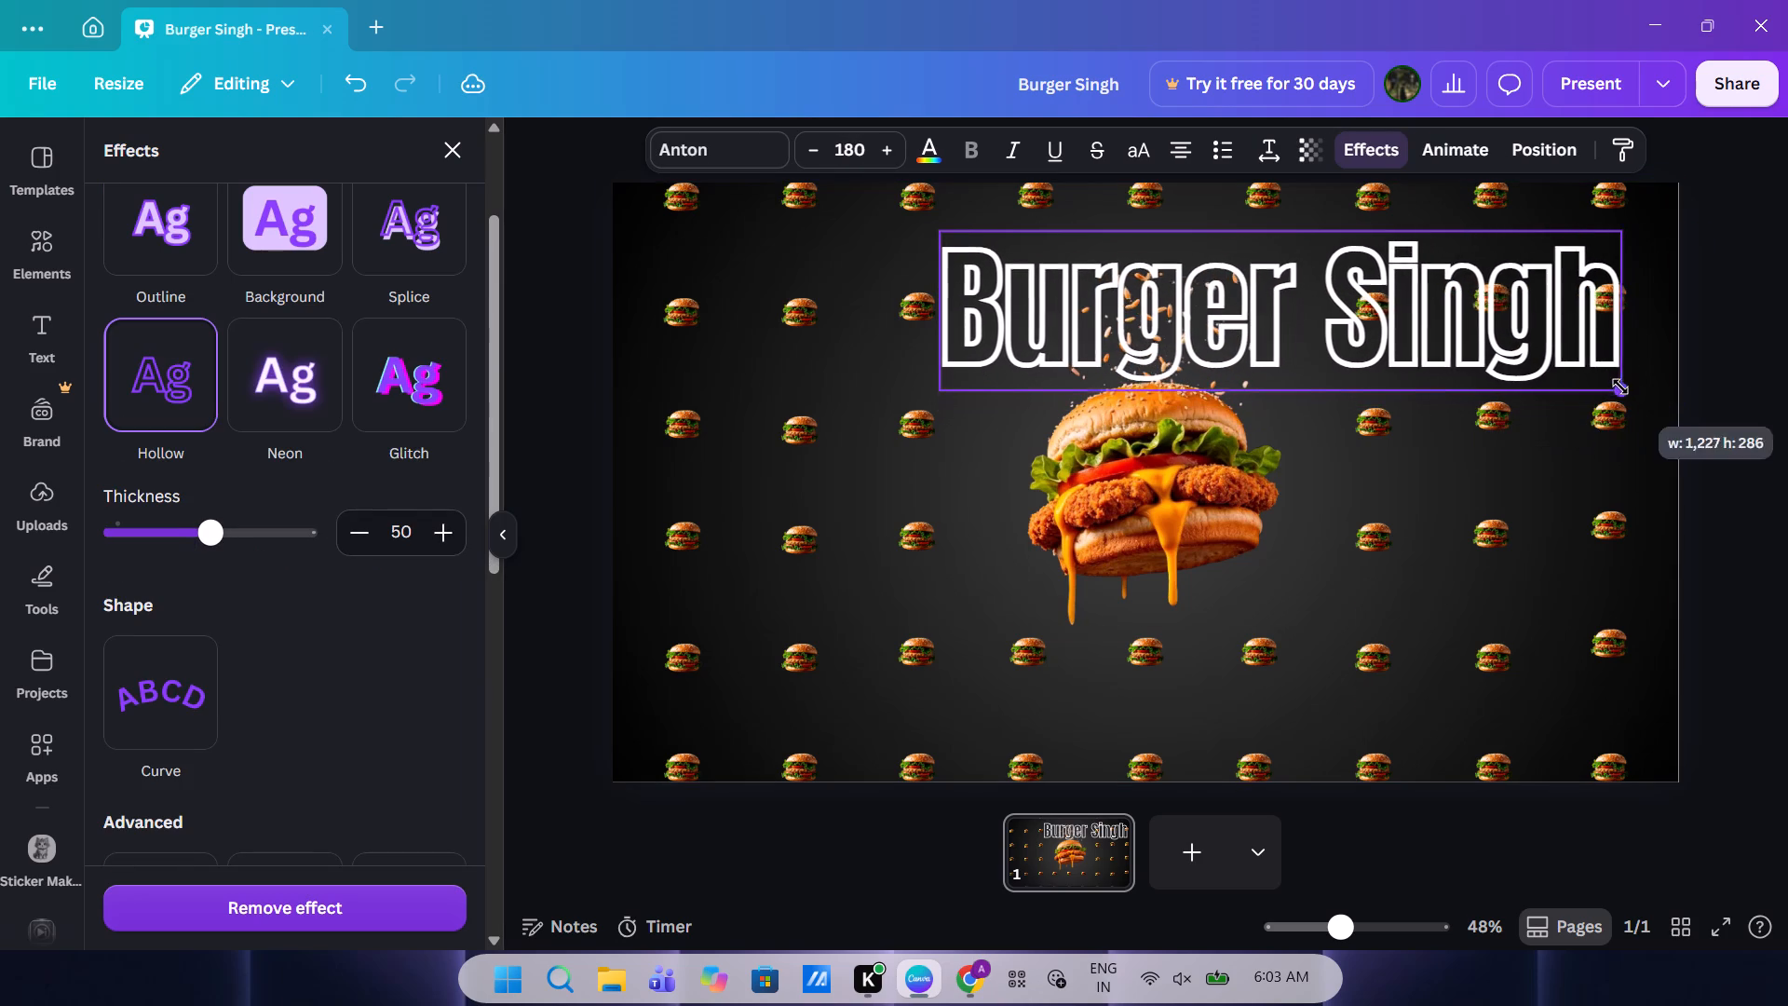
{"action": "left_click_drag", "start_coordinate": [1620, 387], "coordinate": [1619, 385]}
Try the enlarged title over the lower part of the burger, and place it back across the top of the page.
{"action": "left_click_drag", "start_coordinate": [1401, 340], "coordinate": [1248, 306]}
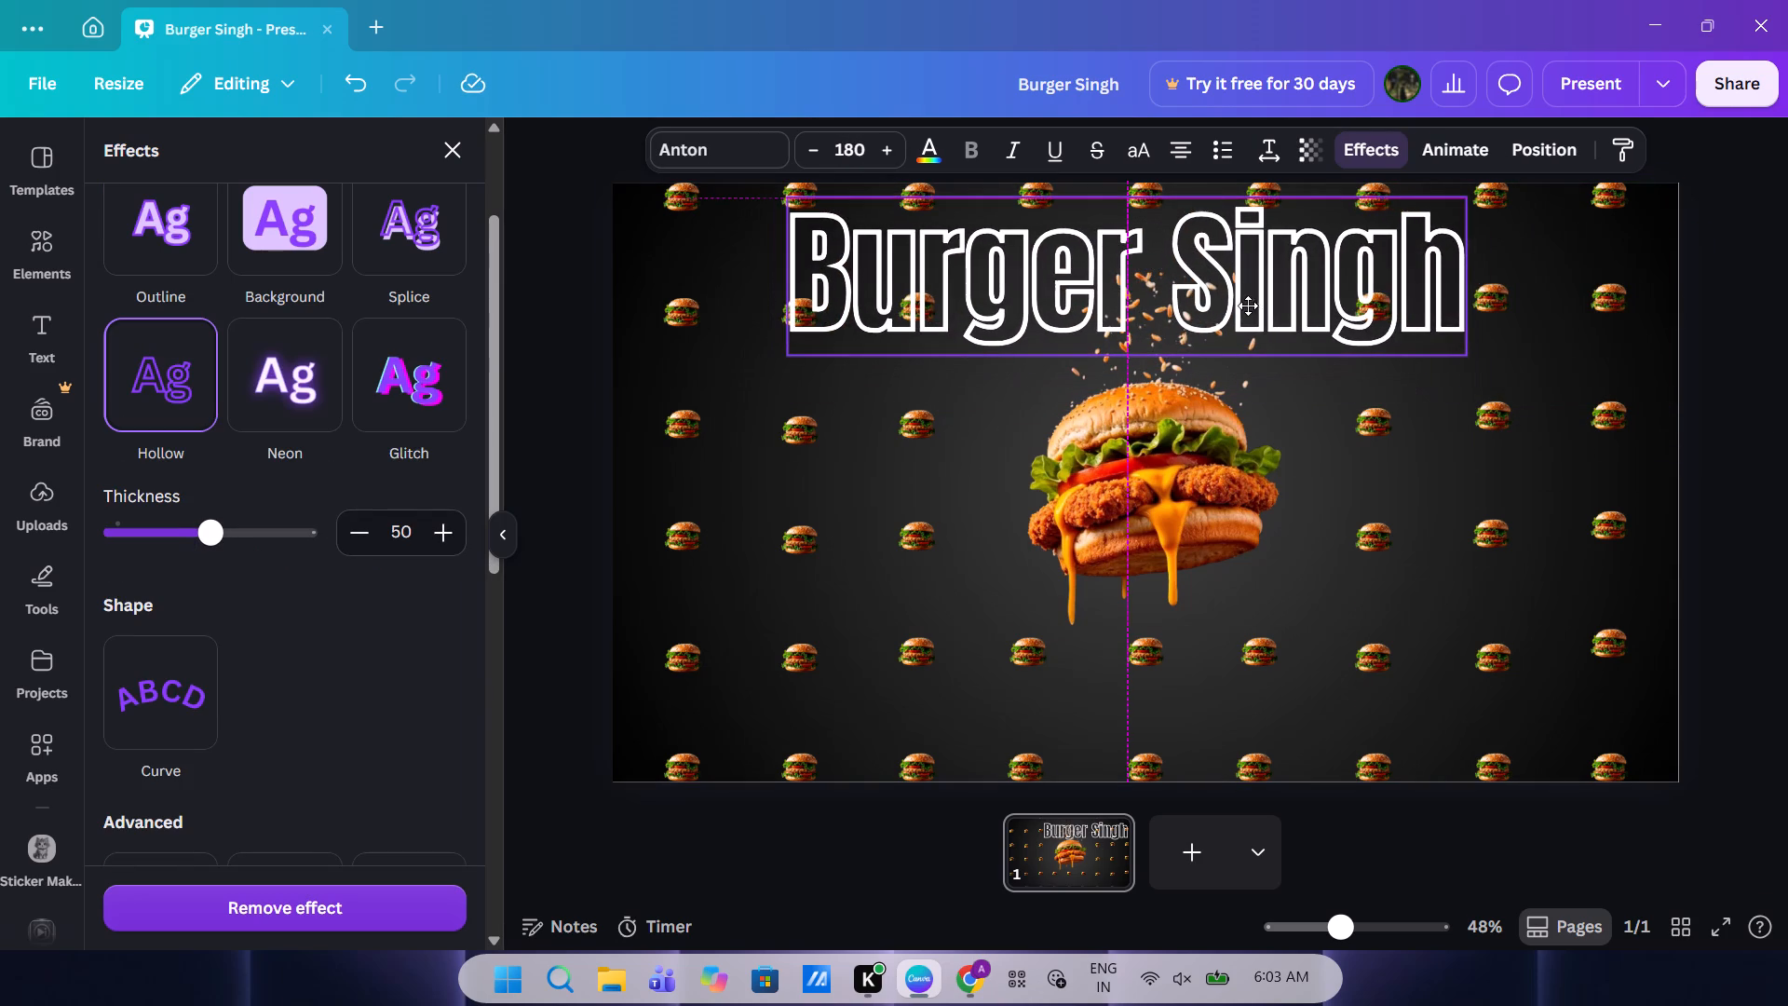
{"action": "left_click_drag", "start_coordinate": [1248, 306], "coordinate": [1248, 320]}
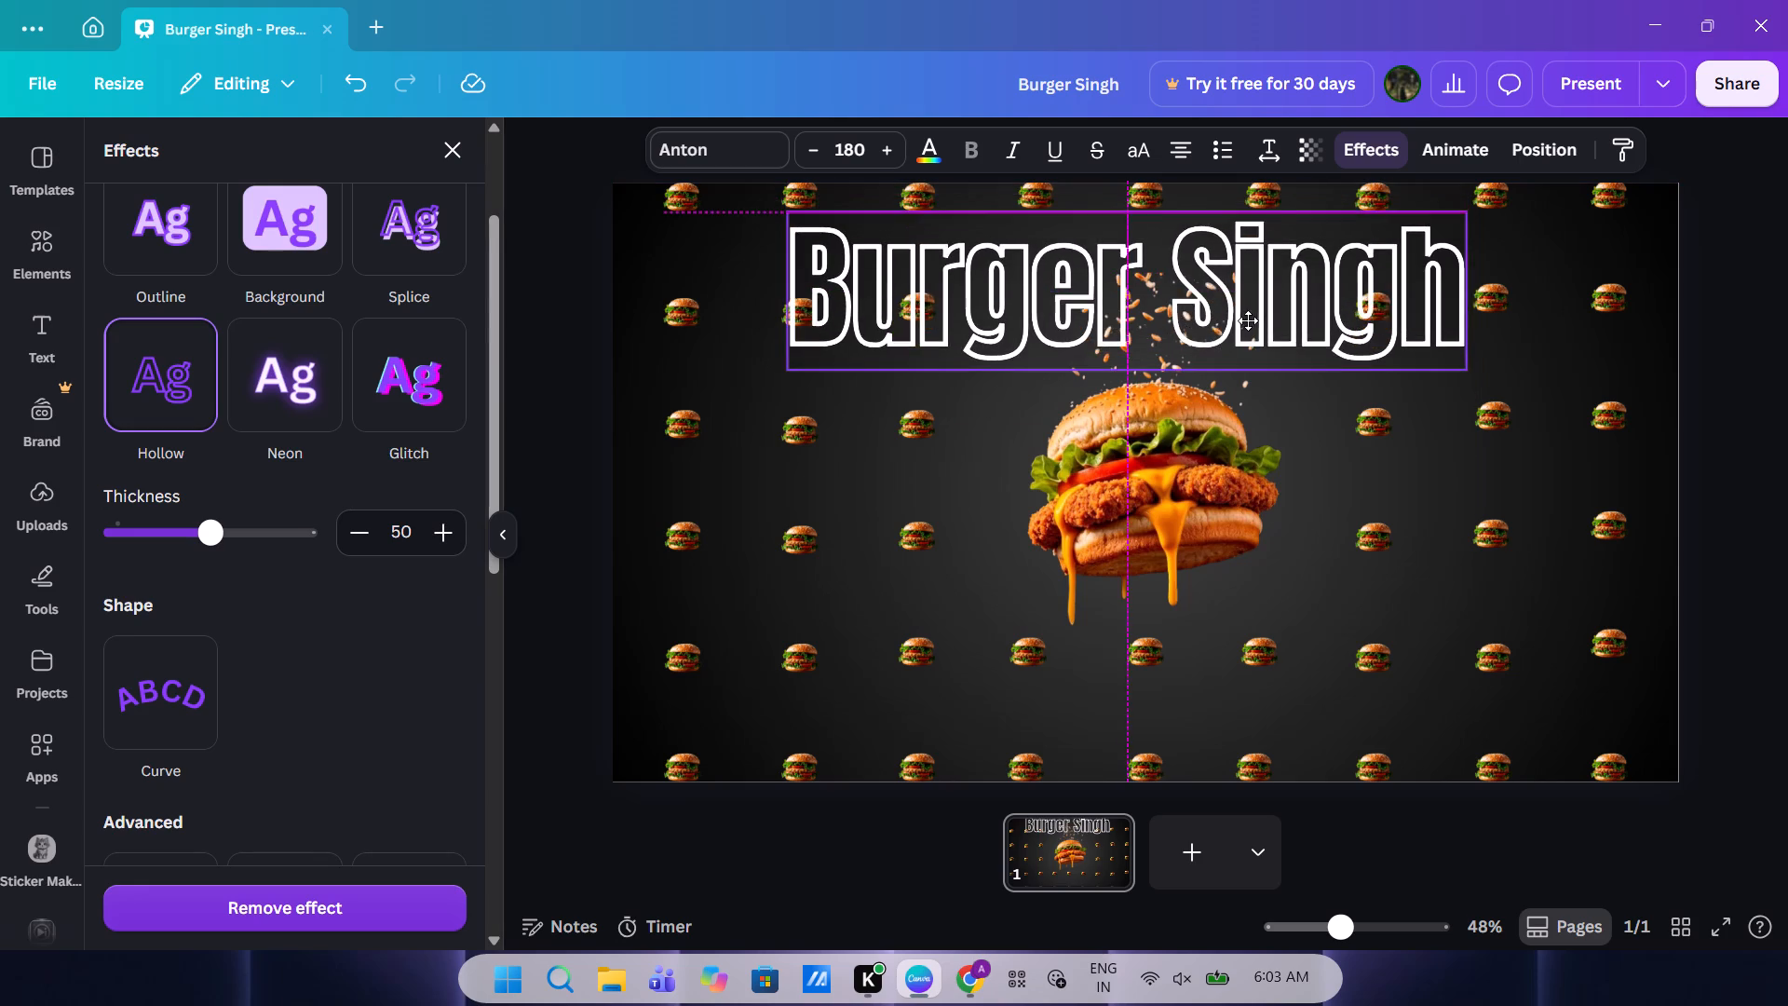
{"action": "left_click_drag", "start_coordinate": [1248, 320], "coordinate": [1246, 408]}
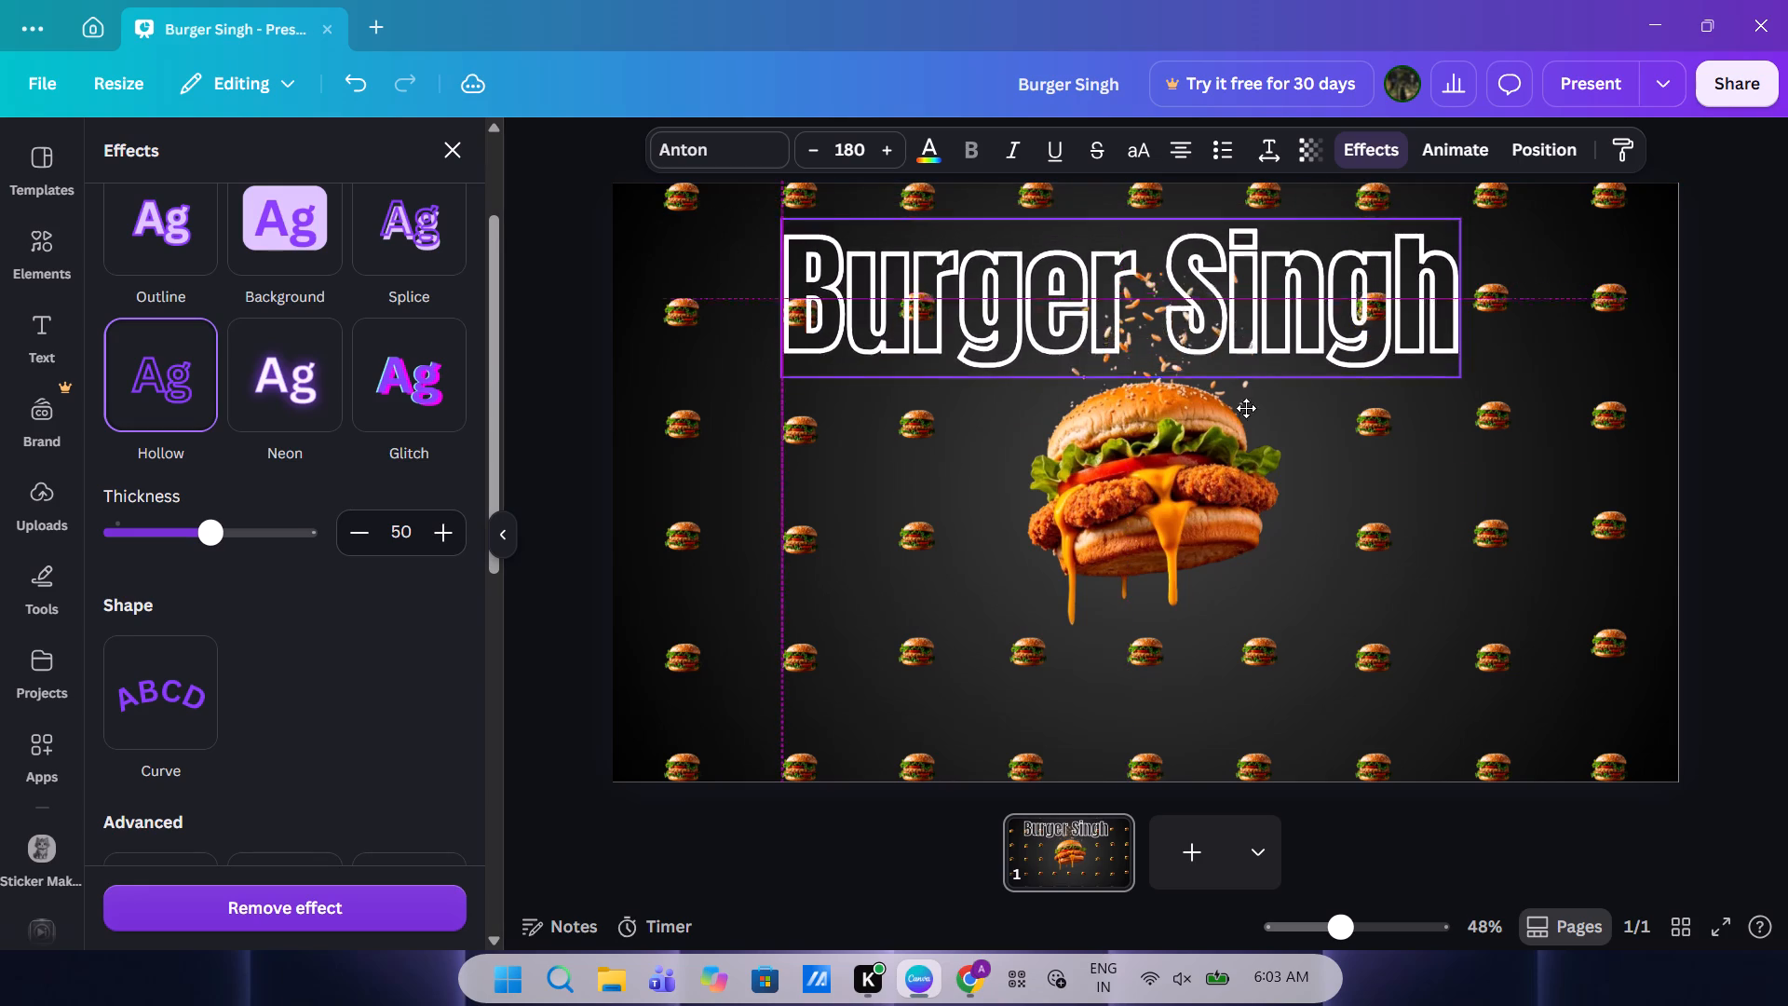
{"action": "left_click_drag", "start_coordinate": [1246, 408], "coordinate": [1248, 595]}
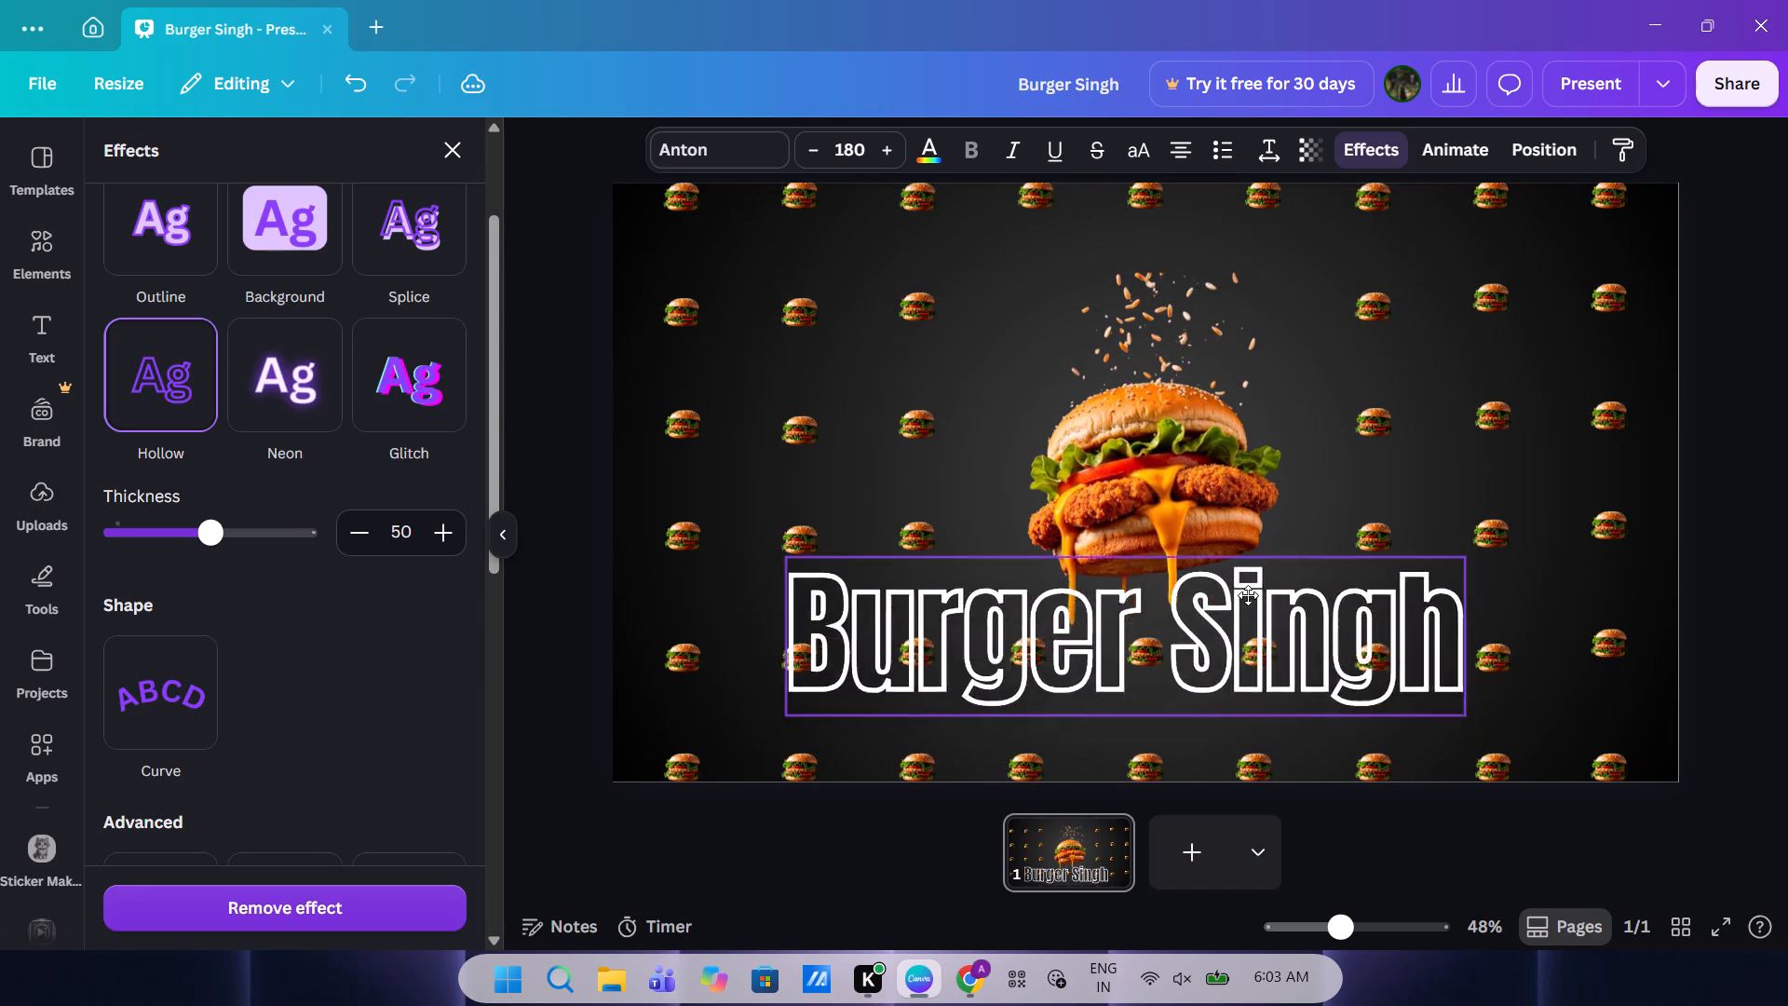
{"action": "left_click_drag", "start_coordinate": [1248, 595], "coordinate": [1259, 298]}
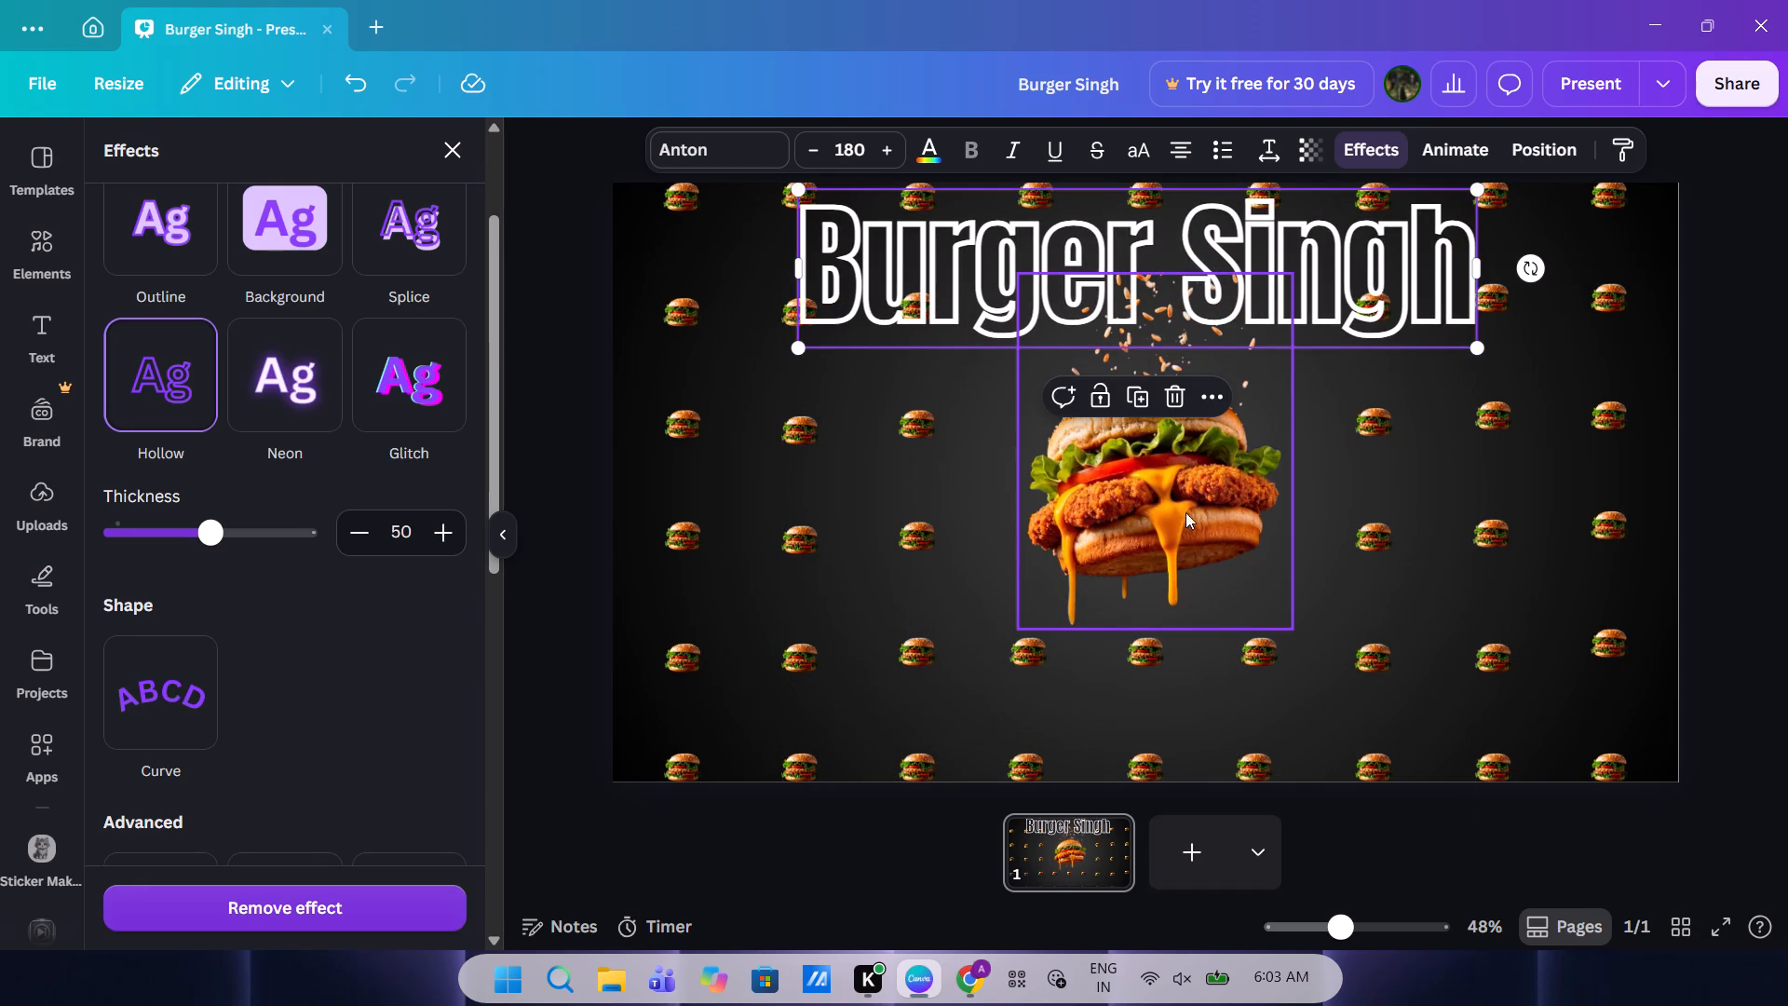
Shift the large burger image slightly down to give the title above it more room.
{"action": "left_click_drag", "start_coordinate": [1178, 514], "coordinate": [1172, 533]}
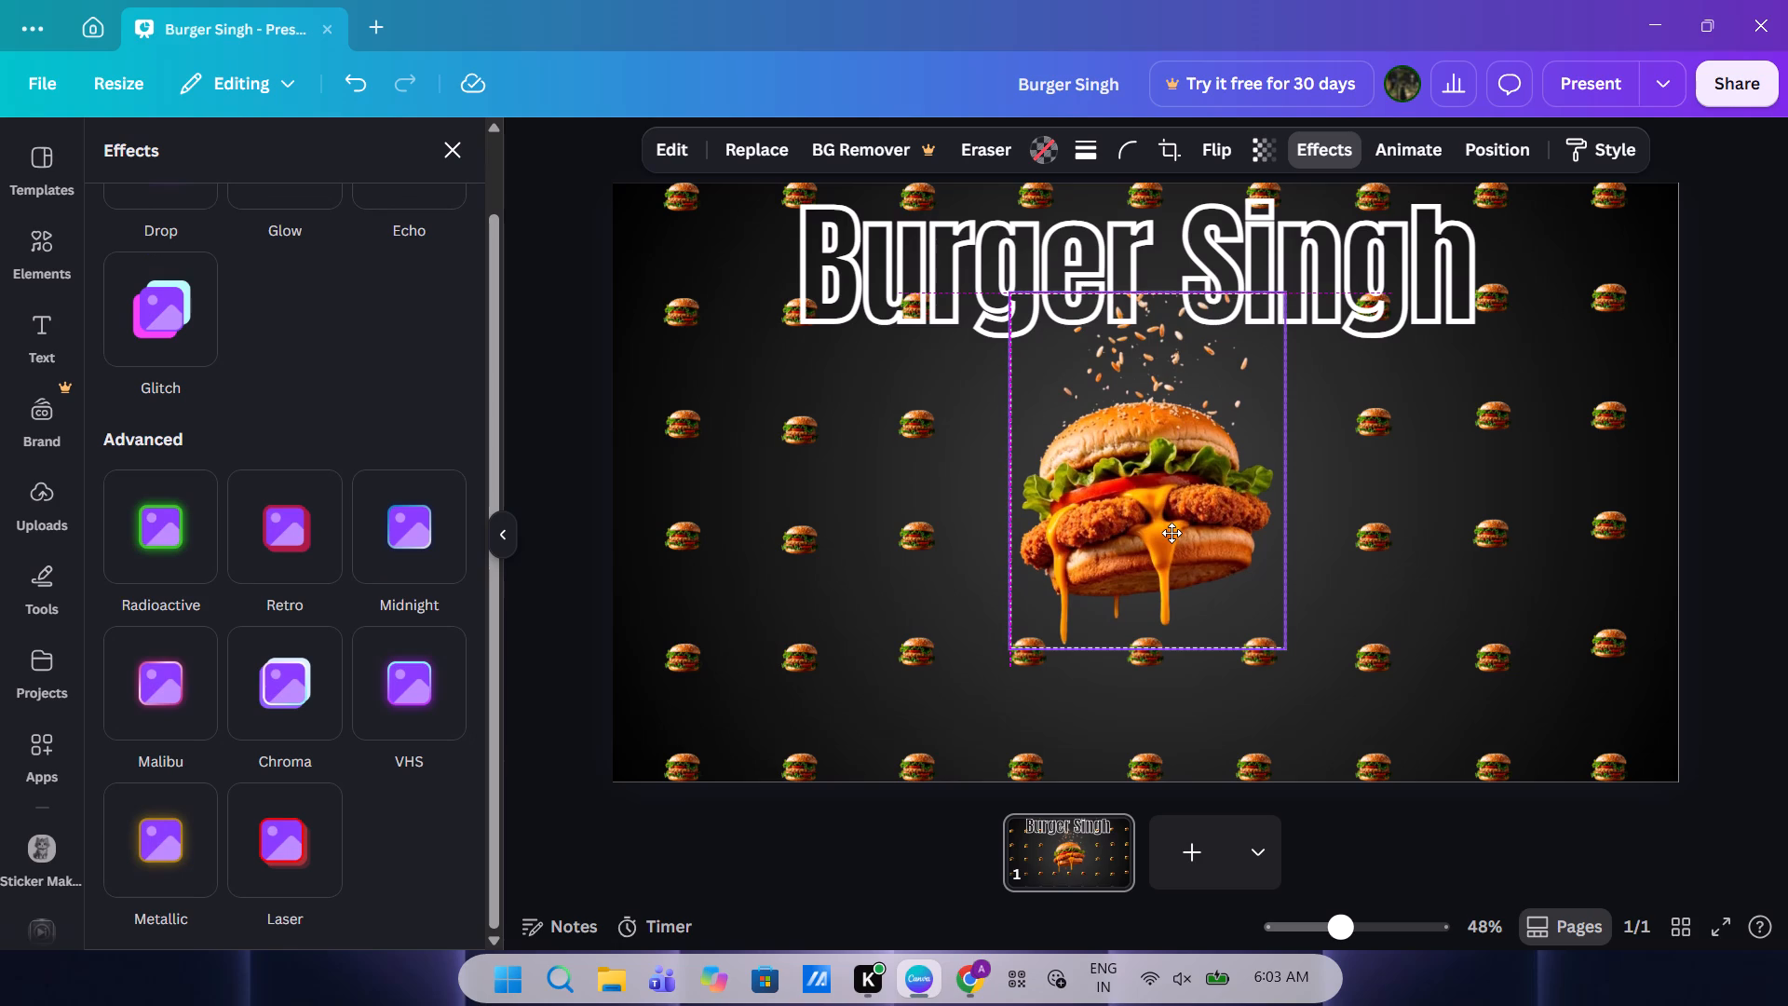
{"action": "left_click_drag", "start_coordinate": [1172, 533], "coordinate": [1176, 533]}
Shift the "Burger Singh" title slightly right and down so it is centred over the large burger.
{"action": "left_click_drag", "start_coordinate": [1086, 267], "coordinate": [1113, 289]}
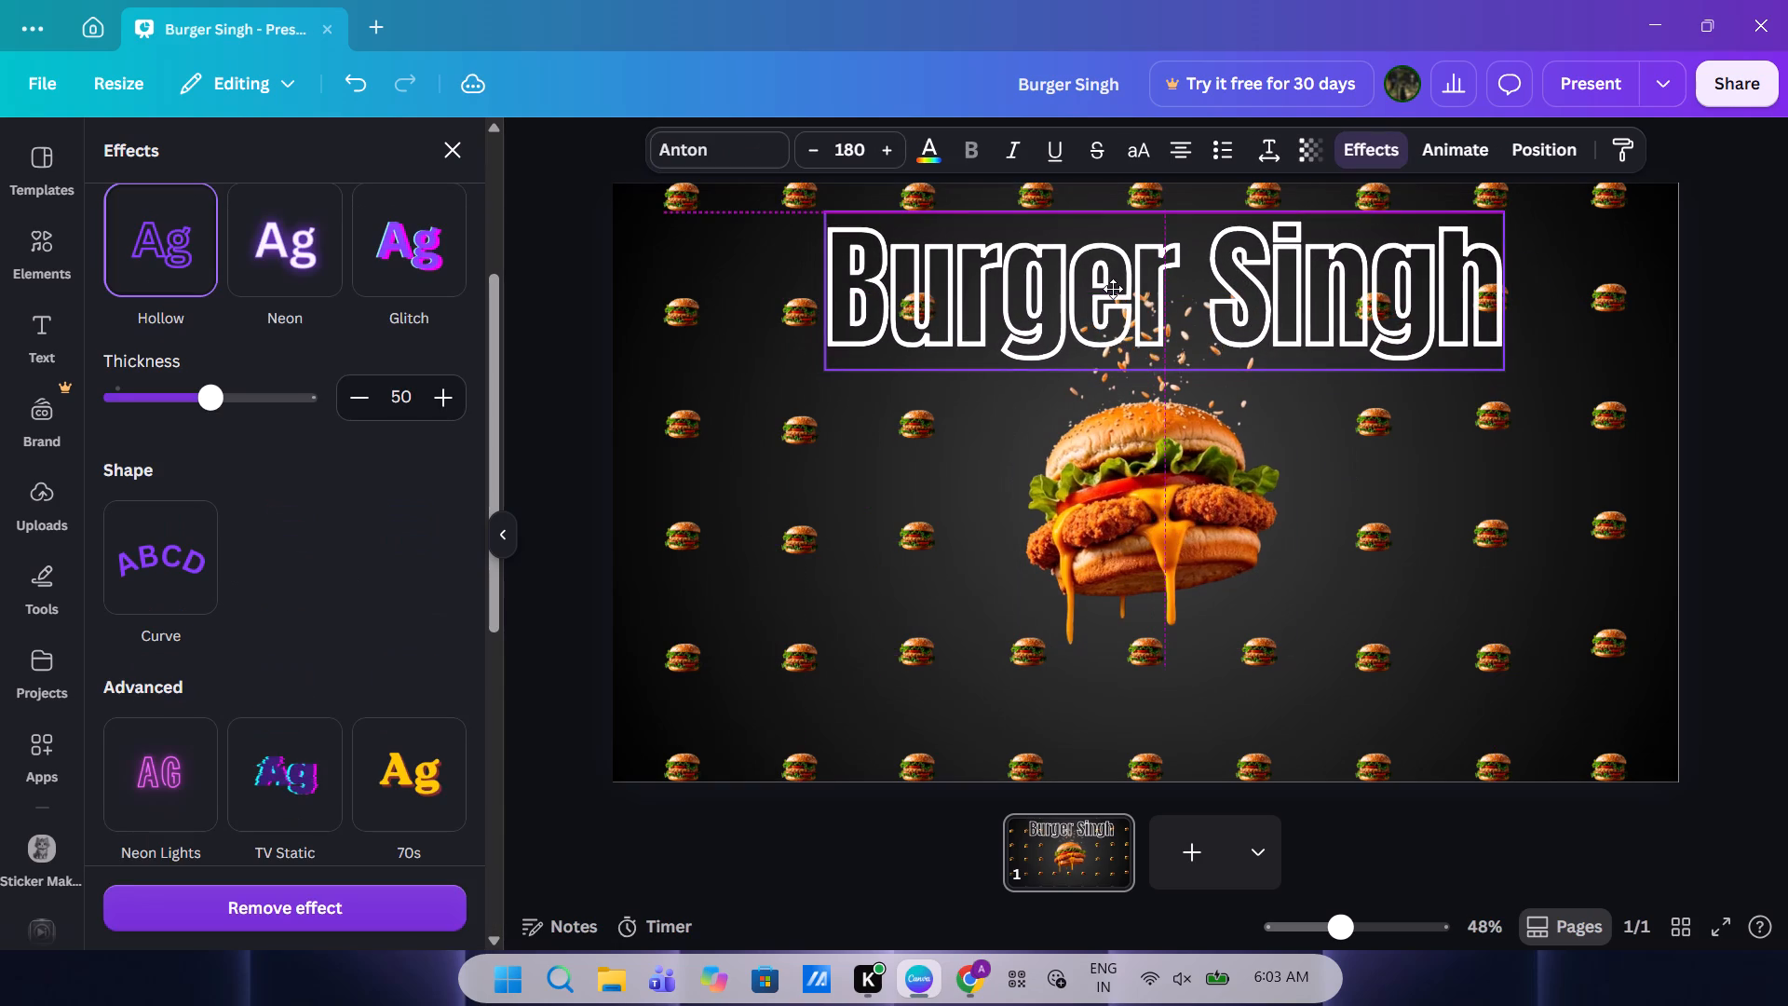
{"action": "left_click_drag", "start_coordinate": [1113, 289], "coordinate": [1109, 282]}
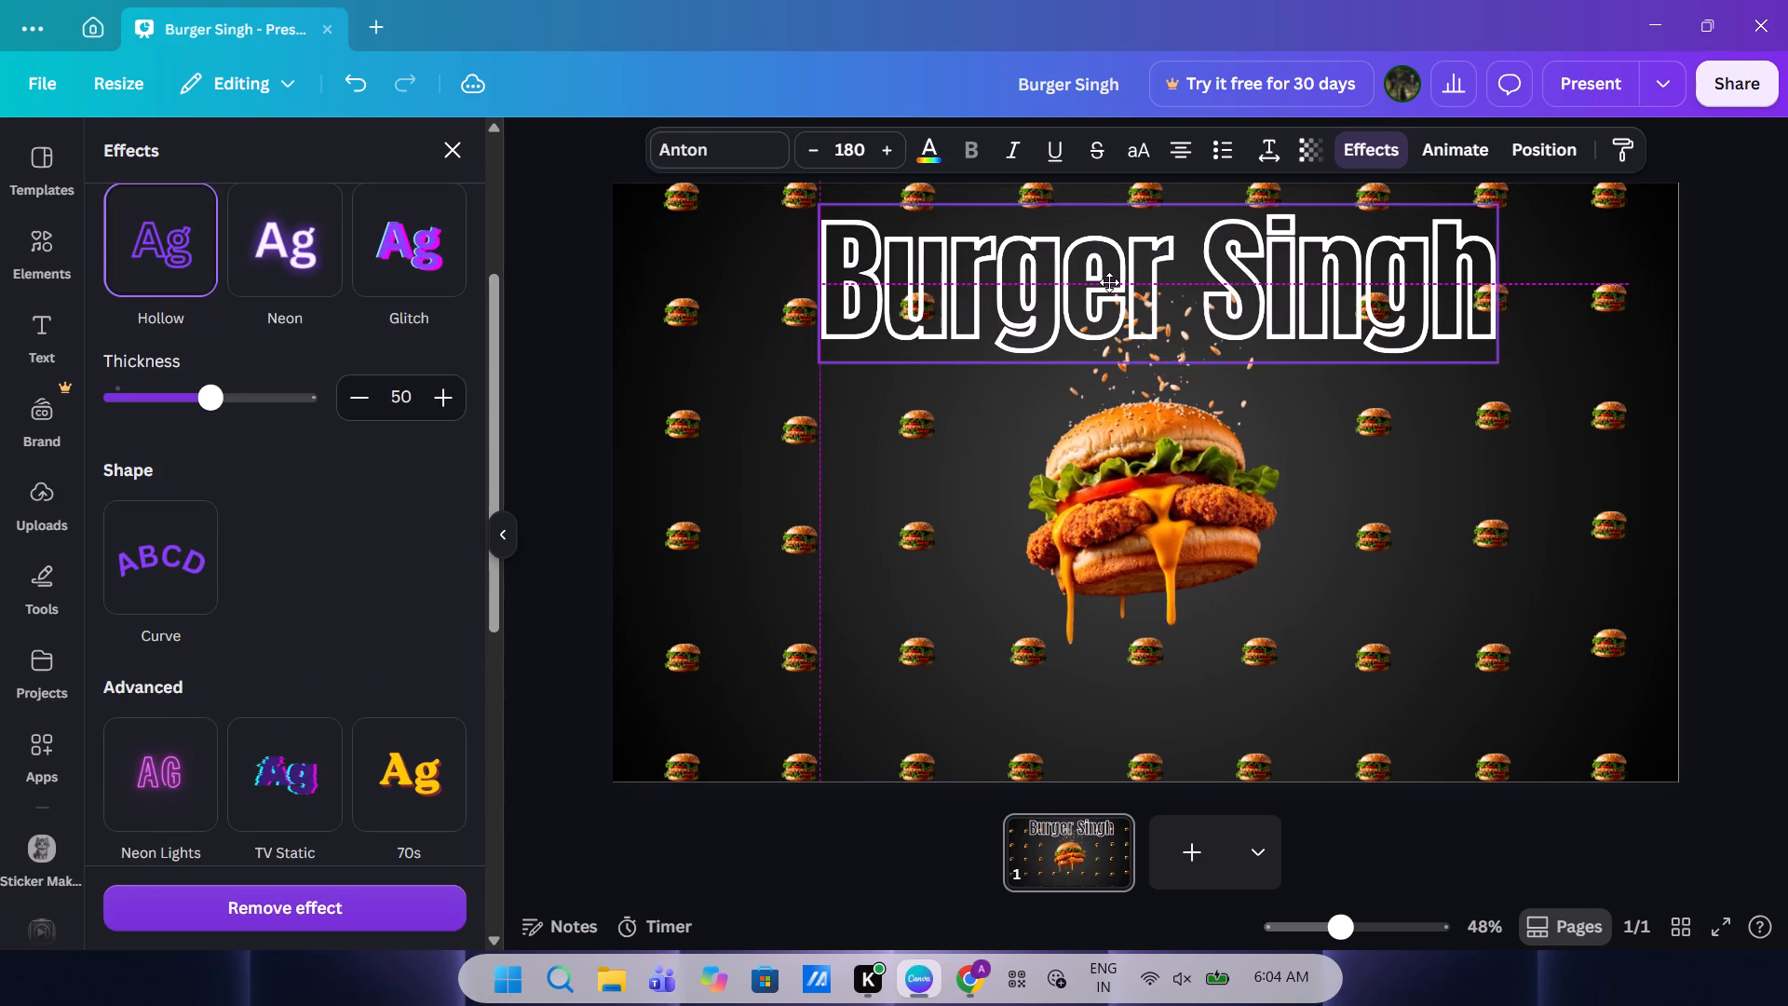
{"action": "left_click_drag", "start_coordinate": [1109, 282], "coordinate": [1112, 281]}
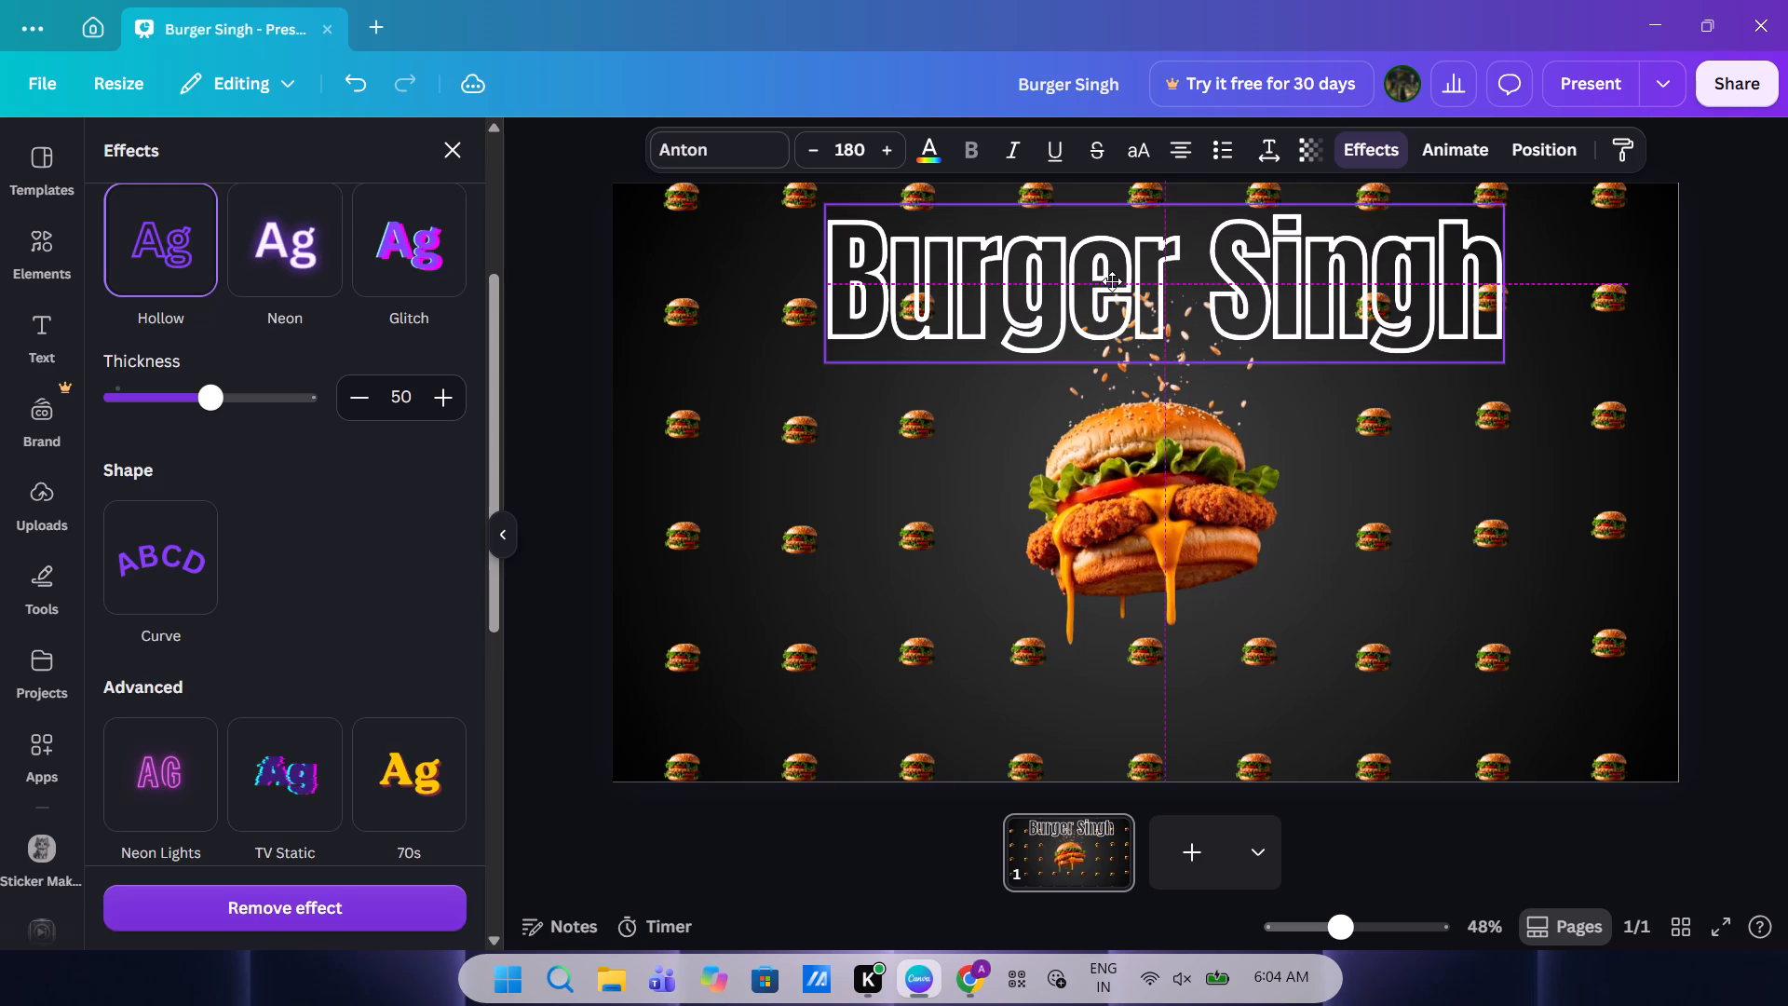
{"action": "left_click_drag", "start_coordinate": [1112, 281], "coordinate": [1111, 281]}
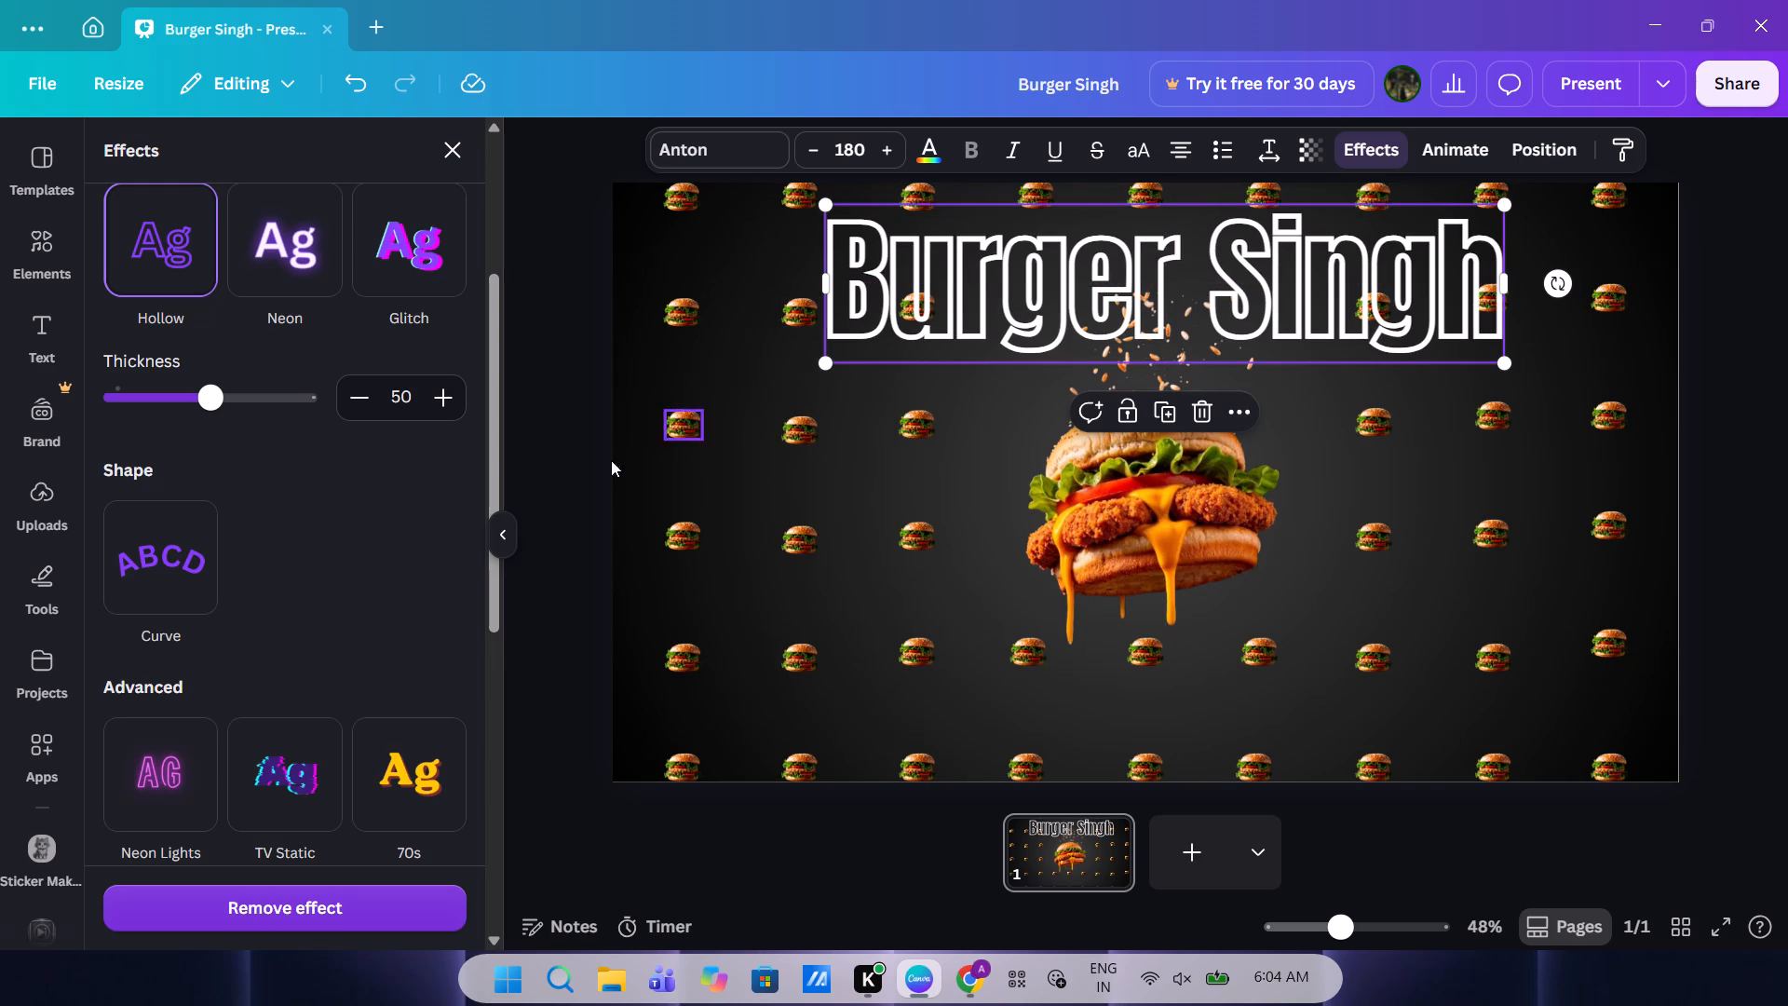
{"action": "left_click", "coordinate": [598, 469]}
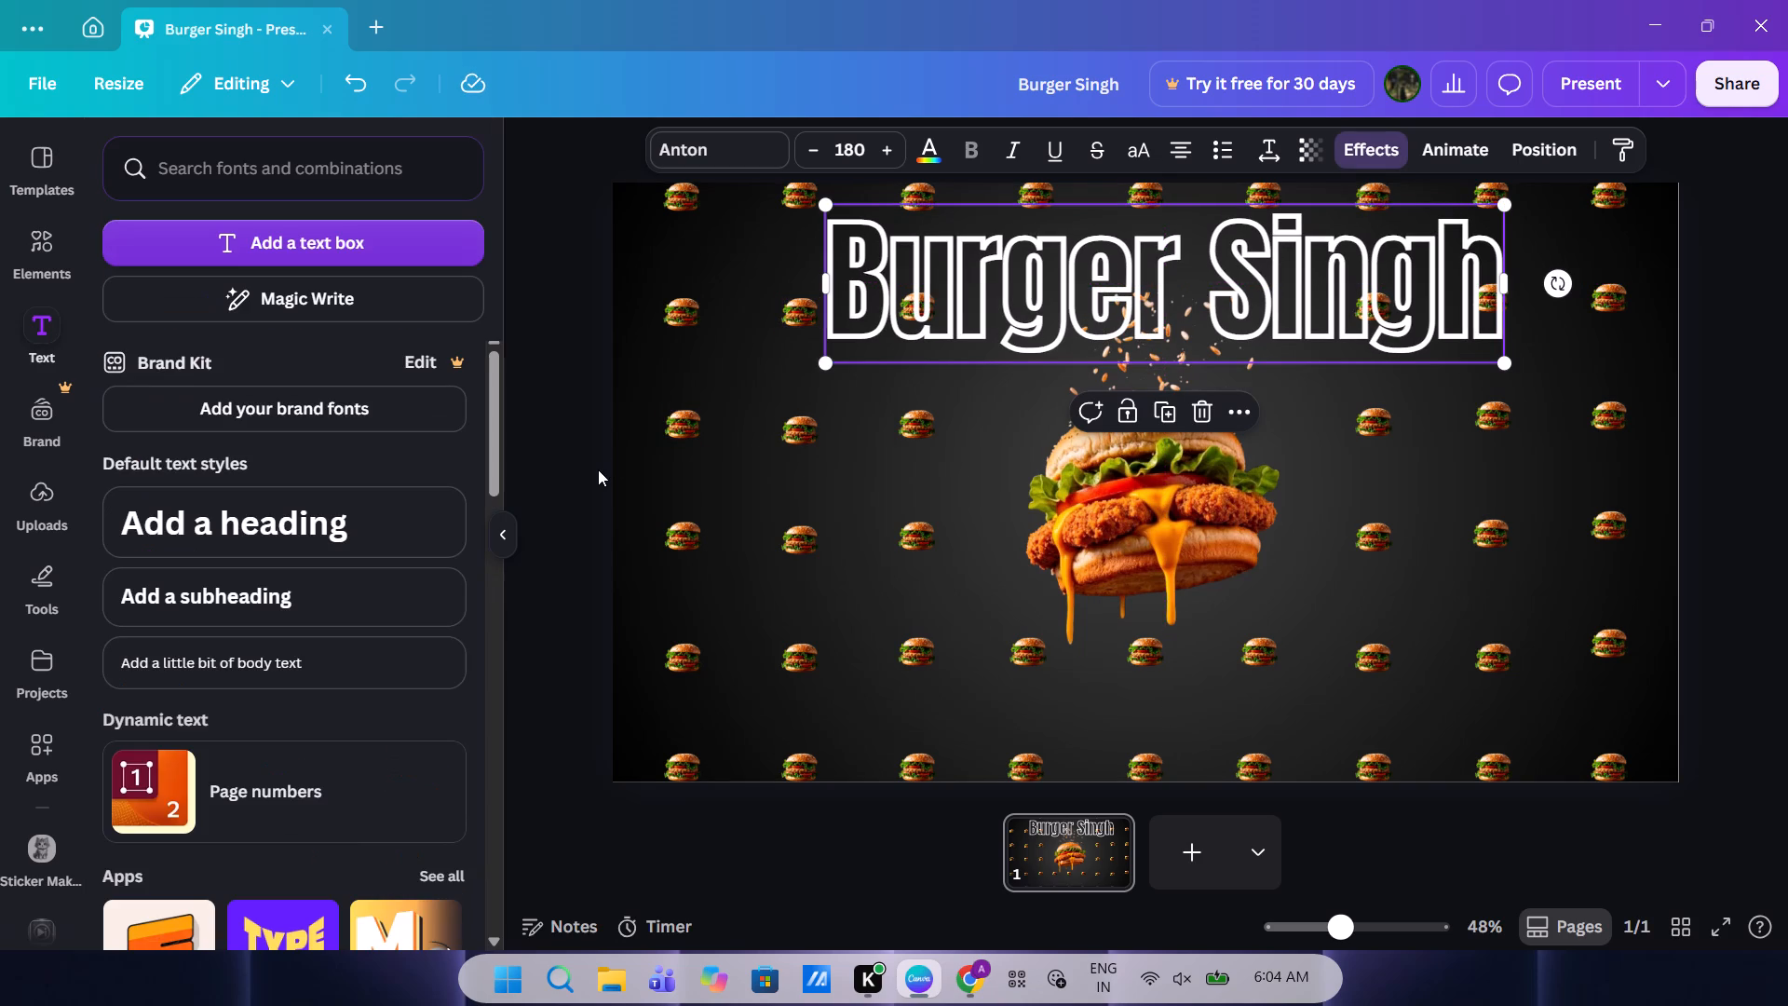
Add a text box containing "NO>!" and enlarge it to a font size of about 132.
{"action": "key", "text": "shift+n"}
{"action": "left_click", "coordinate": [589, 362]}
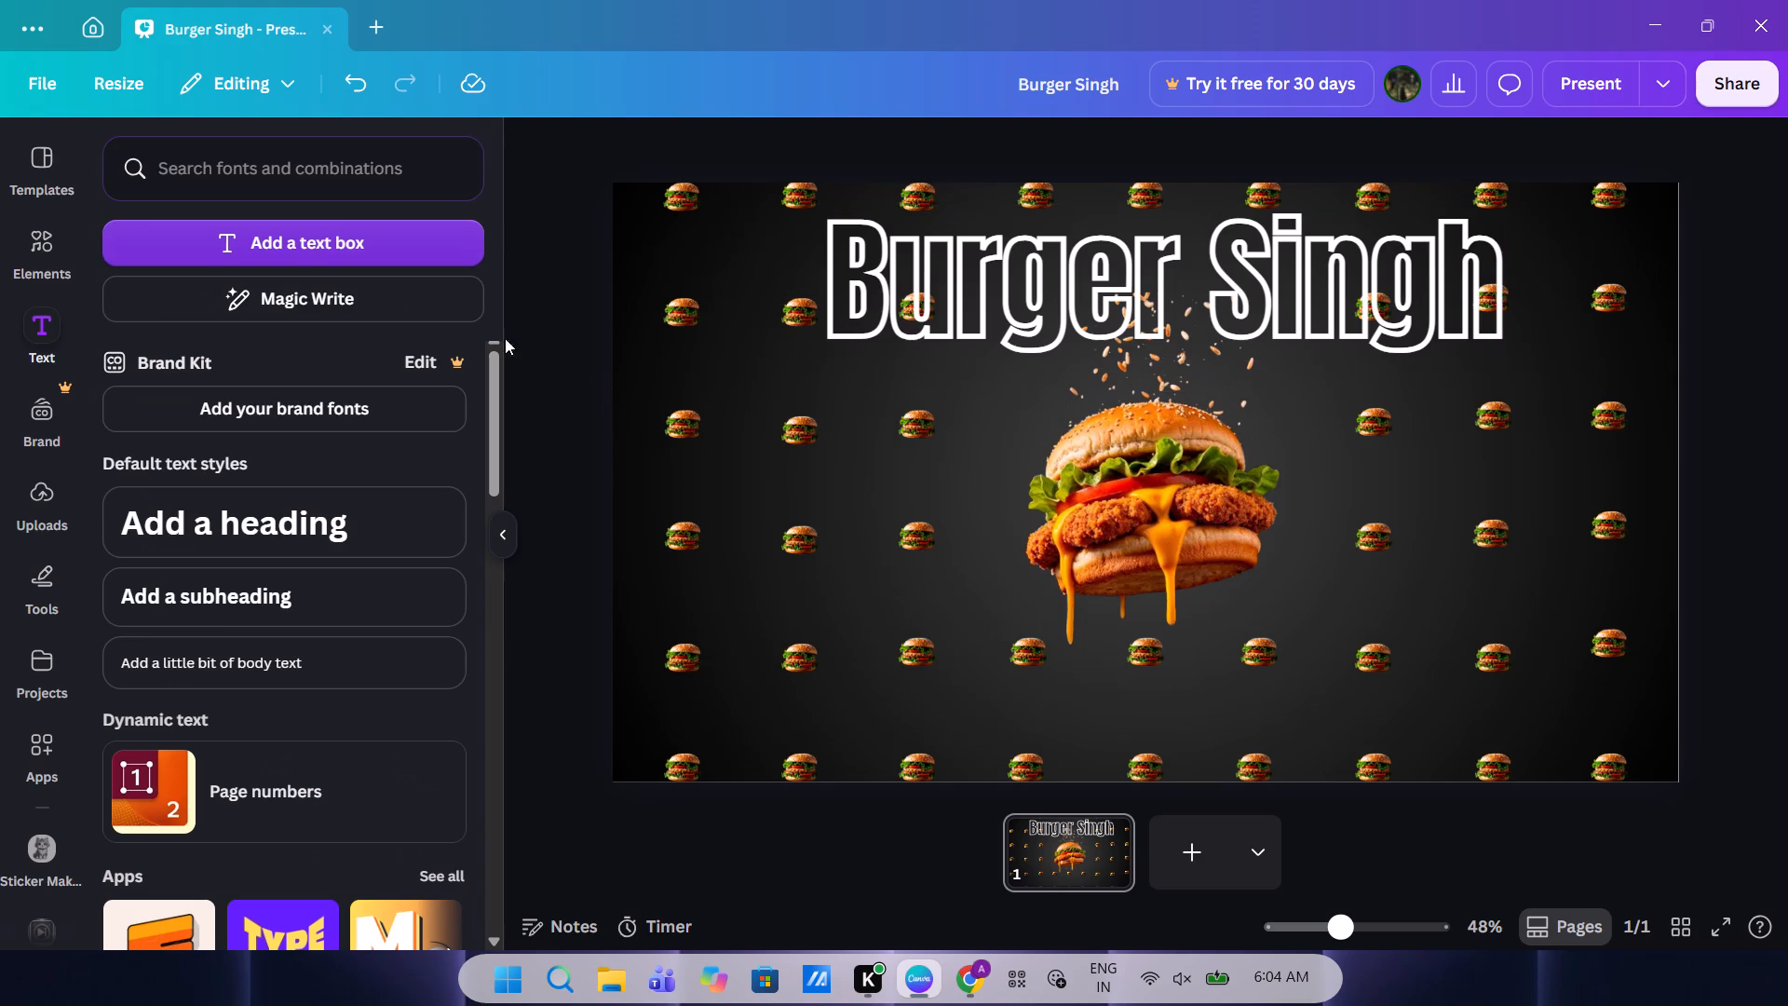
{"action": "left_click", "coordinate": [335, 248]}
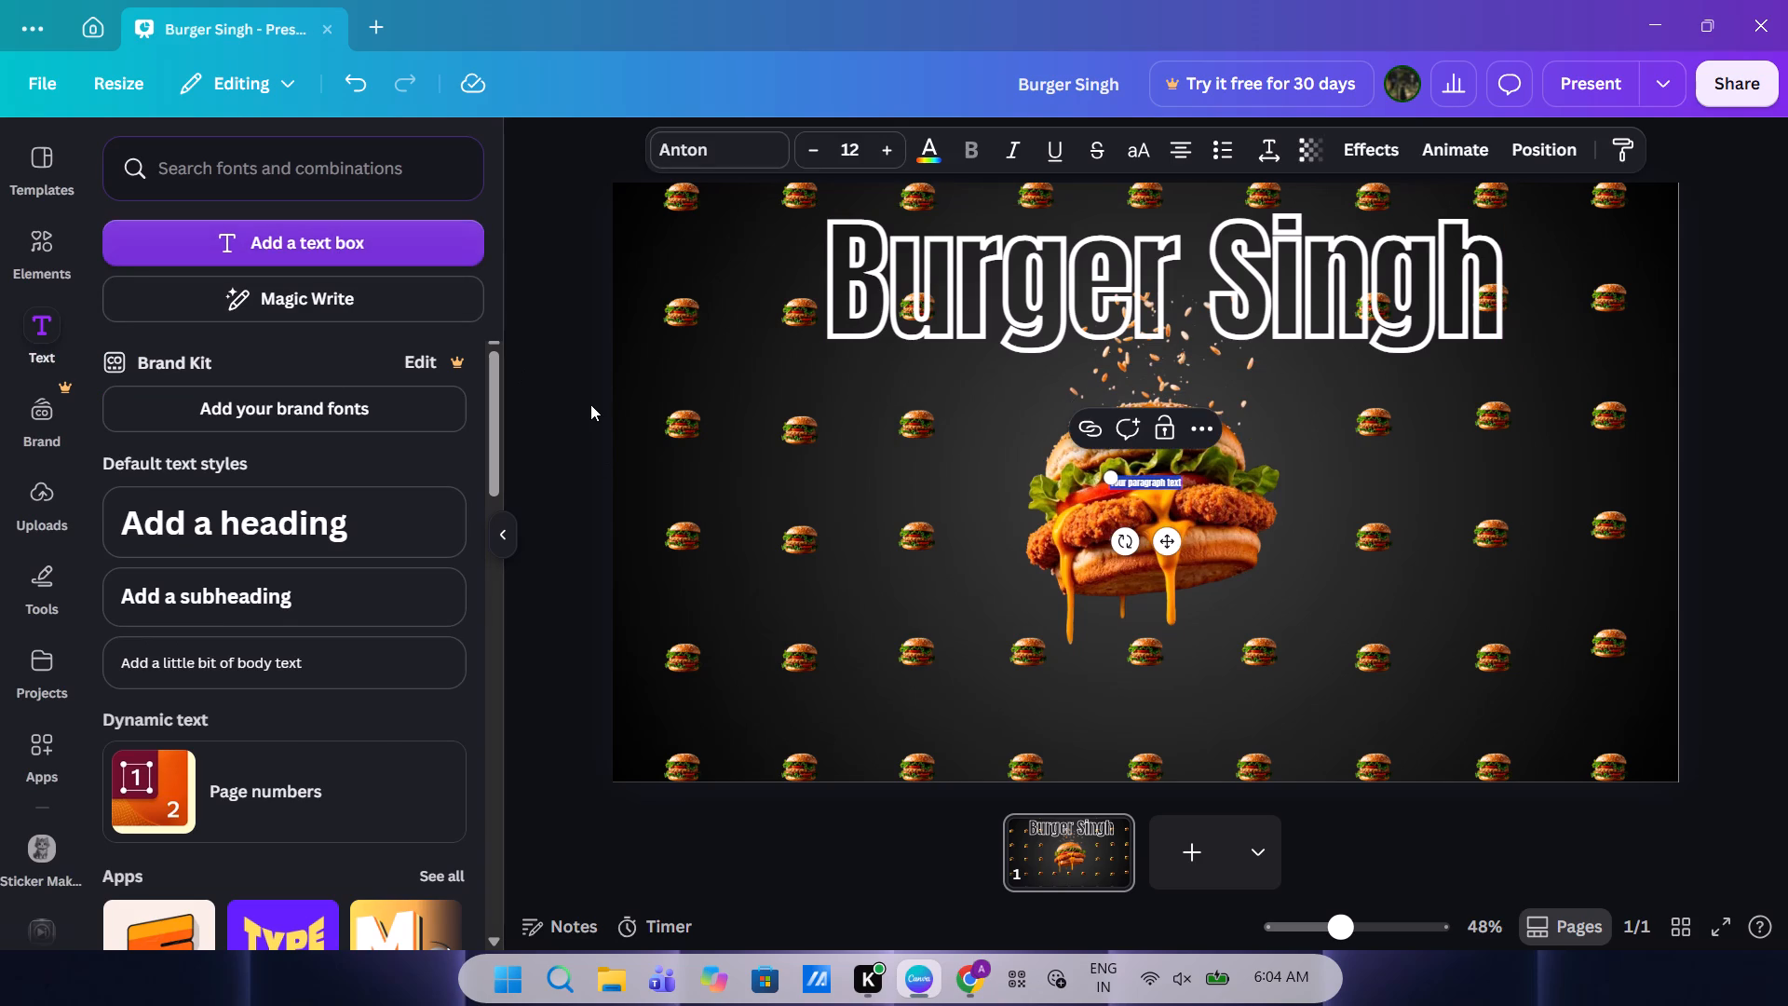
{"action": "type", "text": "NO"}
{"action": "key", "text": "shift+o"}
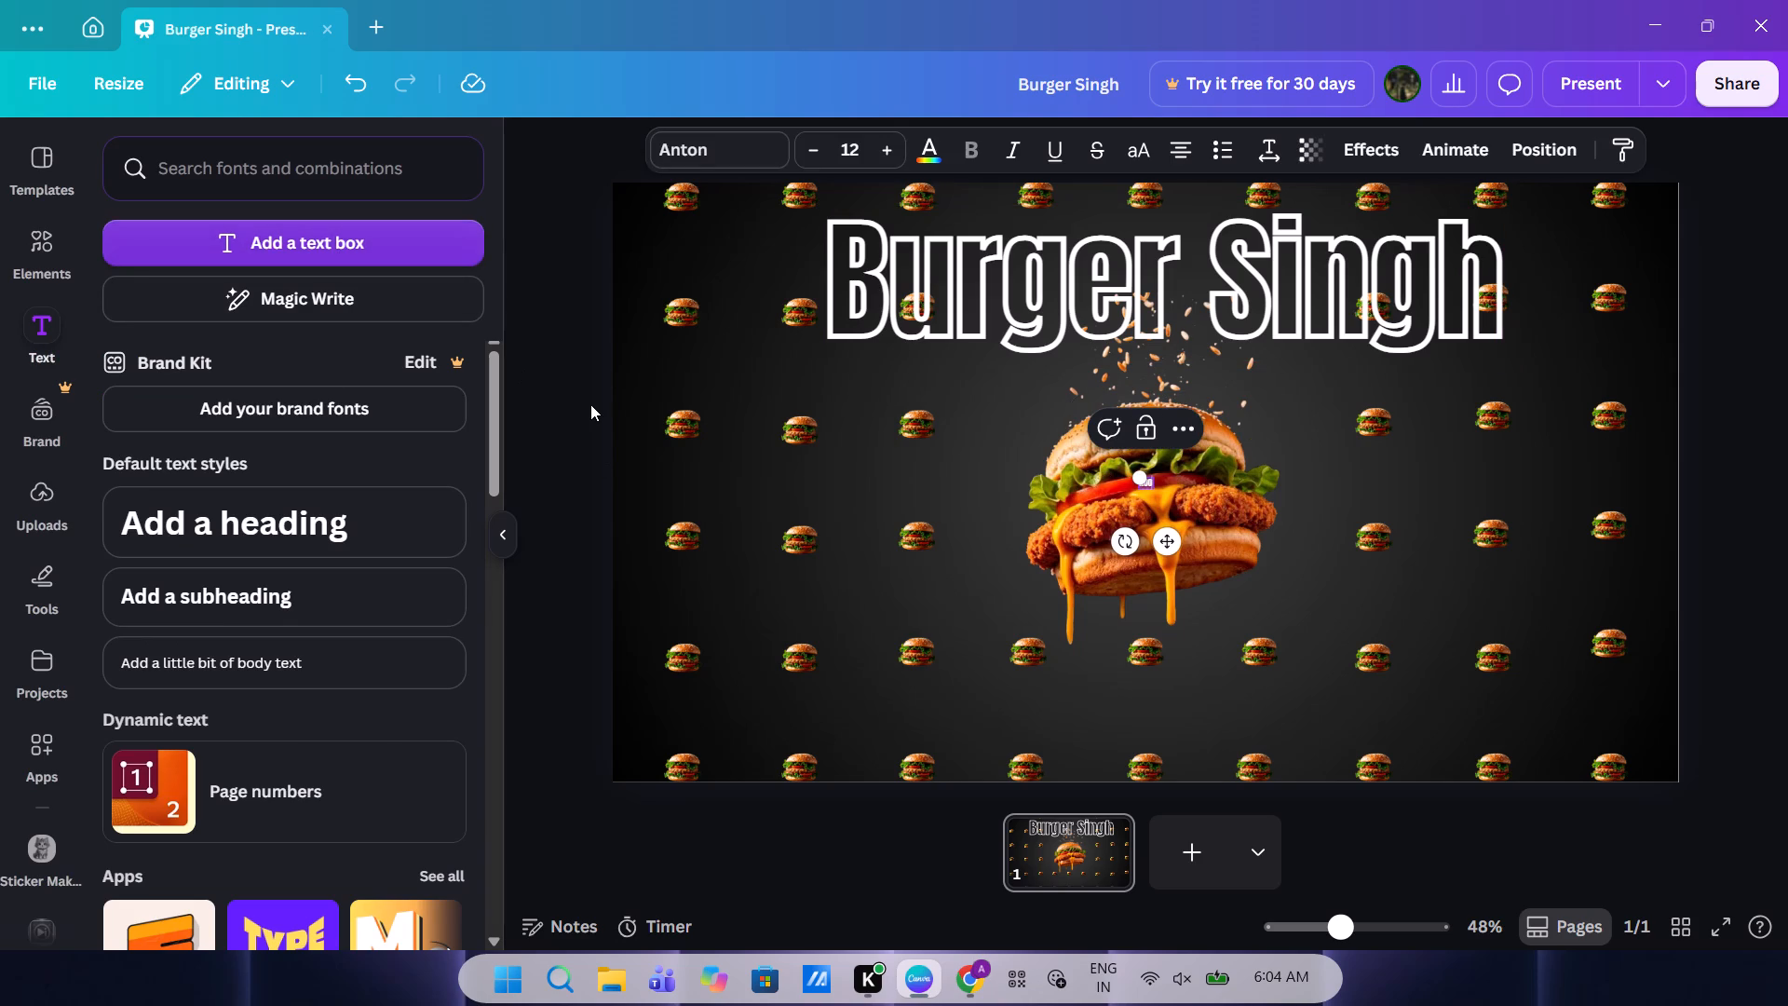
{"action": "key", "text": "BackSpace"}
{"action": "key", "text": "BackSpace"}
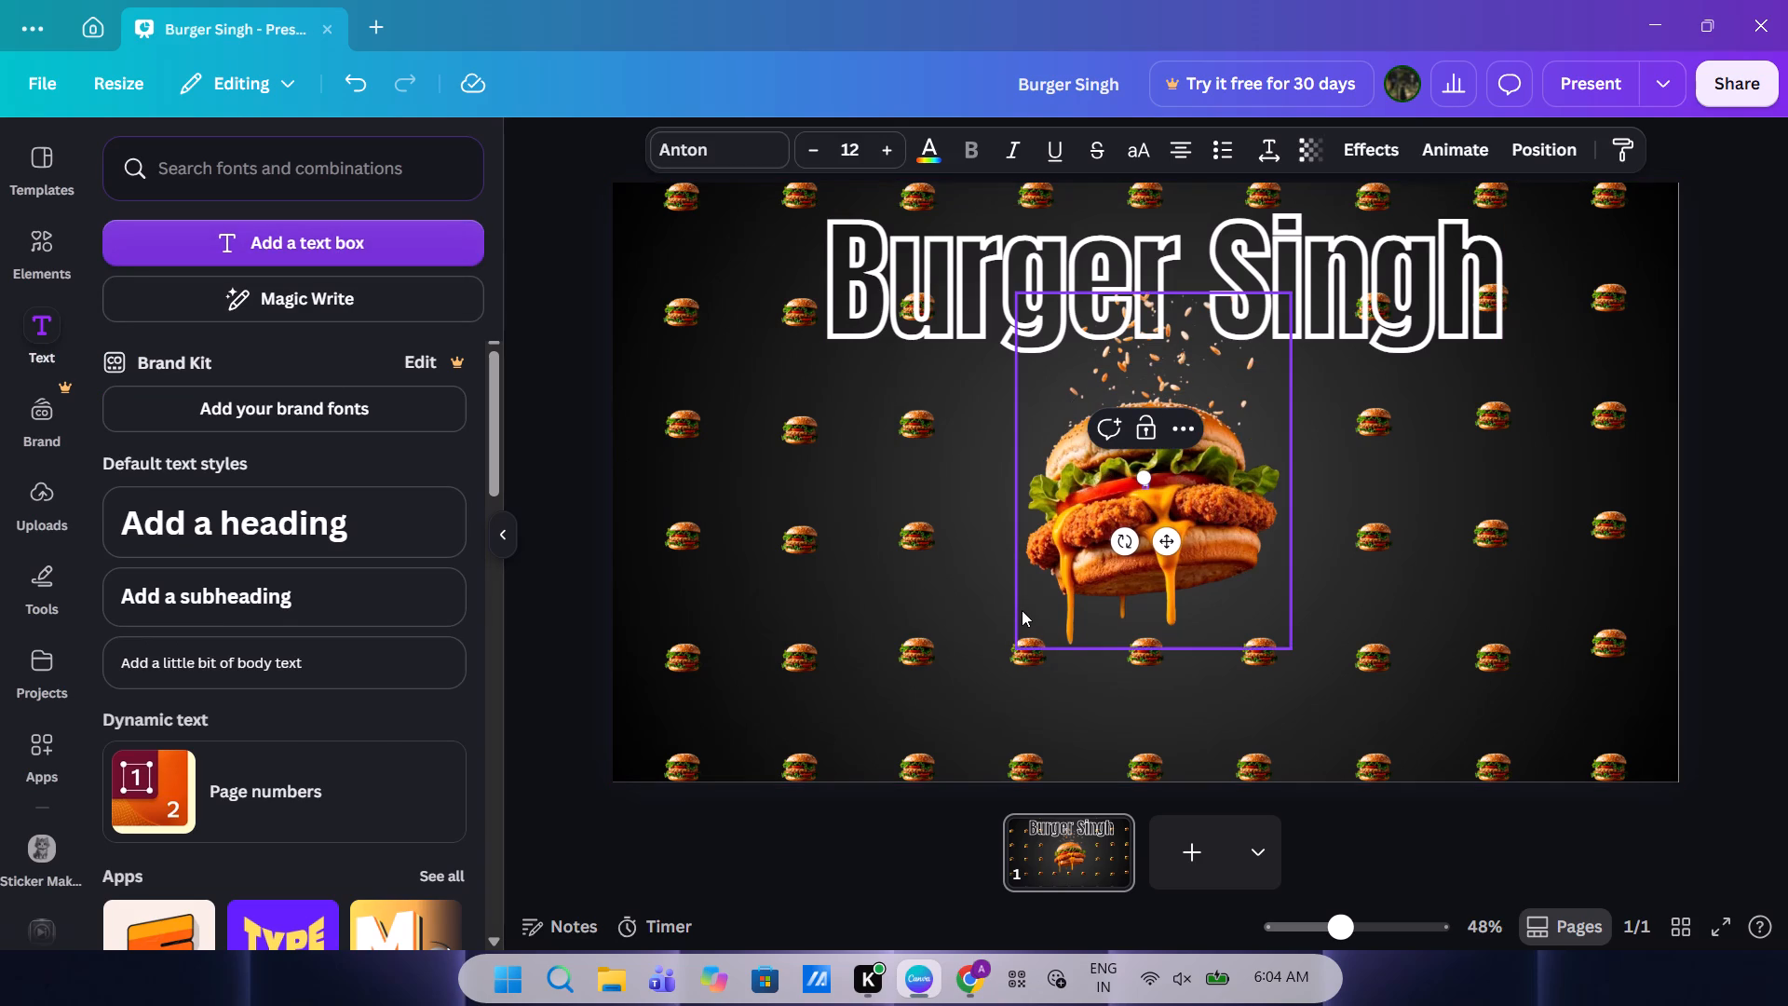
{"action": "key", "text": "BackSpace"}
{"action": "type", "text": "NO"}
{"action": "key", "text": "shift+greater"}
{"action": "key", "text": "shift+exclam"}
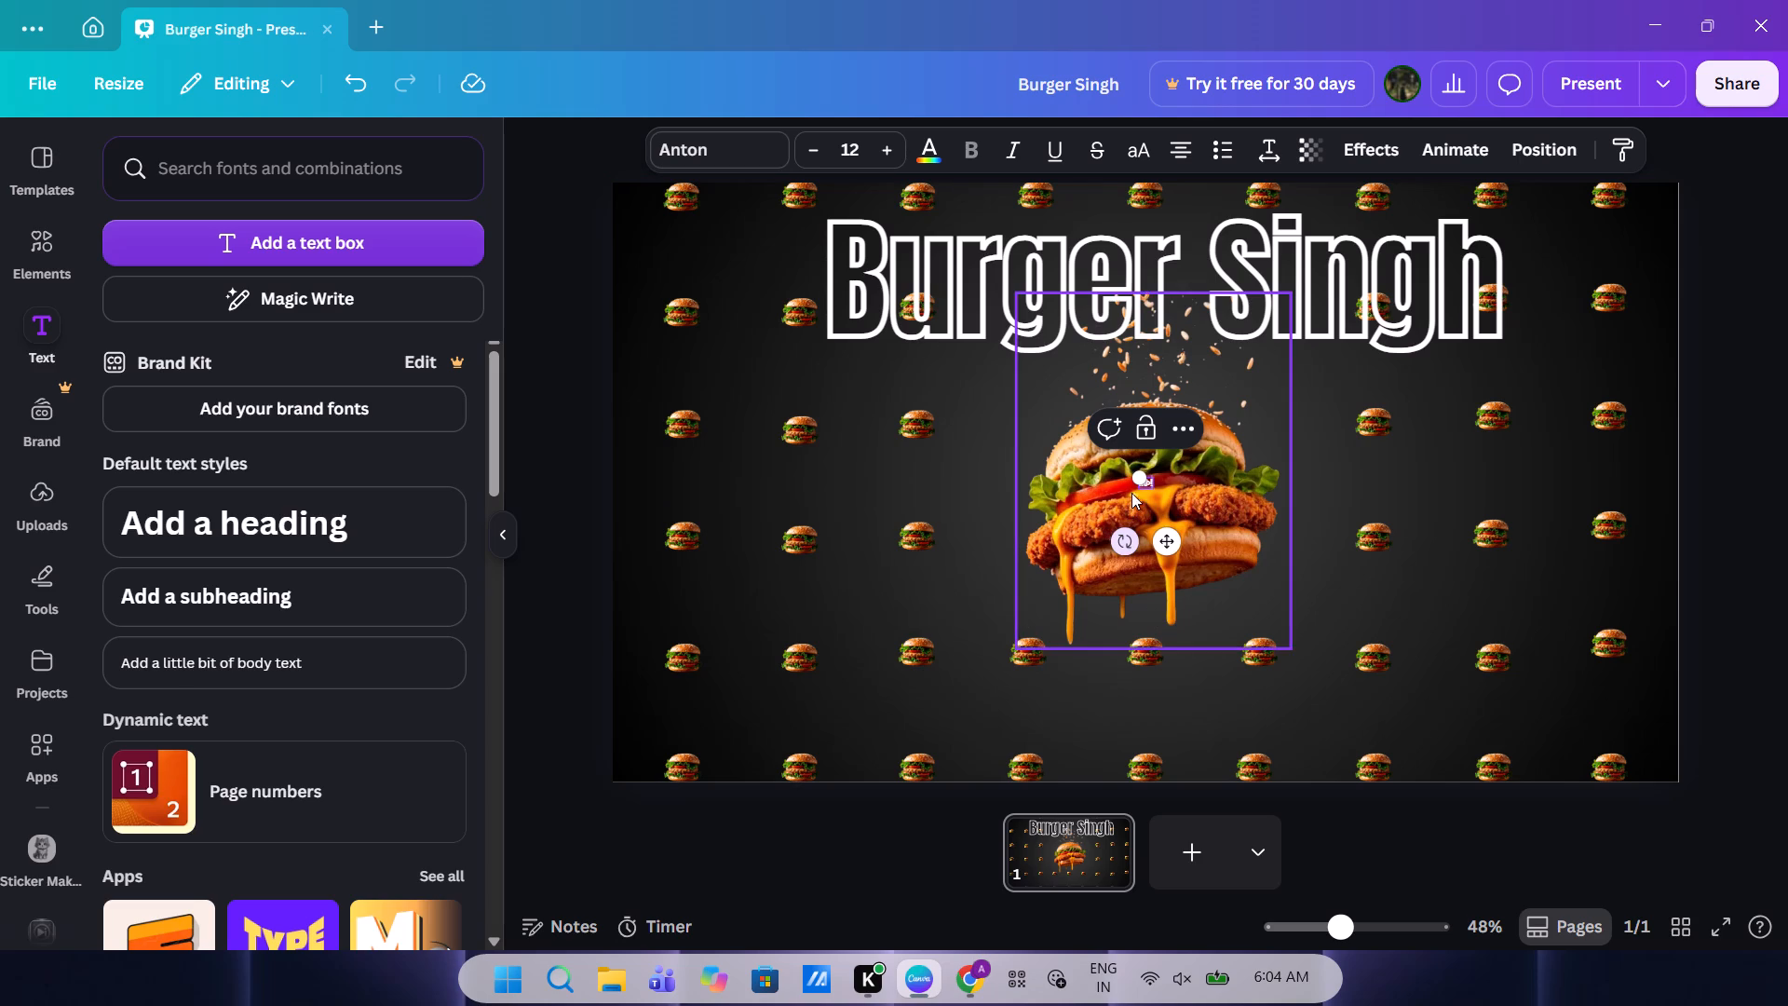
{"action": "left_click_drag", "start_coordinate": [1141, 479], "coordinate": [963, 429]}
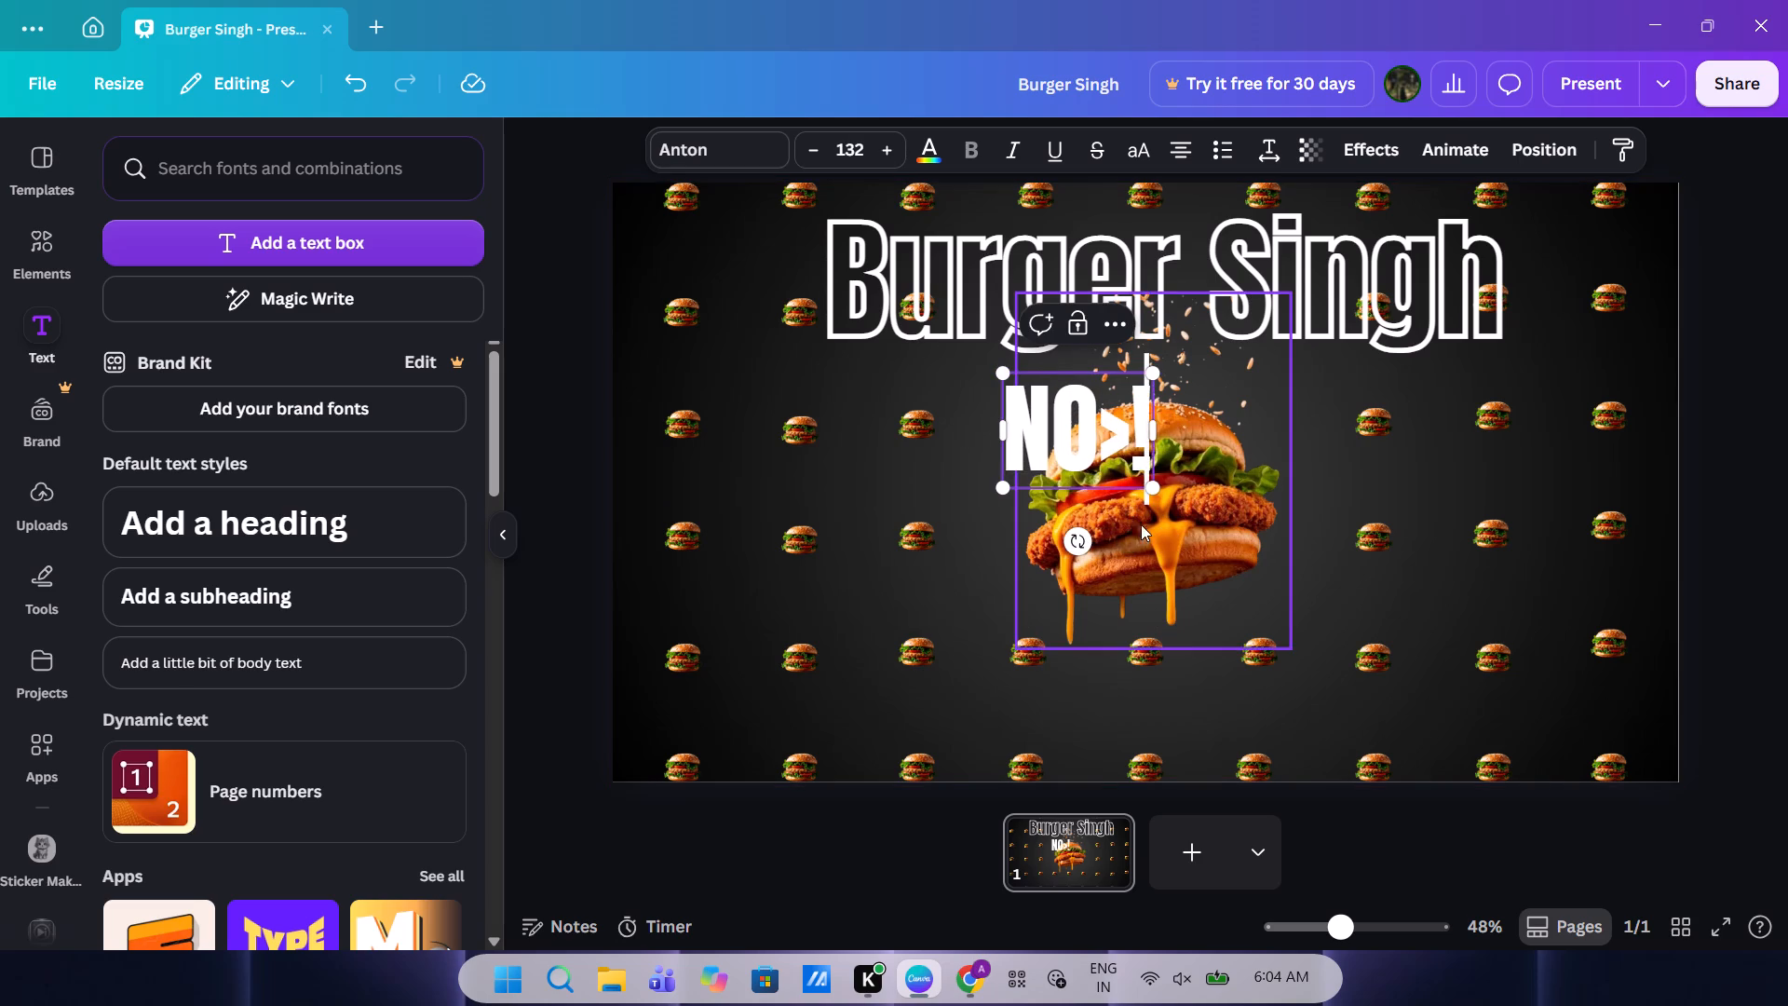
Correct the new text to read "NO.1" and place it to the left of the large burger.
{"action": "left_click", "coordinate": [1129, 433]}
{"action": "key", "text": "BackSpace"}
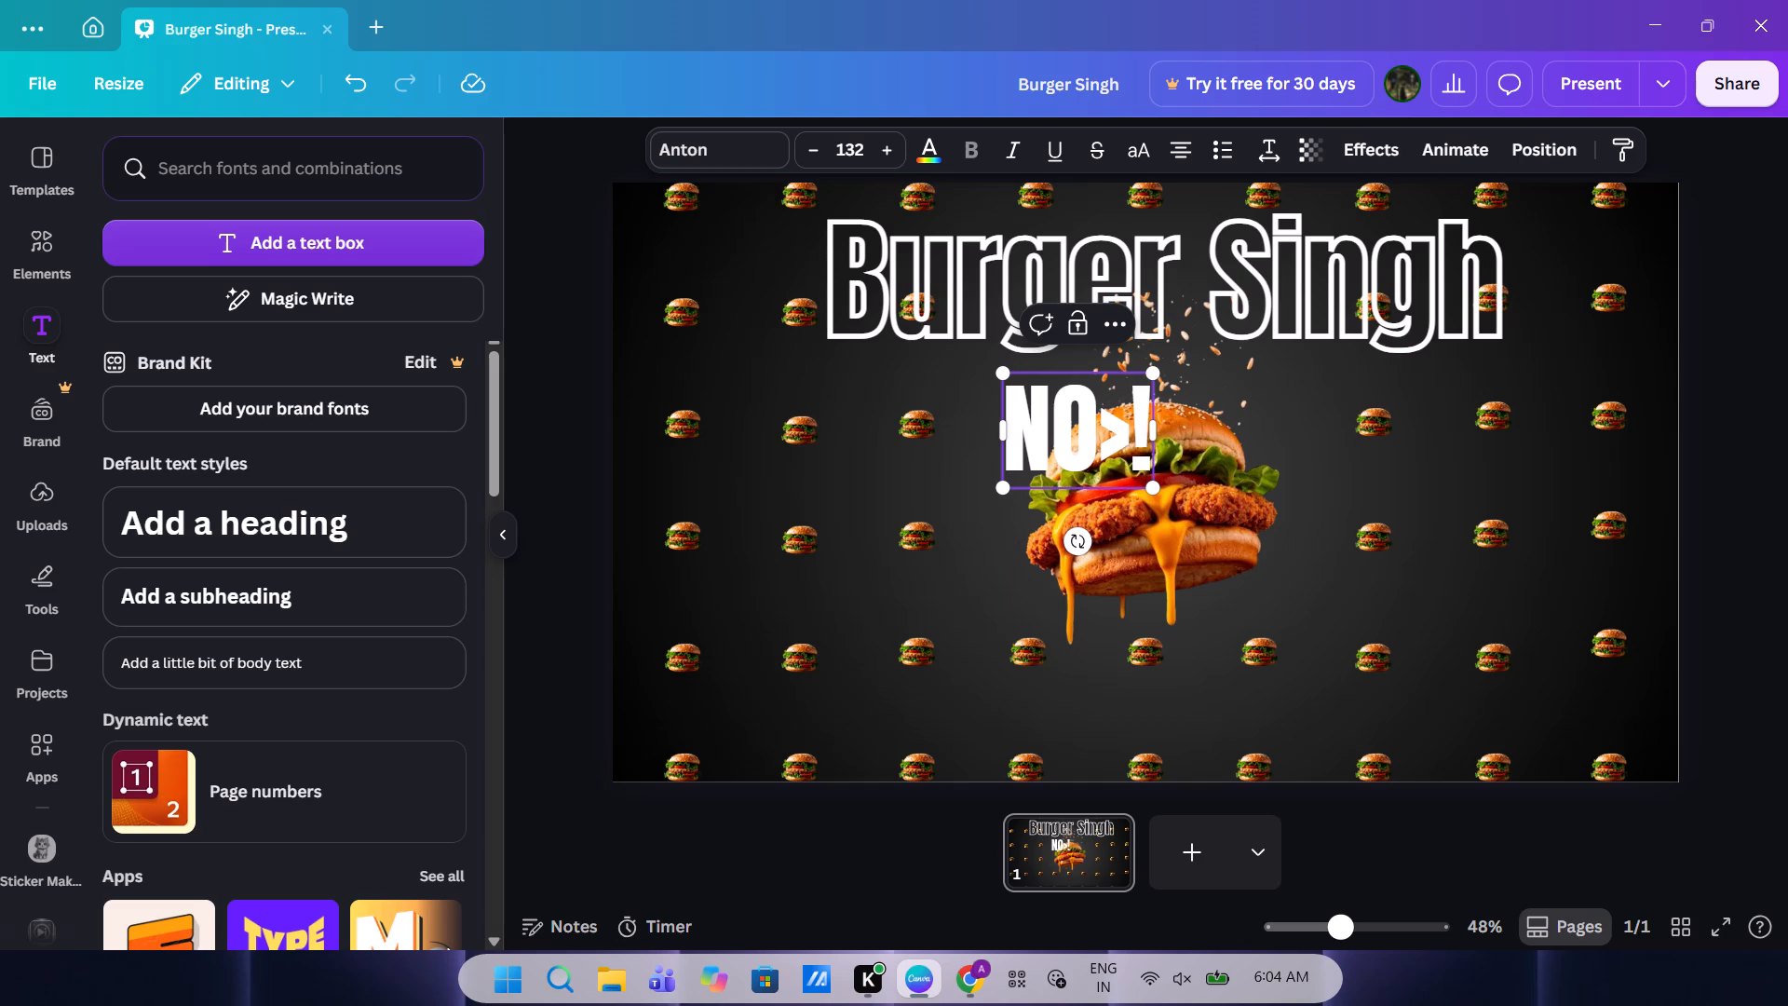
{"action": "key", "text": "period"}
{"action": "key", "text": "1"}
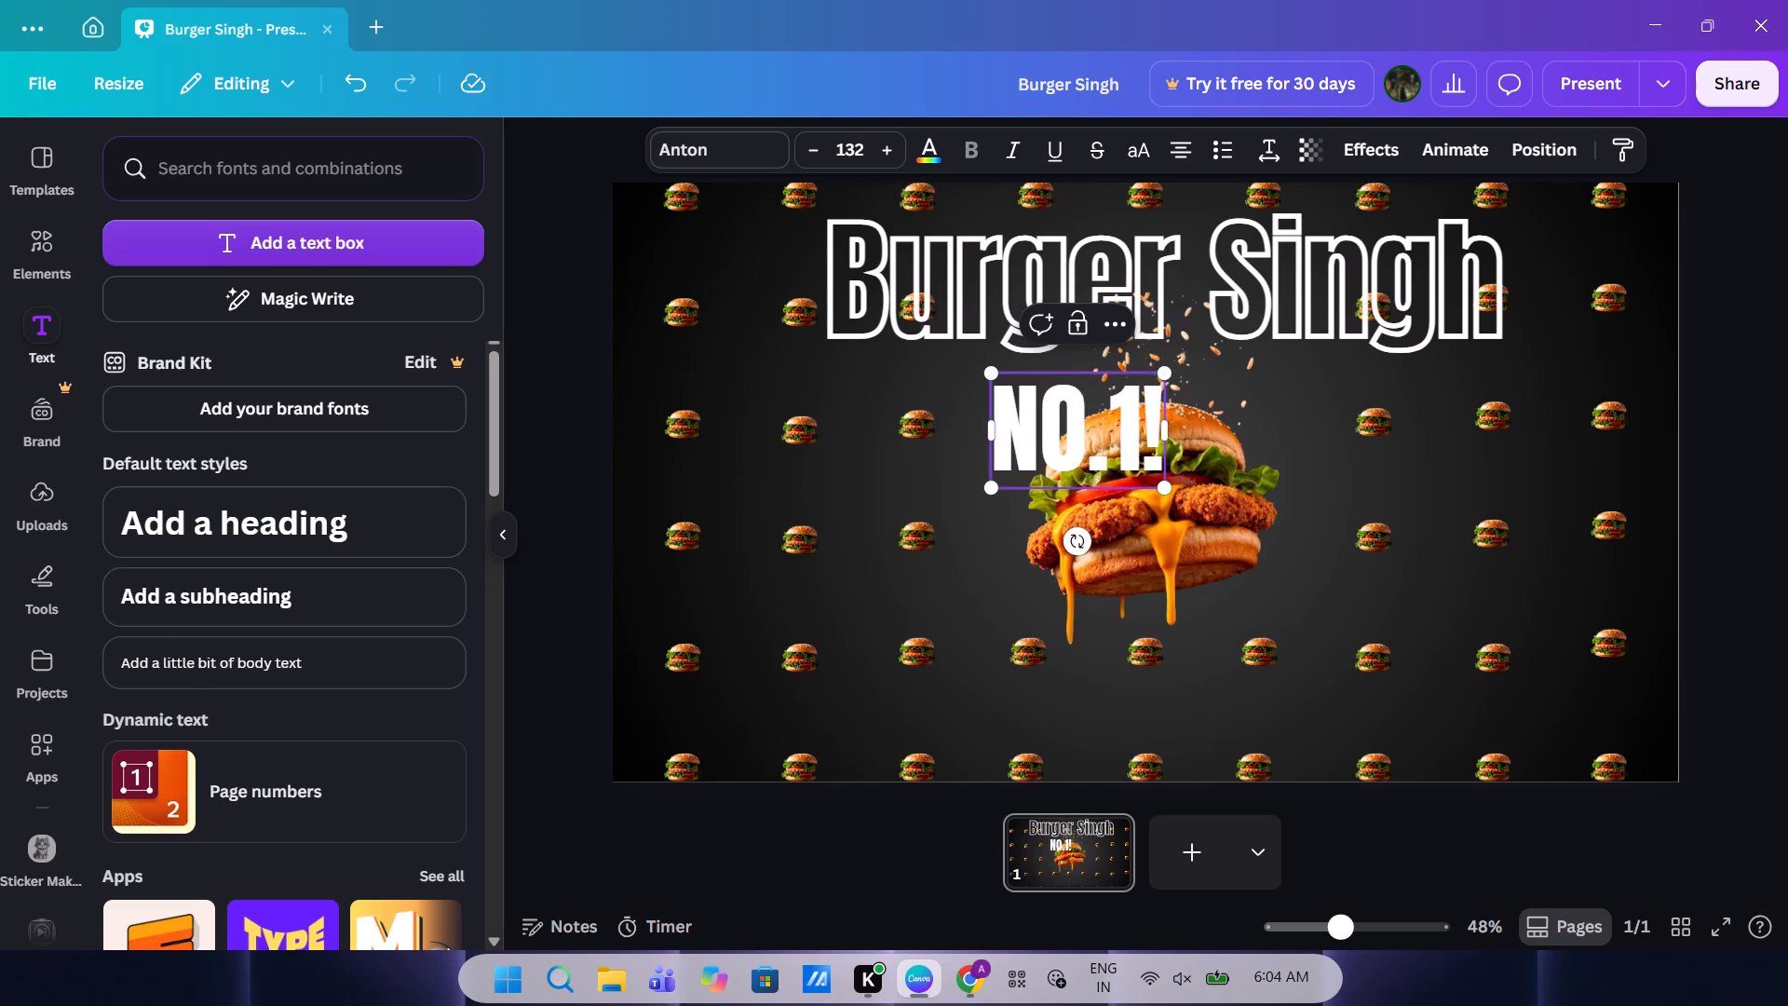
{"action": "left_click", "coordinate": [1154, 459]}
{"action": "key", "text": "BackSpace"}
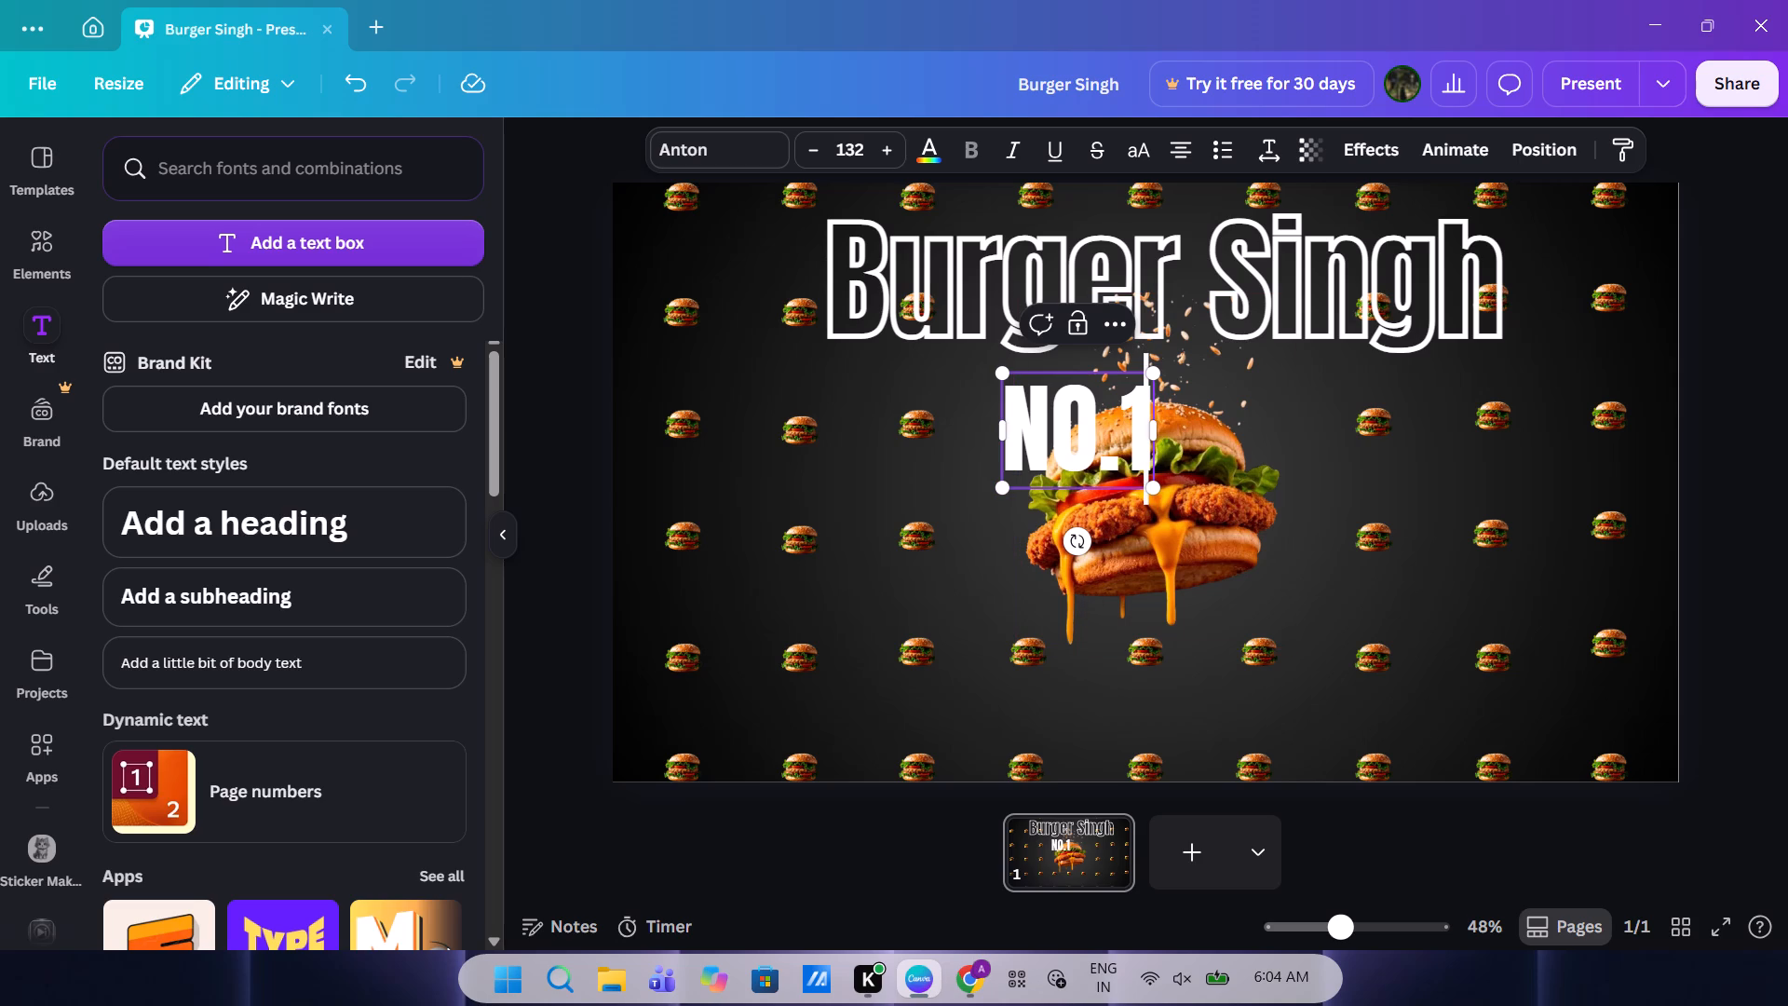
{"action": "left_click_drag", "start_coordinate": [1073, 442], "coordinate": [988, 464]}
{"action": "left_click", "coordinate": [590, 485]}
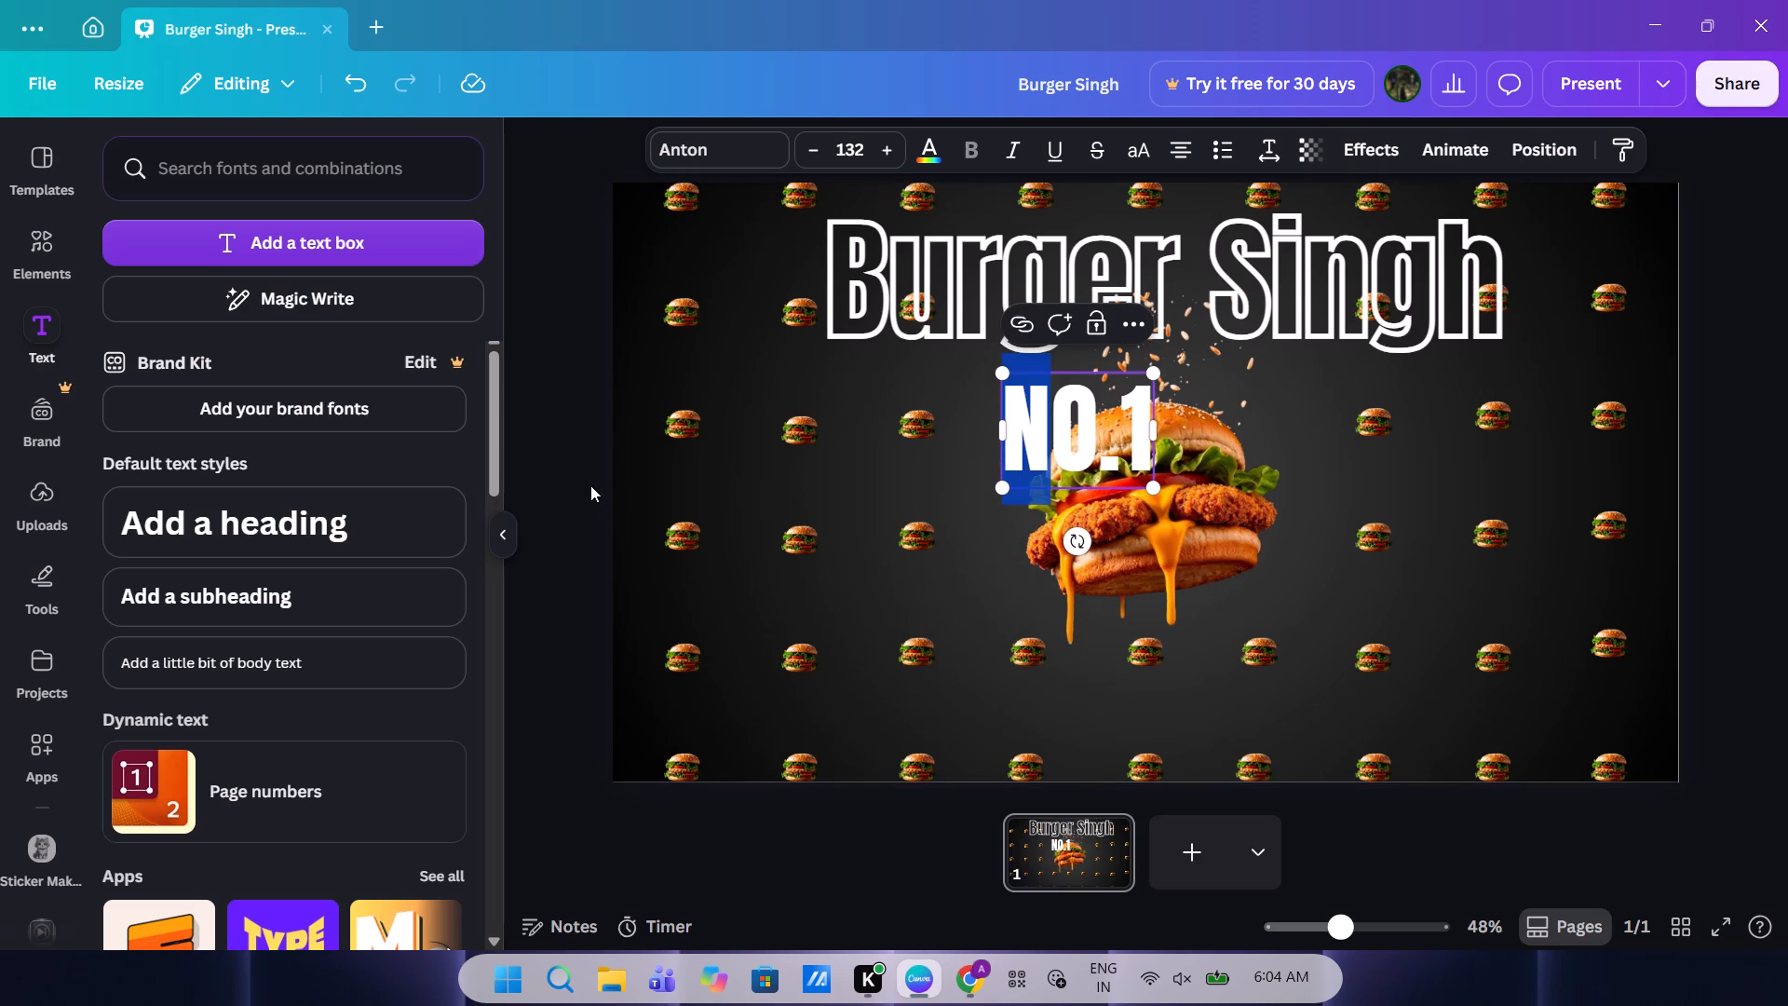
{"action": "left_click", "coordinate": [1039, 442]}
{"action": "left_click_drag", "start_coordinate": [1086, 426], "coordinate": [1082, 422]}
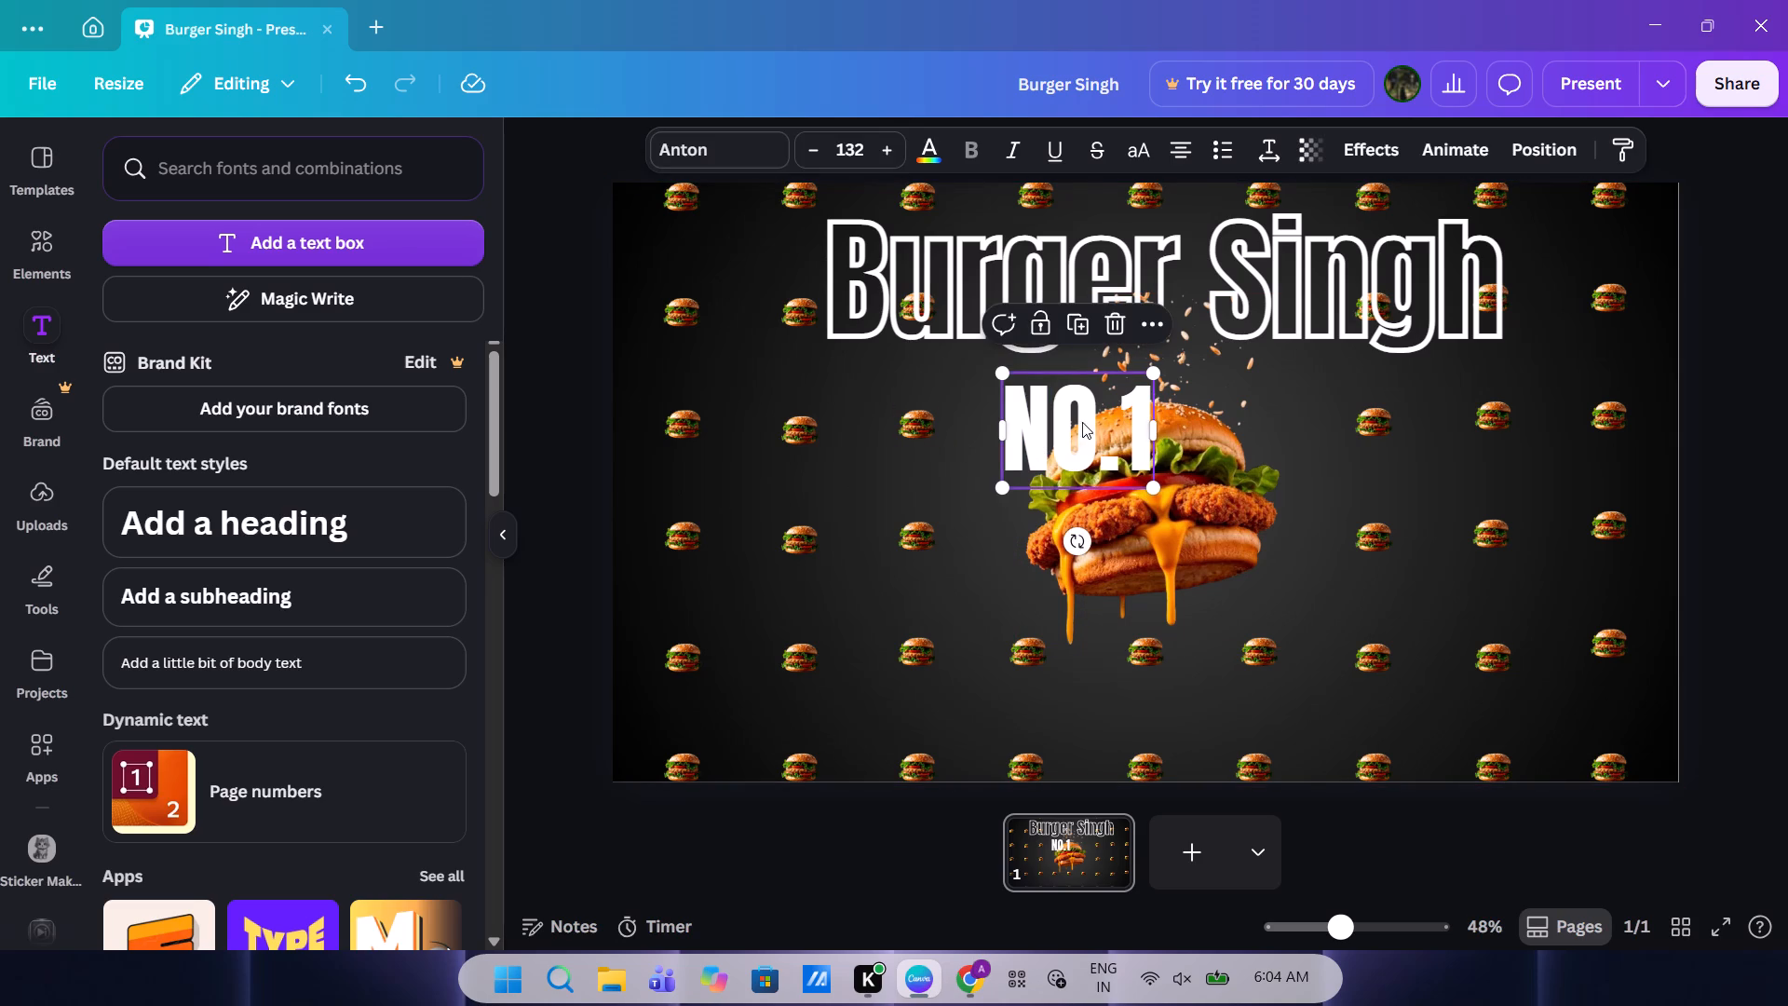
{"action": "left_click_drag", "start_coordinate": [1082, 422], "coordinate": [914, 483]}
{"action": "left_click_drag", "start_coordinate": [928, 476], "coordinate": [871, 477]}
Colour only the letters "NO" of the "NO.1" text pure red, #FF0000.
{"action": "left_click", "coordinate": [803, 491]}
{"action": "left_click_drag", "start_coordinate": [803, 491], "coordinate": [816, 491]}
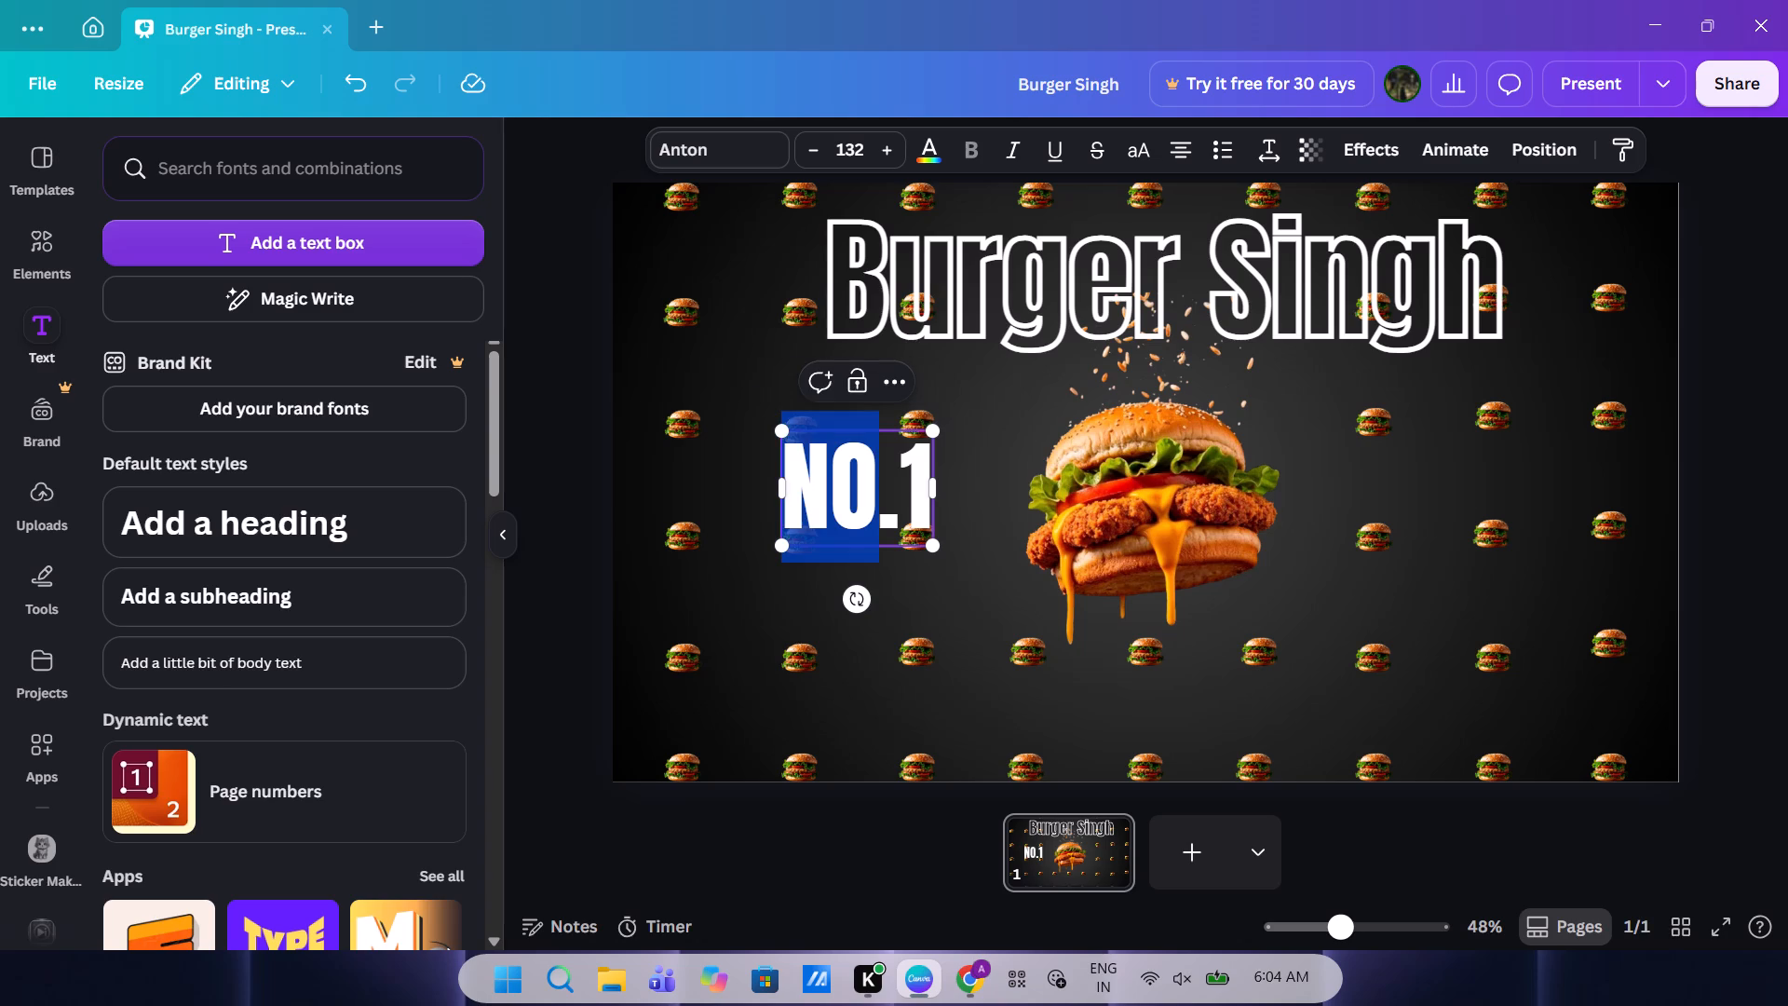
{"action": "left_click_drag", "start_coordinate": [816, 491], "coordinate": [843, 490]}
{"action": "left_click", "coordinate": [923, 159]}
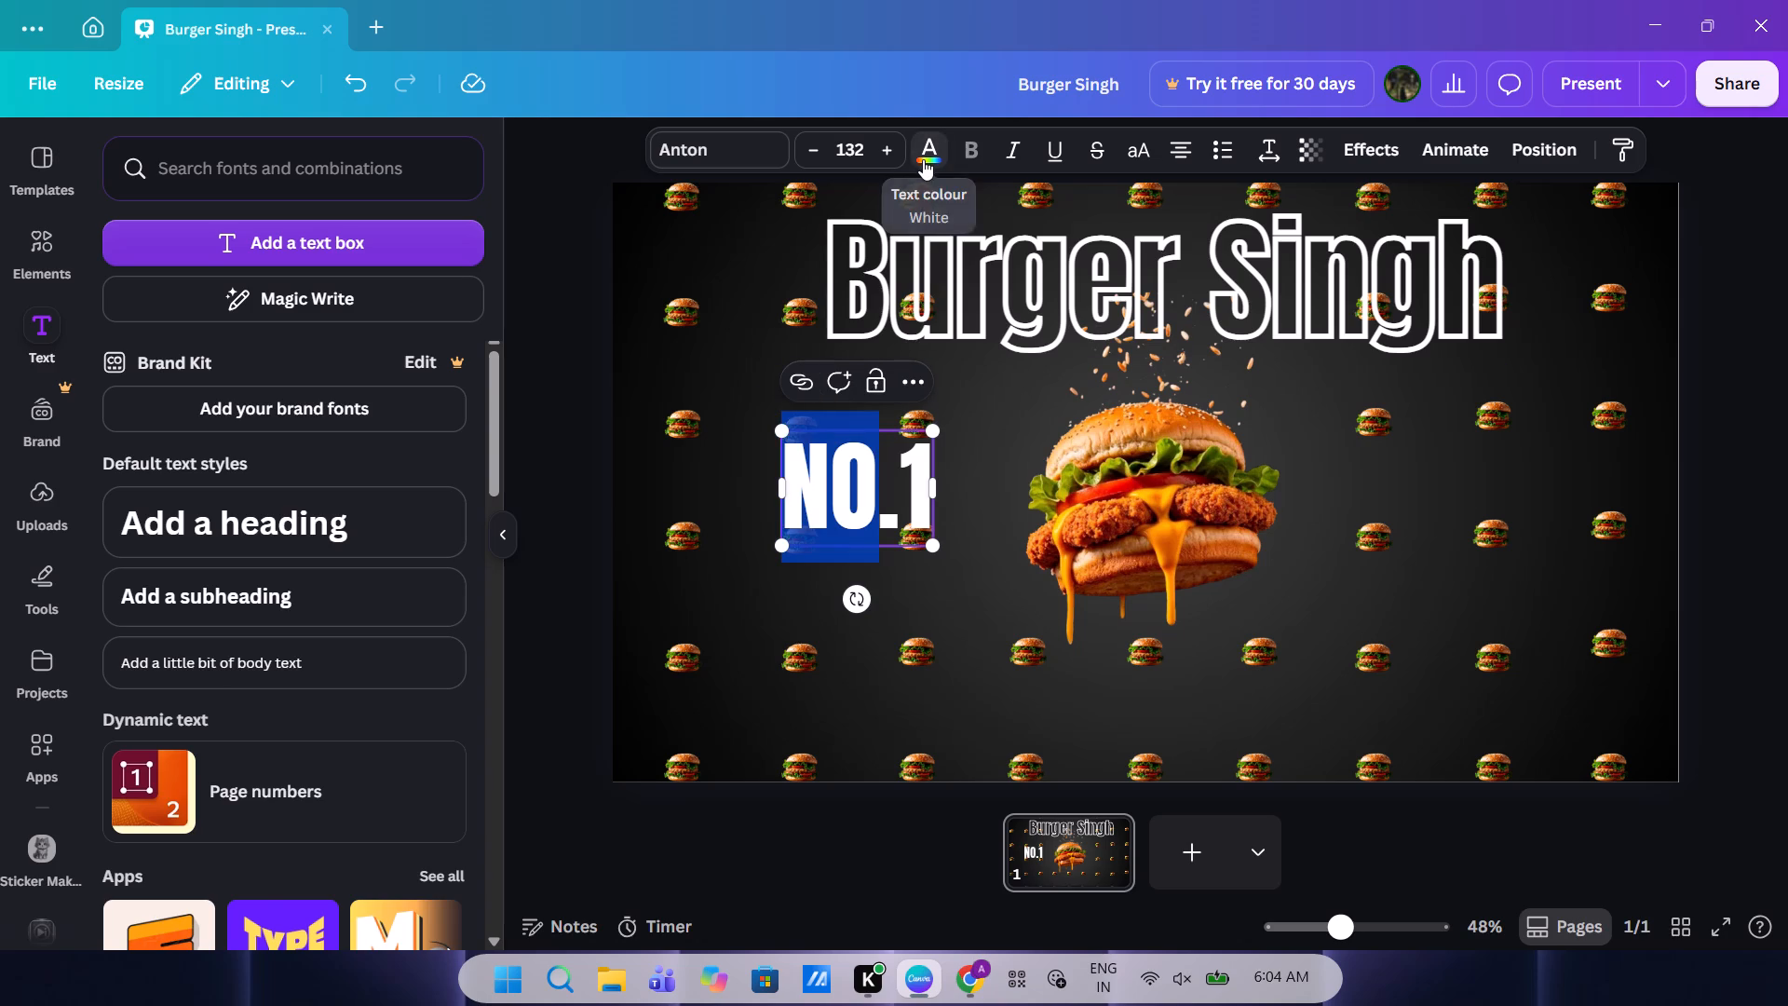
{"action": "scroll", "coordinate": [211, 683], "scroll_direction": "down", "scroll_amount": 1}
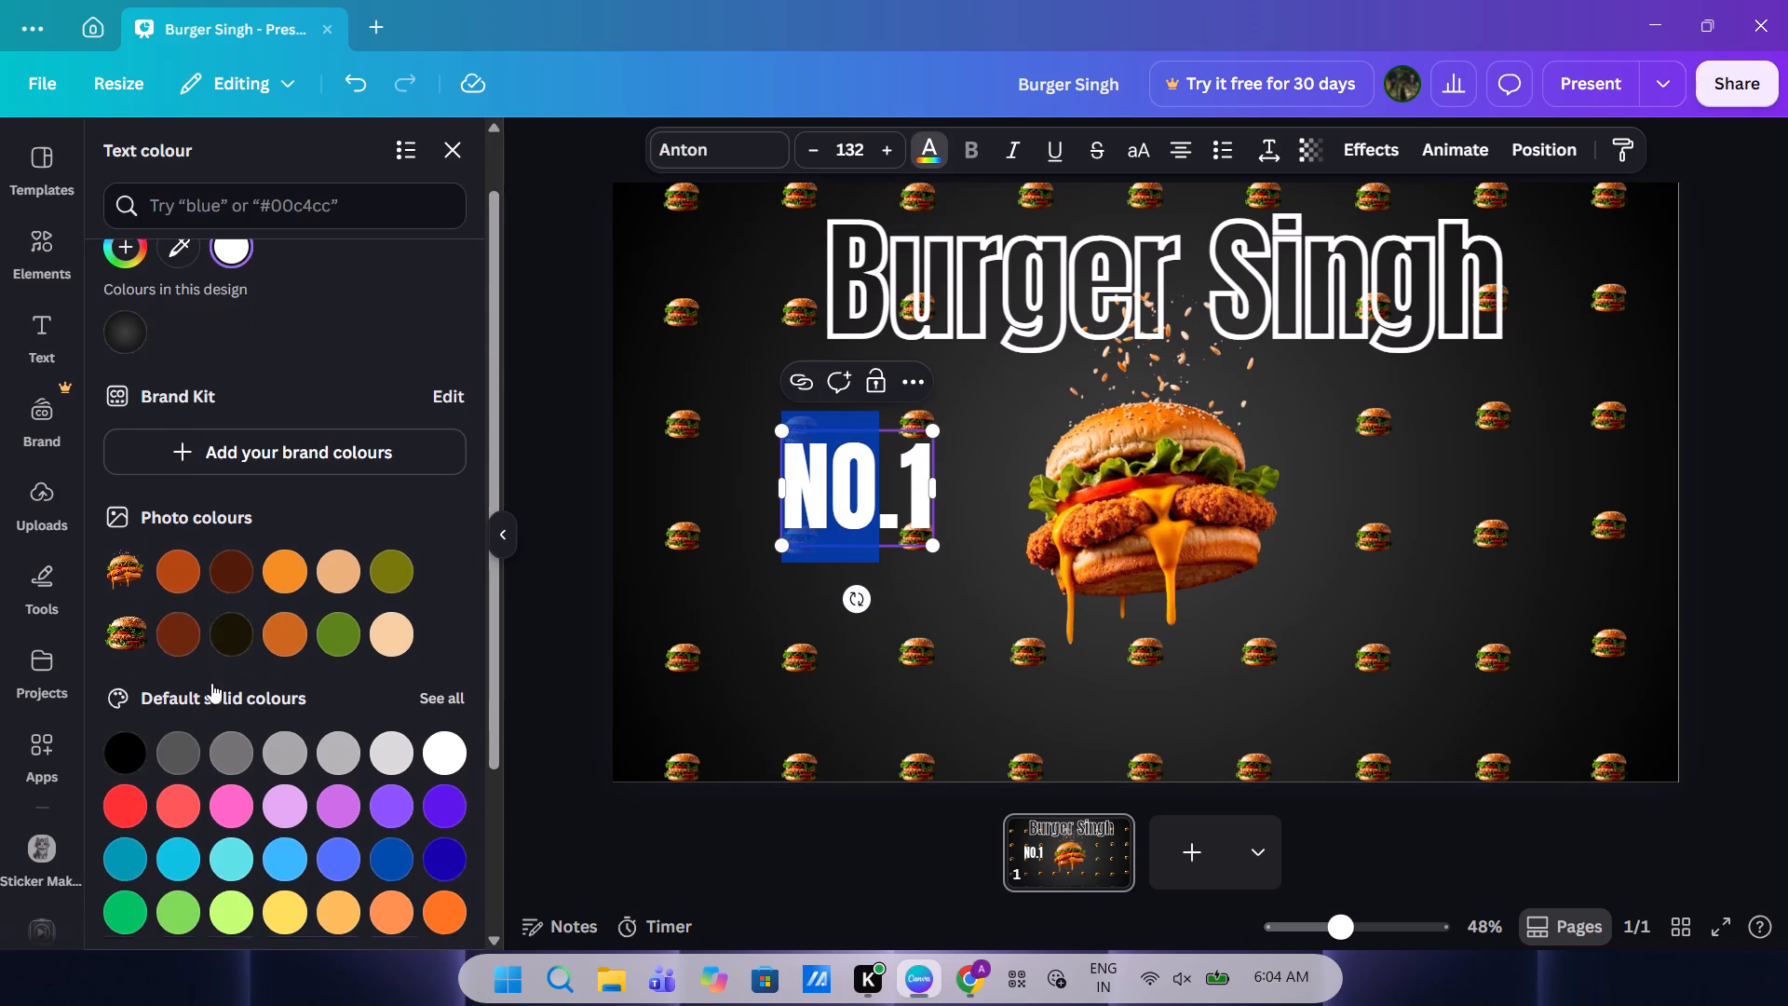
{"action": "scroll", "coordinate": [211, 683], "scroll_direction": "down", "scroll_amount": 1}
{"action": "left_click", "coordinate": [105, 793]}
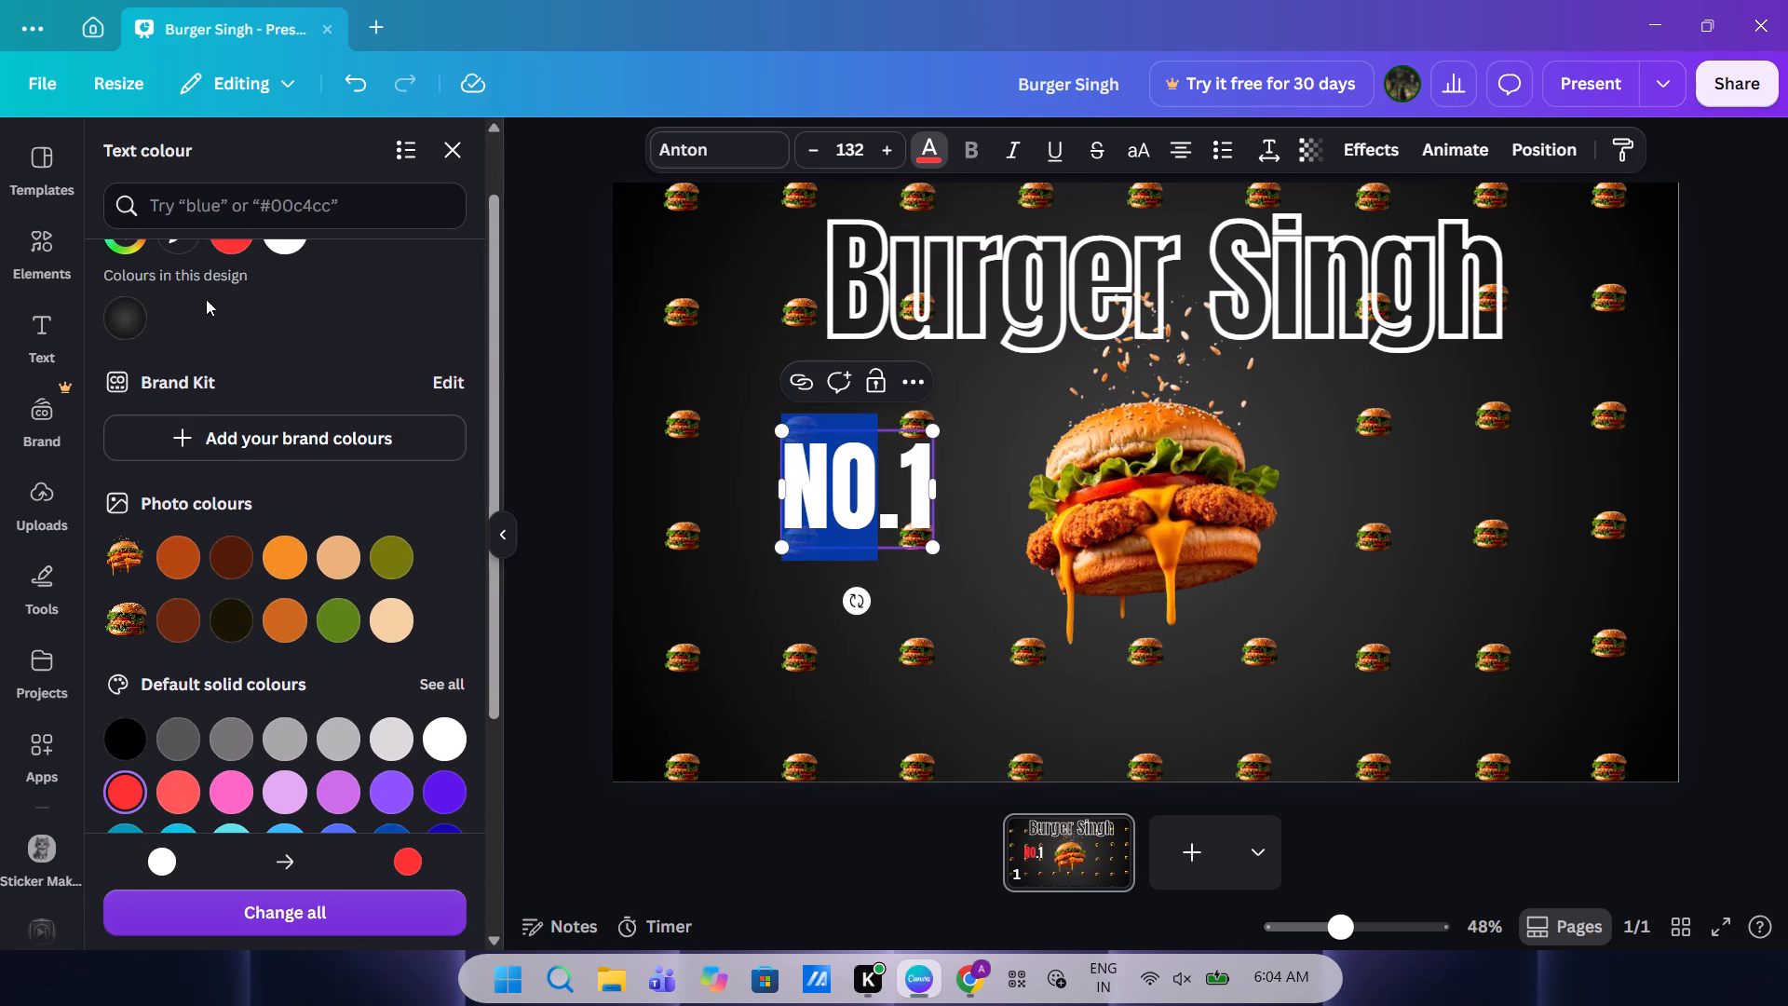
{"action": "scroll", "coordinate": [206, 299], "scroll_direction": "up", "scroll_amount": 1}
{"action": "left_click", "coordinate": [119, 302]}
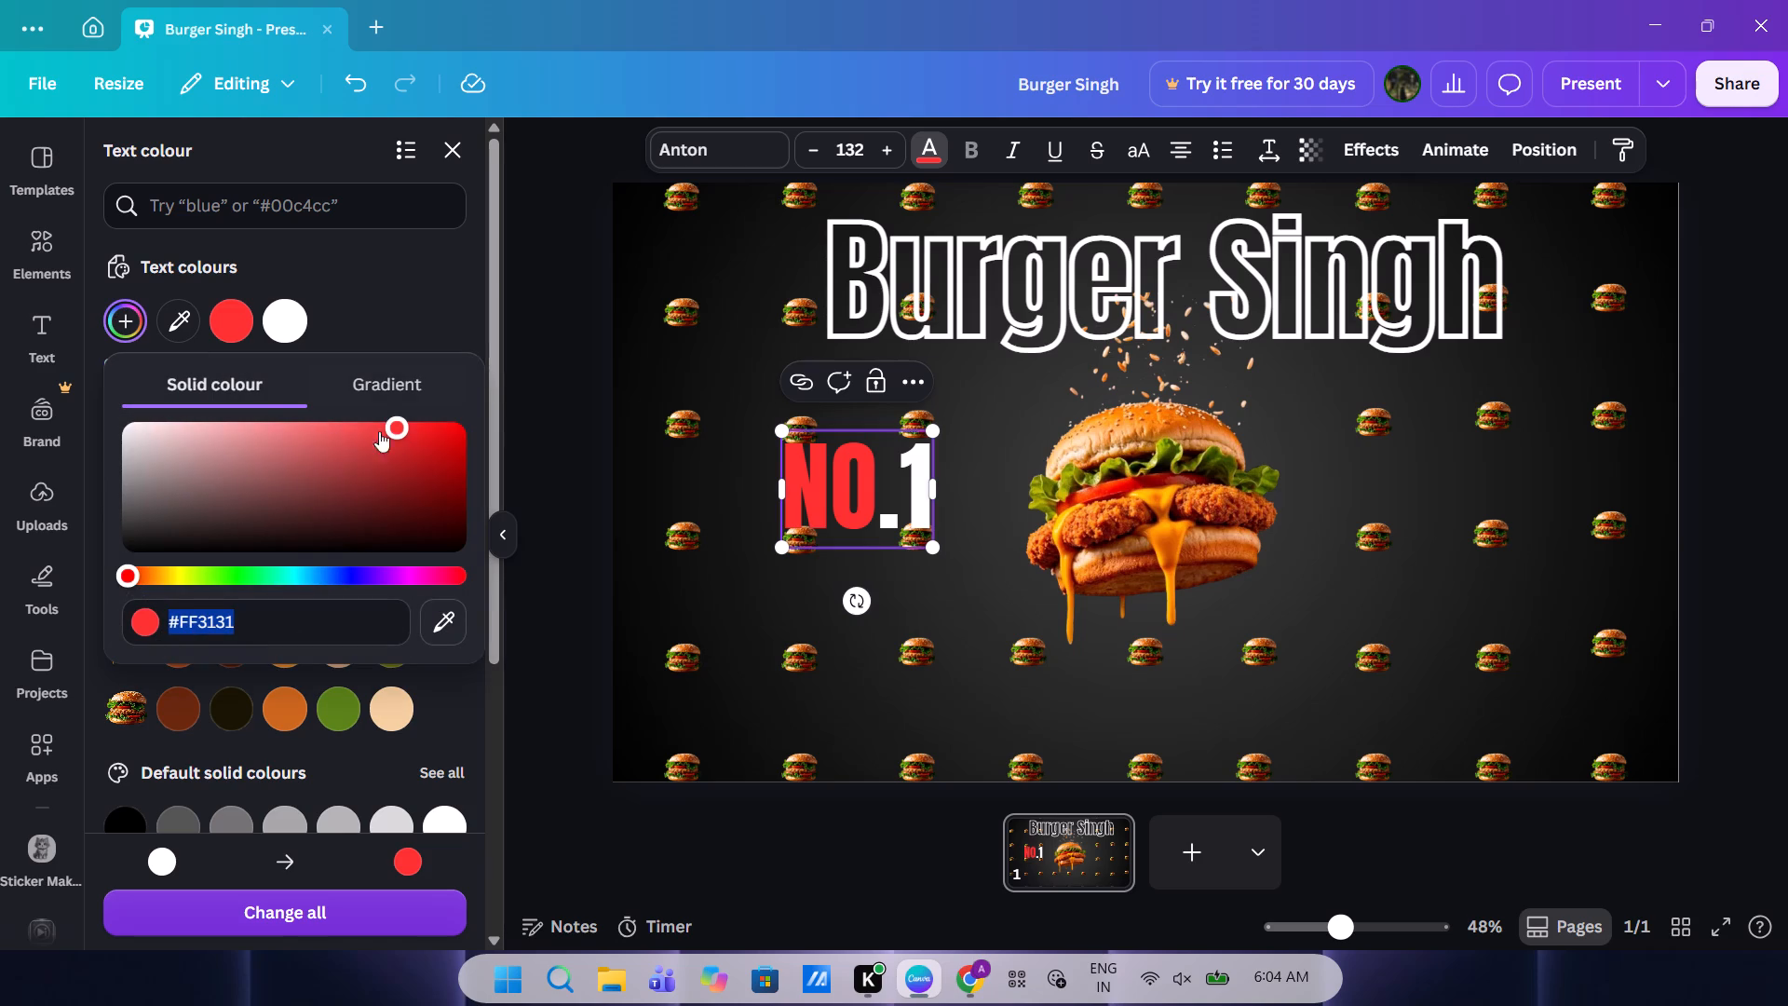
{"action": "left_click_drag", "start_coordinate": [399, 436], "coordinate": [486, 404]}
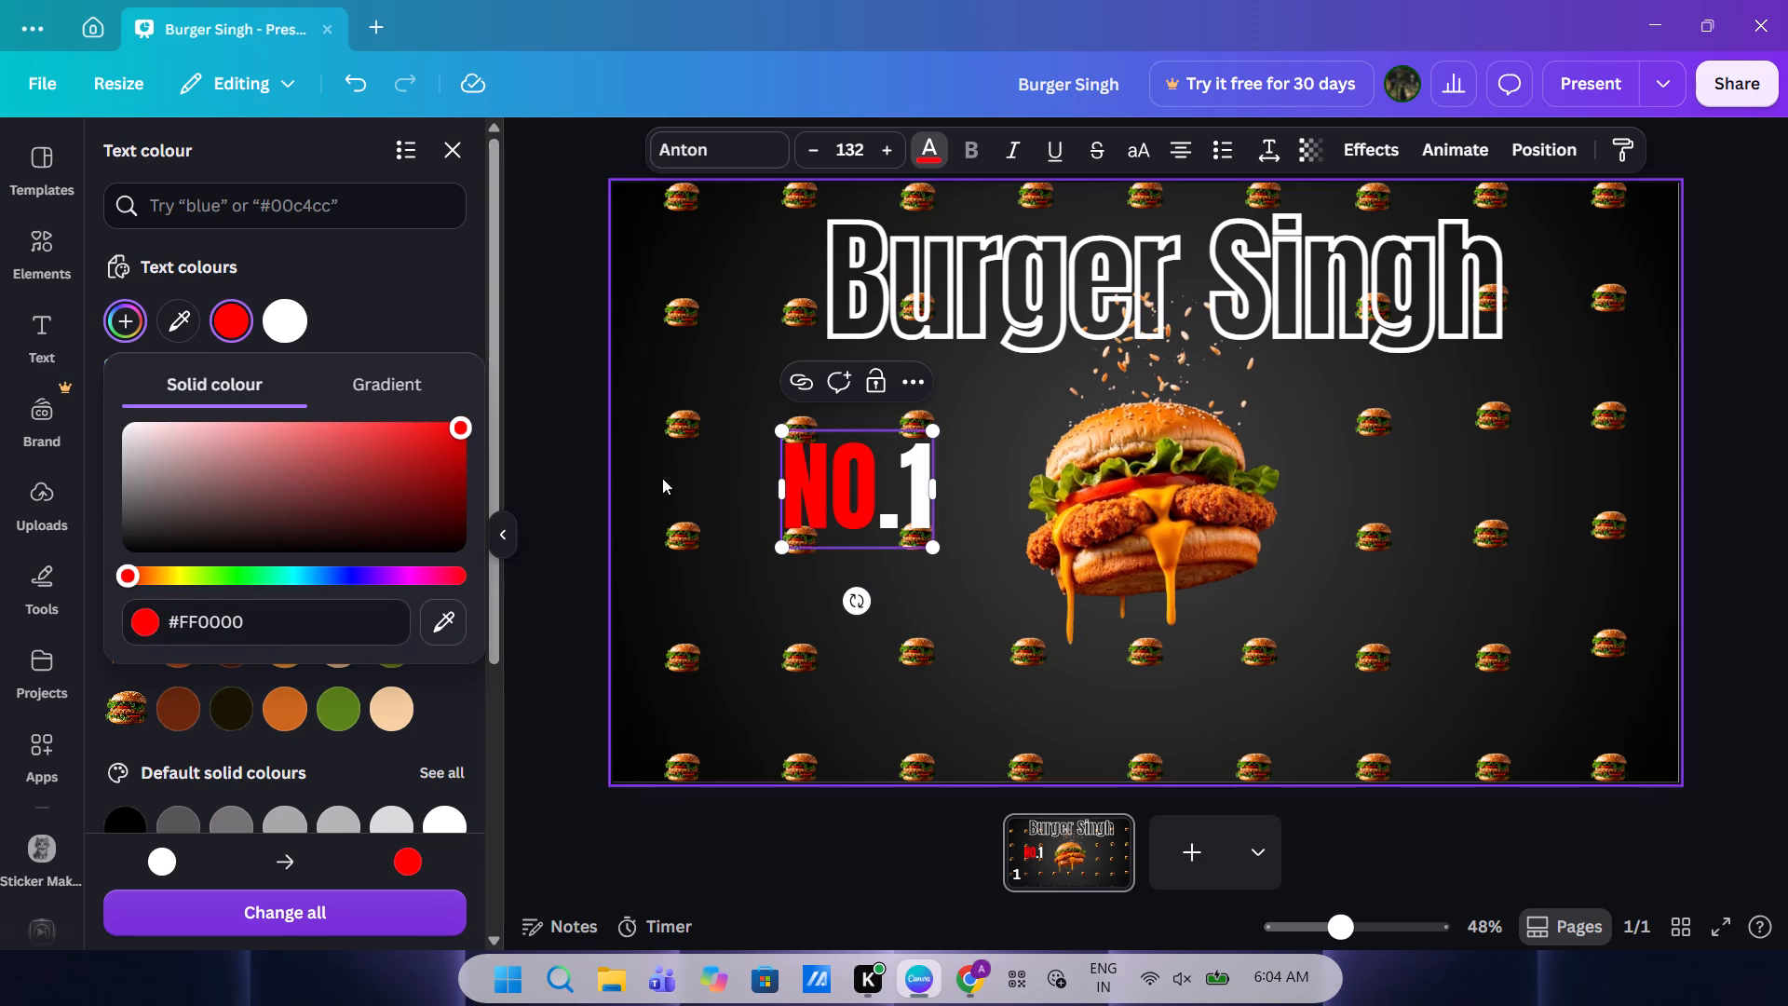
{"action": "left_click", "coordinate": [565, 449]}
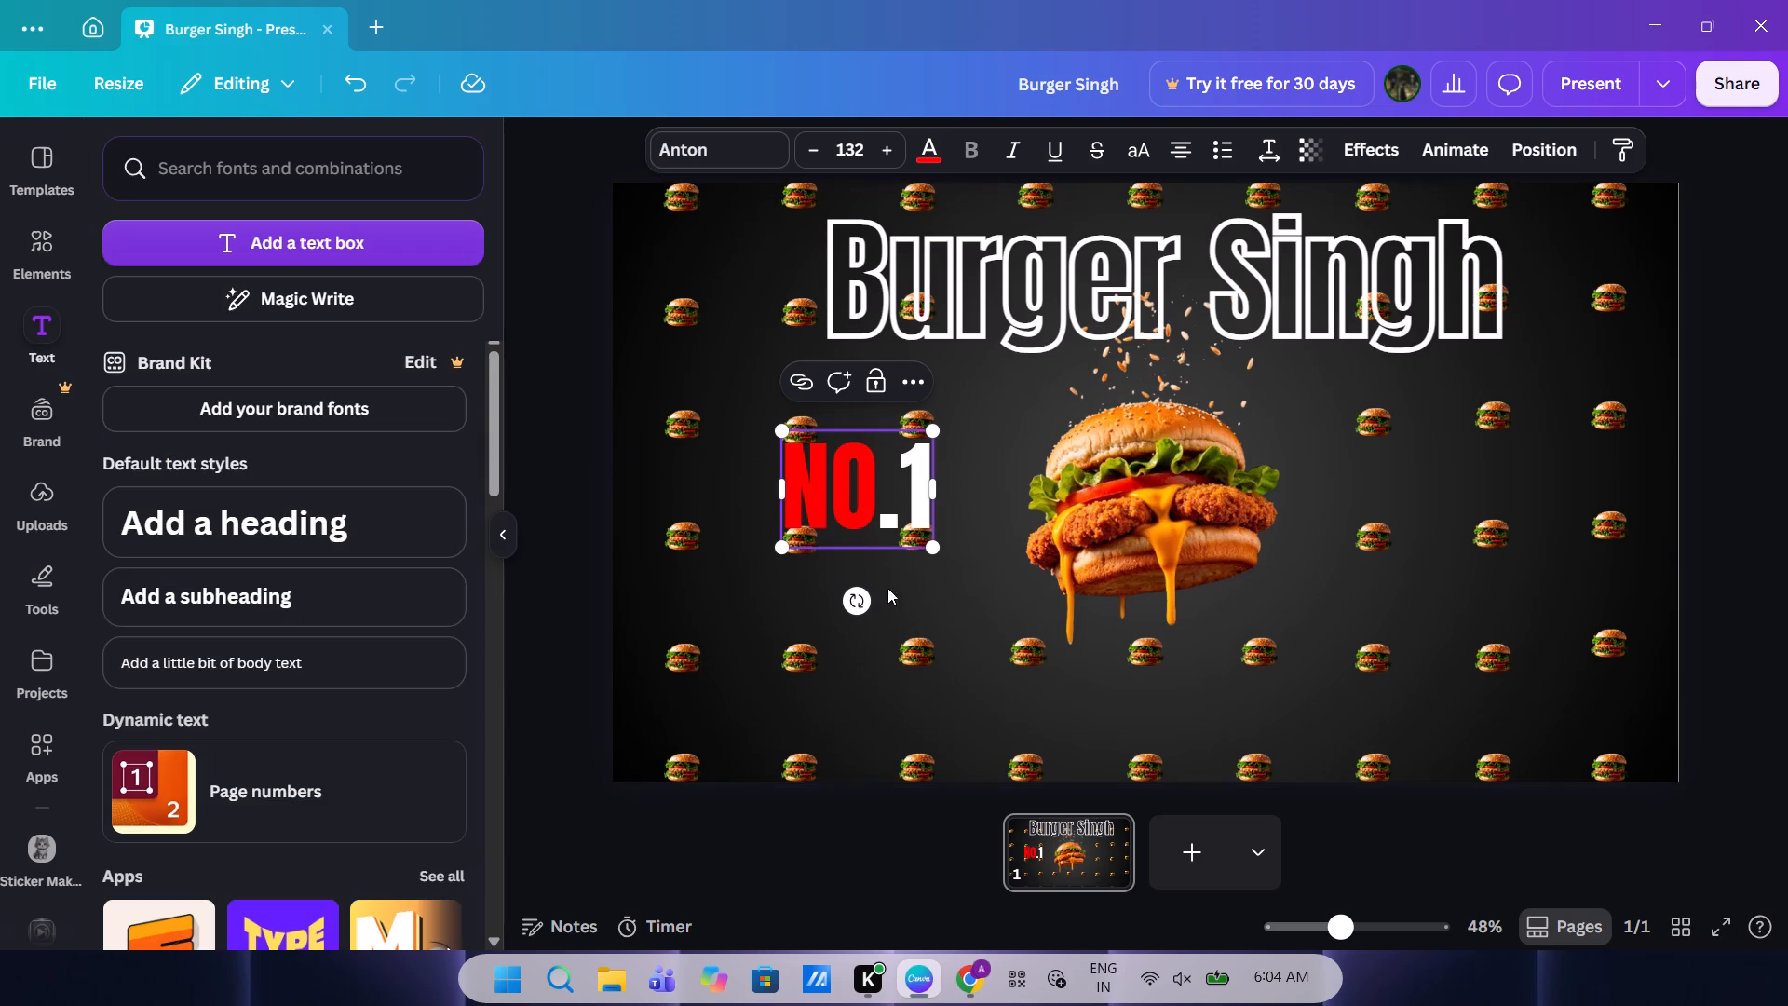
{"action": "left_click", "coordinate": [576, 542]}
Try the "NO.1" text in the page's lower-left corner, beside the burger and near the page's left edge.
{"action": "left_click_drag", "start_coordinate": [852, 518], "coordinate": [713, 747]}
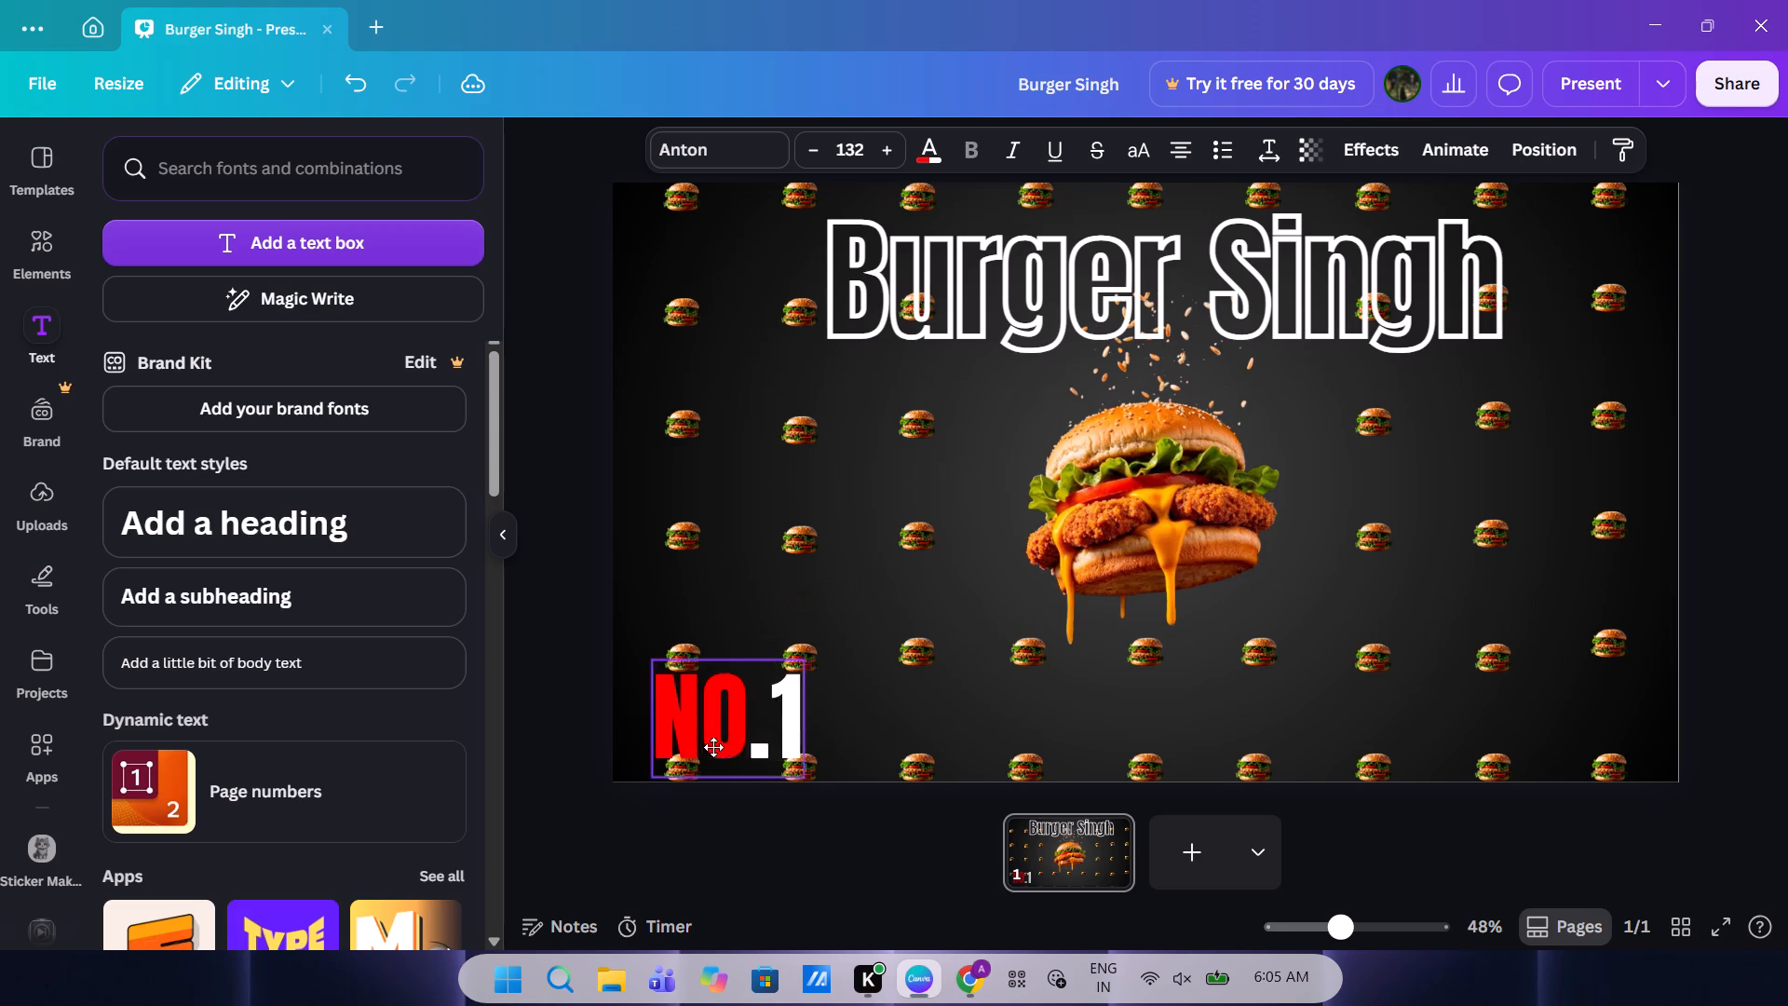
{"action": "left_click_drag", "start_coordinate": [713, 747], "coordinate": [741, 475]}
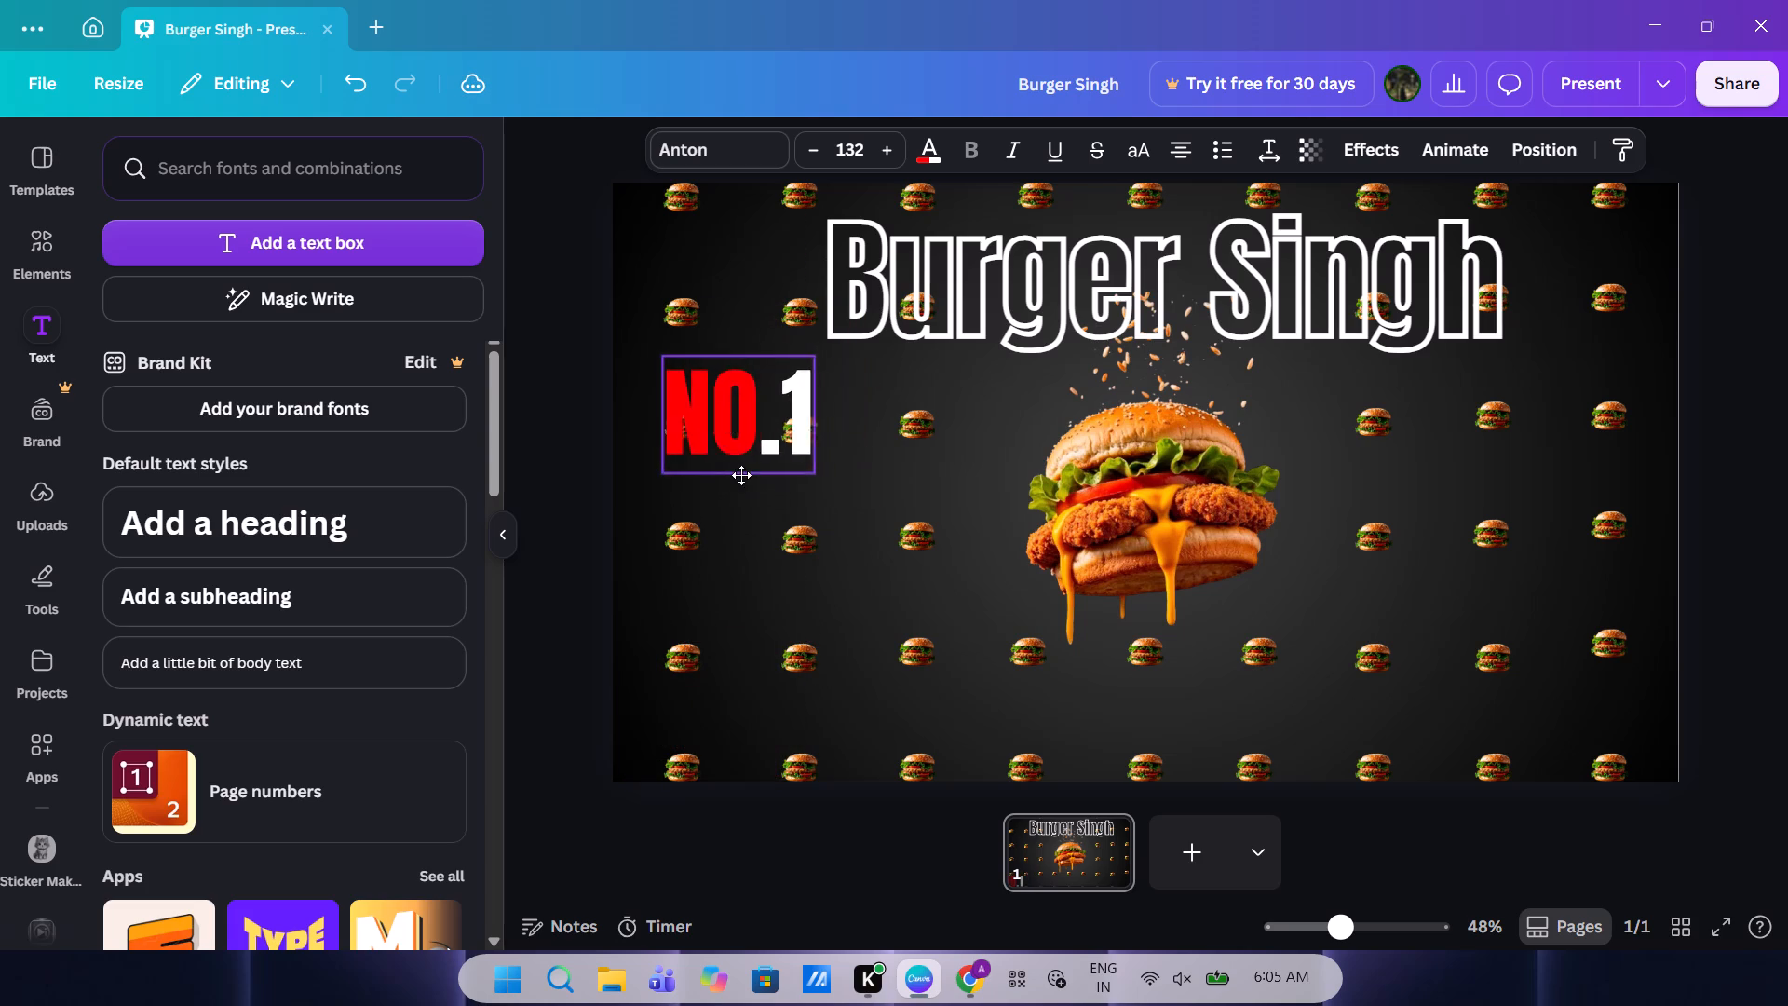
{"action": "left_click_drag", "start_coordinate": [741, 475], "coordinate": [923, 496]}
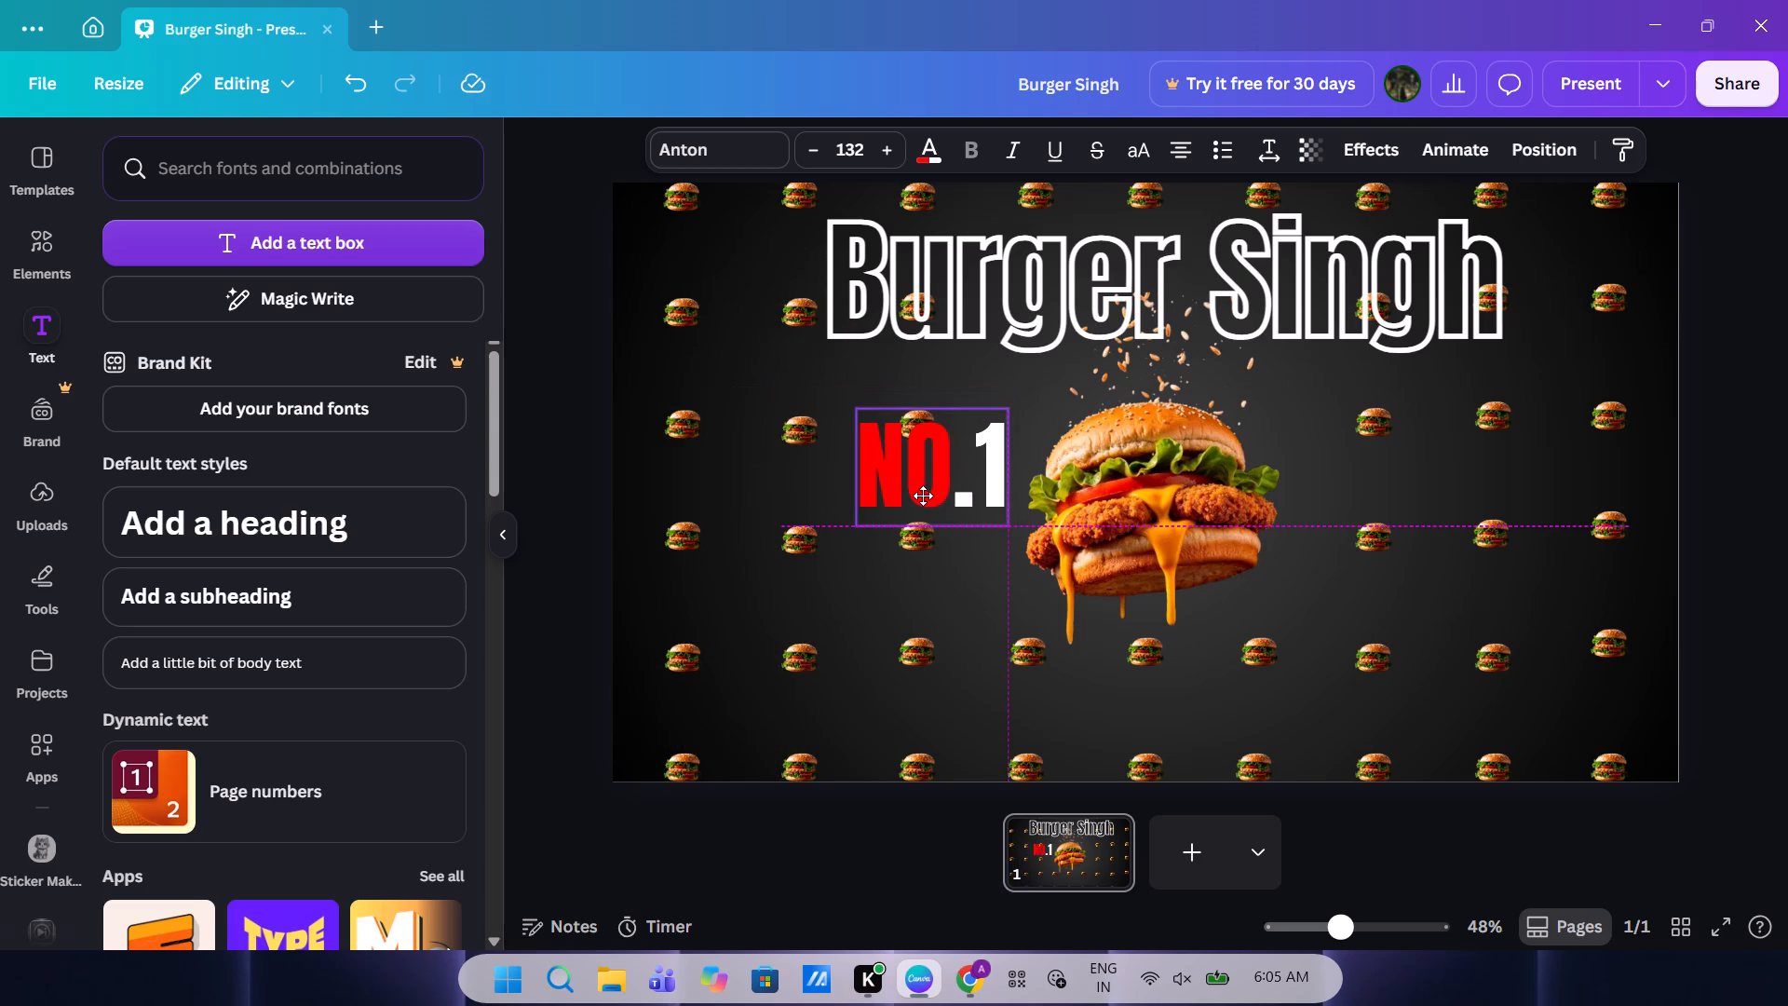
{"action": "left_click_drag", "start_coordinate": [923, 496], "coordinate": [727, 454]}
Give the "NO.1" text a slight clockwise tilt and place it just below the right end of the title.
{"action": "left_click_drag", "start_coordinate": [724, 535], "coordinate": [801, 537]}
{"action": "left_click_drag", "start_coordinate": [801, 521], "coordinate": [651, 529]}
{"action": "left_click_drag", "start_coordinate": [663, 510], "coordinate": [671, 517]}
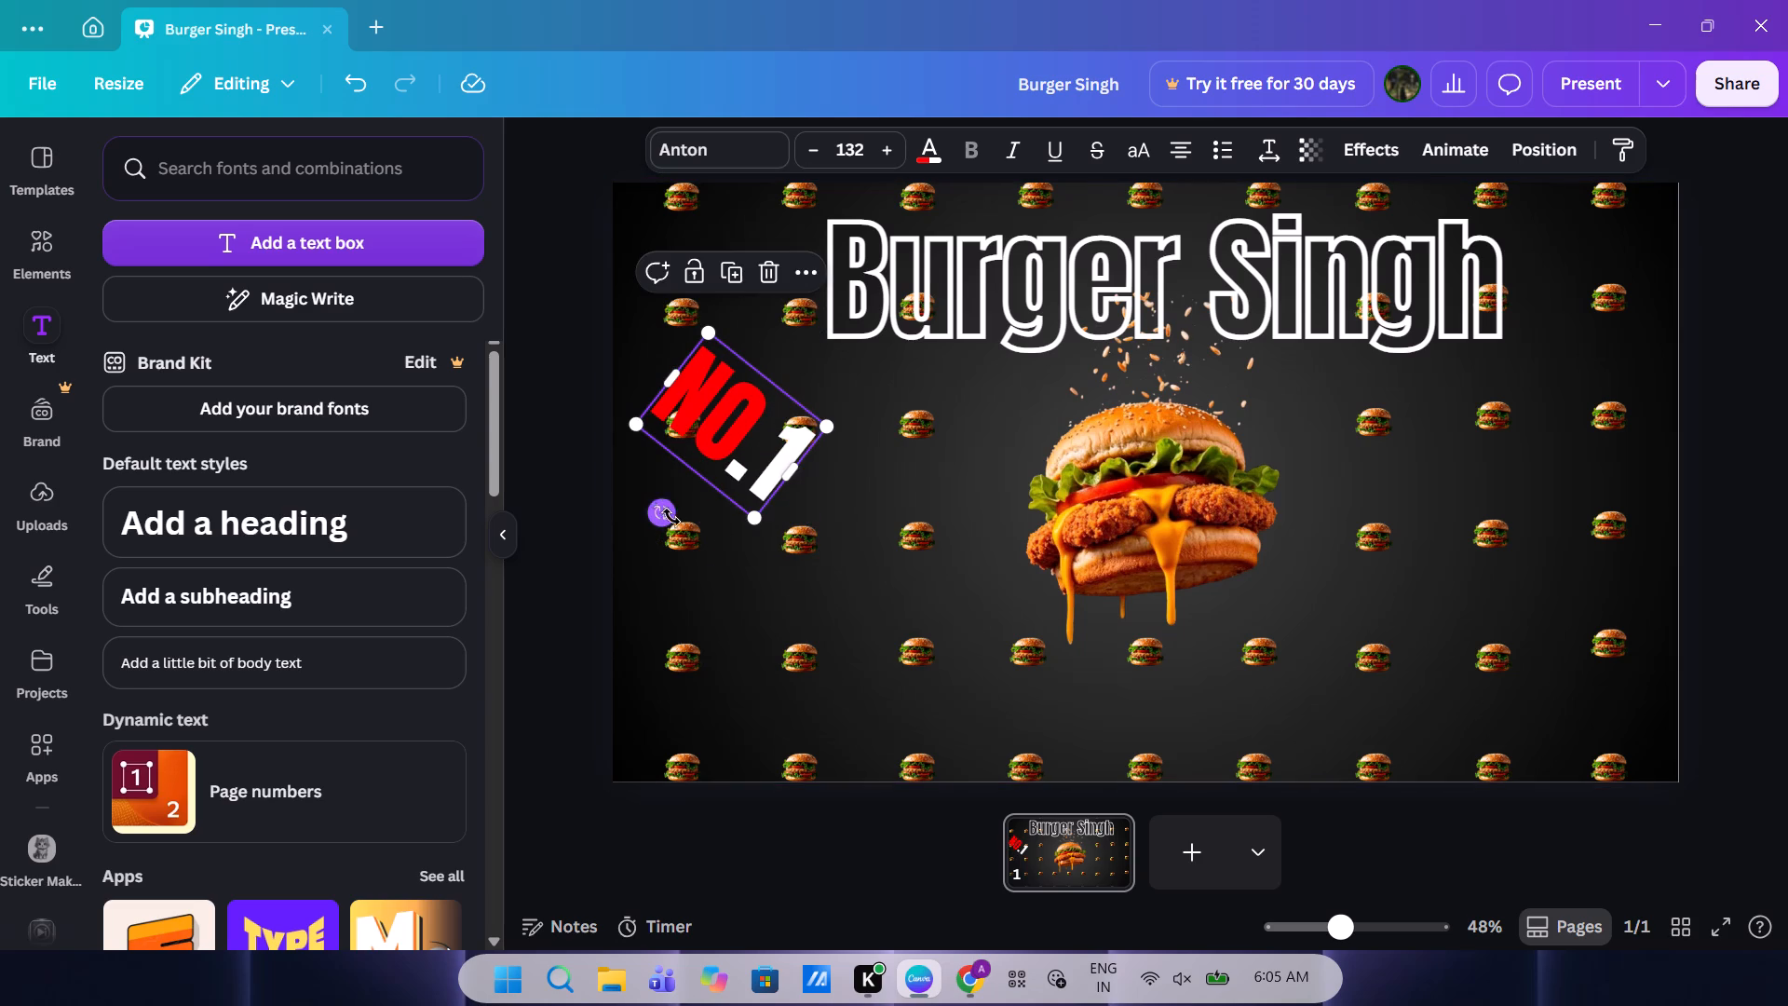
{"action": "left_click_drag", "start_coordinate": [671, 517], "coordinate": [686, 528]}
{"action": "left_click_drag", "start_coordinate": [702, 381], "coordinate": [1410, 361]}
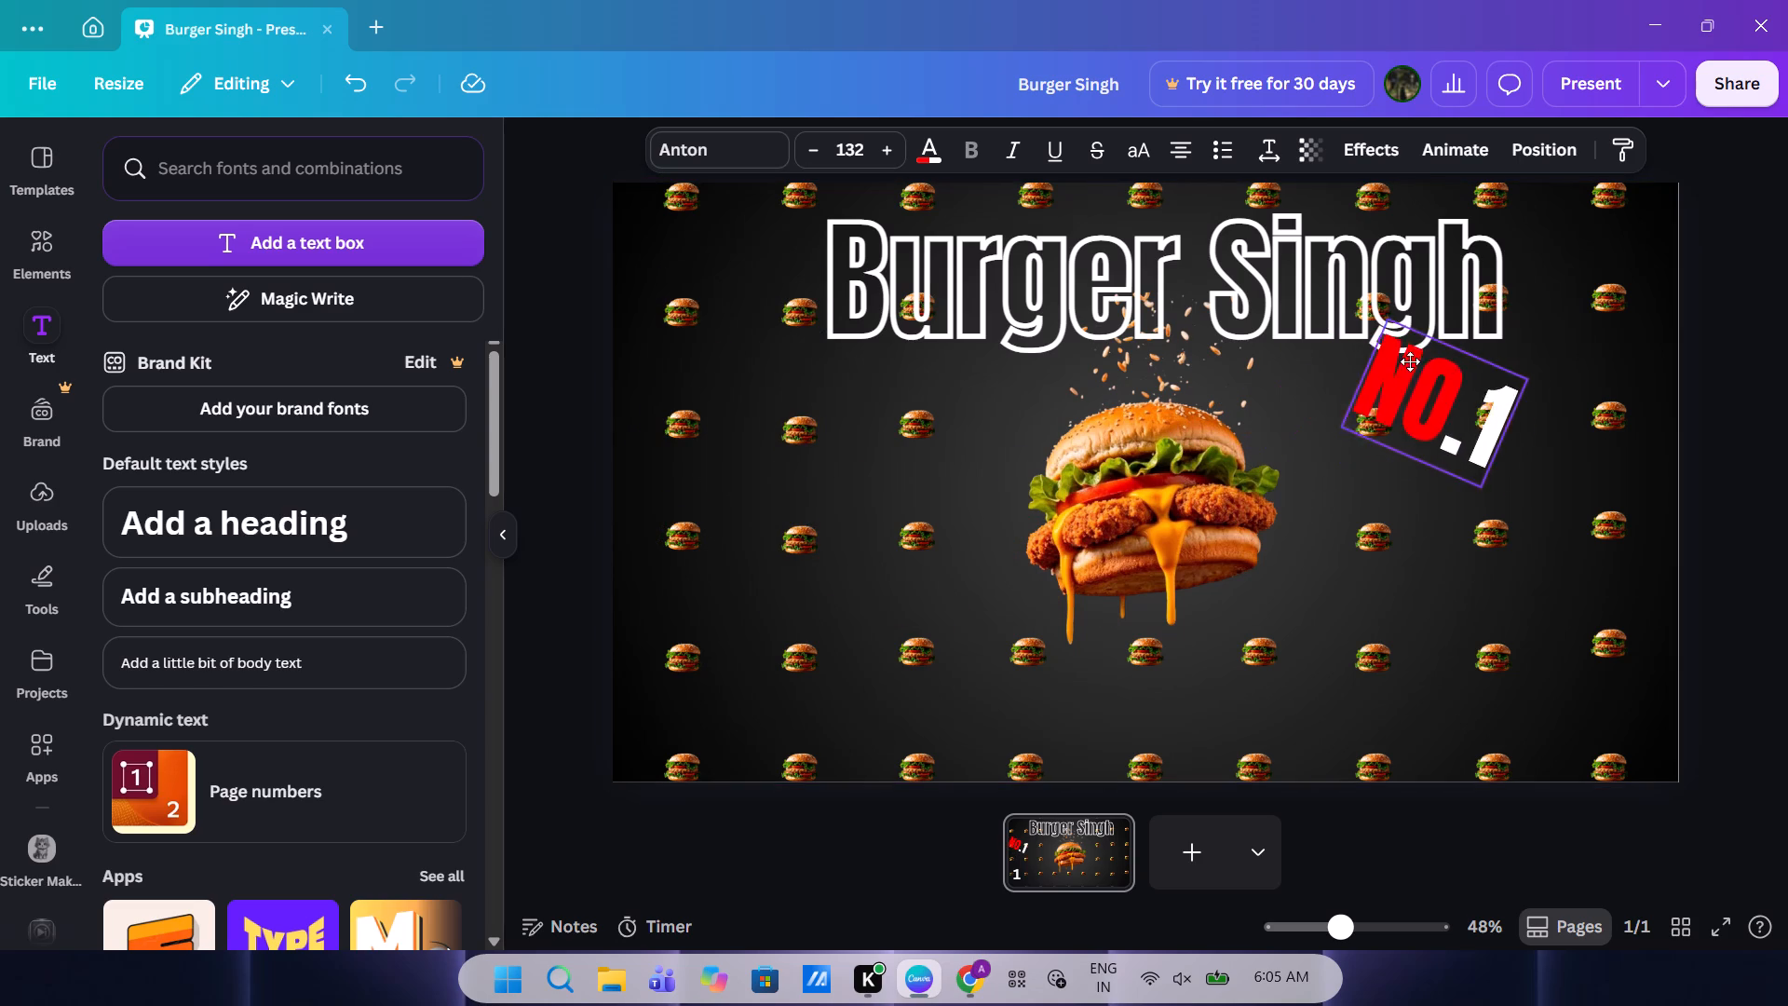
{"action": "left_click_drag", "start_coordinate": [1410, 361], "coordinate": [1557, 366]}
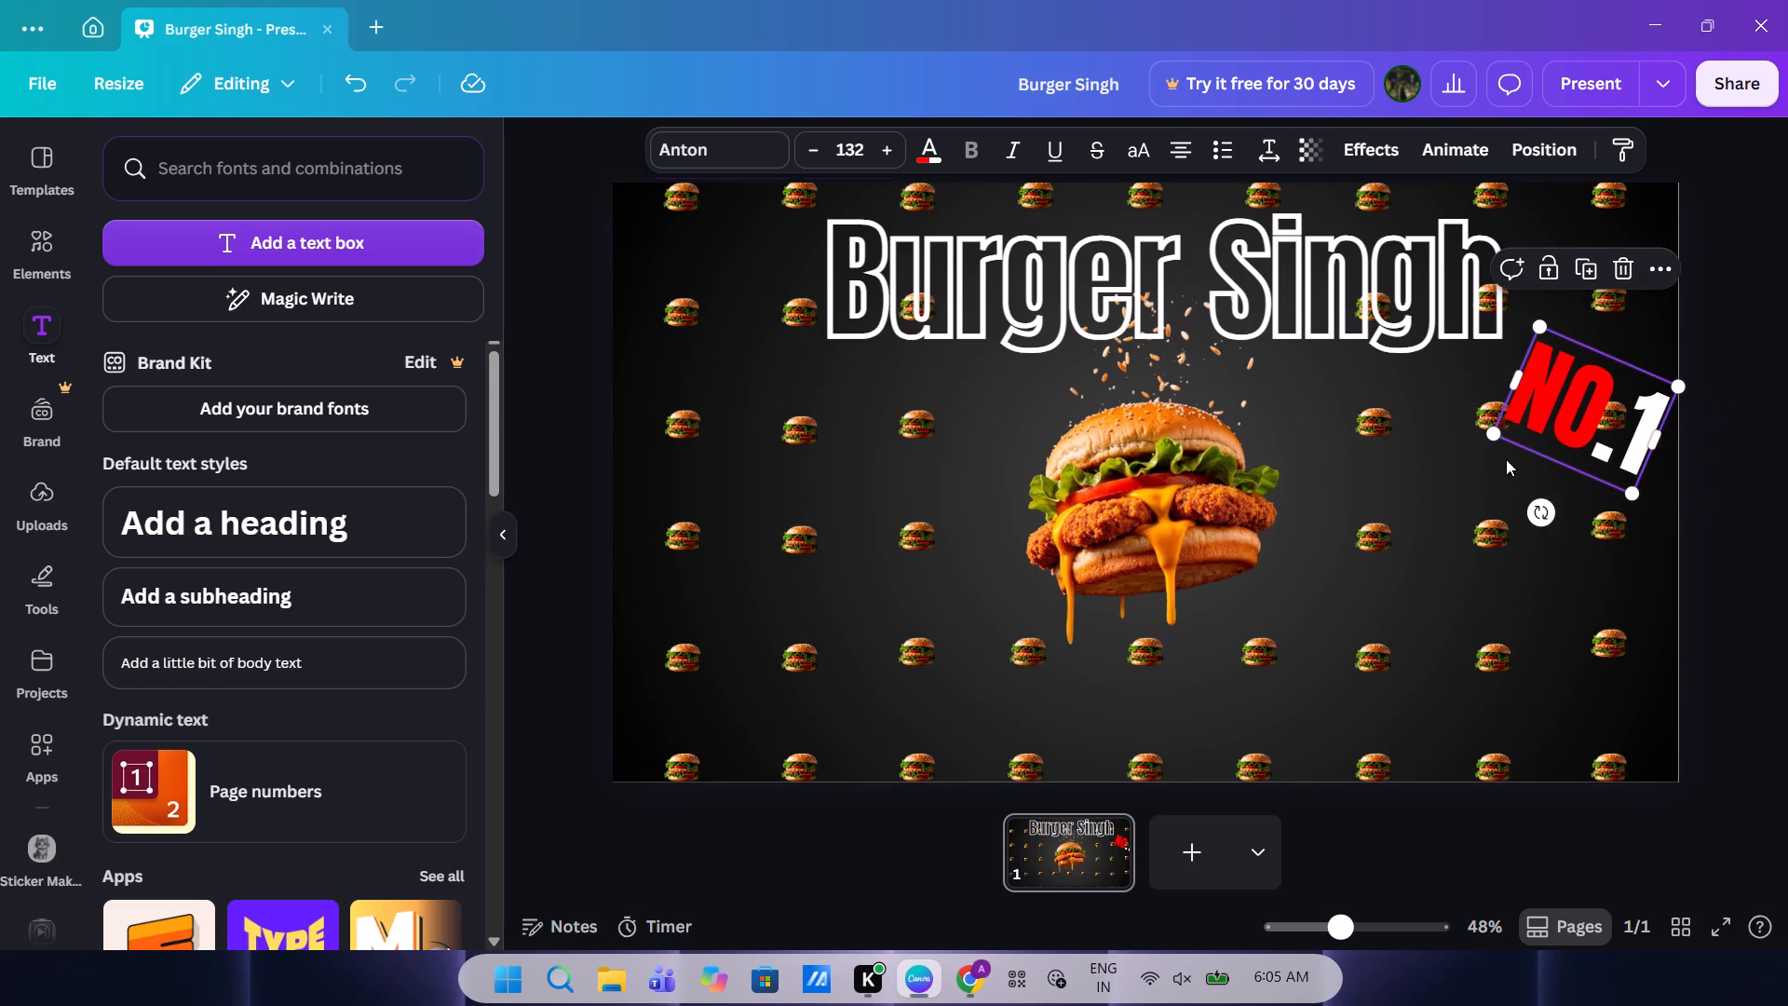
{"action": "left_click_drag", "start_coordinate": [1538, 506], "coordinate": [1565, 512]}
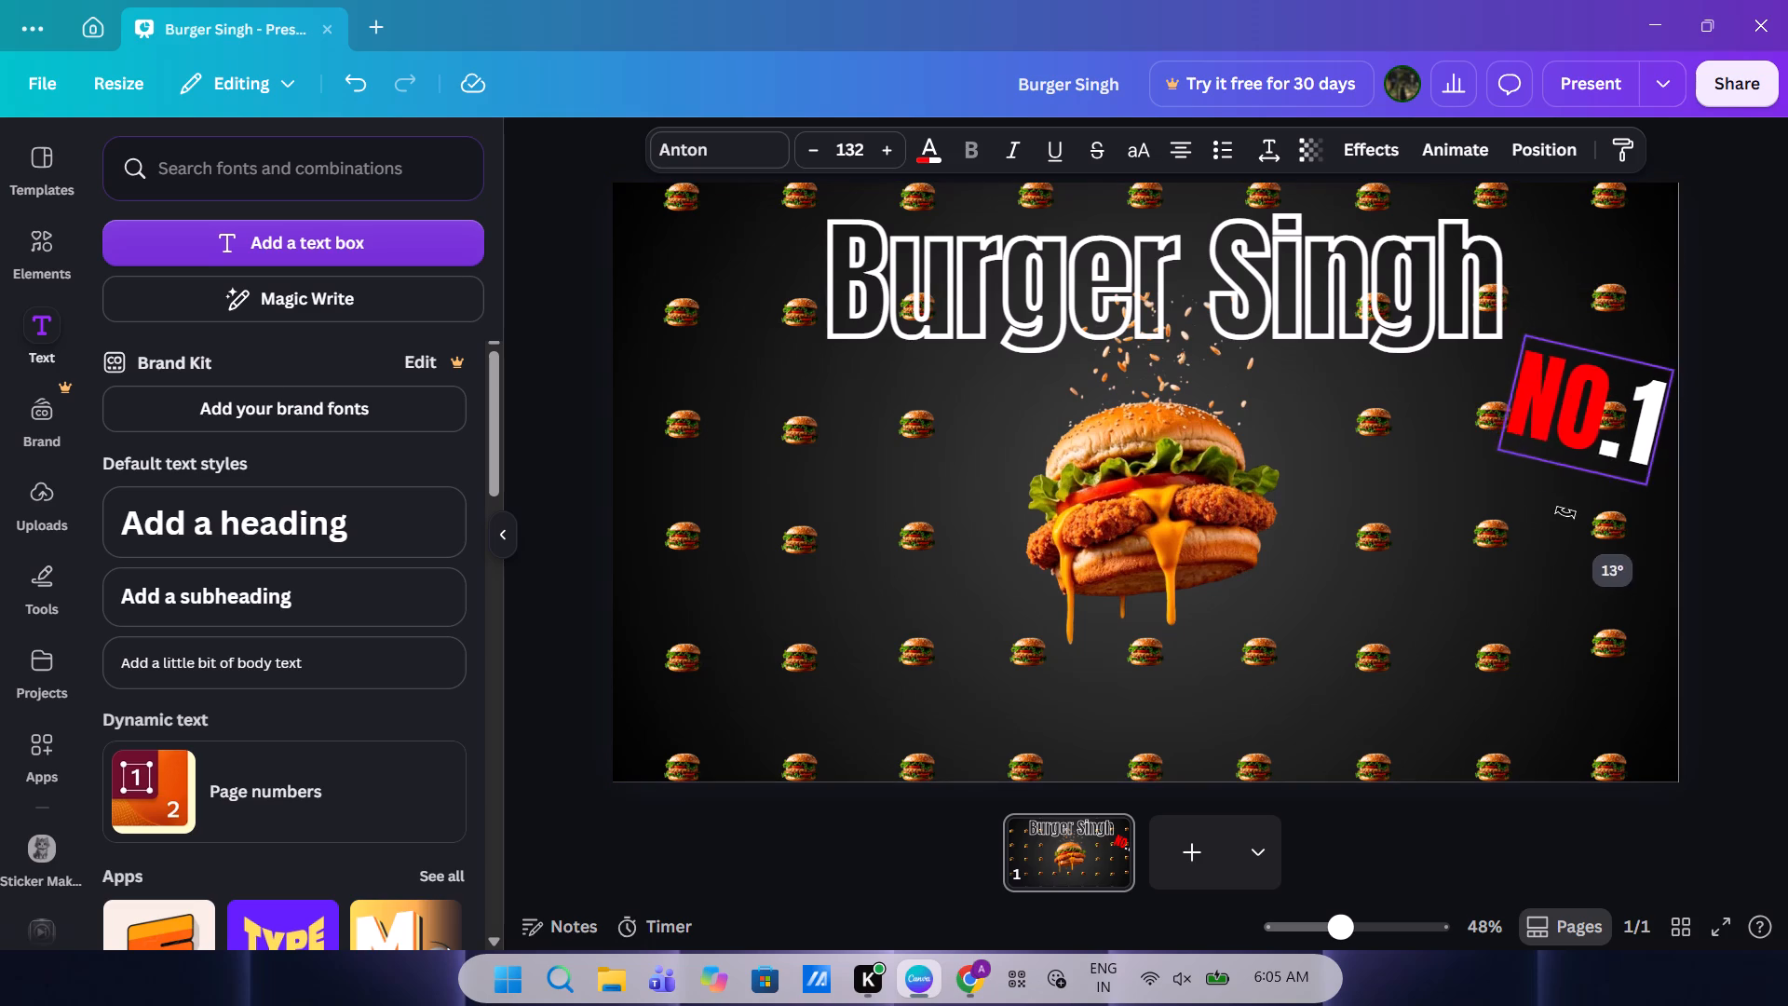
{"action": "left_click_drag", "start_coordinate": [1565, 512], "coordinate": [1566, 510]}
{"action": "left_click", "coordinate": [1716, 467]}
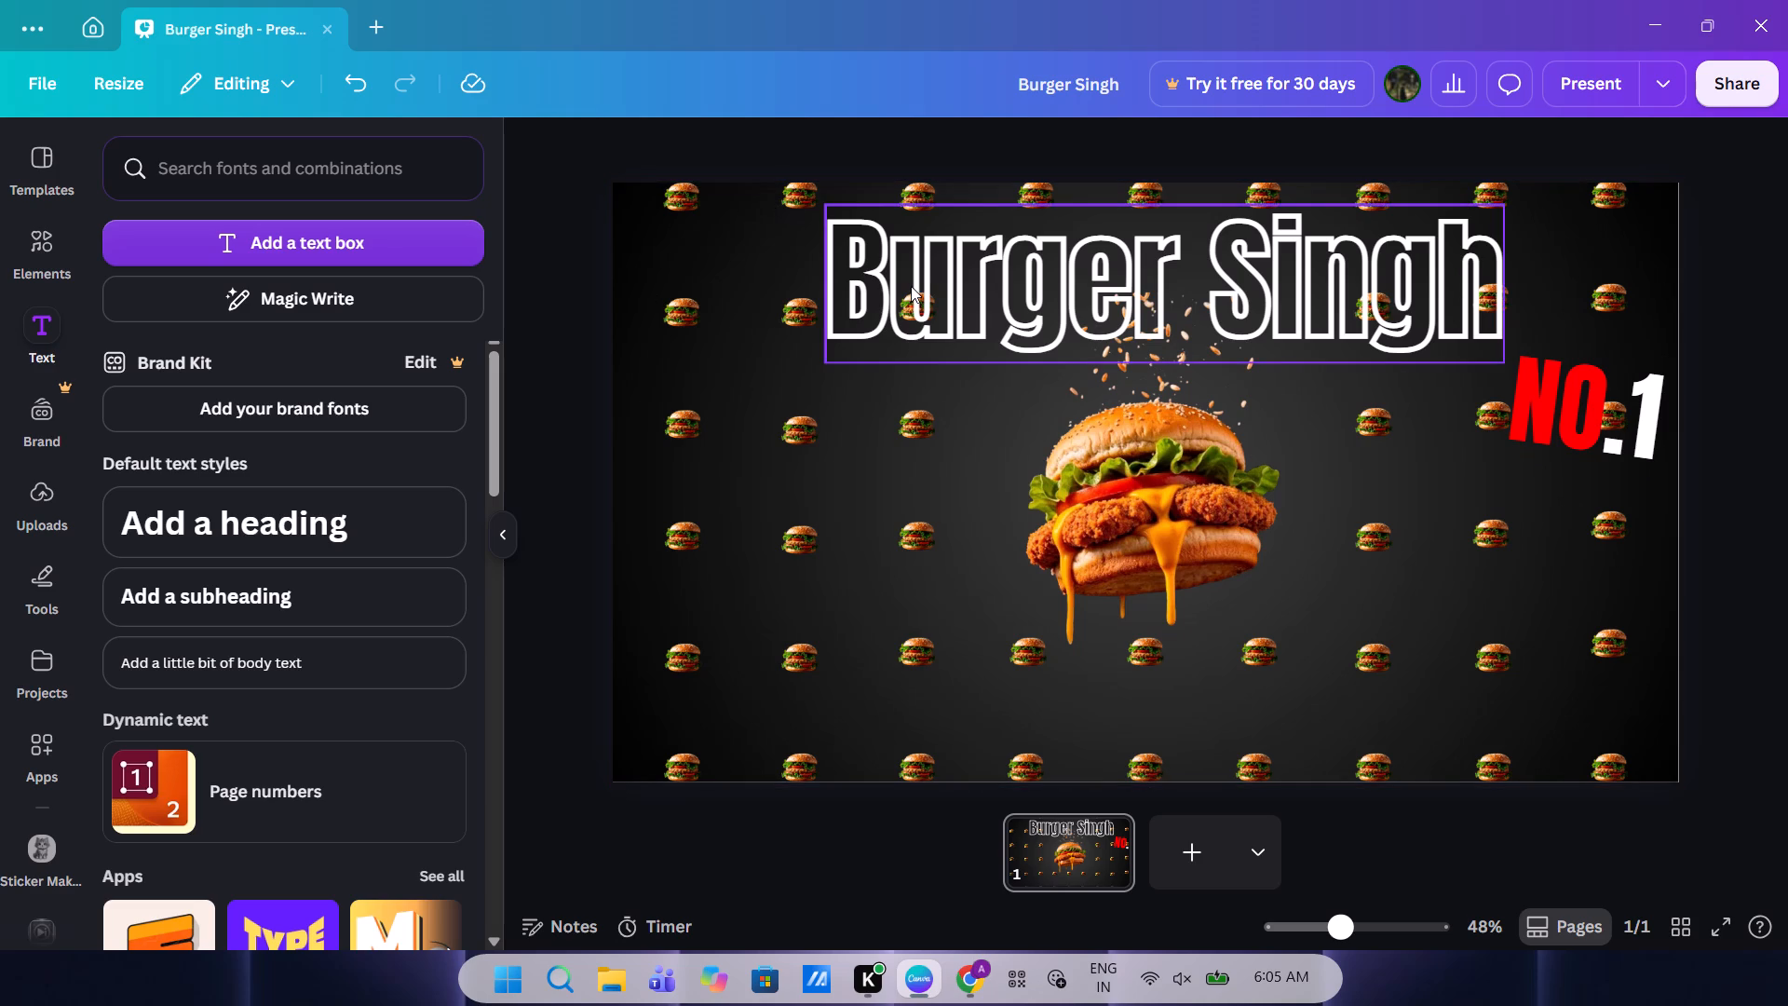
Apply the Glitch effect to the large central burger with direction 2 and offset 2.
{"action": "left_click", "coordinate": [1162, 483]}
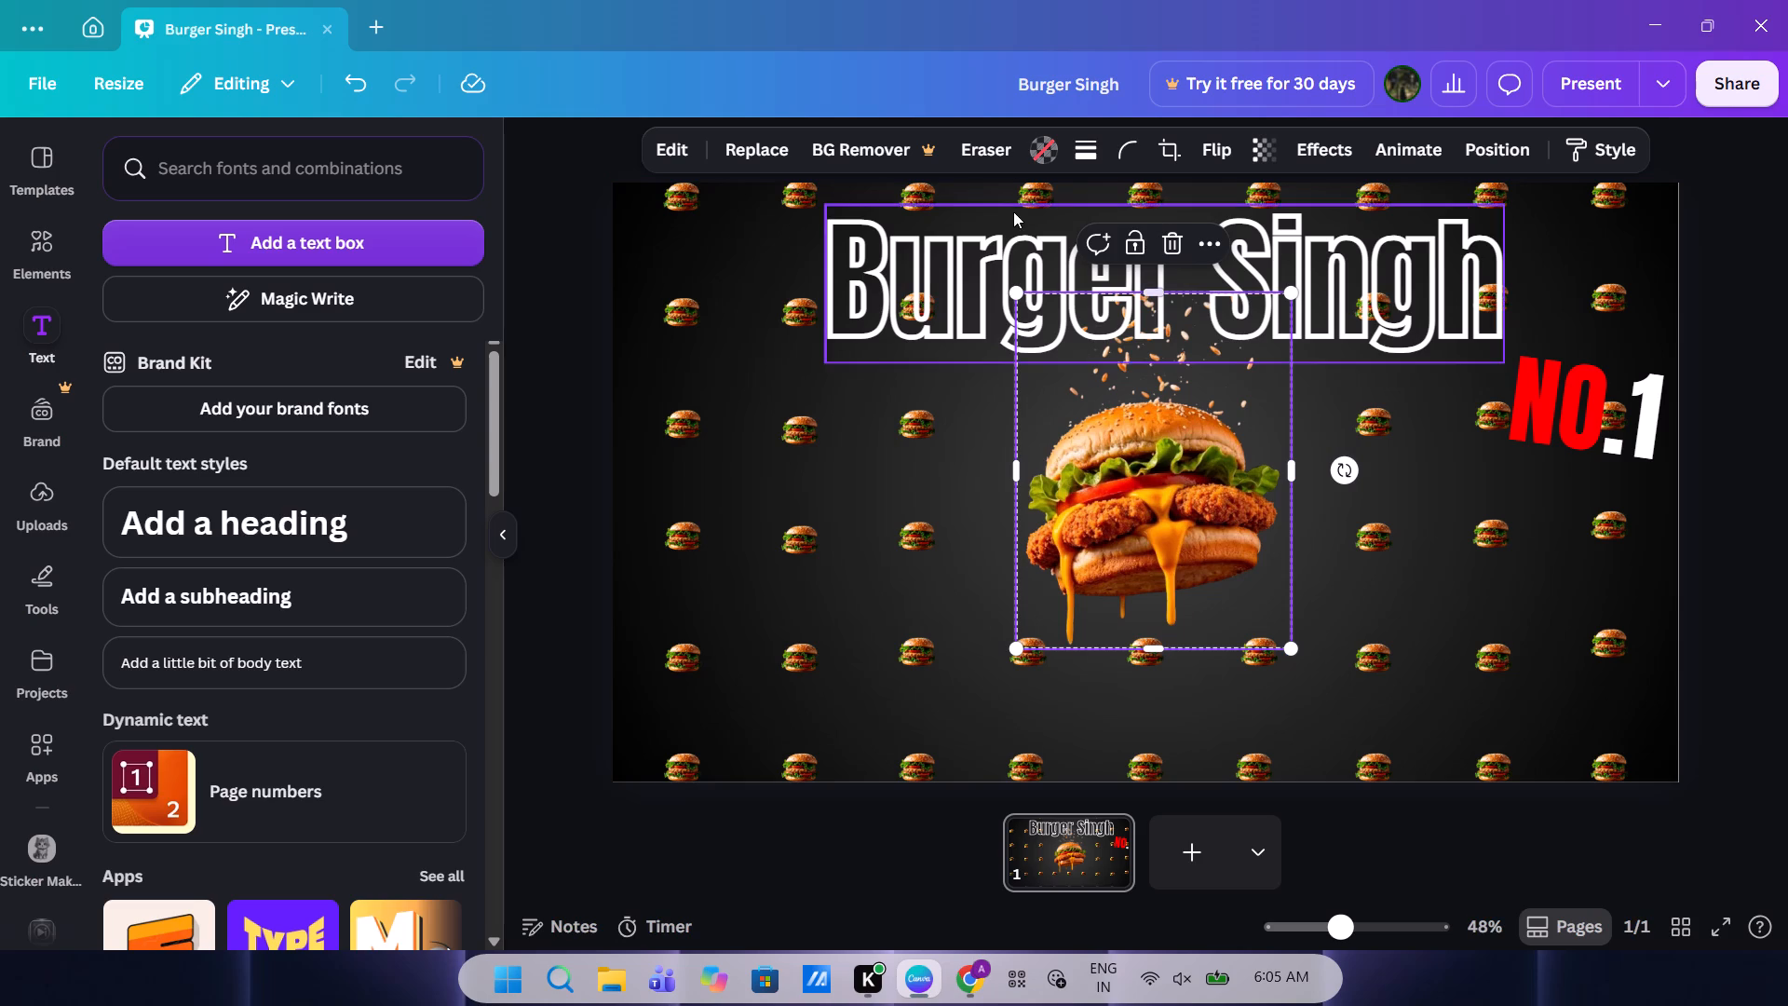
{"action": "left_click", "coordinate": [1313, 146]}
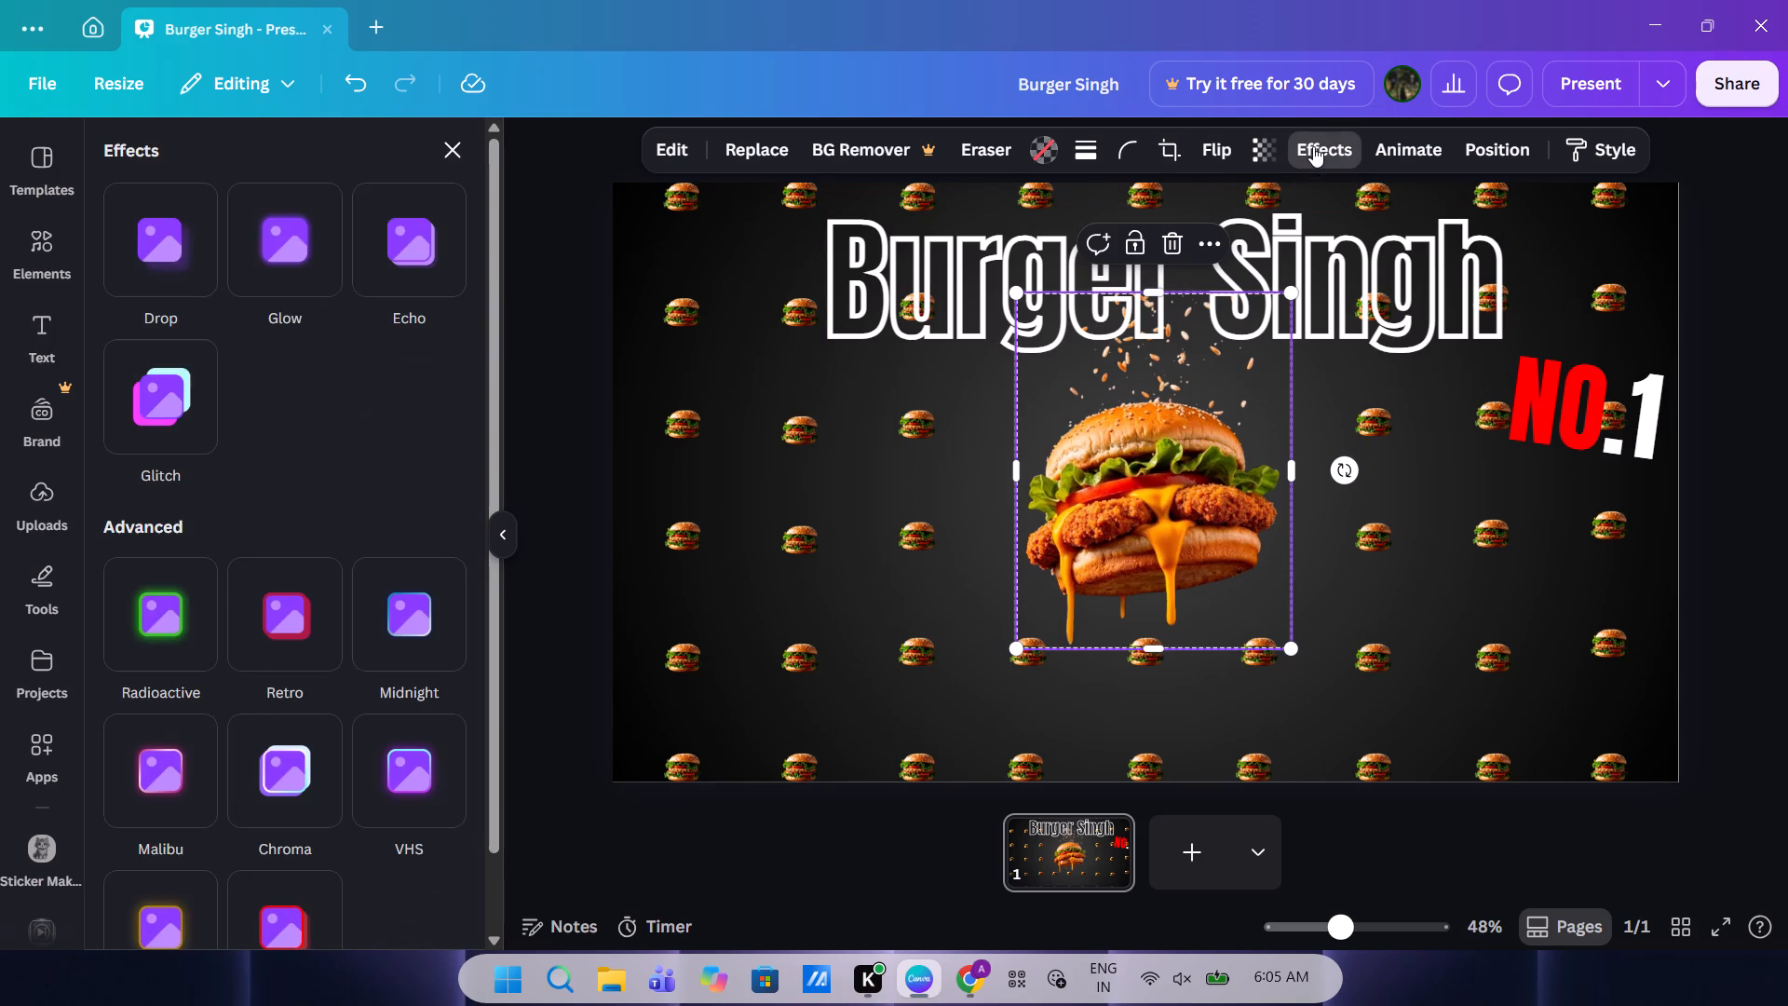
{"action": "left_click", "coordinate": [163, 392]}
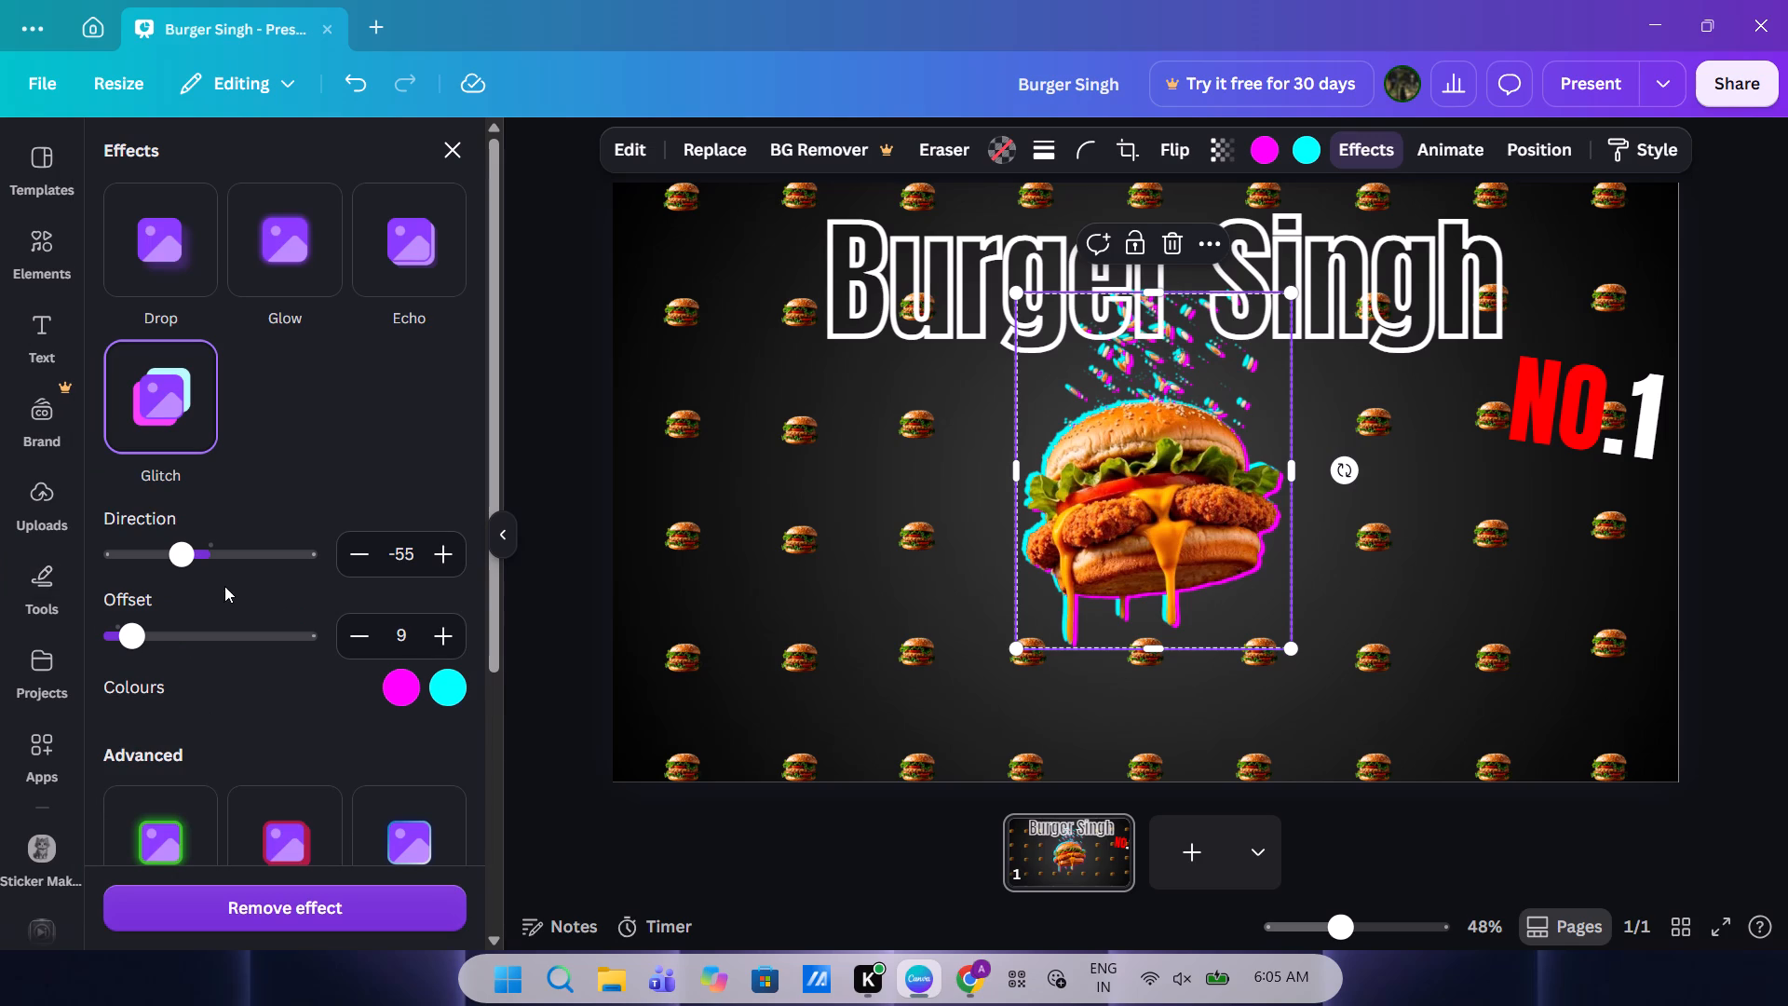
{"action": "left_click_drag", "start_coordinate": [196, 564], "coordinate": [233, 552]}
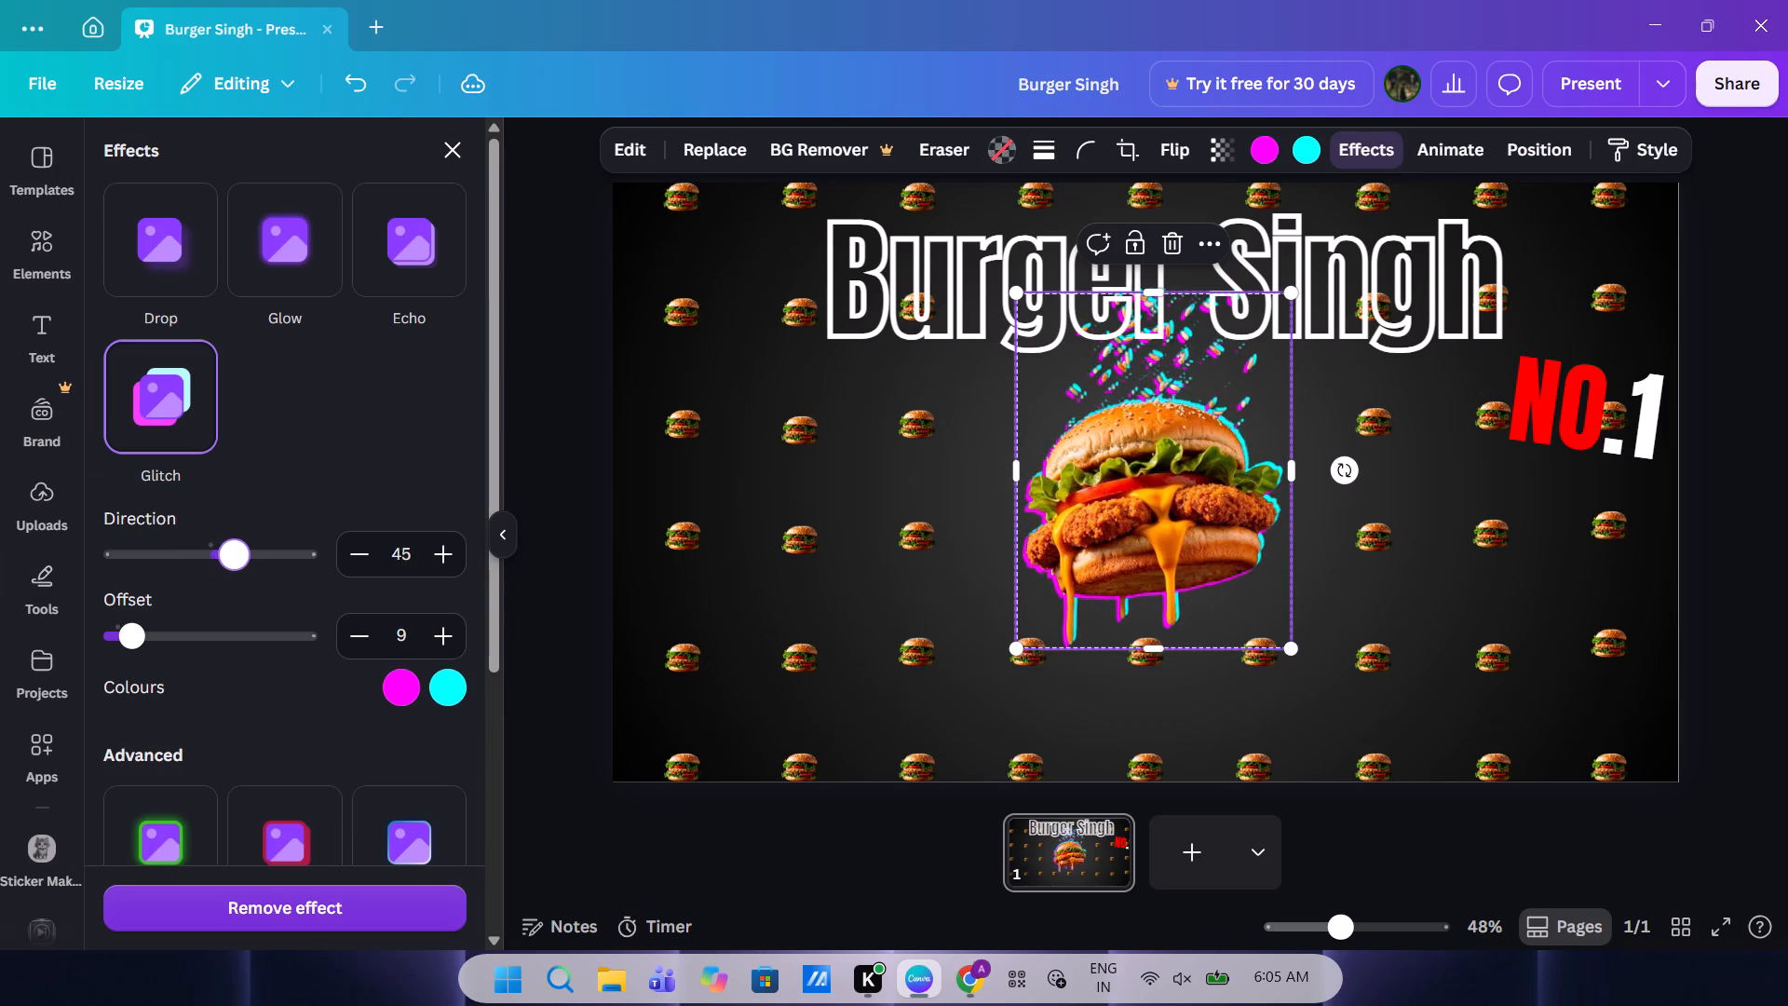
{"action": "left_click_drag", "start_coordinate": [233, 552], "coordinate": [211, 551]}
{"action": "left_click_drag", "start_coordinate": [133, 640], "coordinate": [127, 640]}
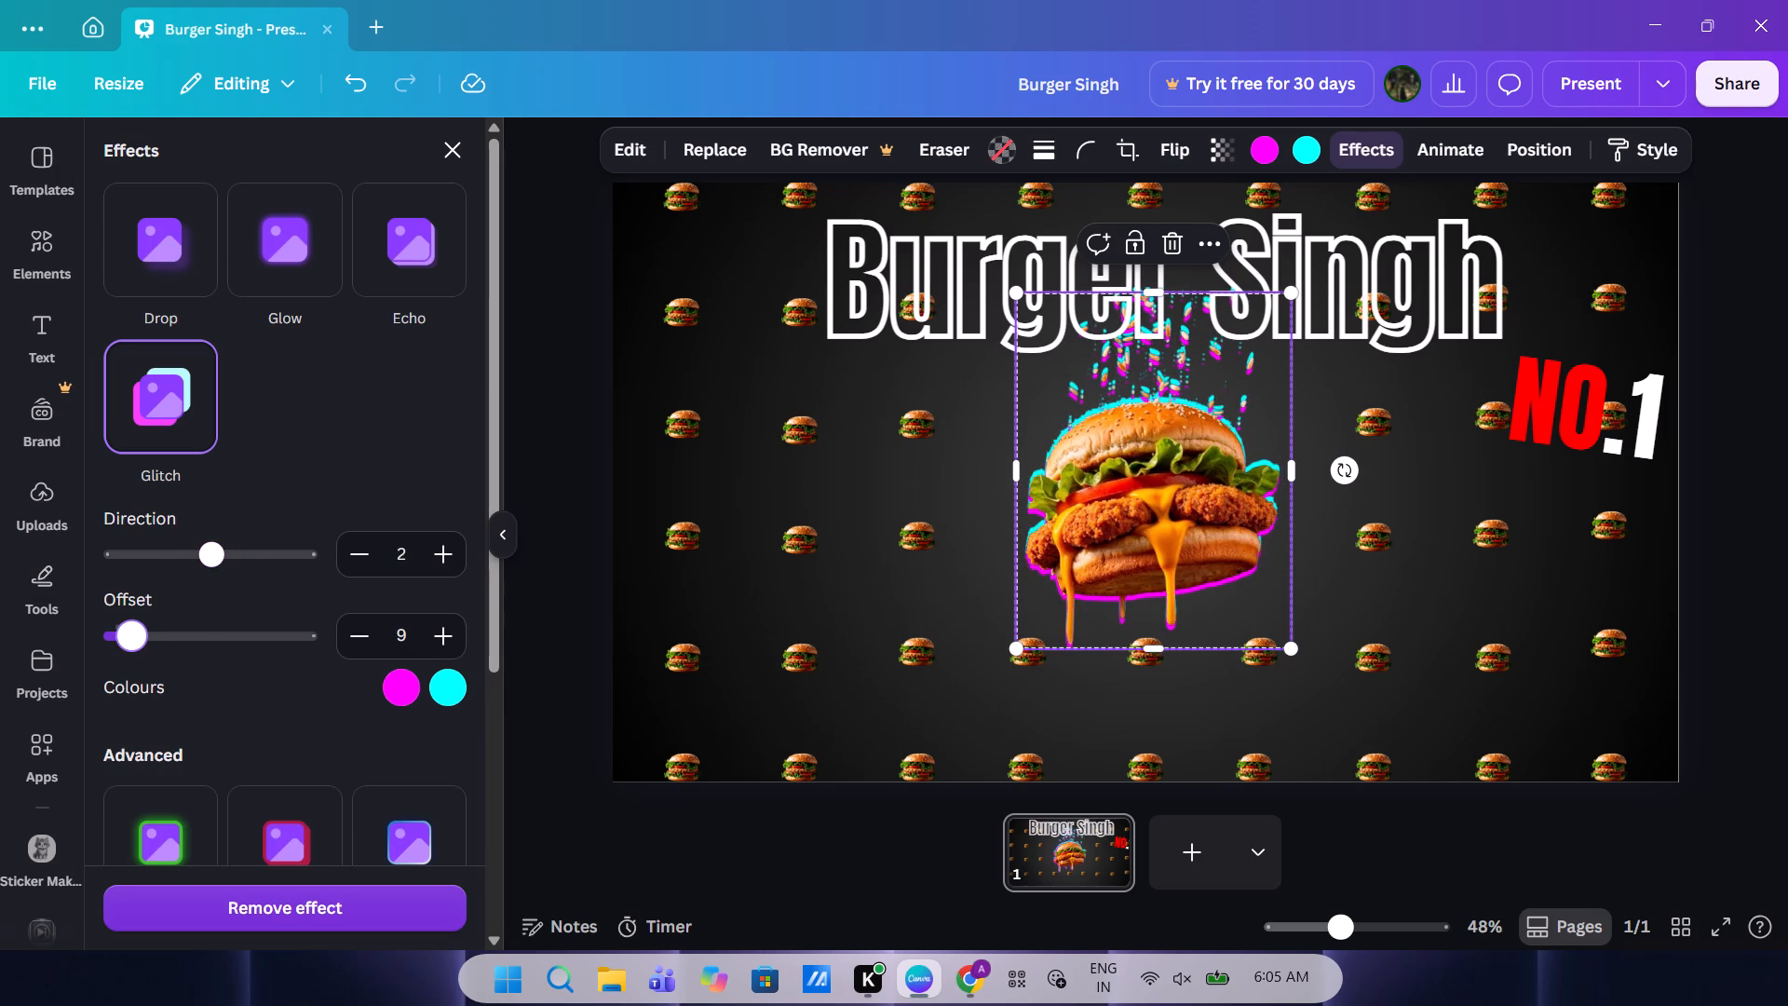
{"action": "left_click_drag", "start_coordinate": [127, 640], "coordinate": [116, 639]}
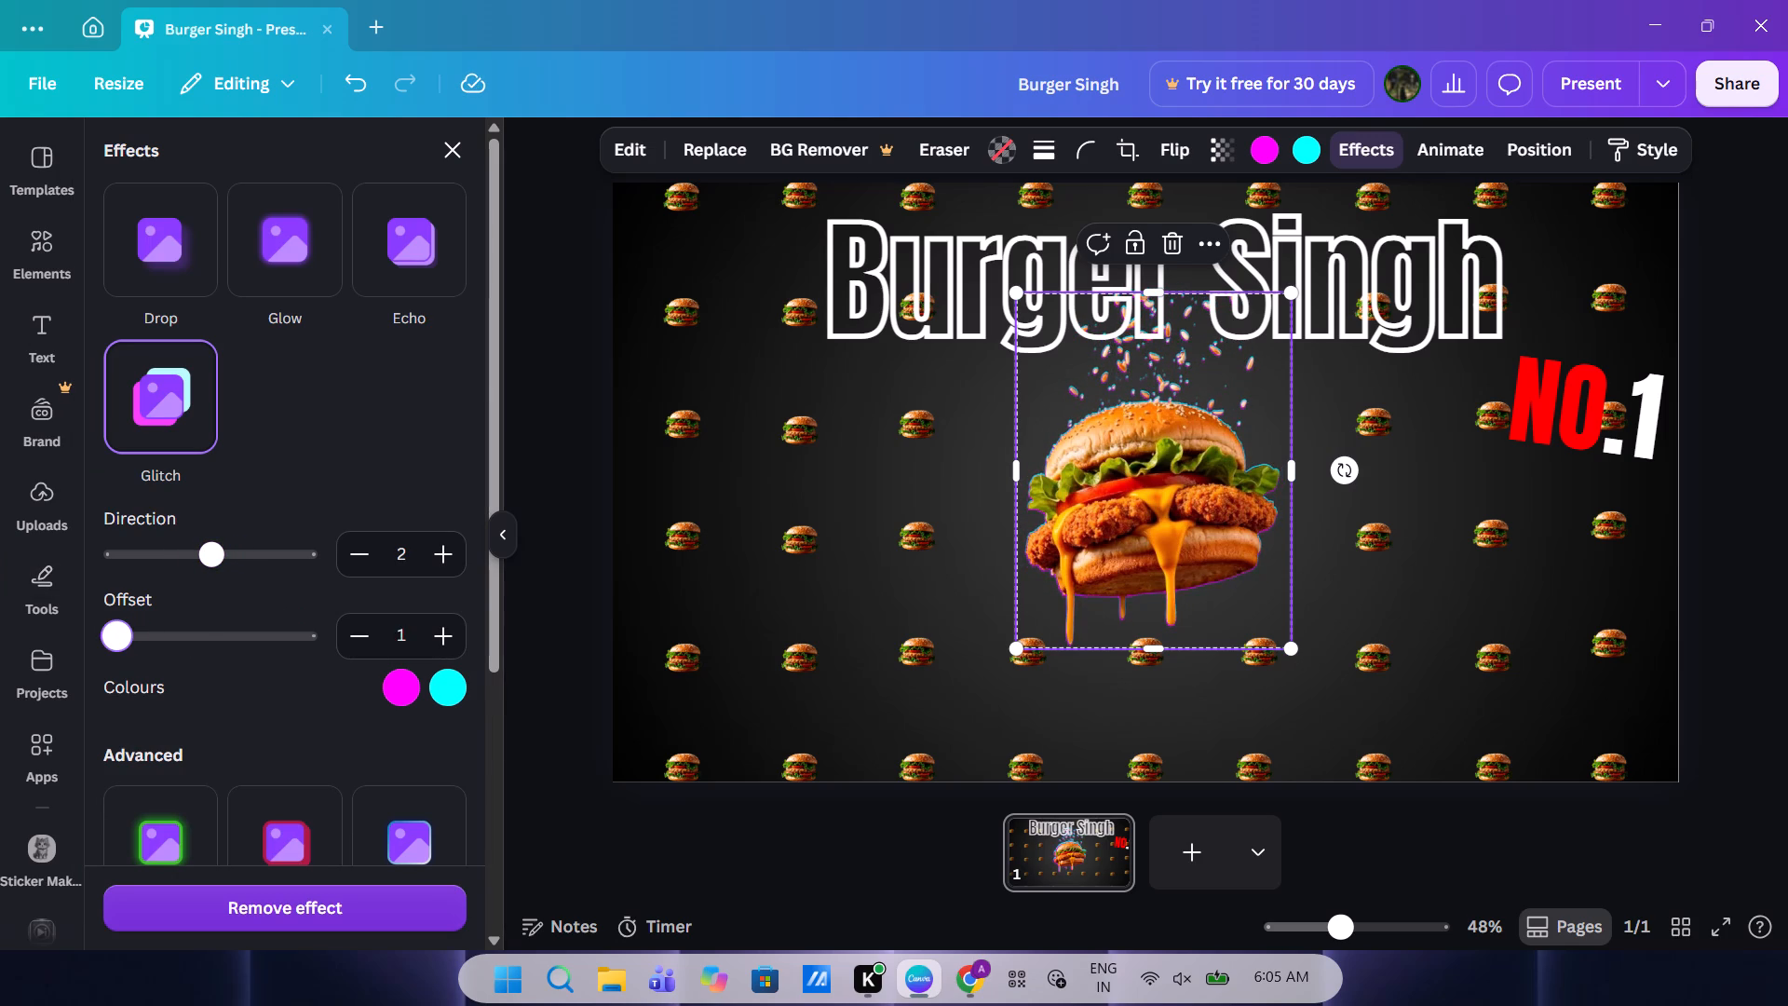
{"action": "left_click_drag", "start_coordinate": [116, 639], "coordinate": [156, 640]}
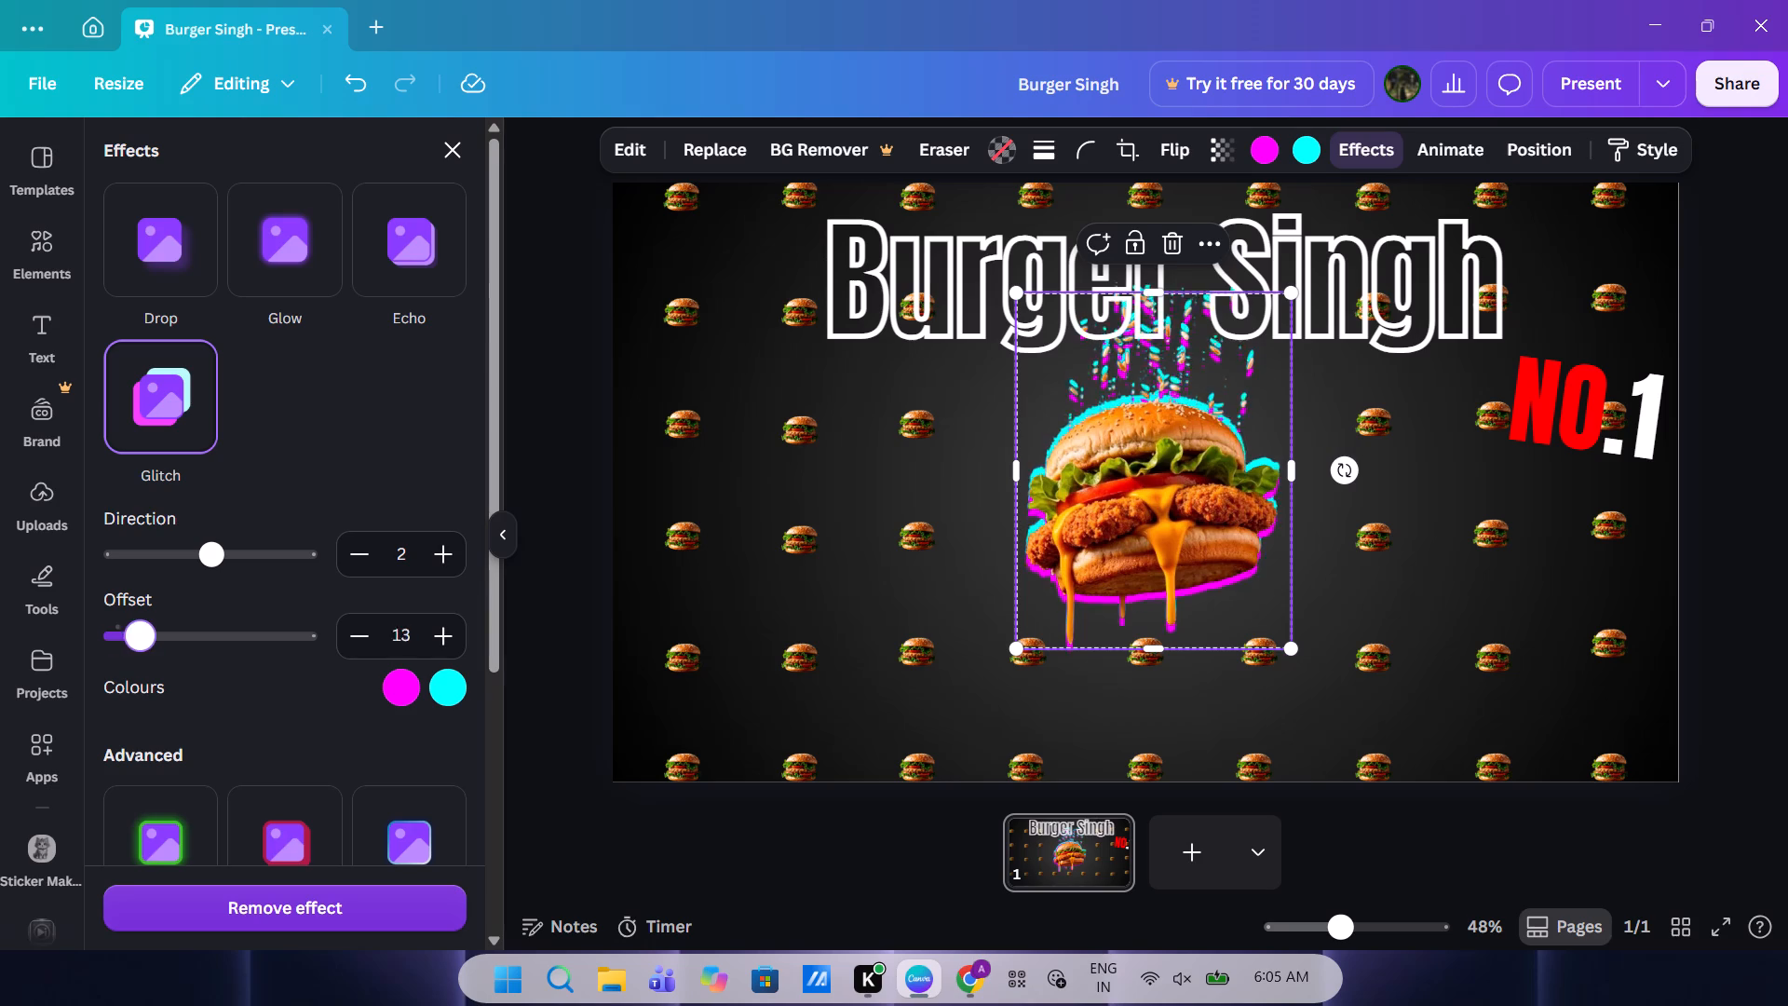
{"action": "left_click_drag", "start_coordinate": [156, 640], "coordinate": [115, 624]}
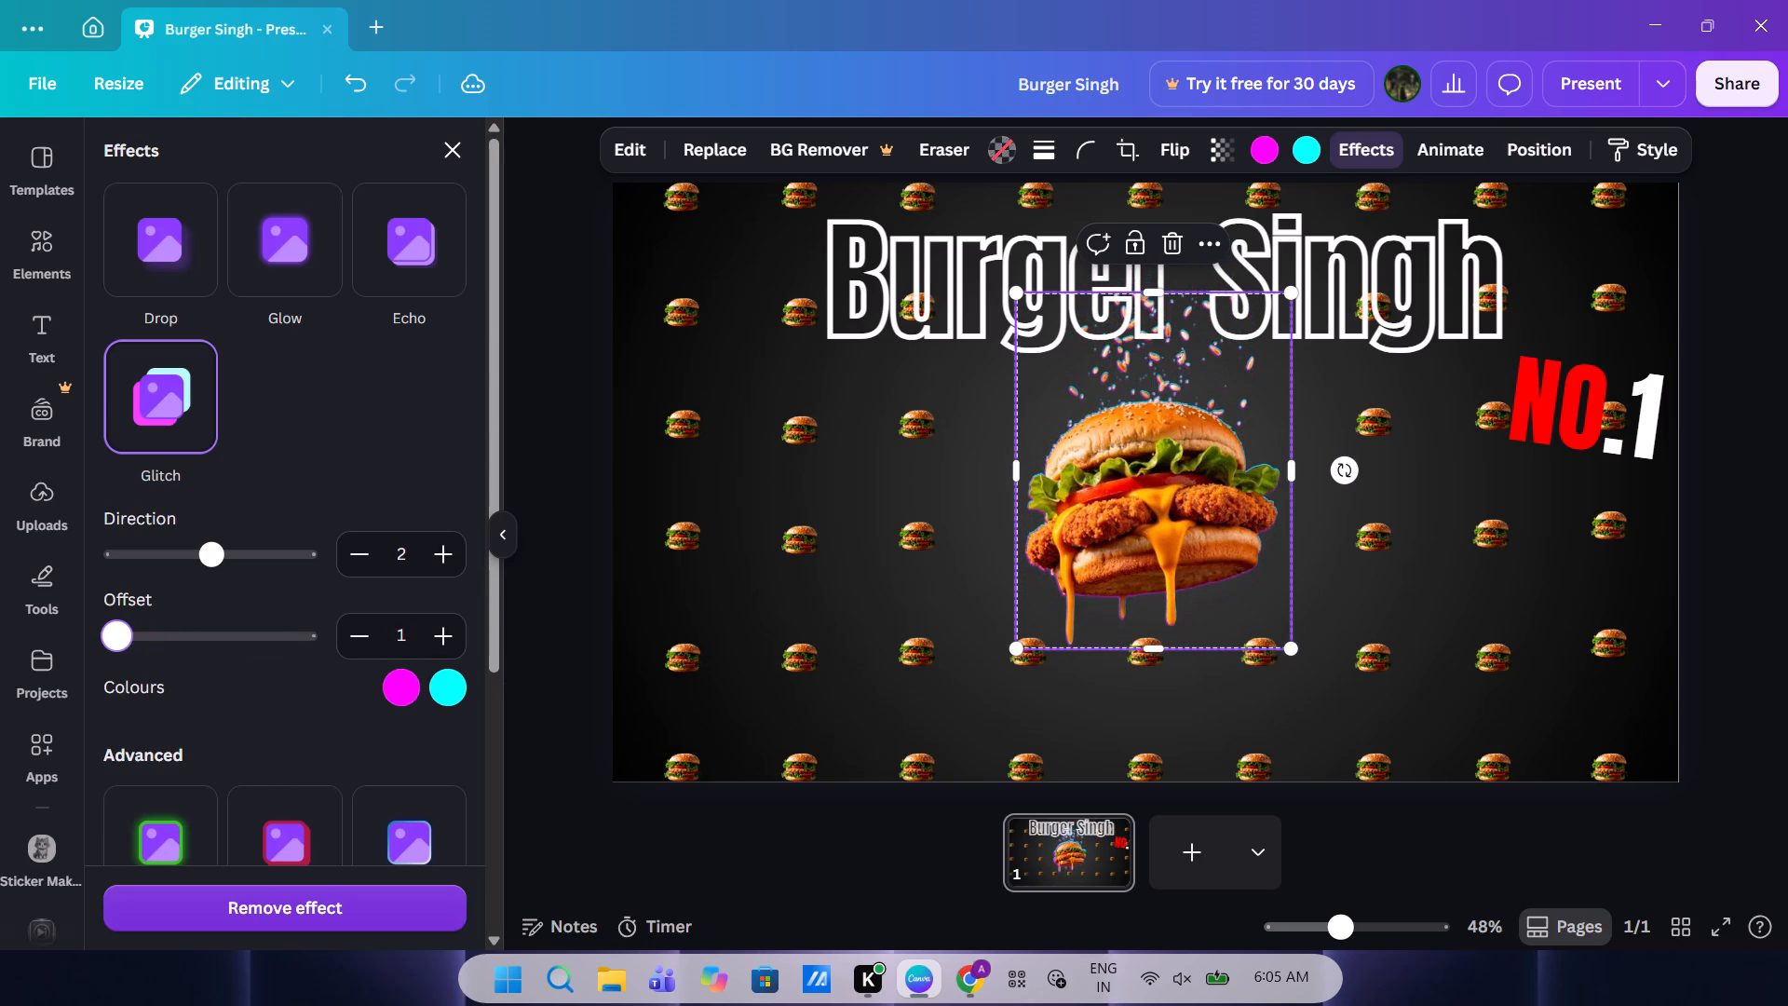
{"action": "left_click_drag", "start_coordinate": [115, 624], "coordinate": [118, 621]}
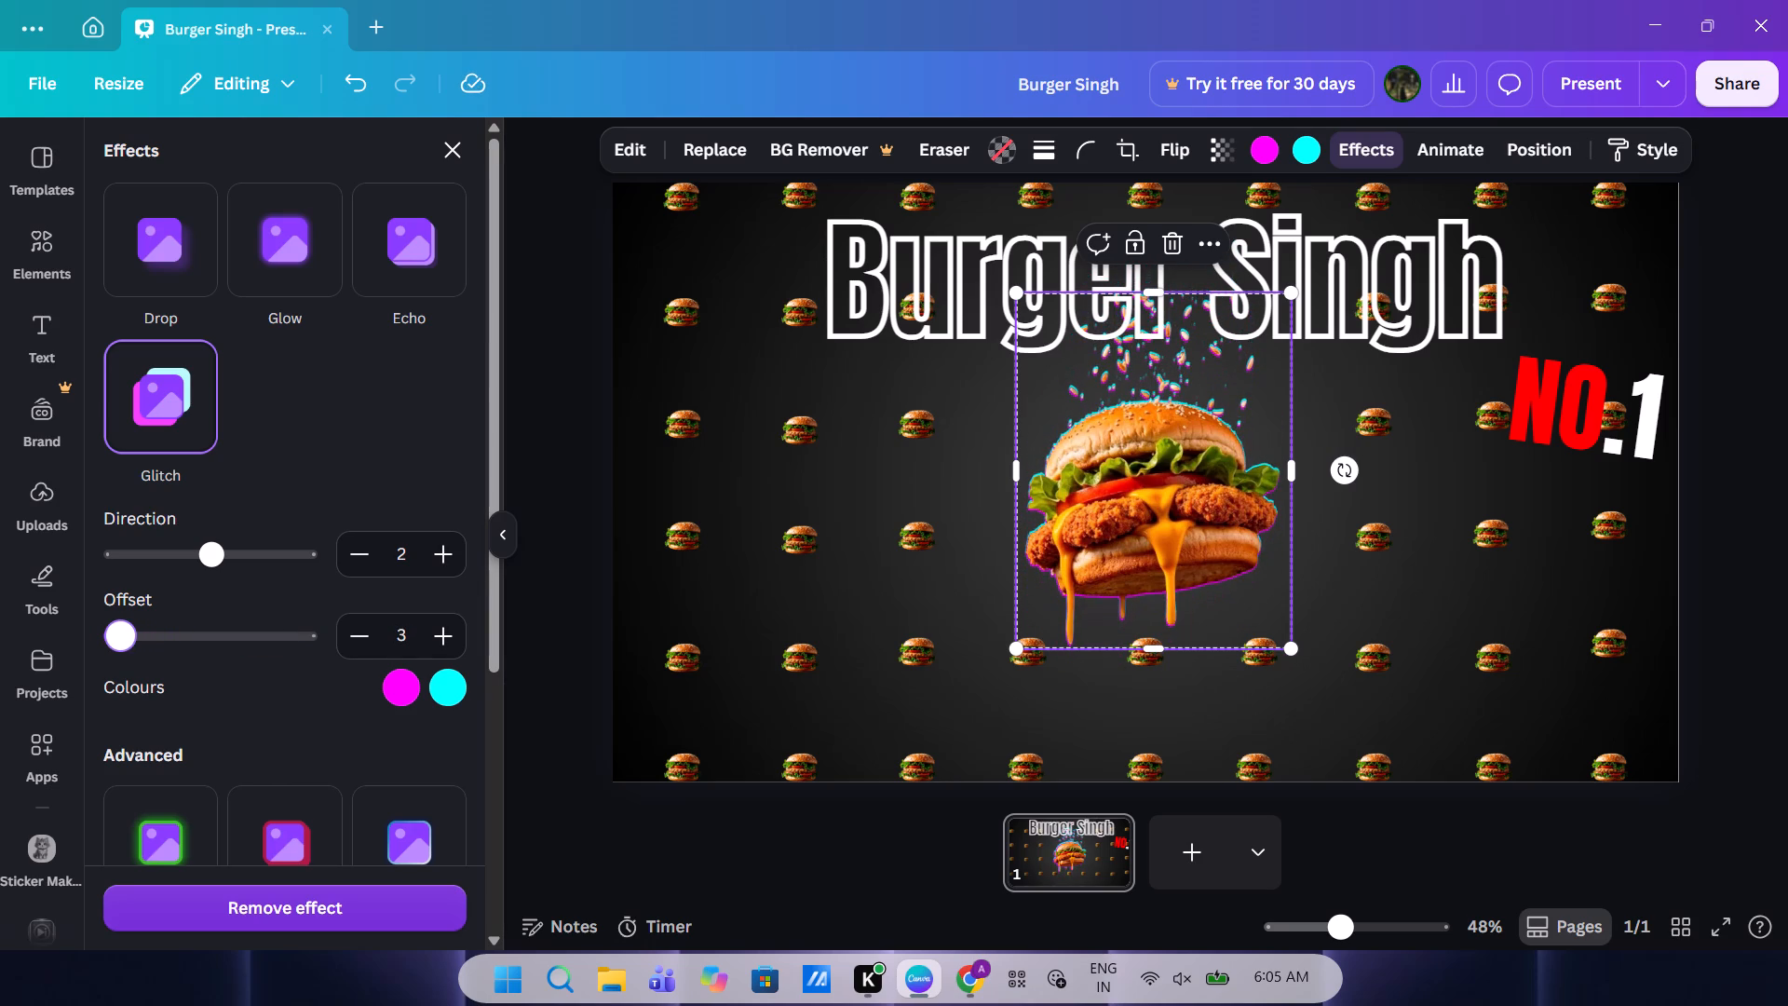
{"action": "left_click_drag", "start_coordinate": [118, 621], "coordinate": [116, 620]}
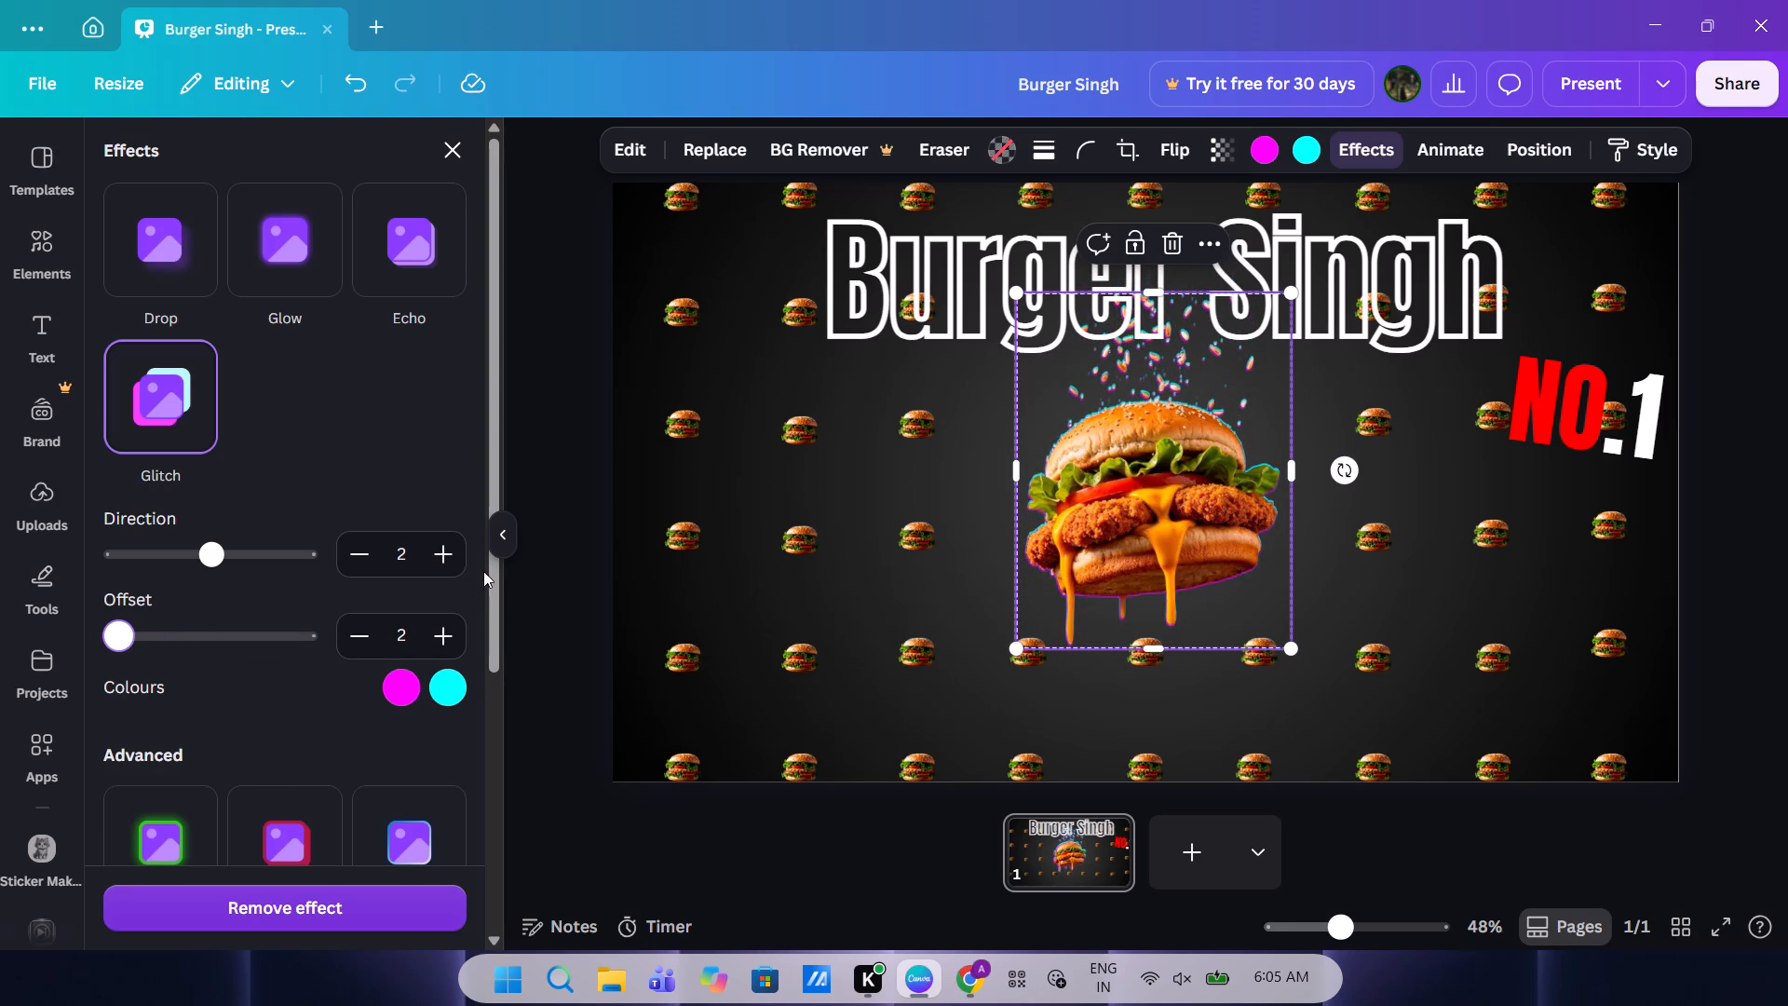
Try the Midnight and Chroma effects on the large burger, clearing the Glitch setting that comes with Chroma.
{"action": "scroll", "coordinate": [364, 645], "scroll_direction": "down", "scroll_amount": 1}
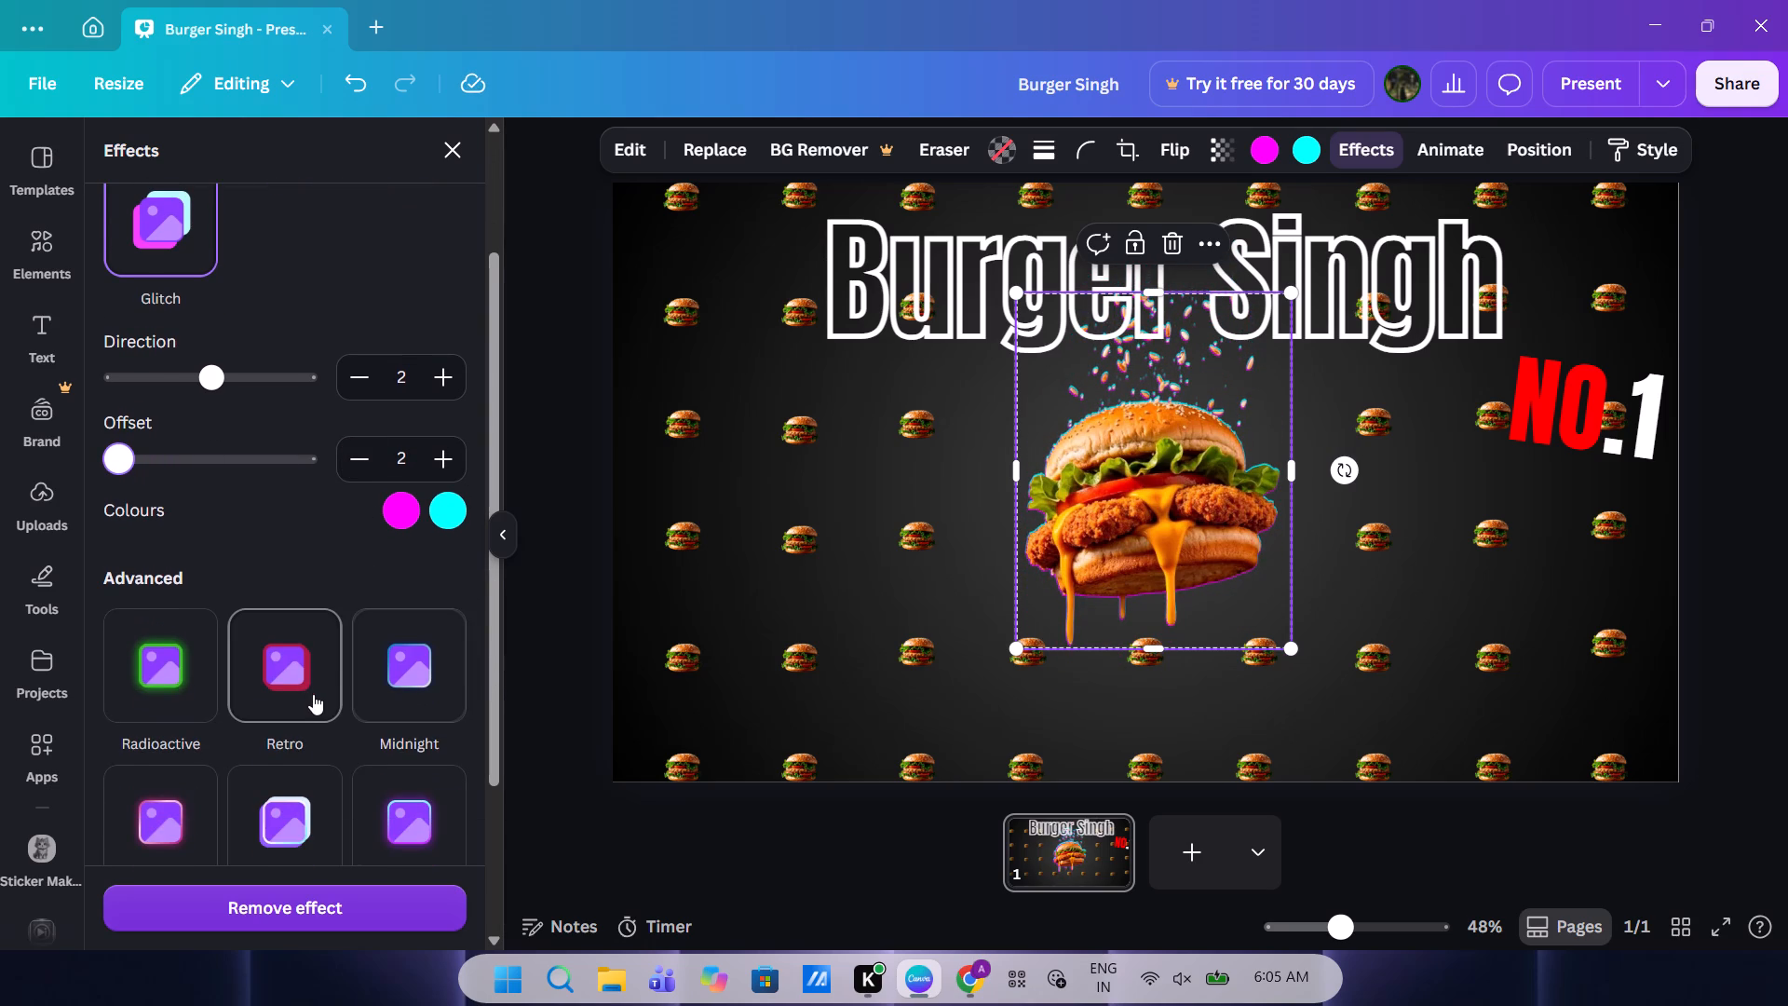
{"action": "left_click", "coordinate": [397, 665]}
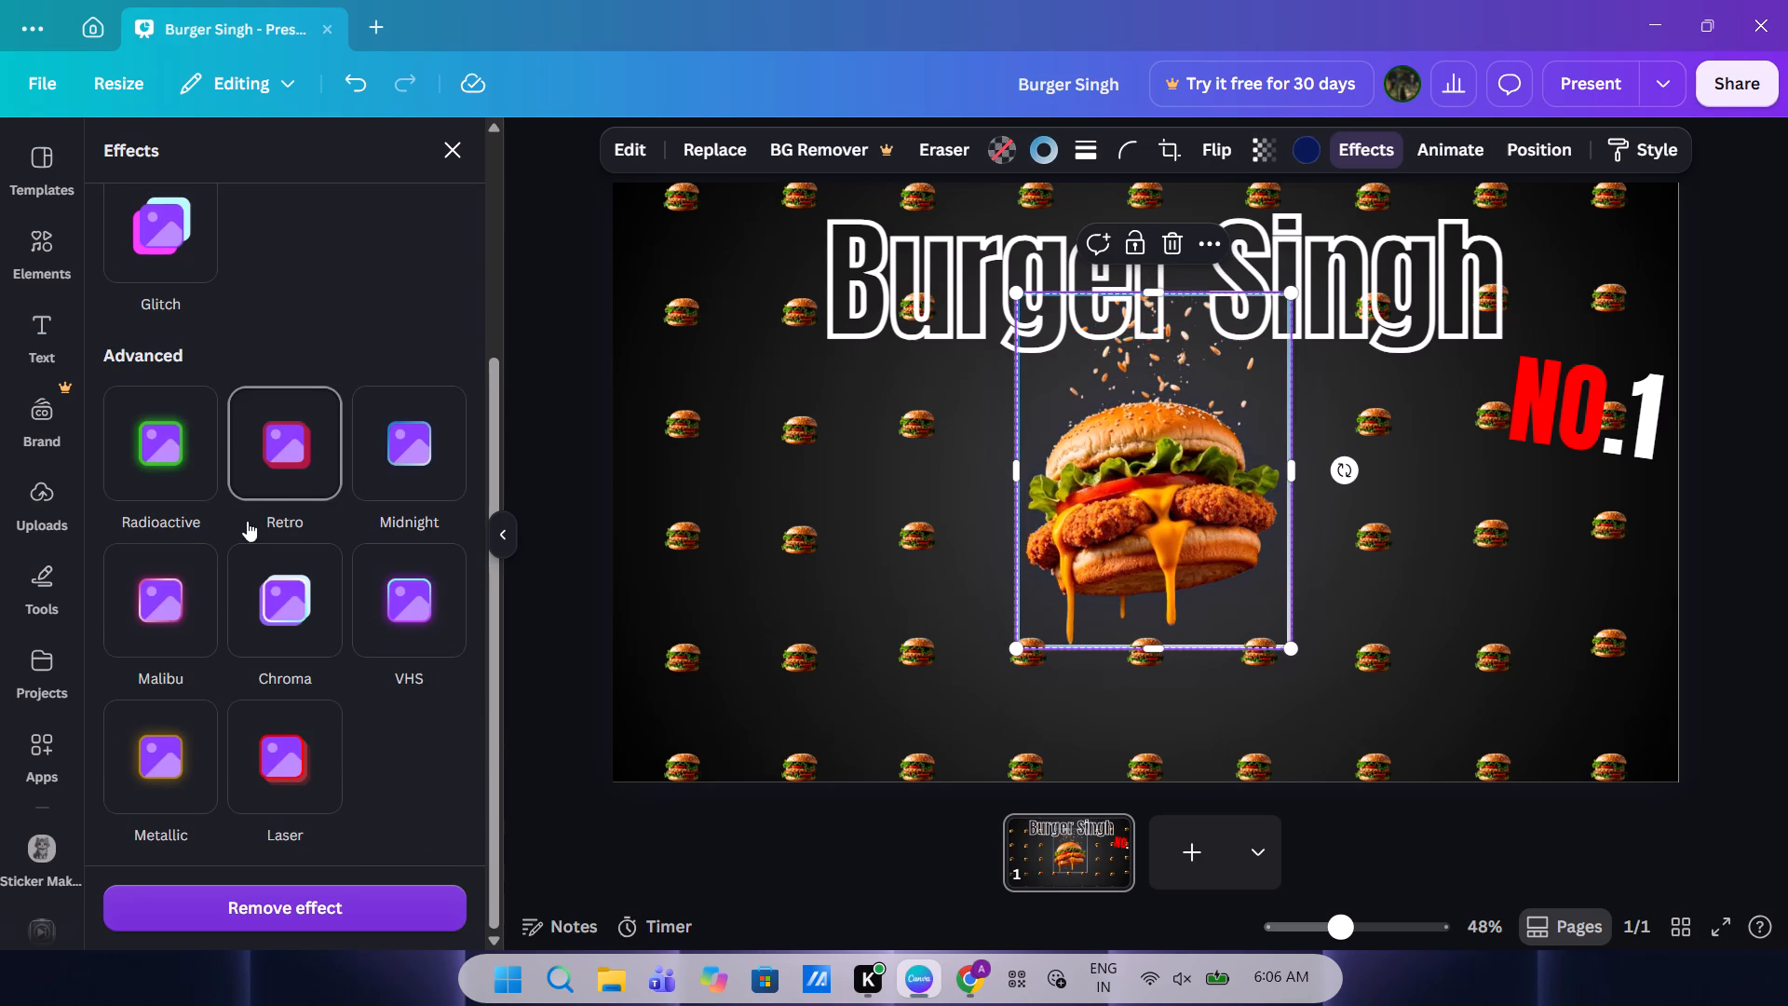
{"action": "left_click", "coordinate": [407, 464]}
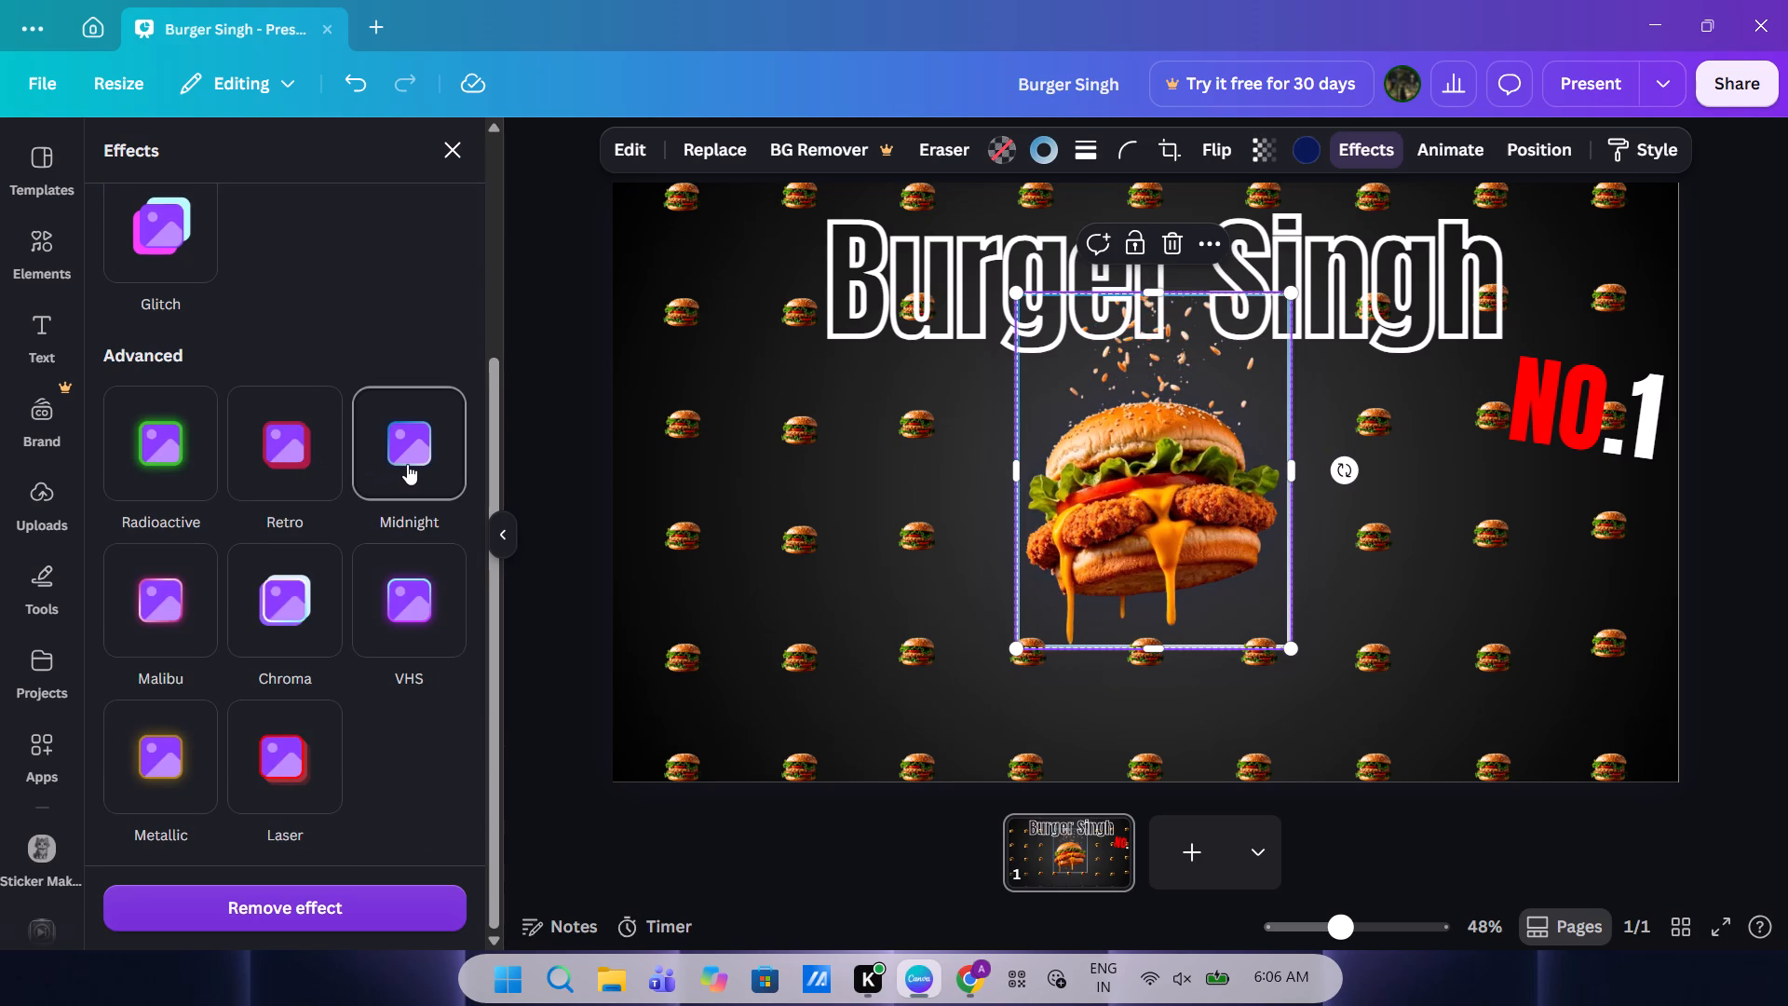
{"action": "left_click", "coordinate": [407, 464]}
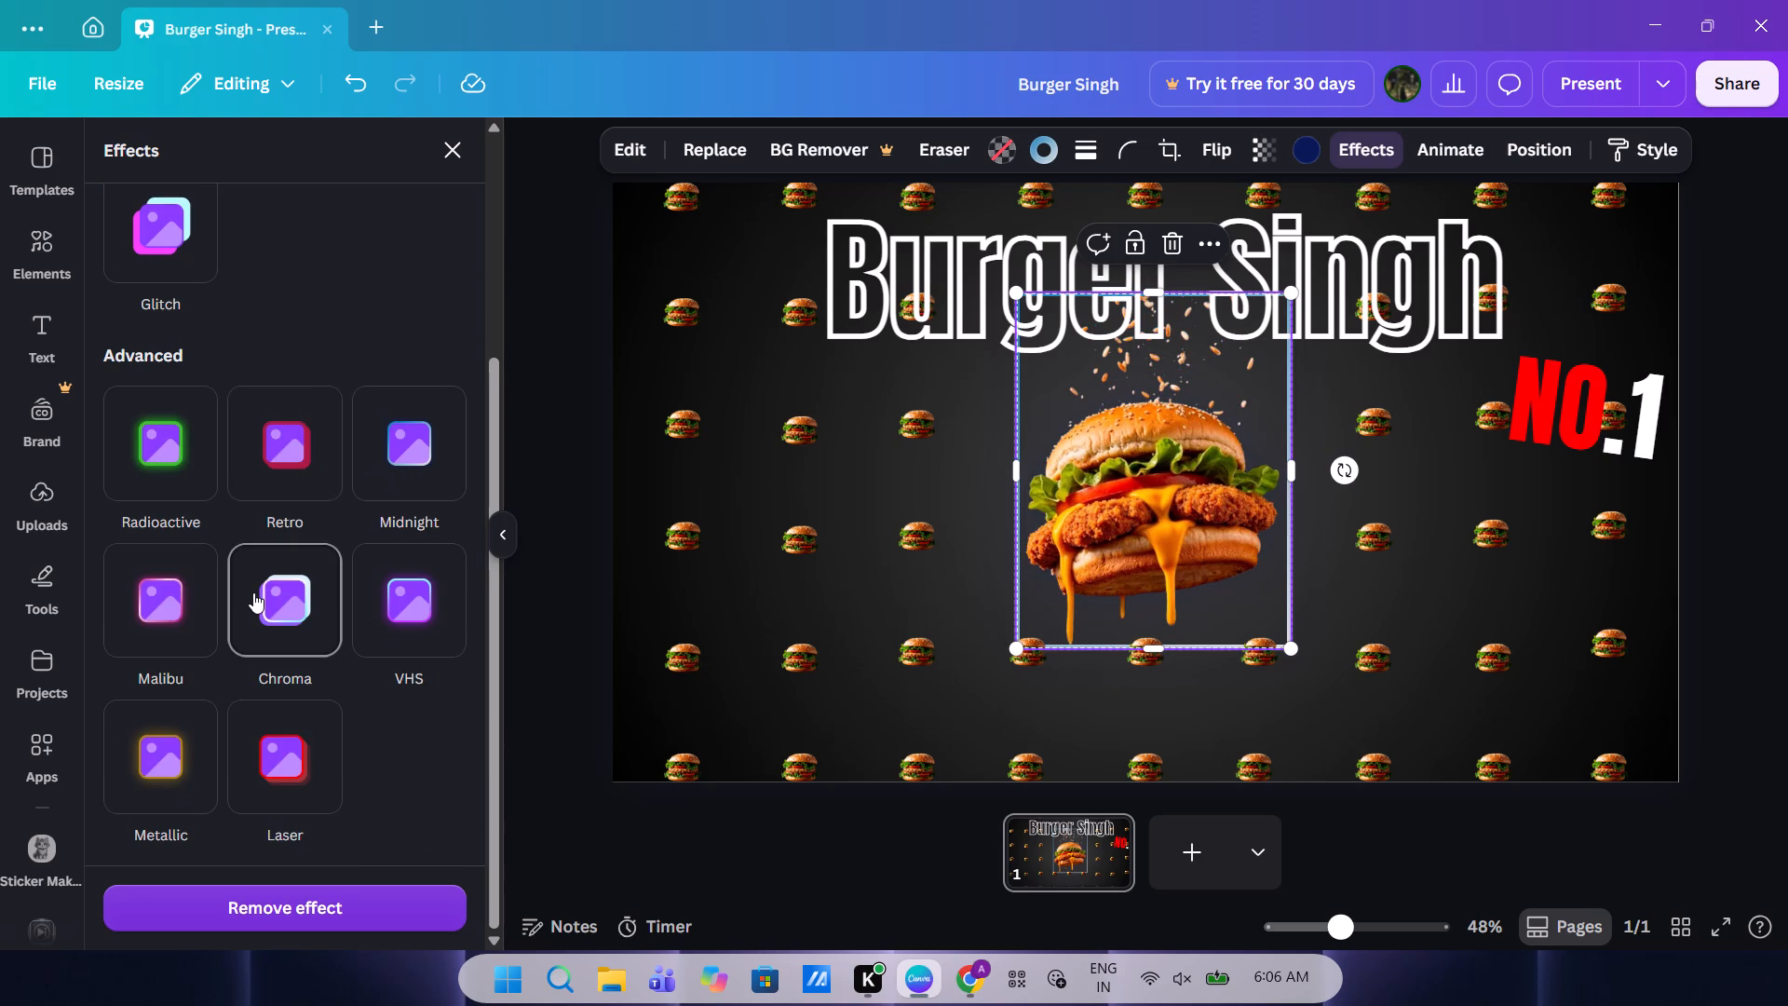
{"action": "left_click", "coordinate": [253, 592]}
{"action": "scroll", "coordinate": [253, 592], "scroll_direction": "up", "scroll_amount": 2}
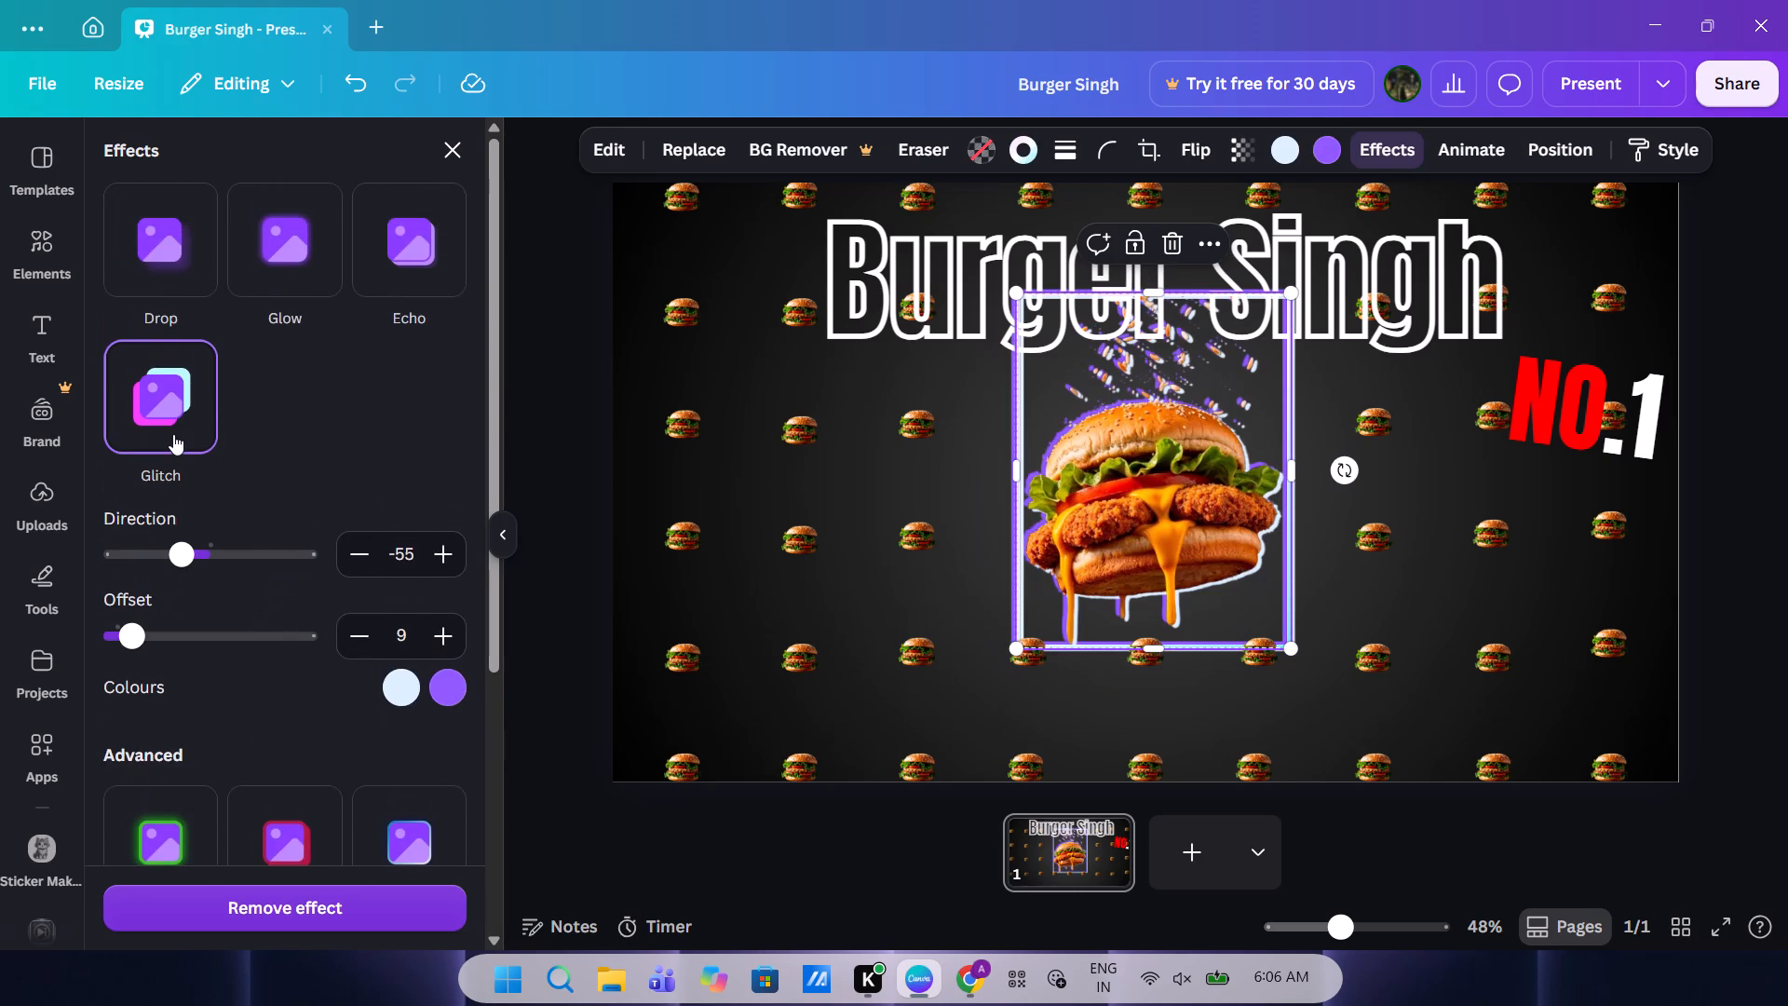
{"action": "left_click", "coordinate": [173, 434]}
Apply the Radioactive effect to the large burger, comparing it with Glitch, and set its green glow intensity to 49.
{"action": "left_click", "coordinate": [178, 609]}
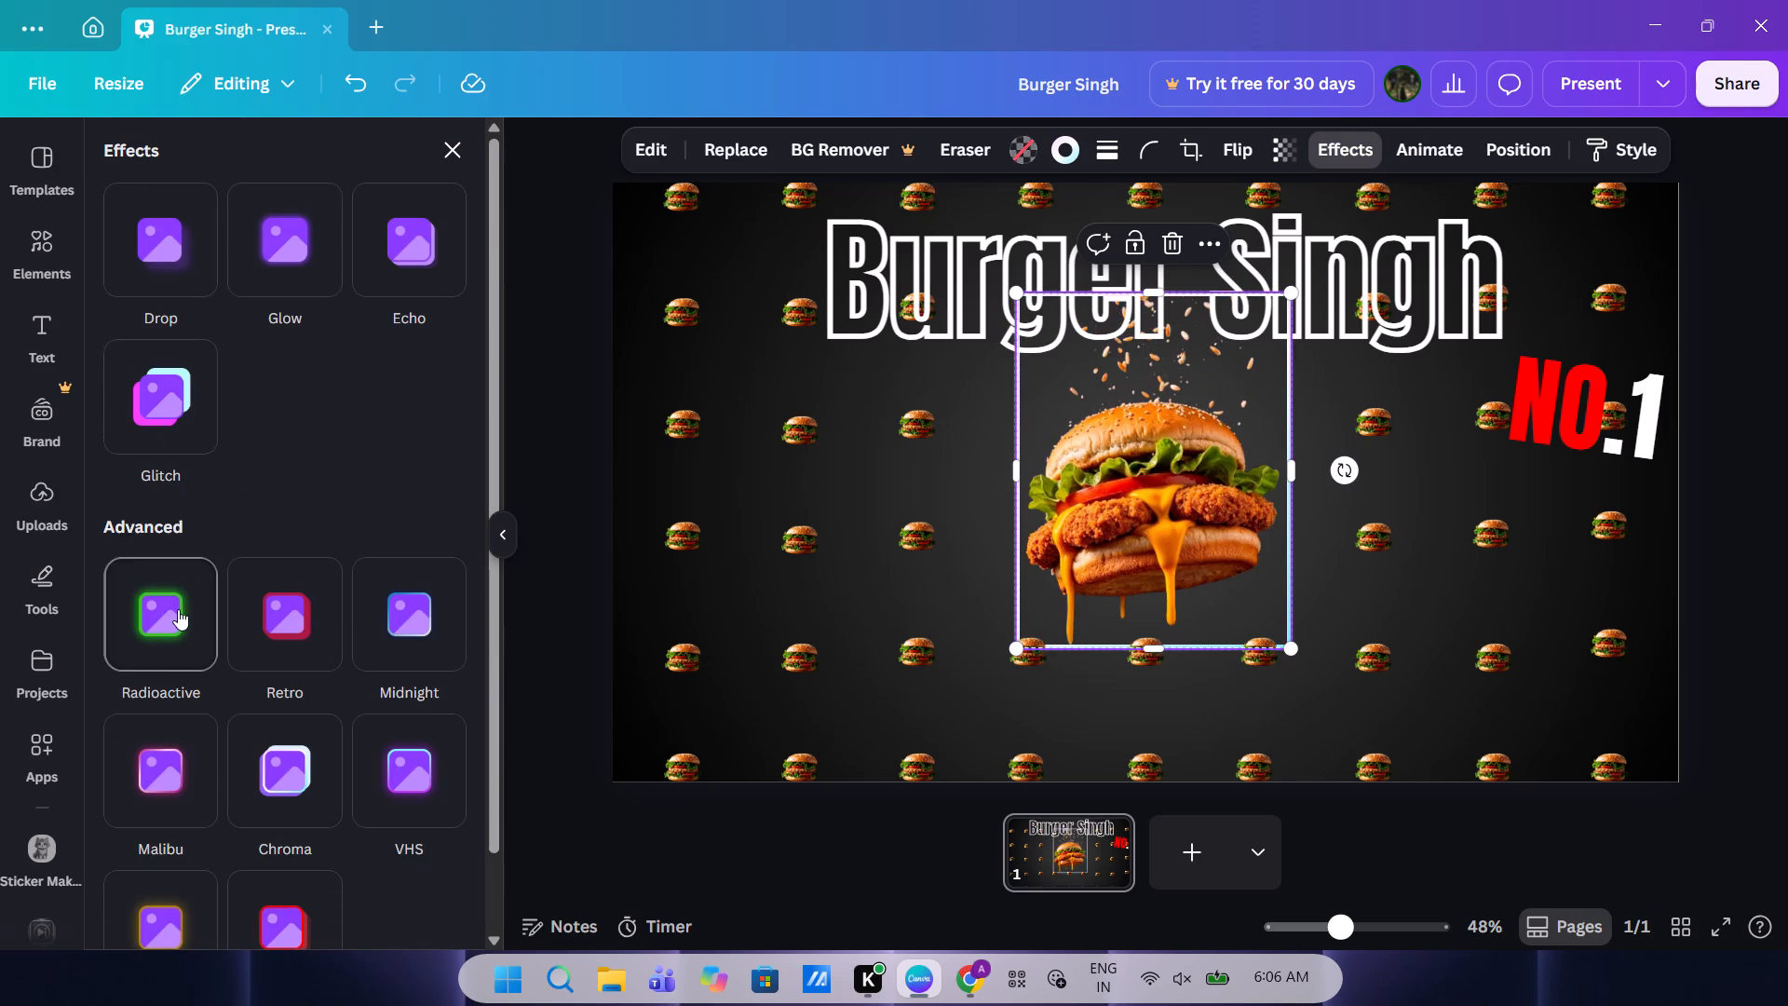
{"action": "left_click", "coordinate": [144, 533]}
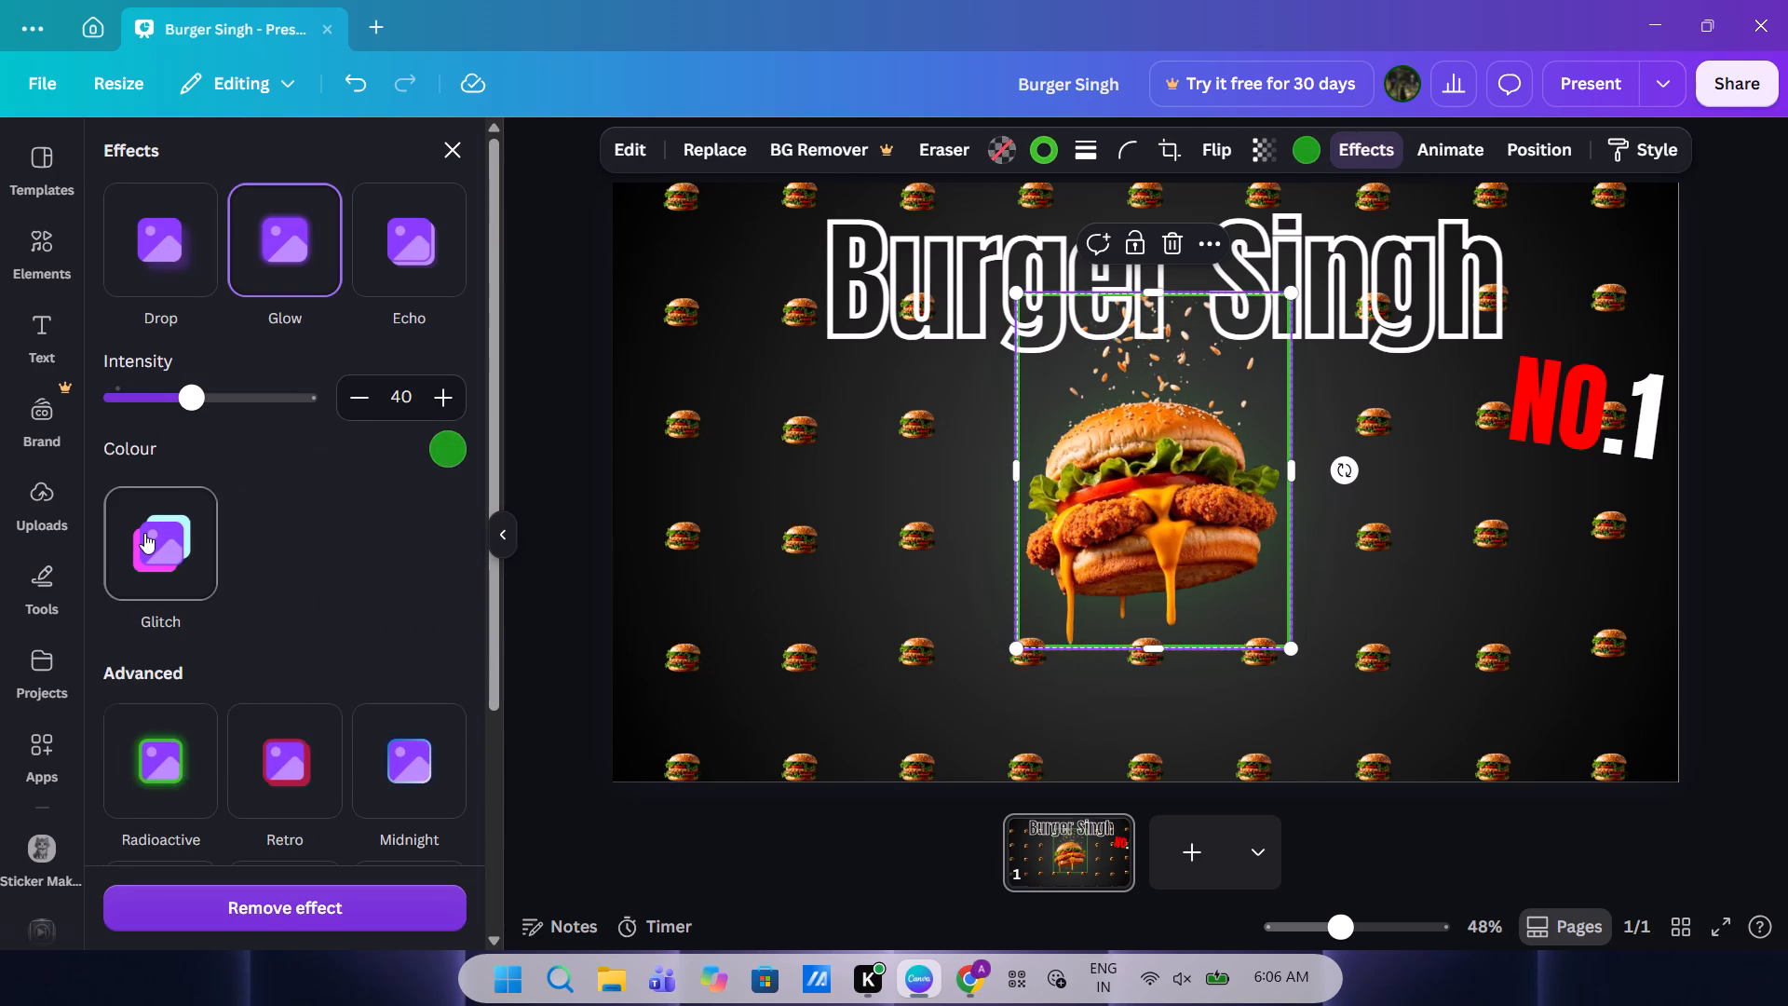
{"action": "scroll", "coordinate": [154, 411], "scroll_direction": "up", "scroll_amount": 1}
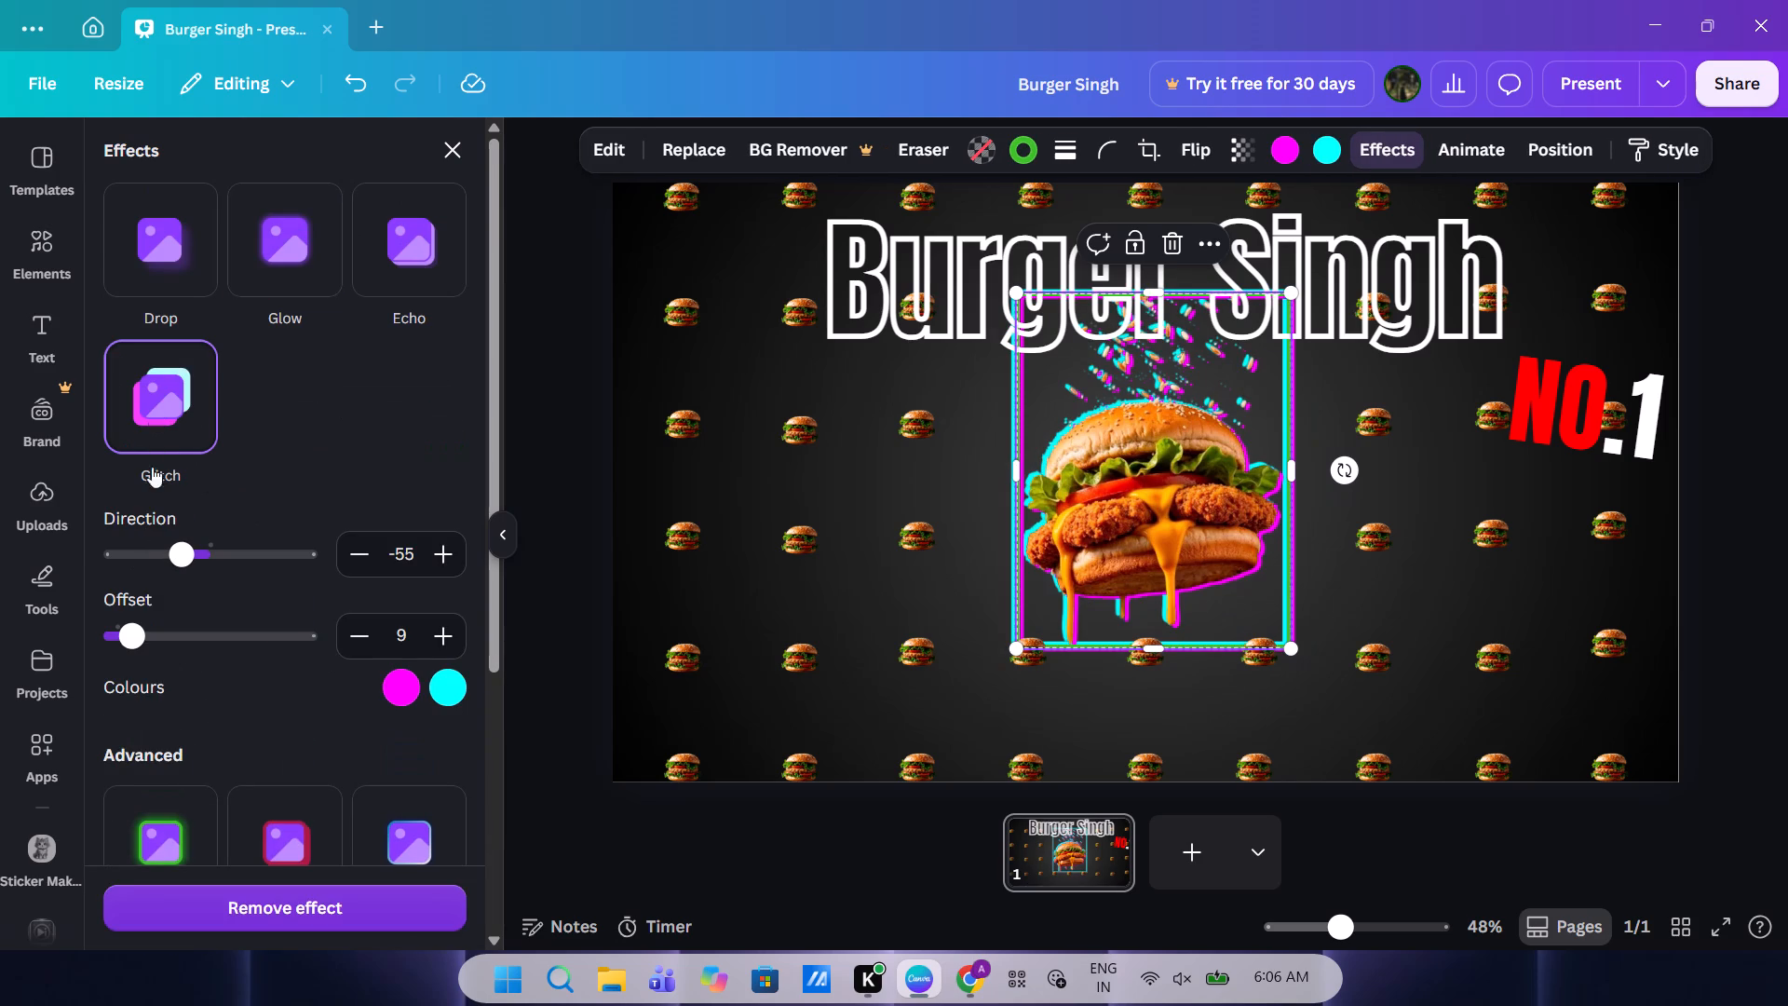
{"action": "left_click", "coordinate": [171, 827]}
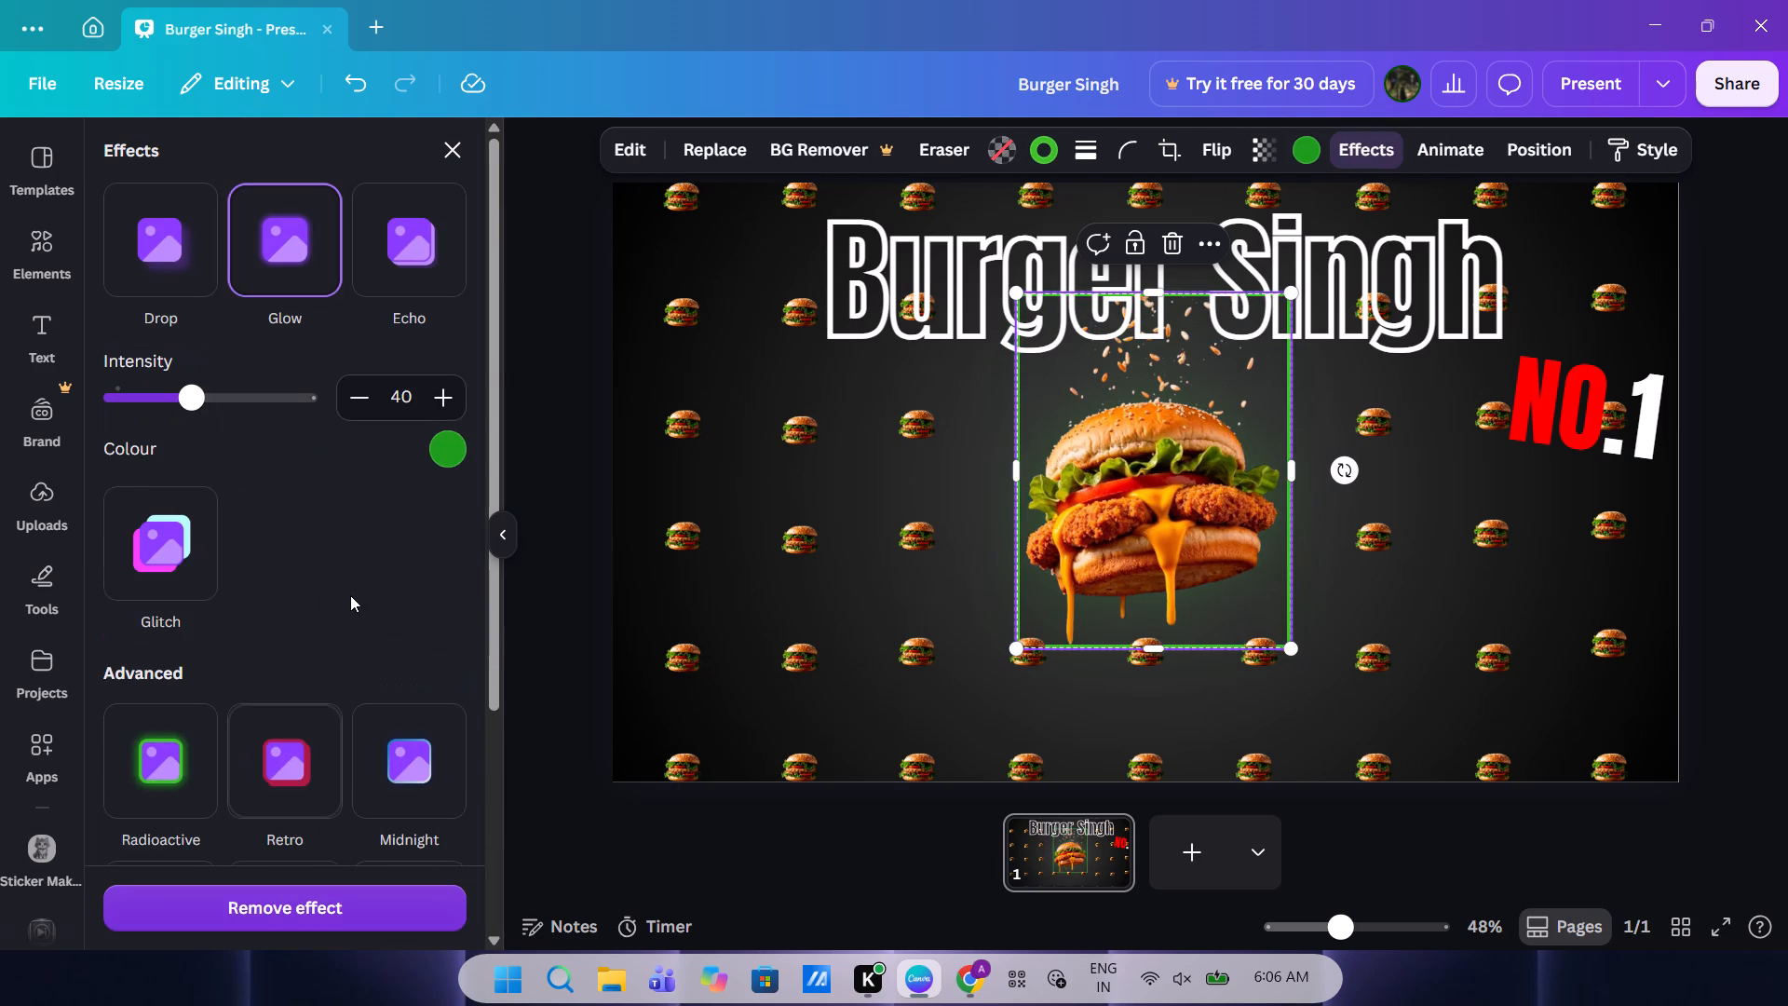
{"action": "left_click_drag", "start_coordinate": [207, 401], "coordinate": [313, 410]}
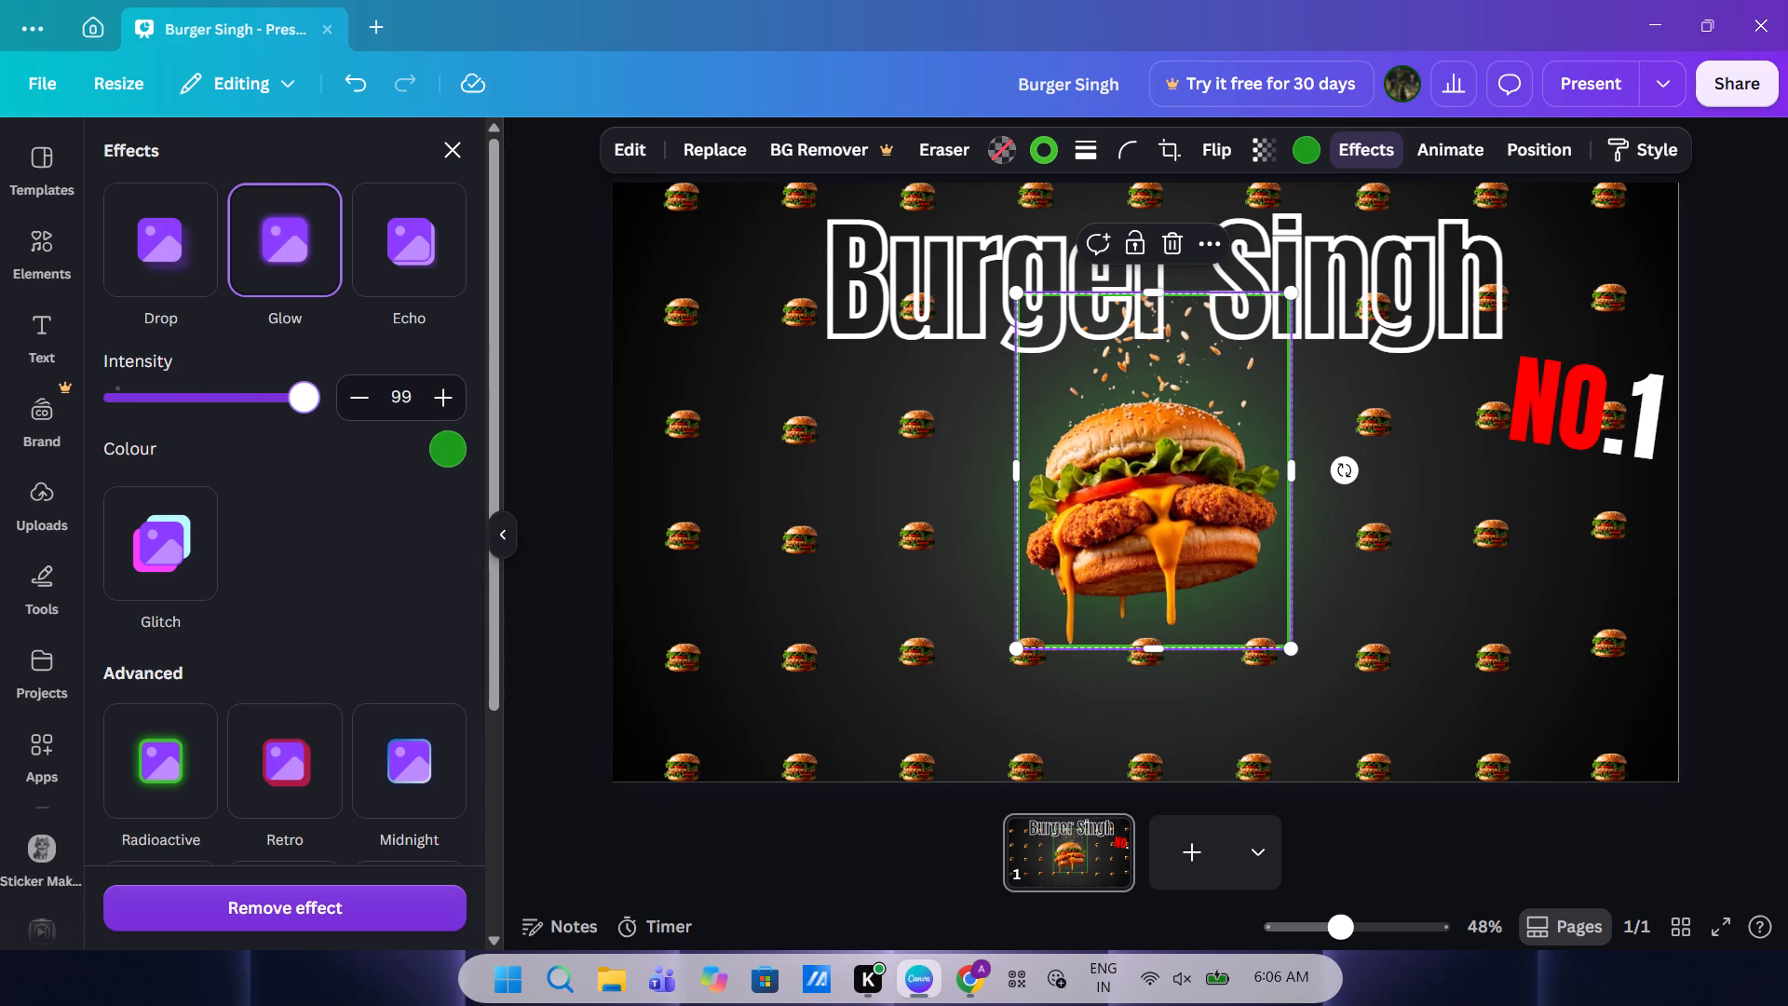
{"action": "left_click_drag", "start_coordinate": [313, 410], "coordinate": [207, 428]}
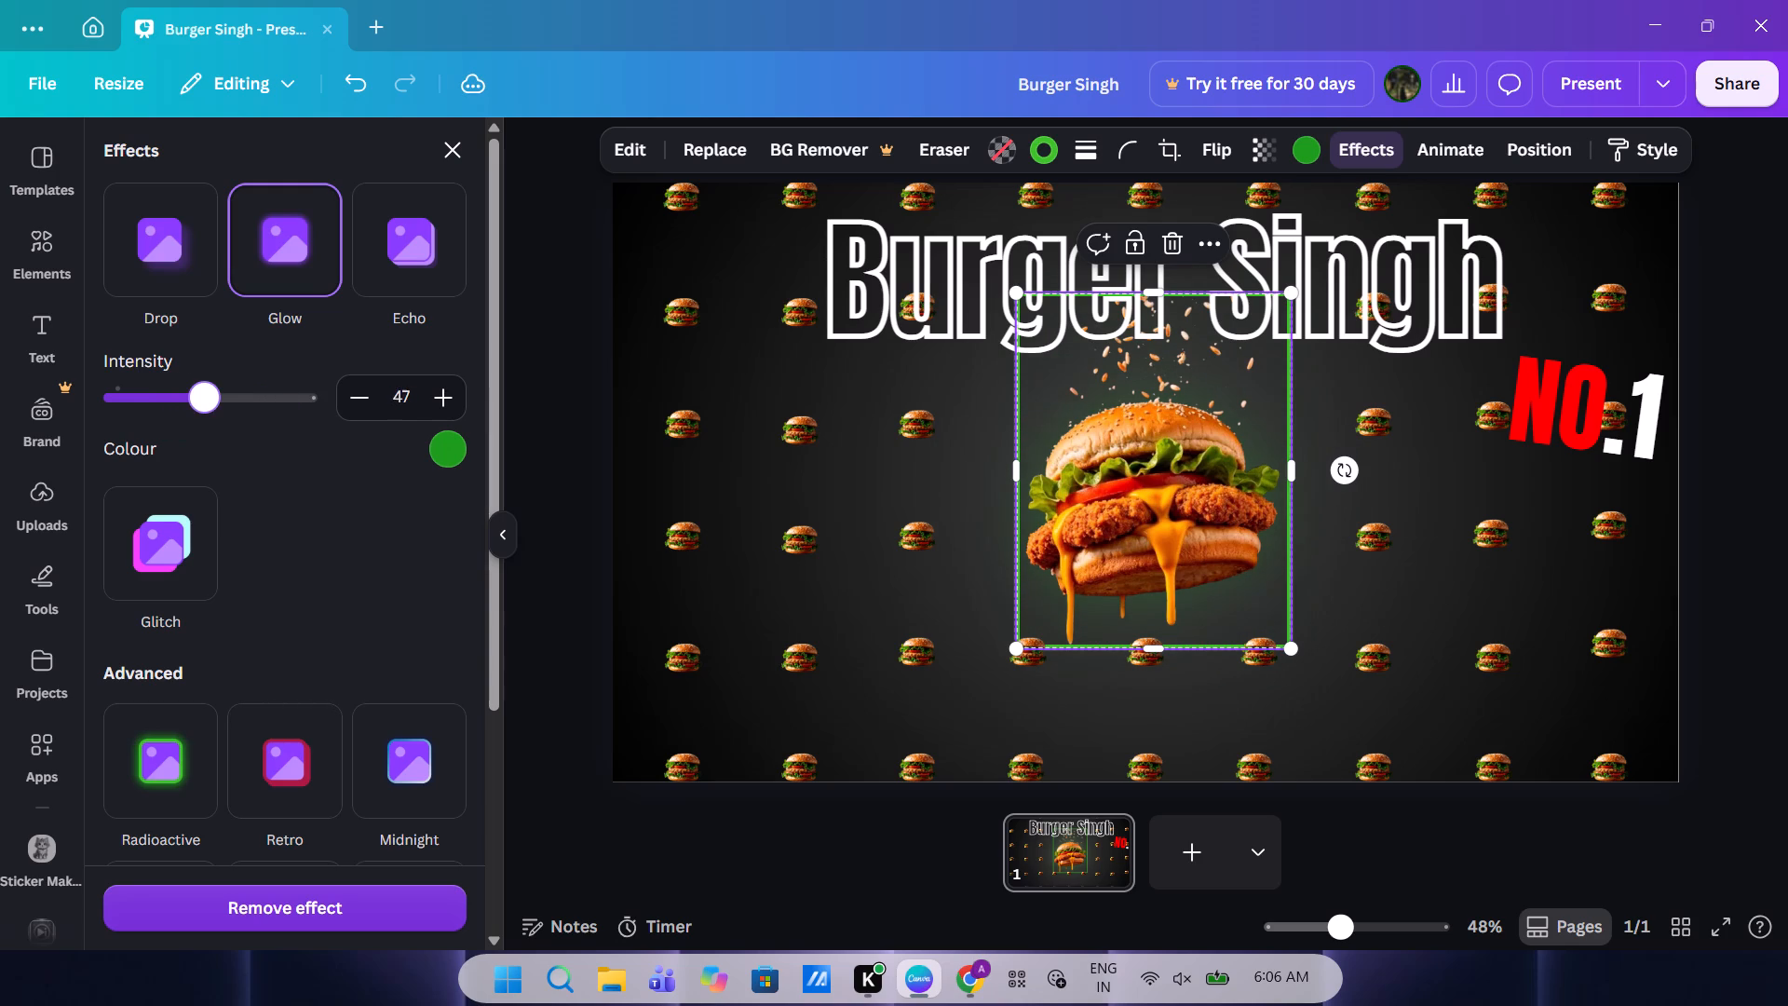
{"action": "left_click_drag", "start_coordinate": [207, 428], "coordinate": [208, 428]}
{"action": "scroll", "coordinate": [240, 638], "scroll_direction": "down", "scroll_amount": 1}
{"action": "scroll", "coordinate": [307, 563], "scroll_direction": "up", "scroll_amount": 4}
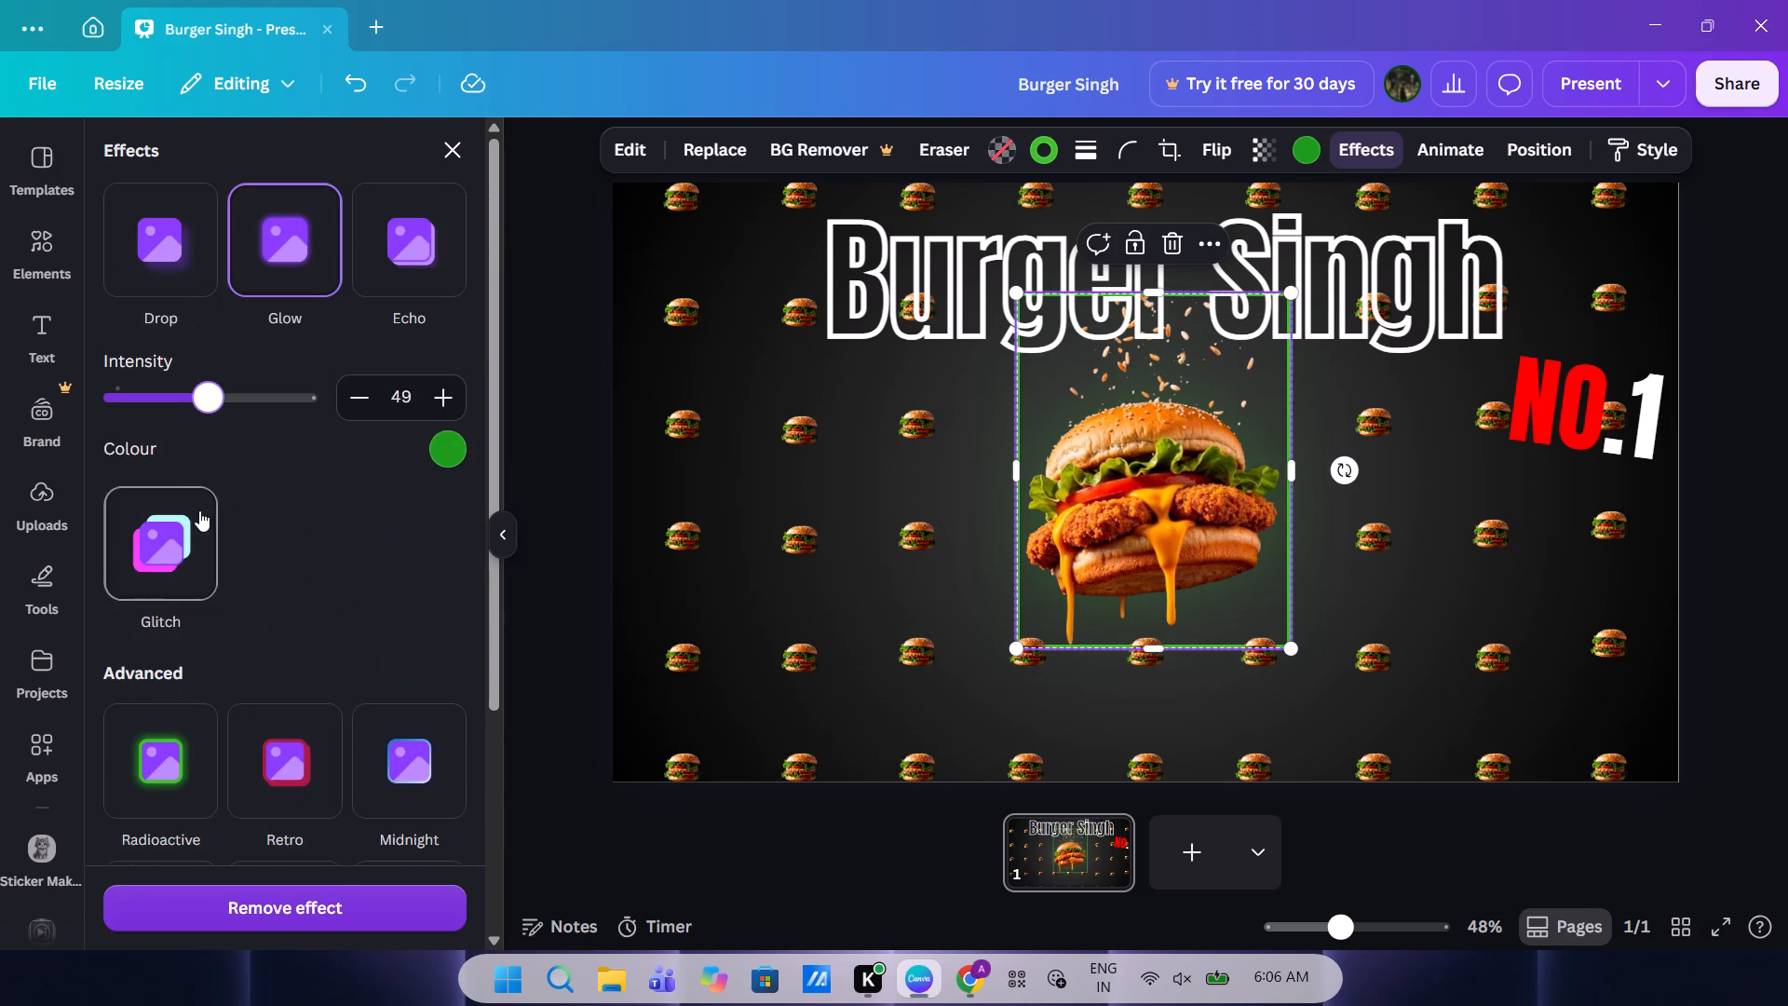
{"action": "left_click", "coordinate": [223, 257]}
Switch the large burger's effect to Glitch with direction -115 and offset 3, and deselect the burger.
{"action": "left_click", "coordinate": [185, 576]}
{"action": "left_click_drag", "start_coordinate": [135, 631], "coordinate": [132, 631]}
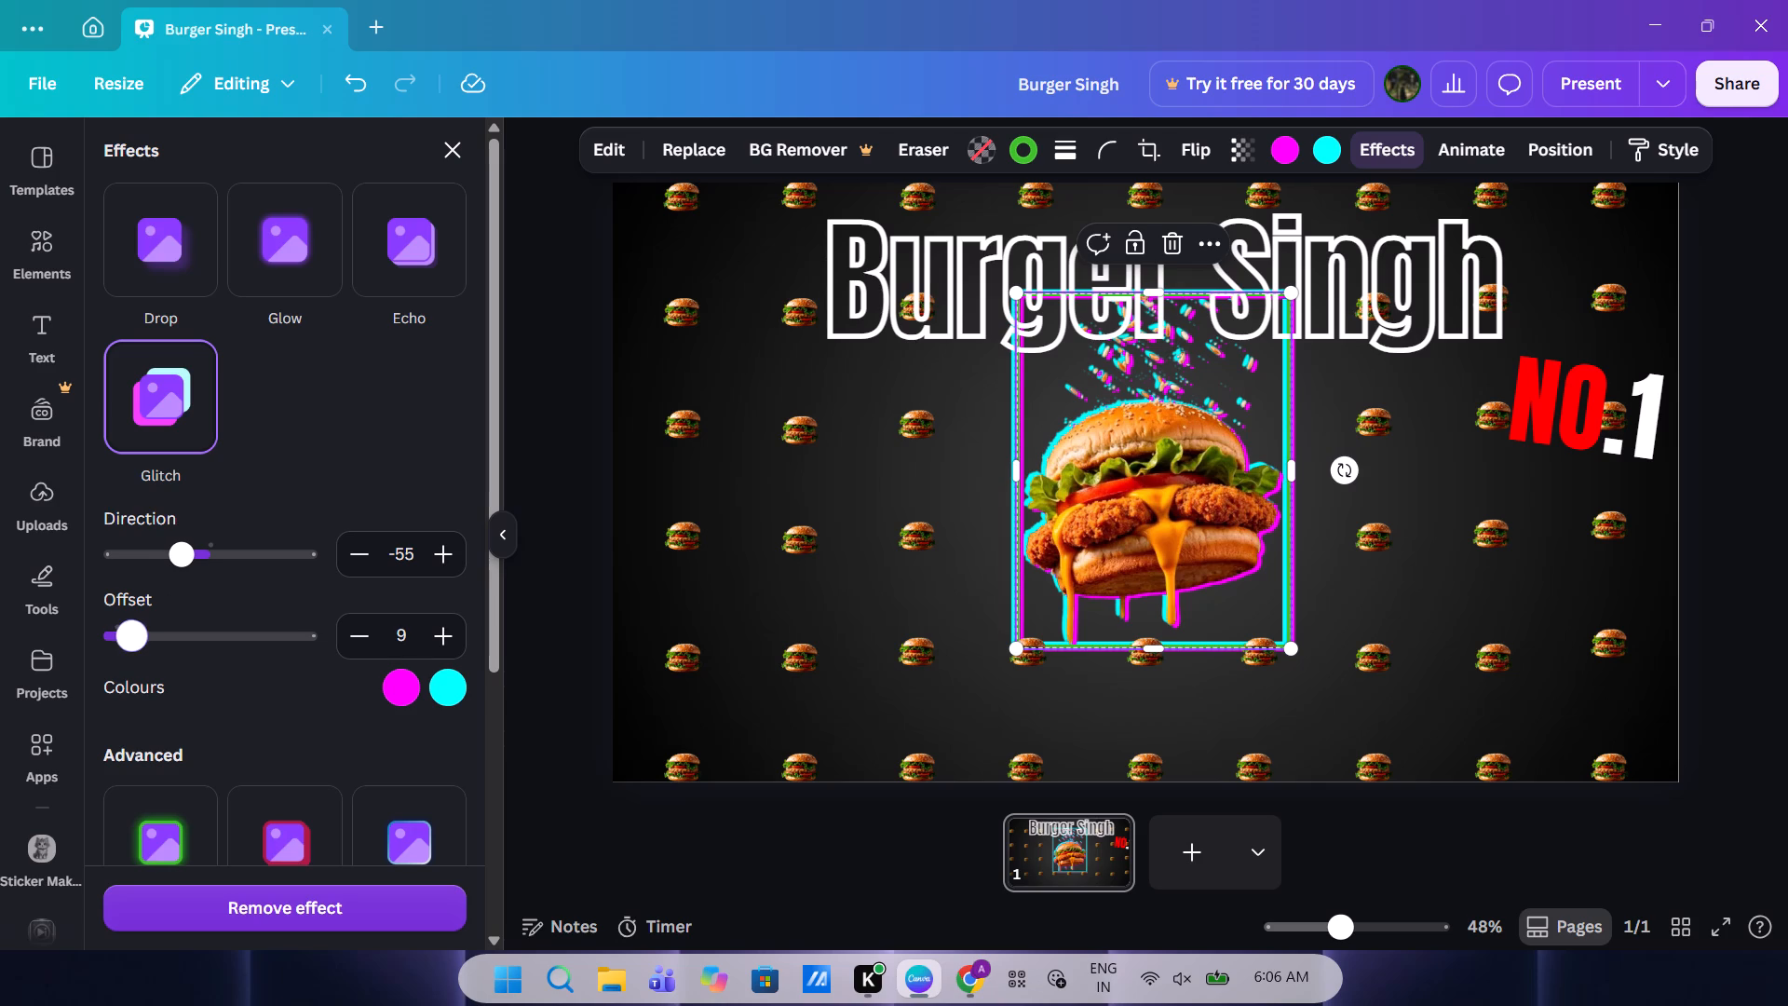
{"action": "left_click_drag", "start_coordinate": [132, 631], "coordinate": [122, 631]}
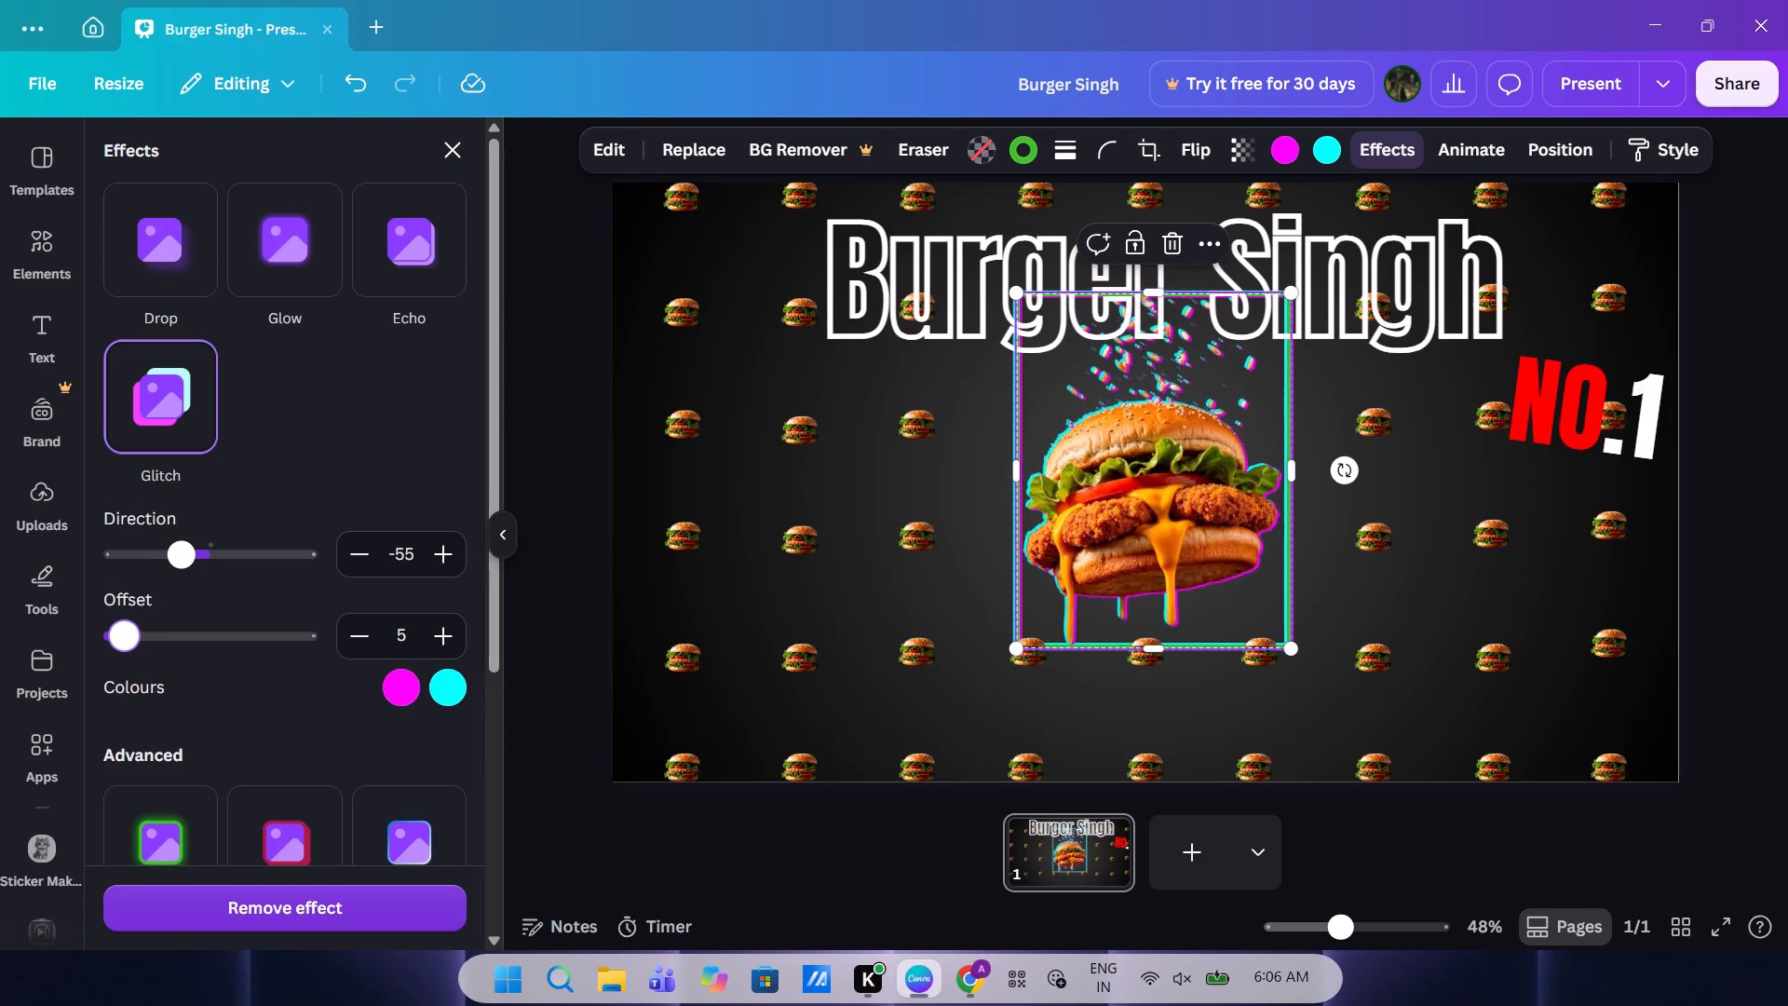
{"action": "left_click_drag", "start_coordinate": [170, 566], "coordinate": [92, 565]}
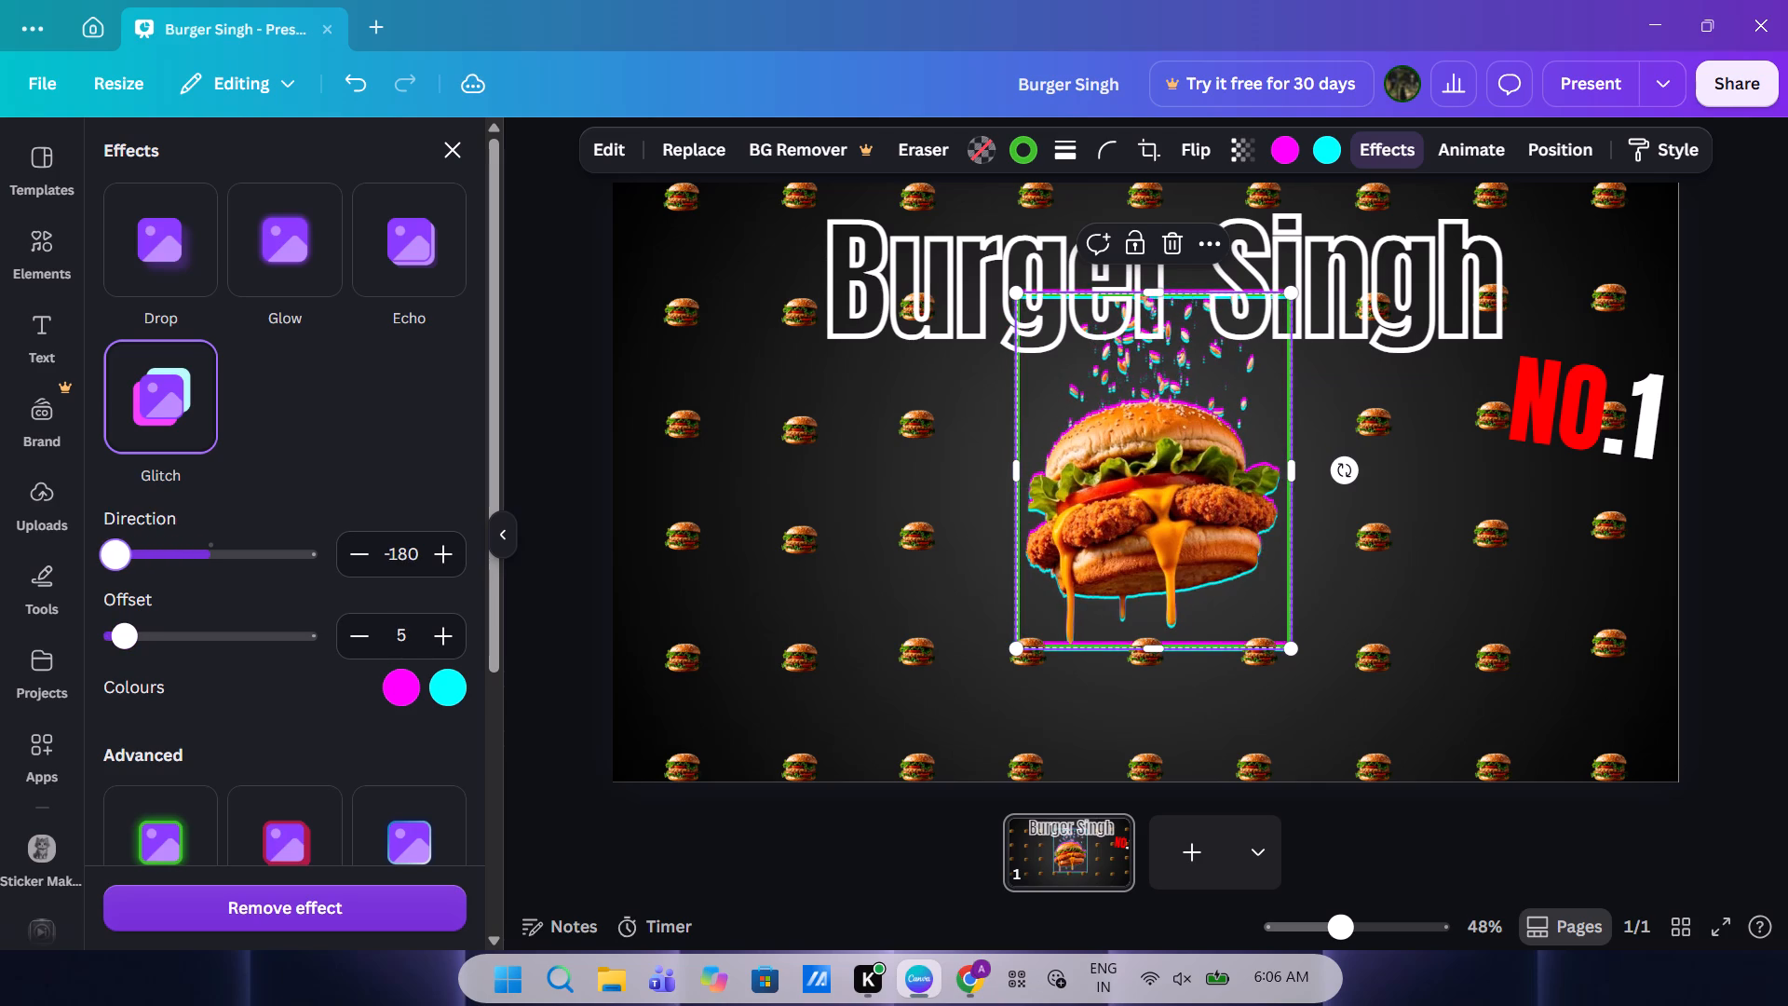
{"action": "left_click_drag", "start_coordinate": [92, 565], "coordinate": [118, 561]}
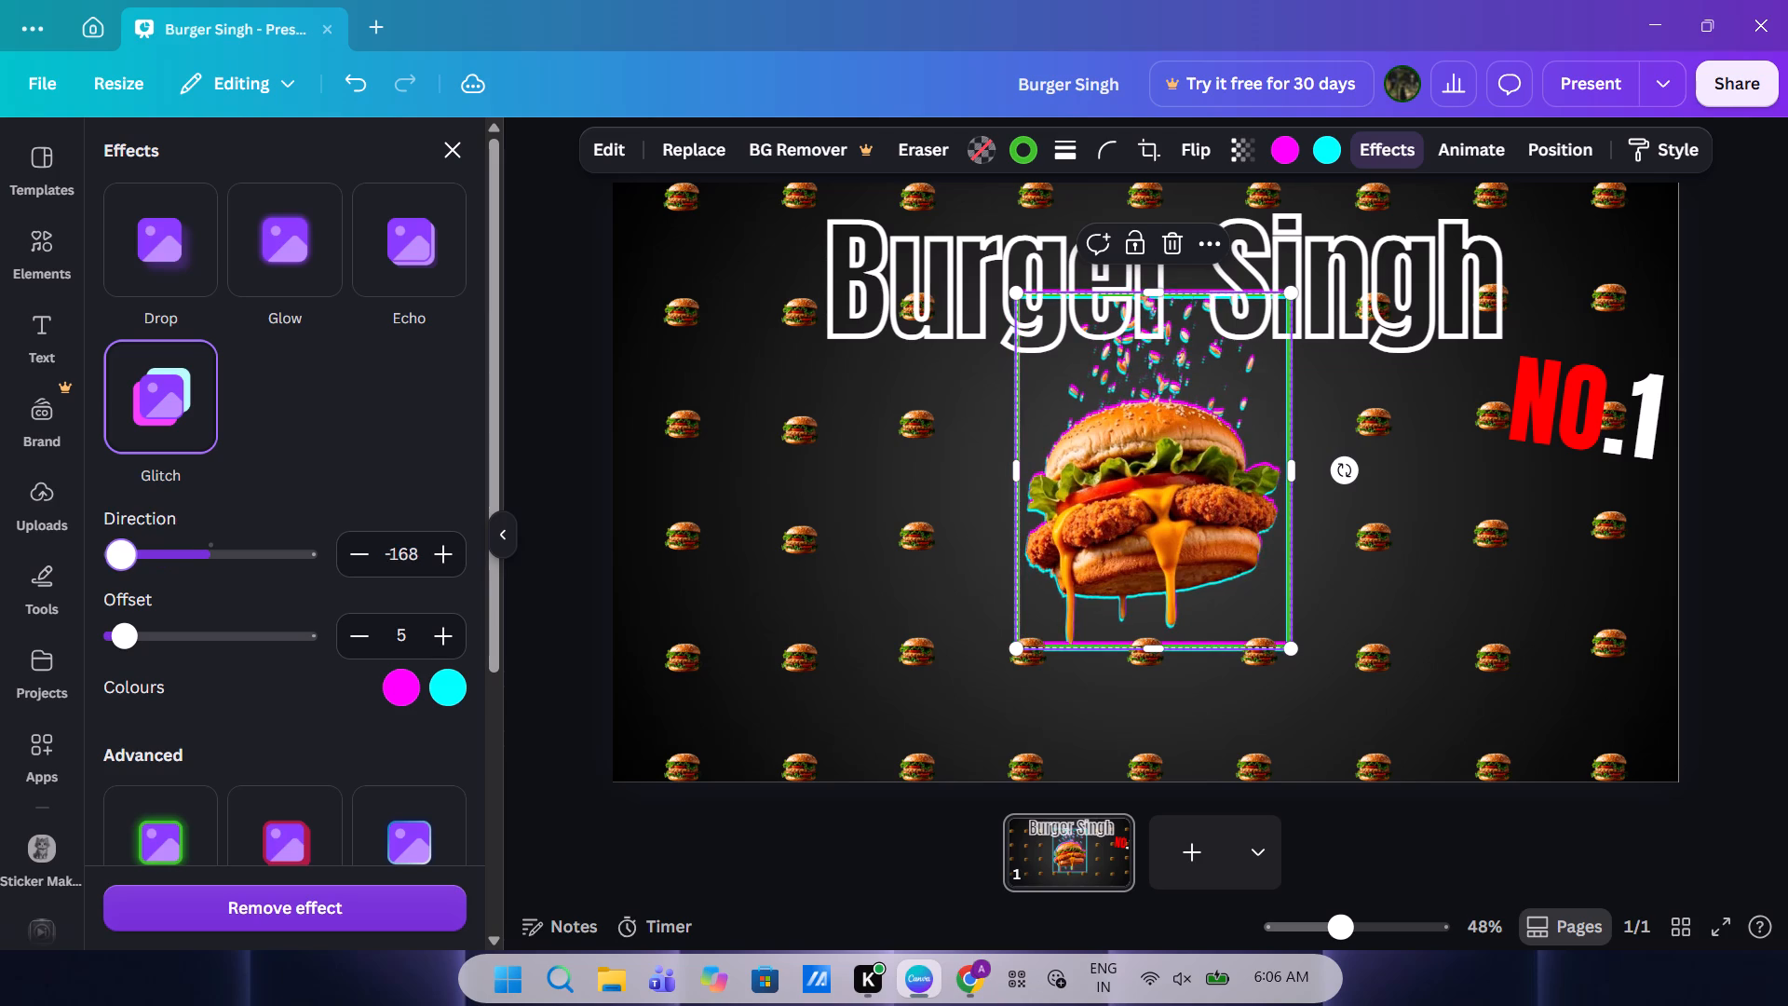
{"action": "left_click_drag", "start_coordinate": [118, 561], "coordinate": [146, 564]}
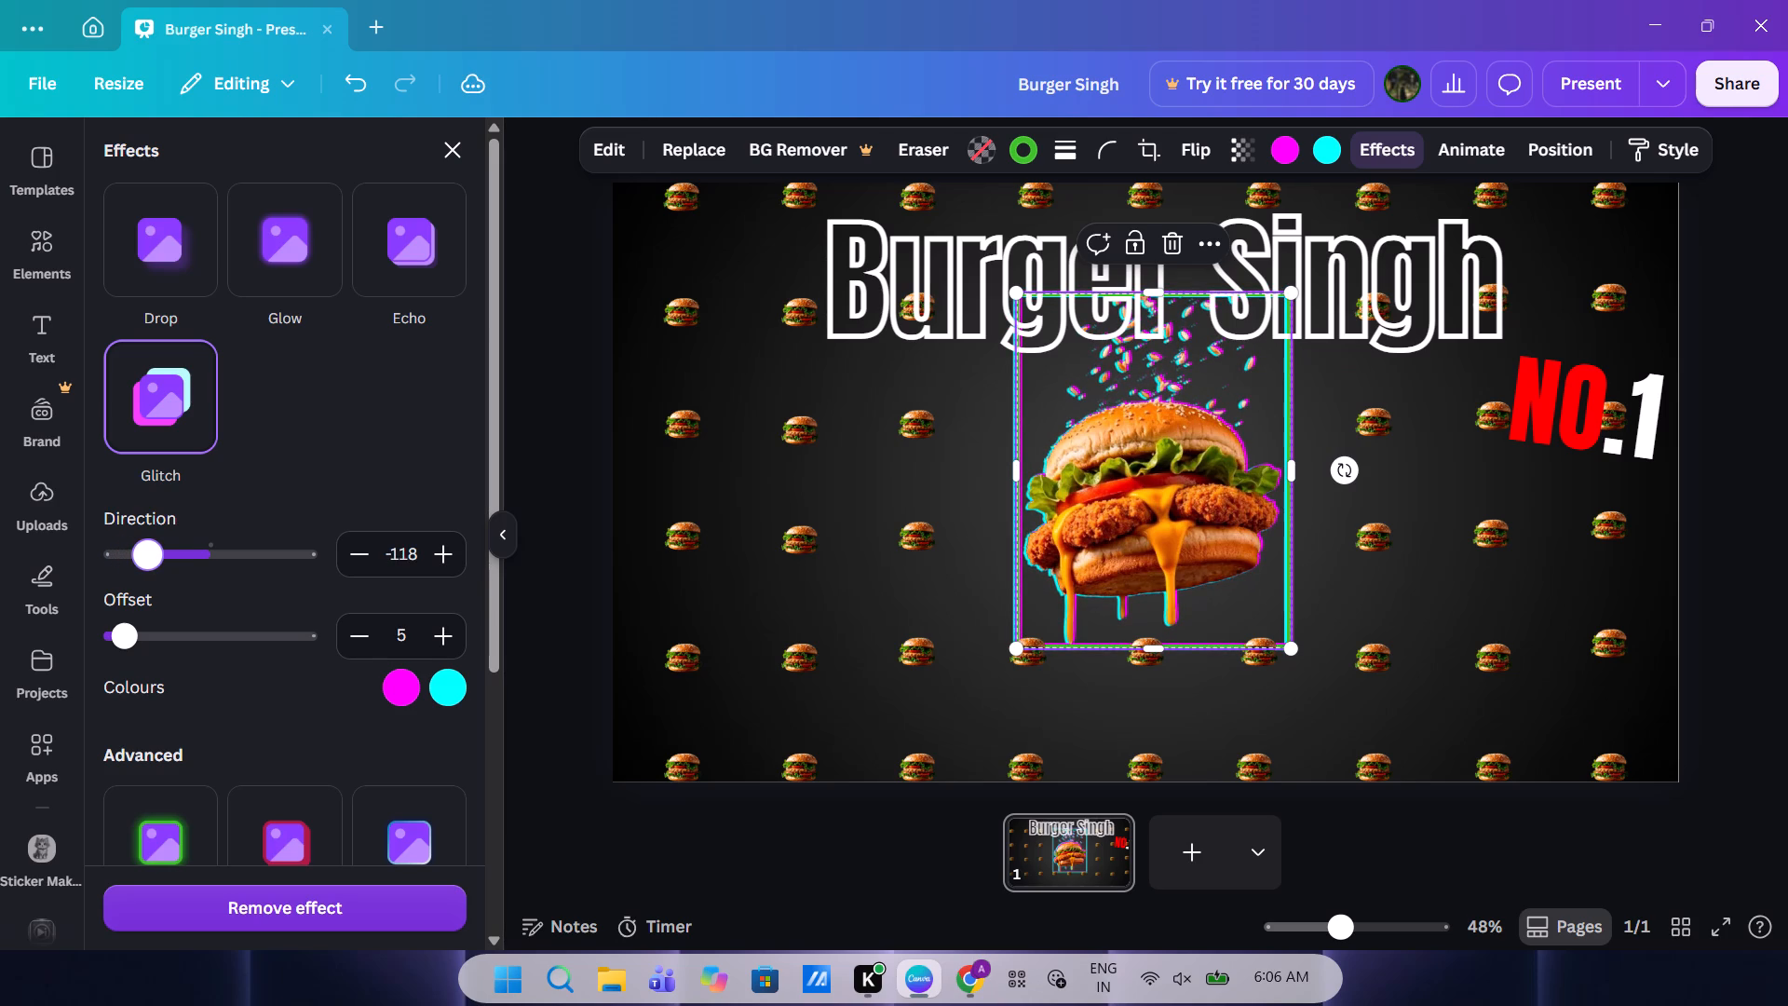
{"action": "left_click_drag", "start_coordinate": [146, 564], "coordinate": [148, 563]}
{"action": "left_click_drag", "start_coordinate": [126, 649], "coordinate": [125, 649]}
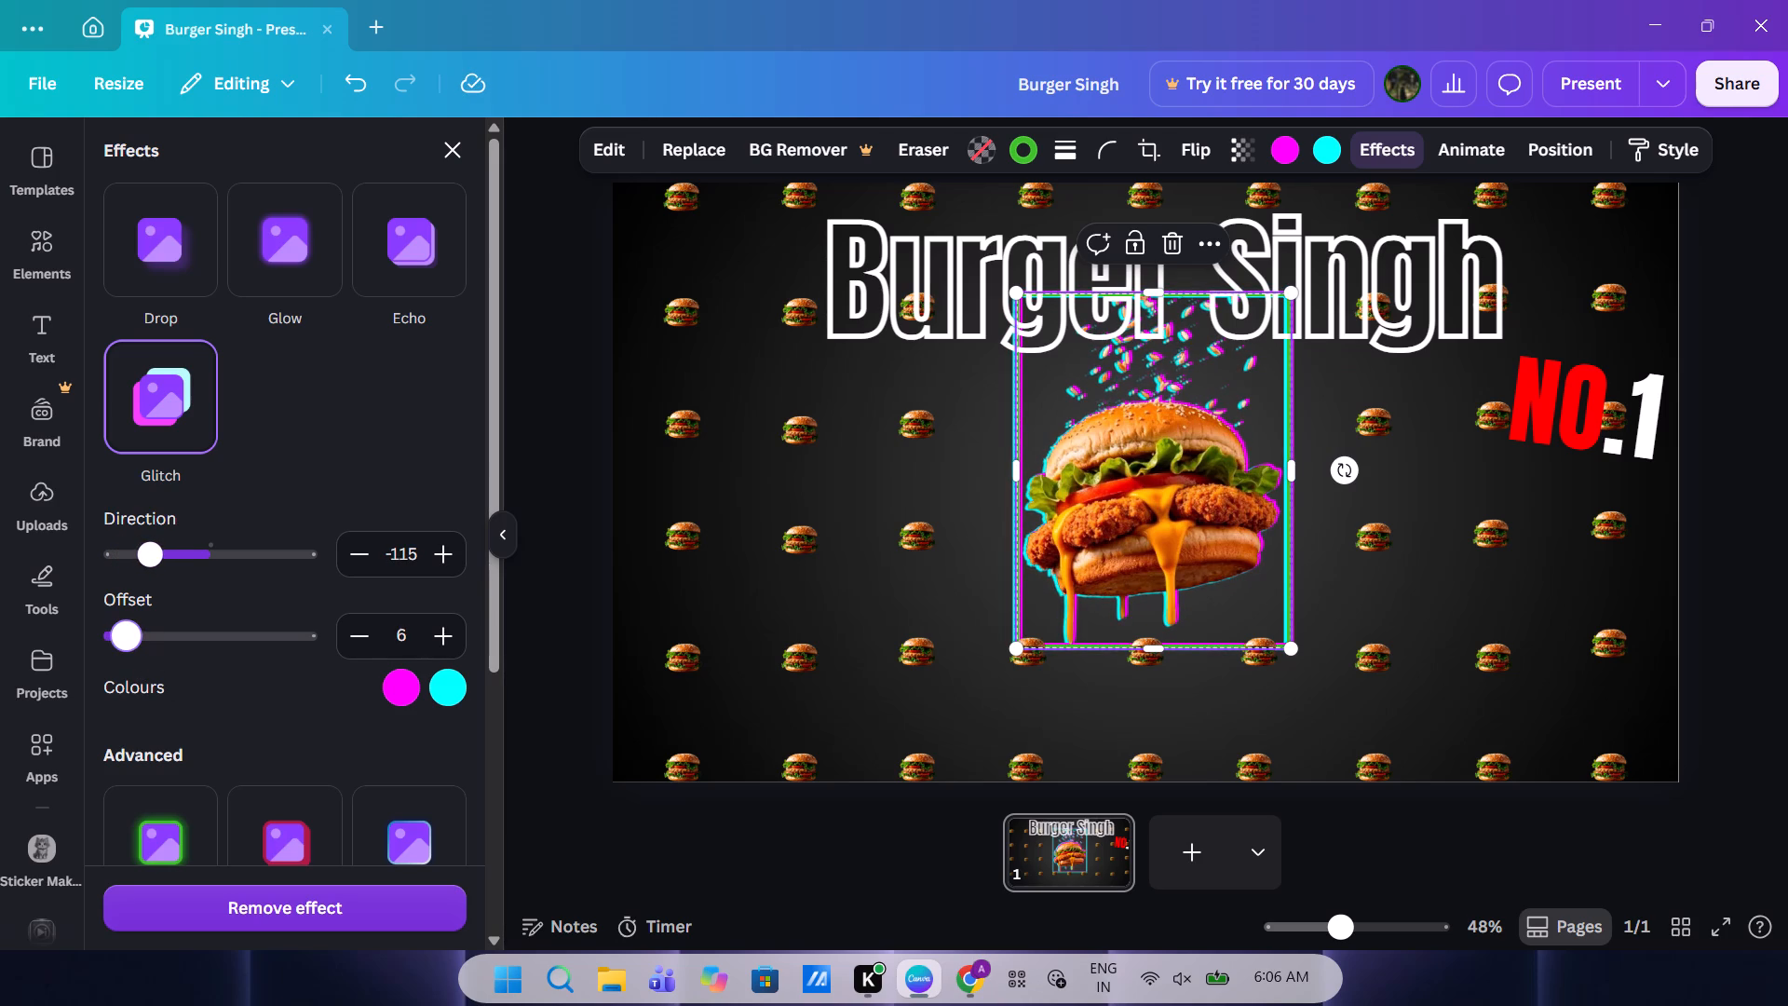
{"action": "left_click_drag", "start_coordinate": [125, 649], "coordinate": [115, 646]}
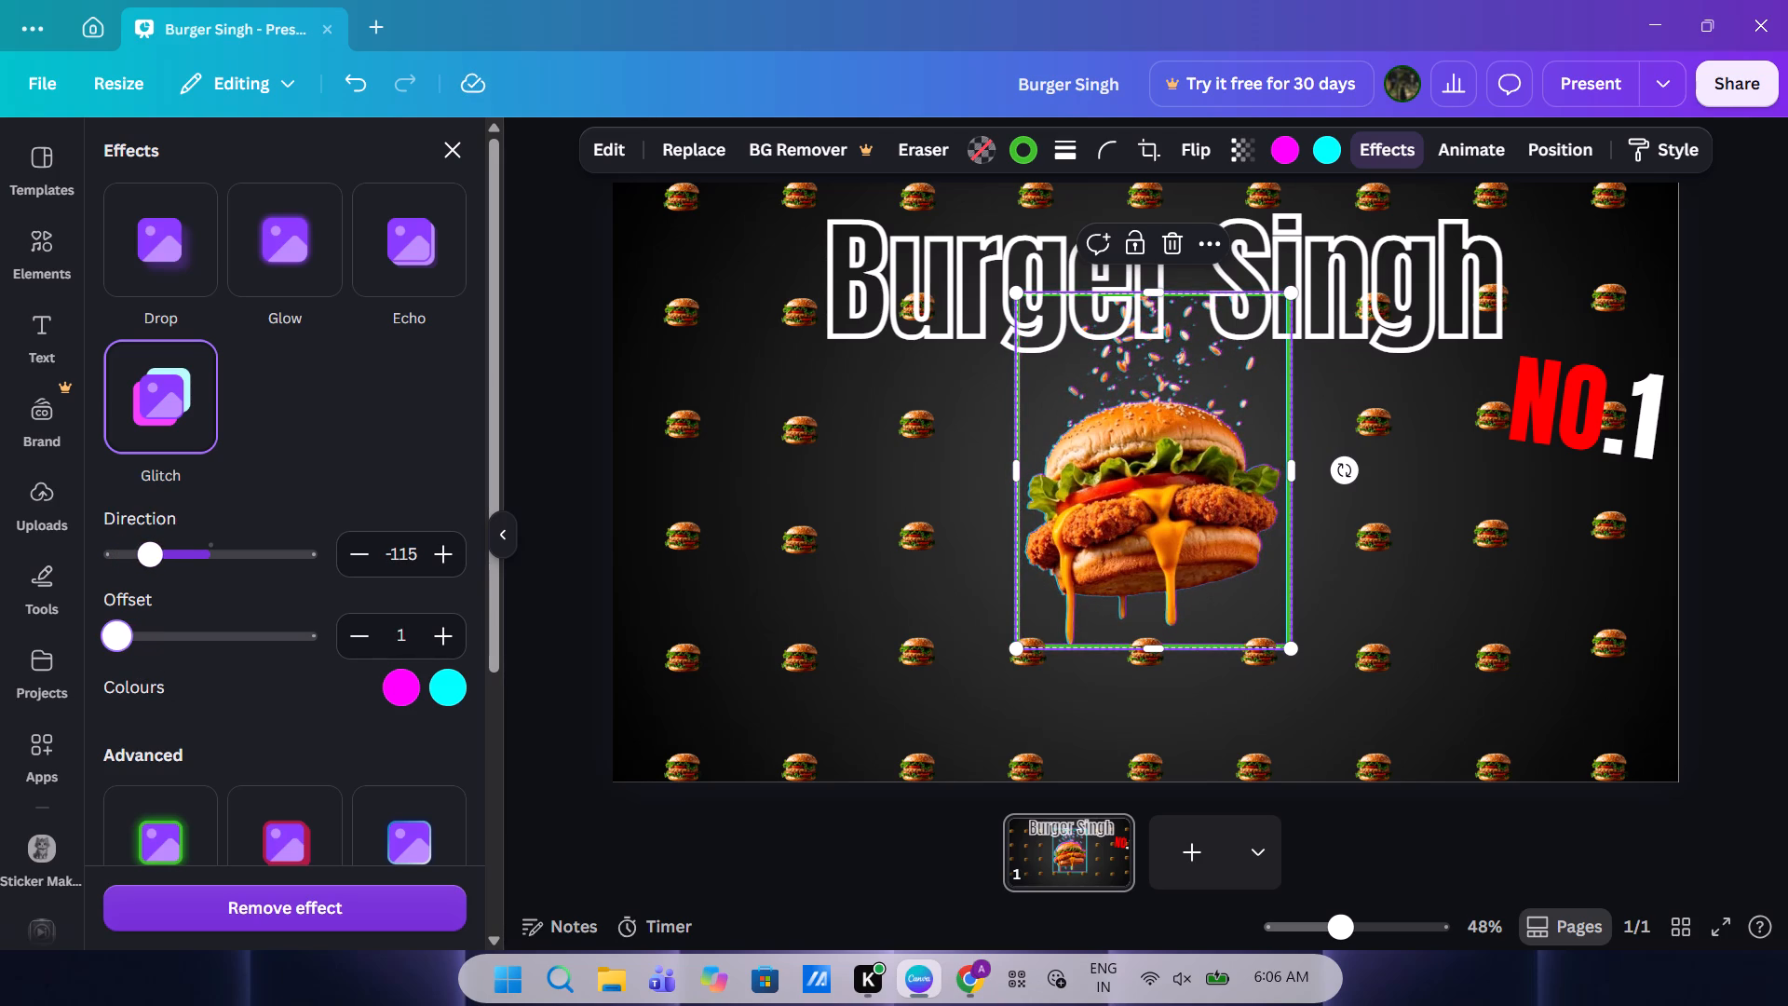
{"action": "left_click_drag", "start_coordinate": [115, 646], "coordinate": [115, 646]}
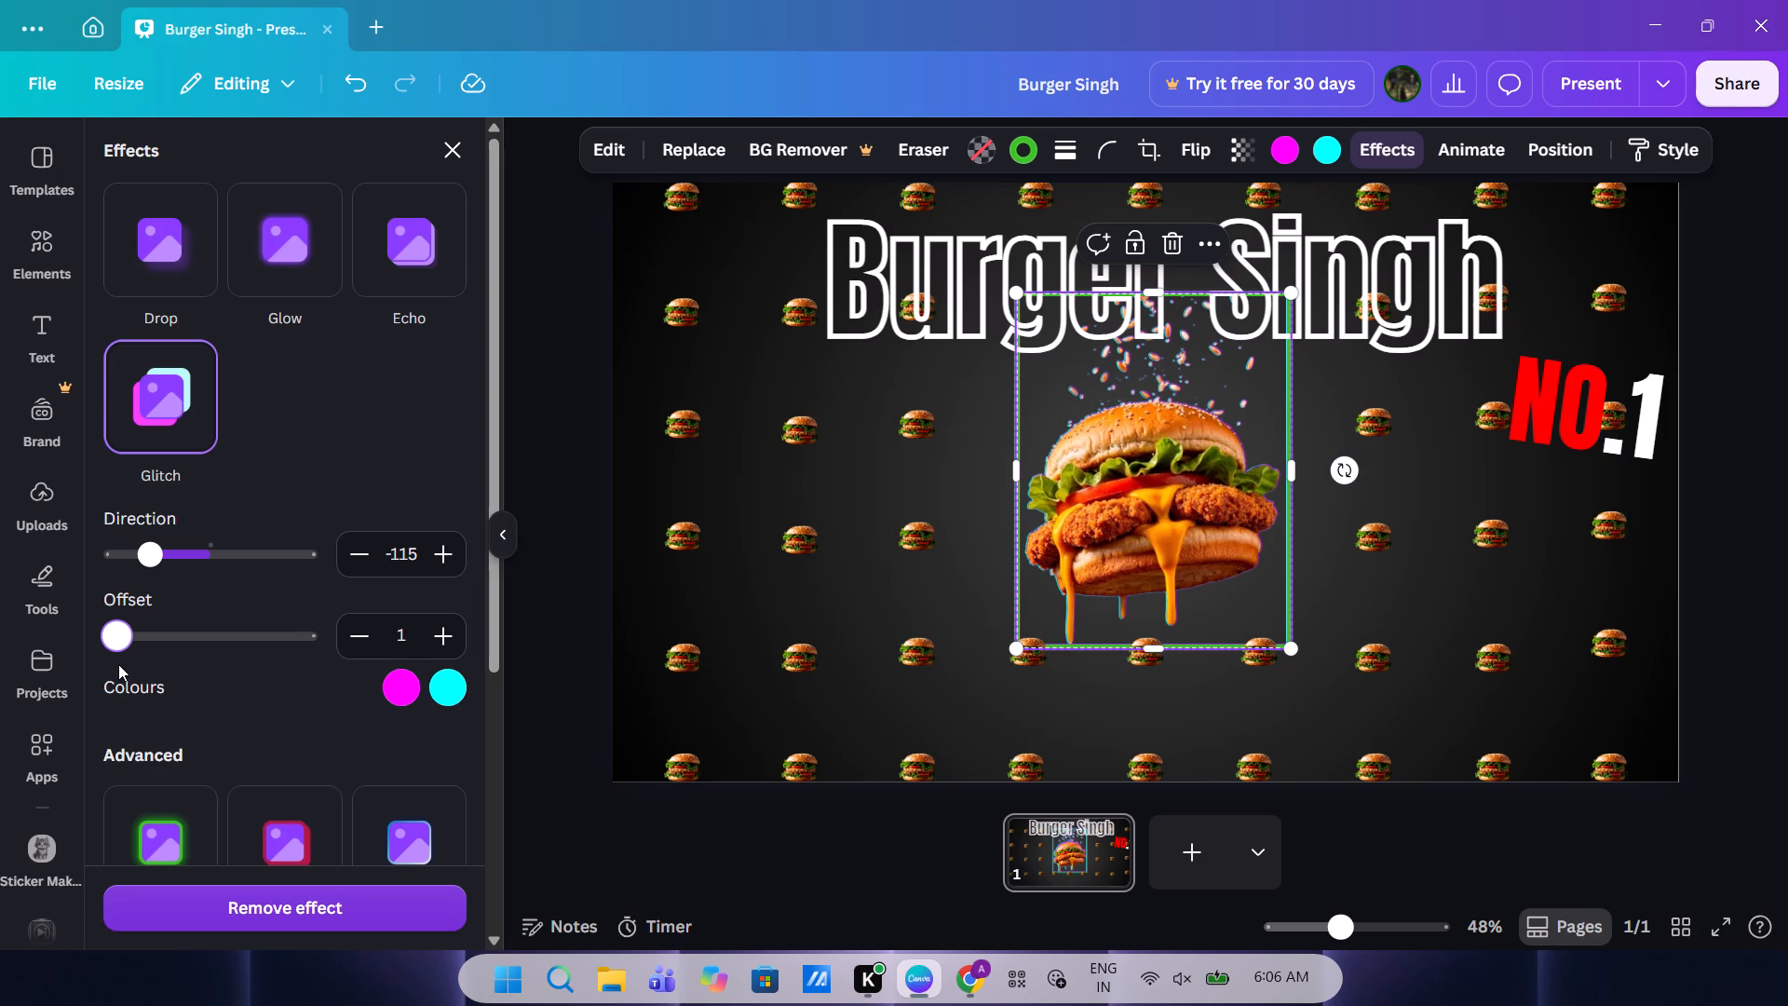
{"action": "left_click", "coordinate": [427, 636]}
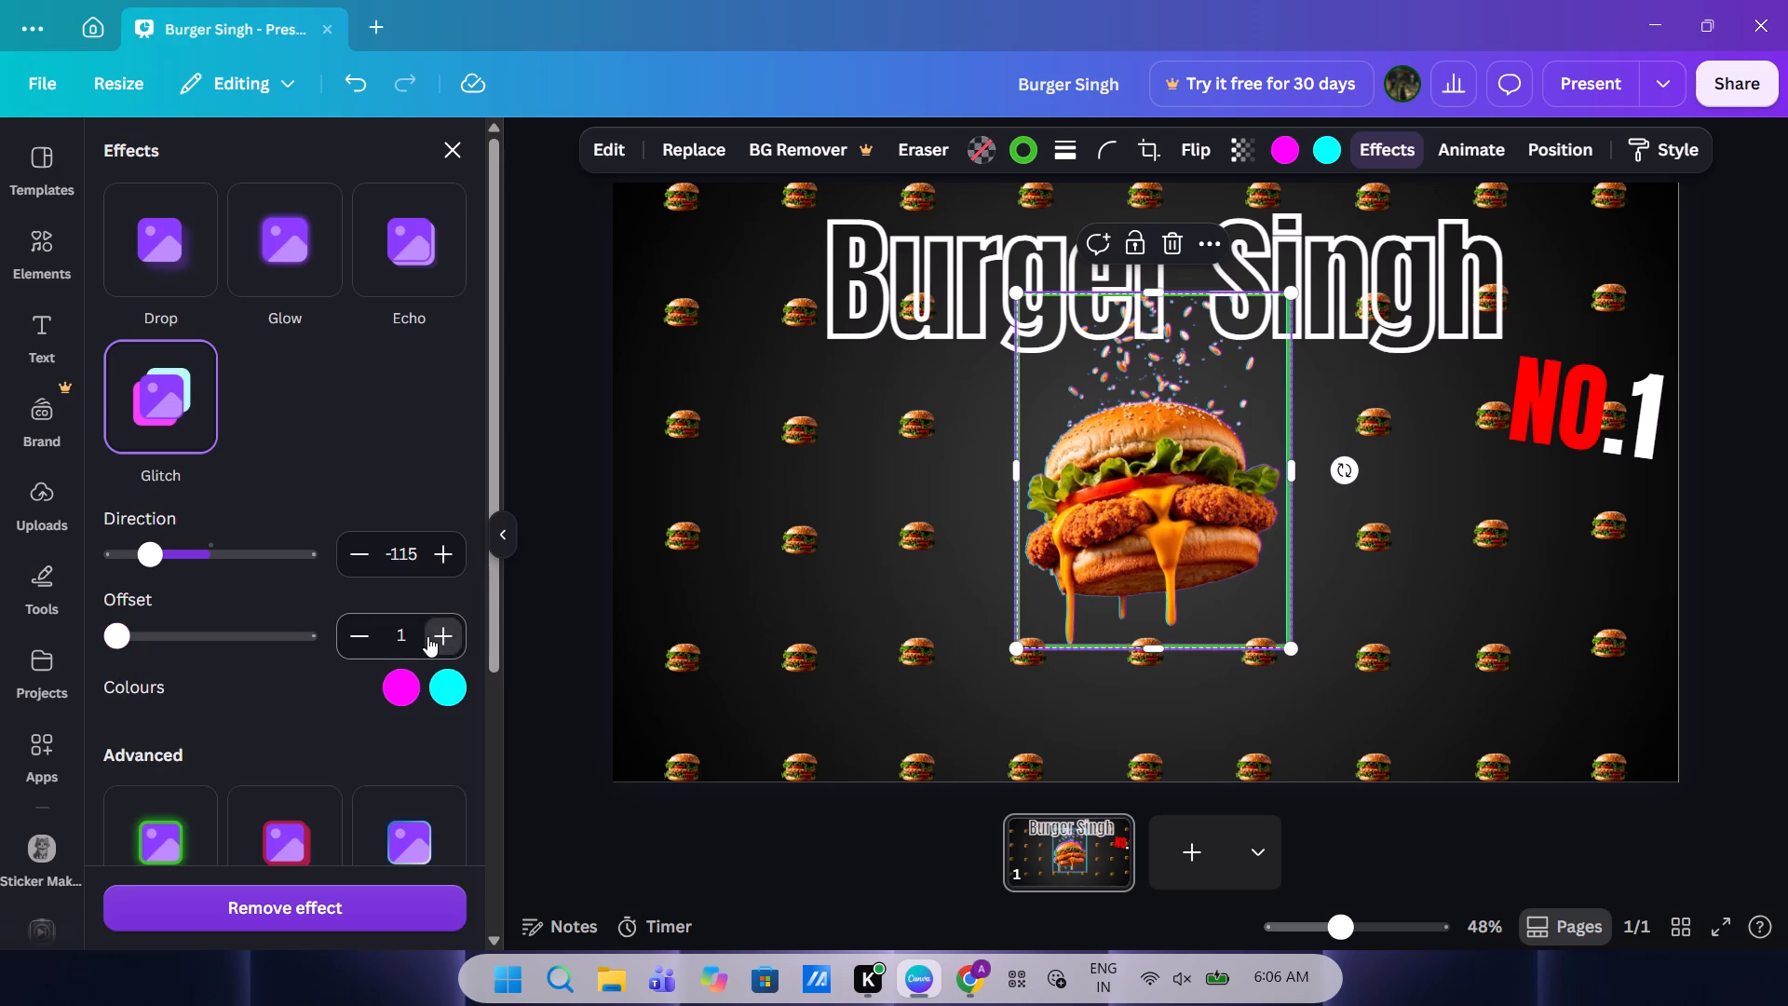
{"action": "left_click", "coordinate": [427, 636]}
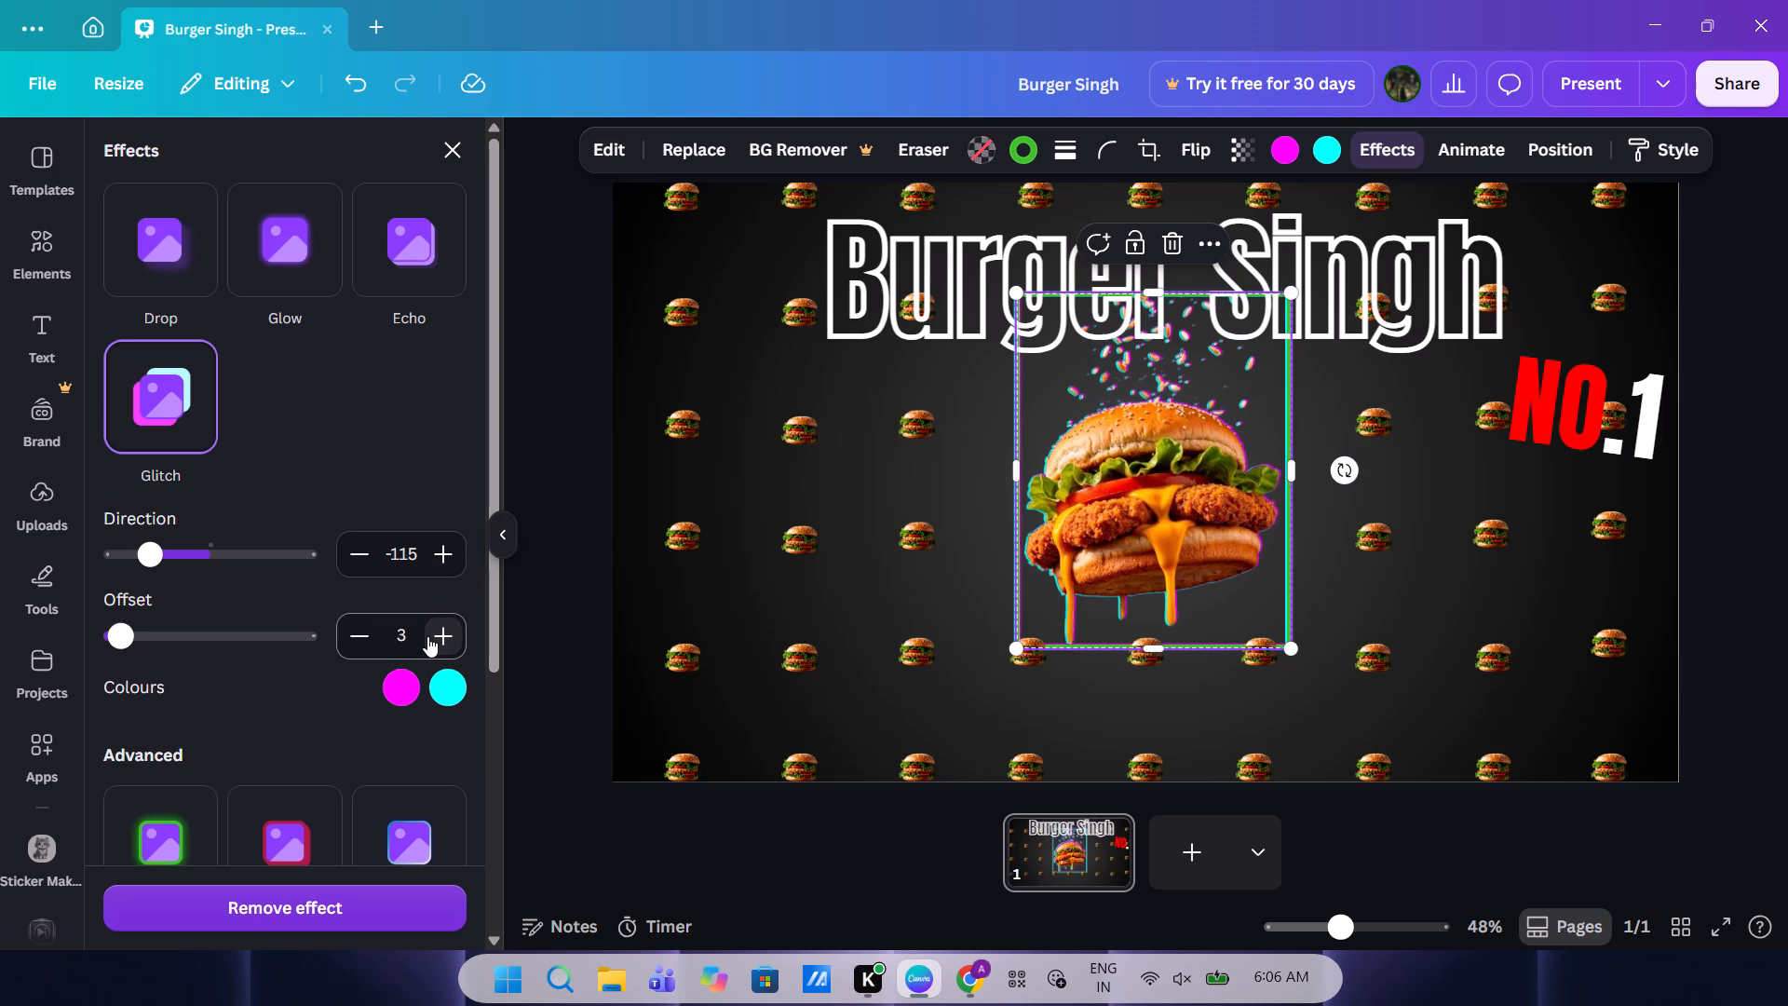
{"action": "left_click", "coordinate": [594, 541]}
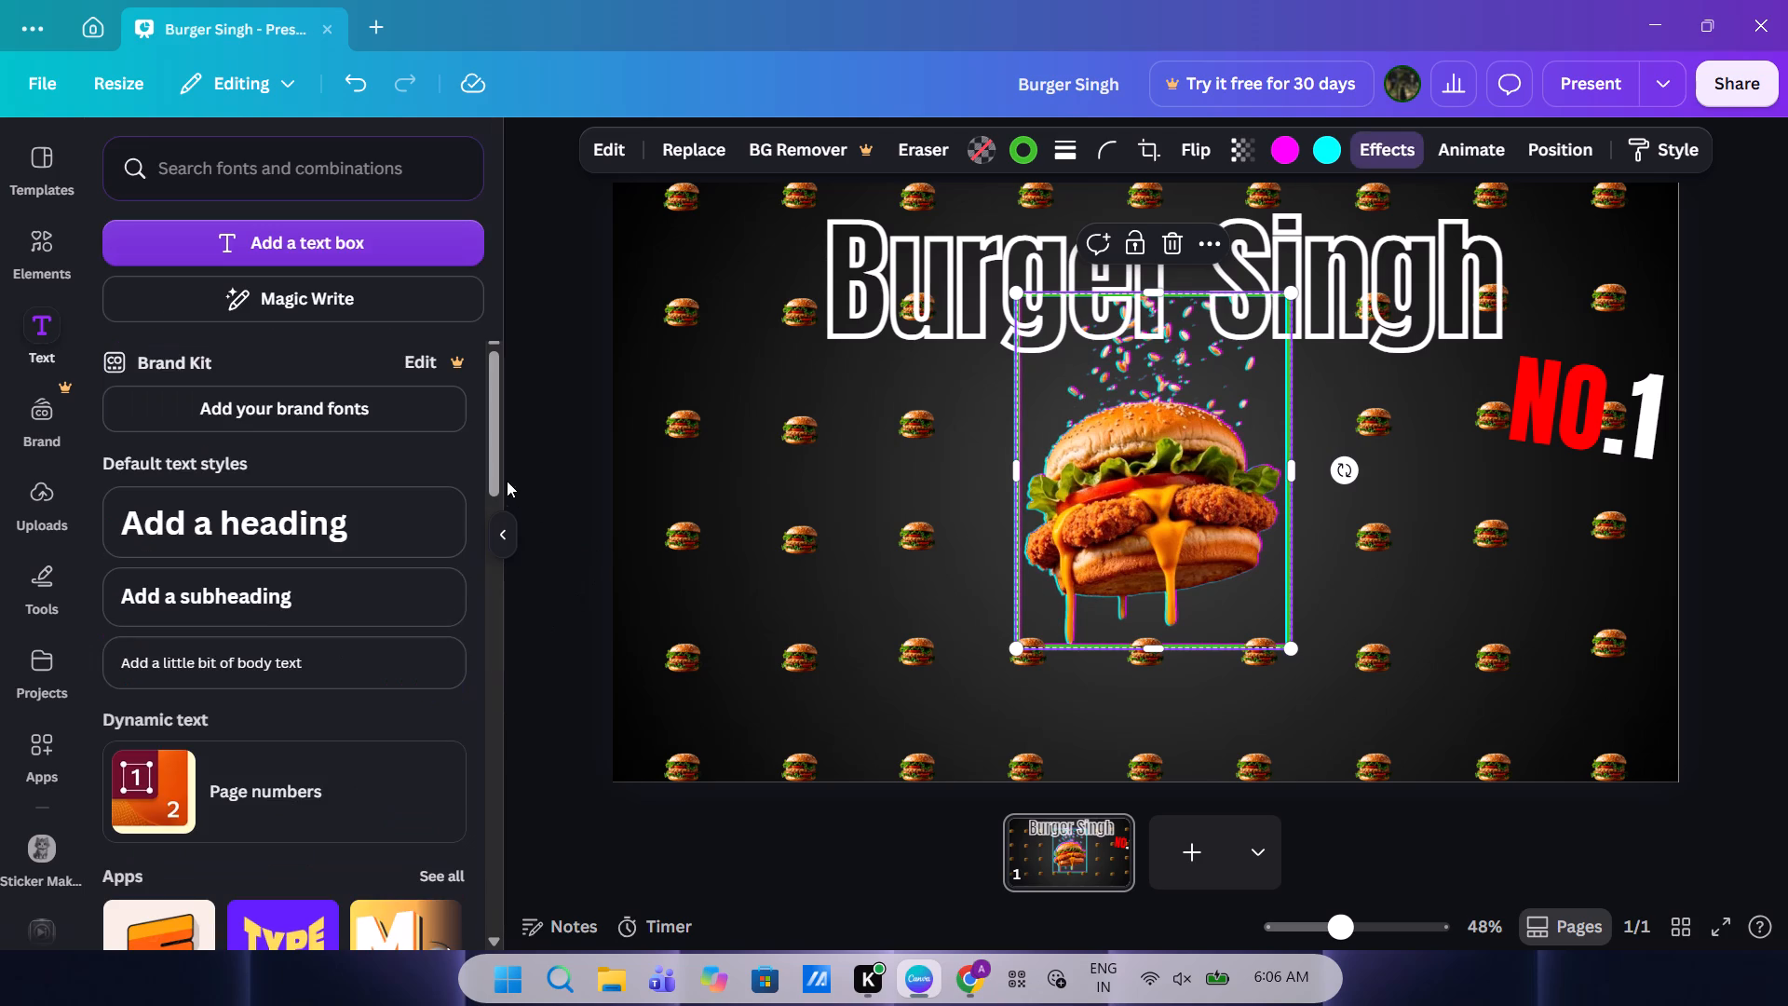
{"action": "left_click", "coordinate": [542, 512]}
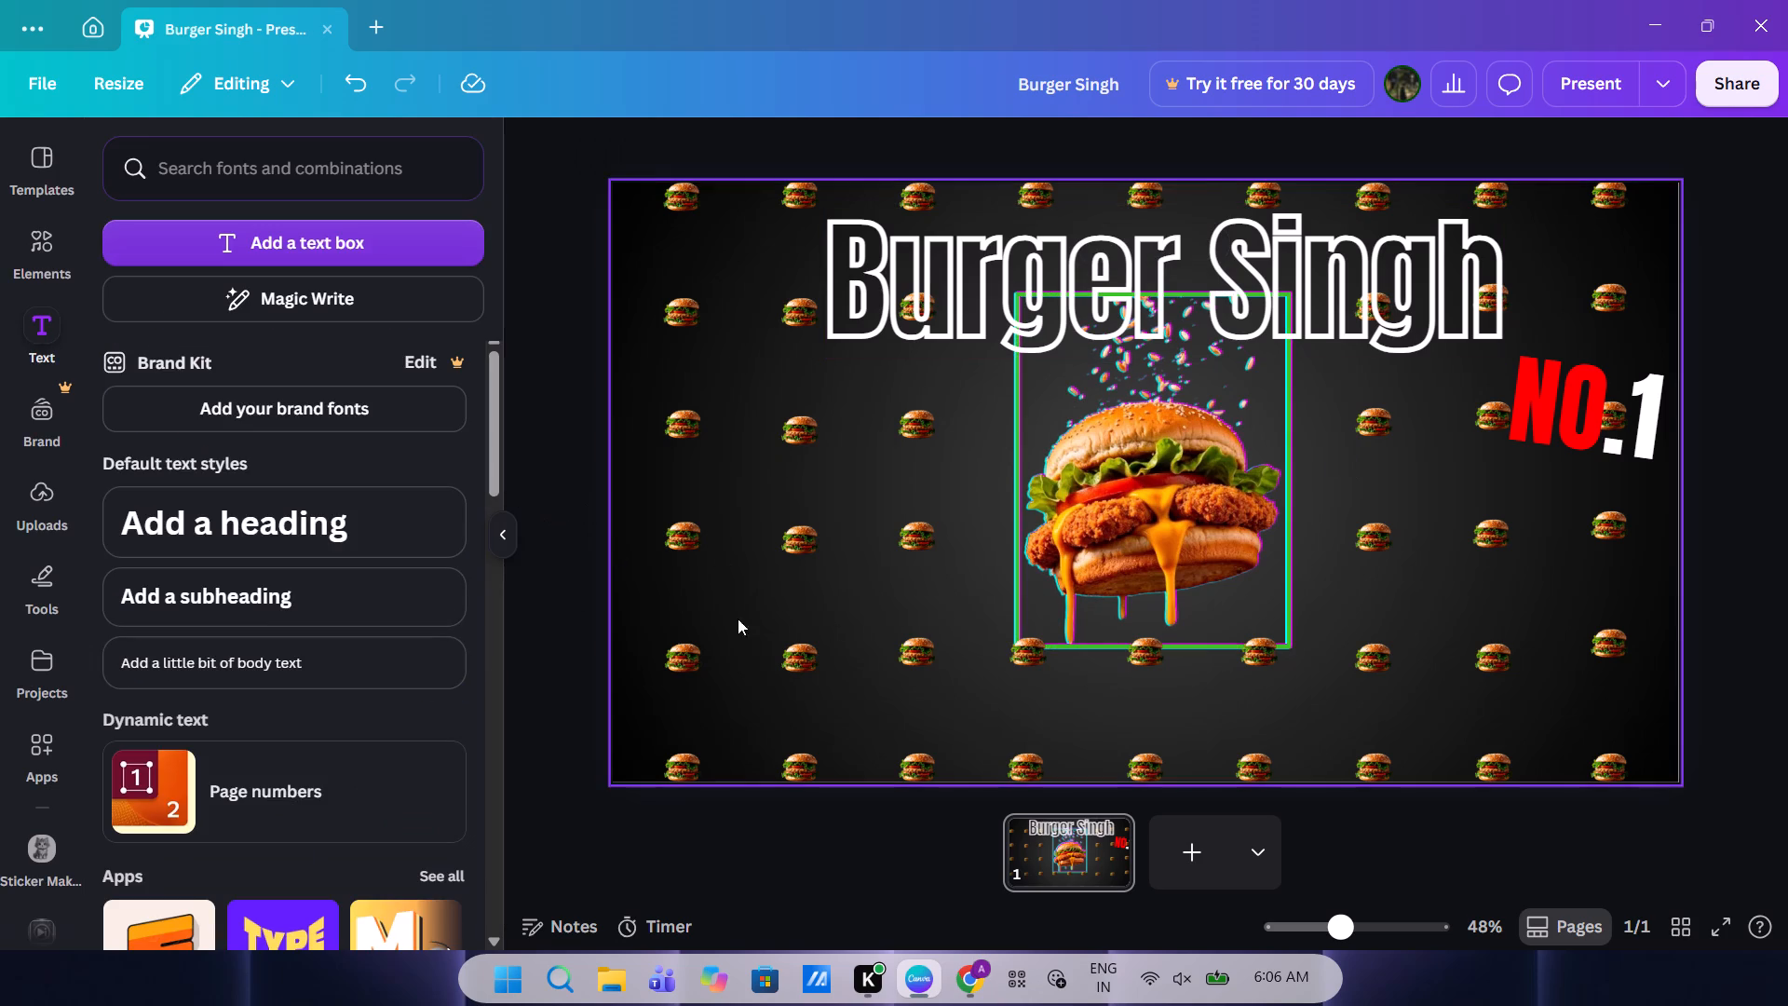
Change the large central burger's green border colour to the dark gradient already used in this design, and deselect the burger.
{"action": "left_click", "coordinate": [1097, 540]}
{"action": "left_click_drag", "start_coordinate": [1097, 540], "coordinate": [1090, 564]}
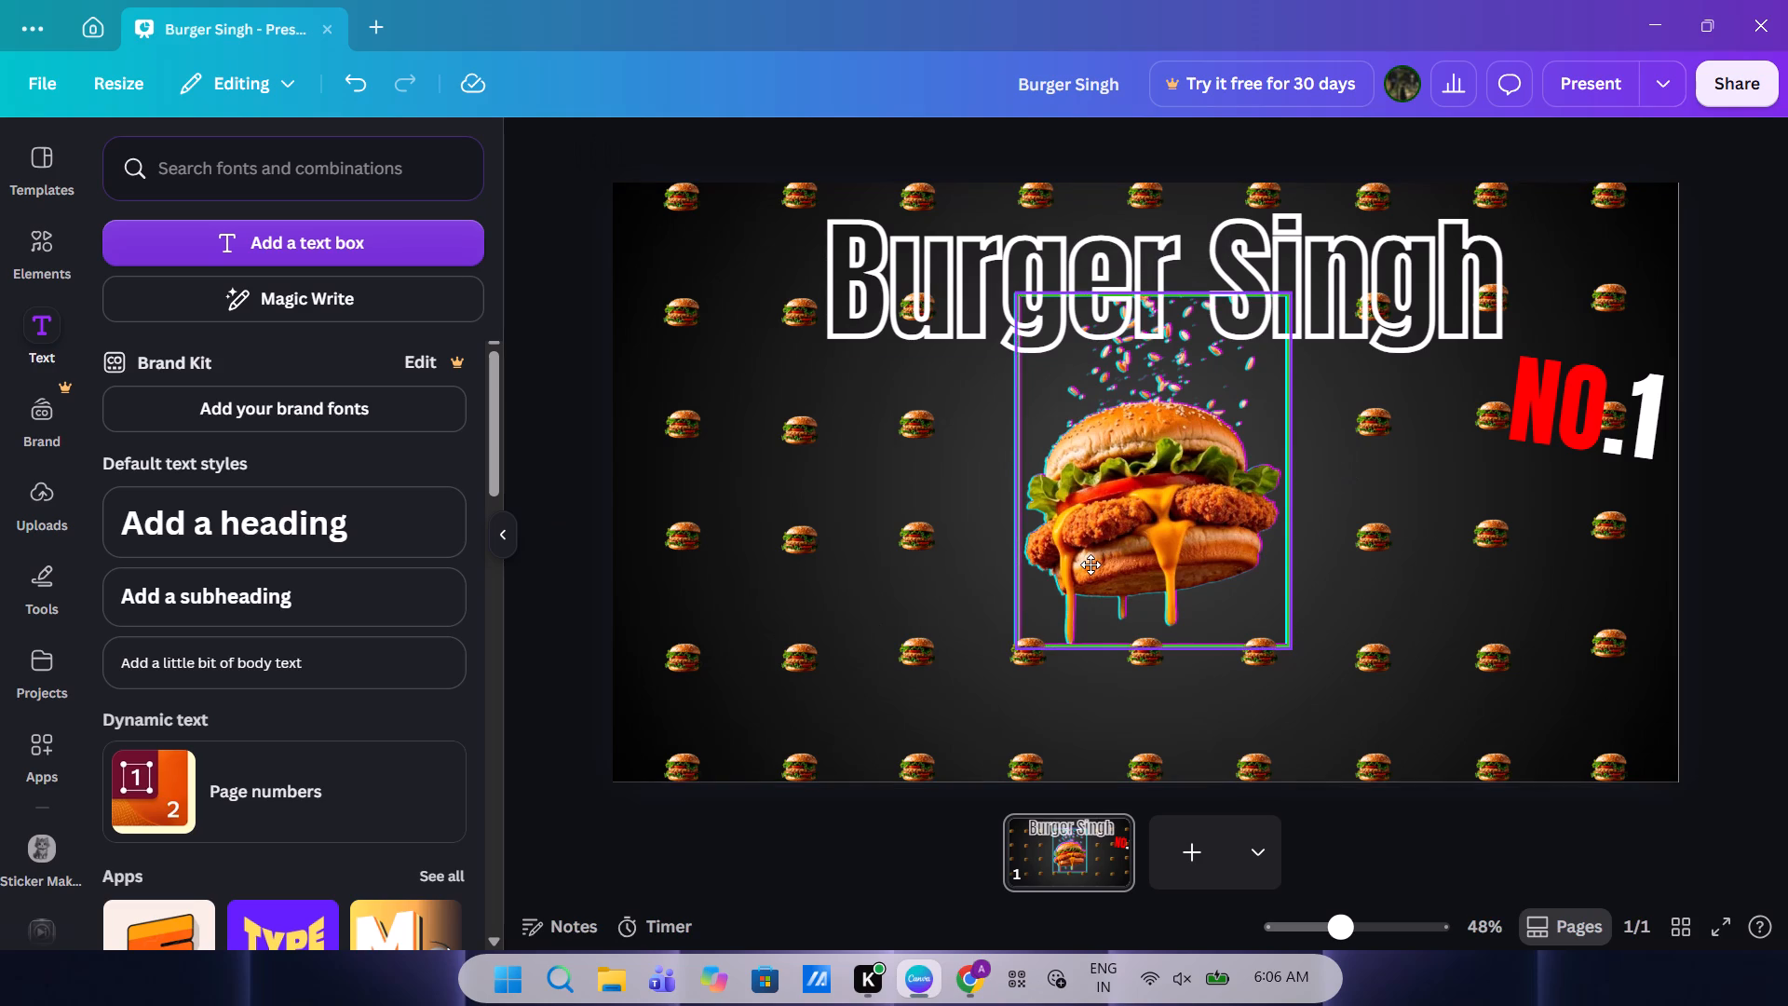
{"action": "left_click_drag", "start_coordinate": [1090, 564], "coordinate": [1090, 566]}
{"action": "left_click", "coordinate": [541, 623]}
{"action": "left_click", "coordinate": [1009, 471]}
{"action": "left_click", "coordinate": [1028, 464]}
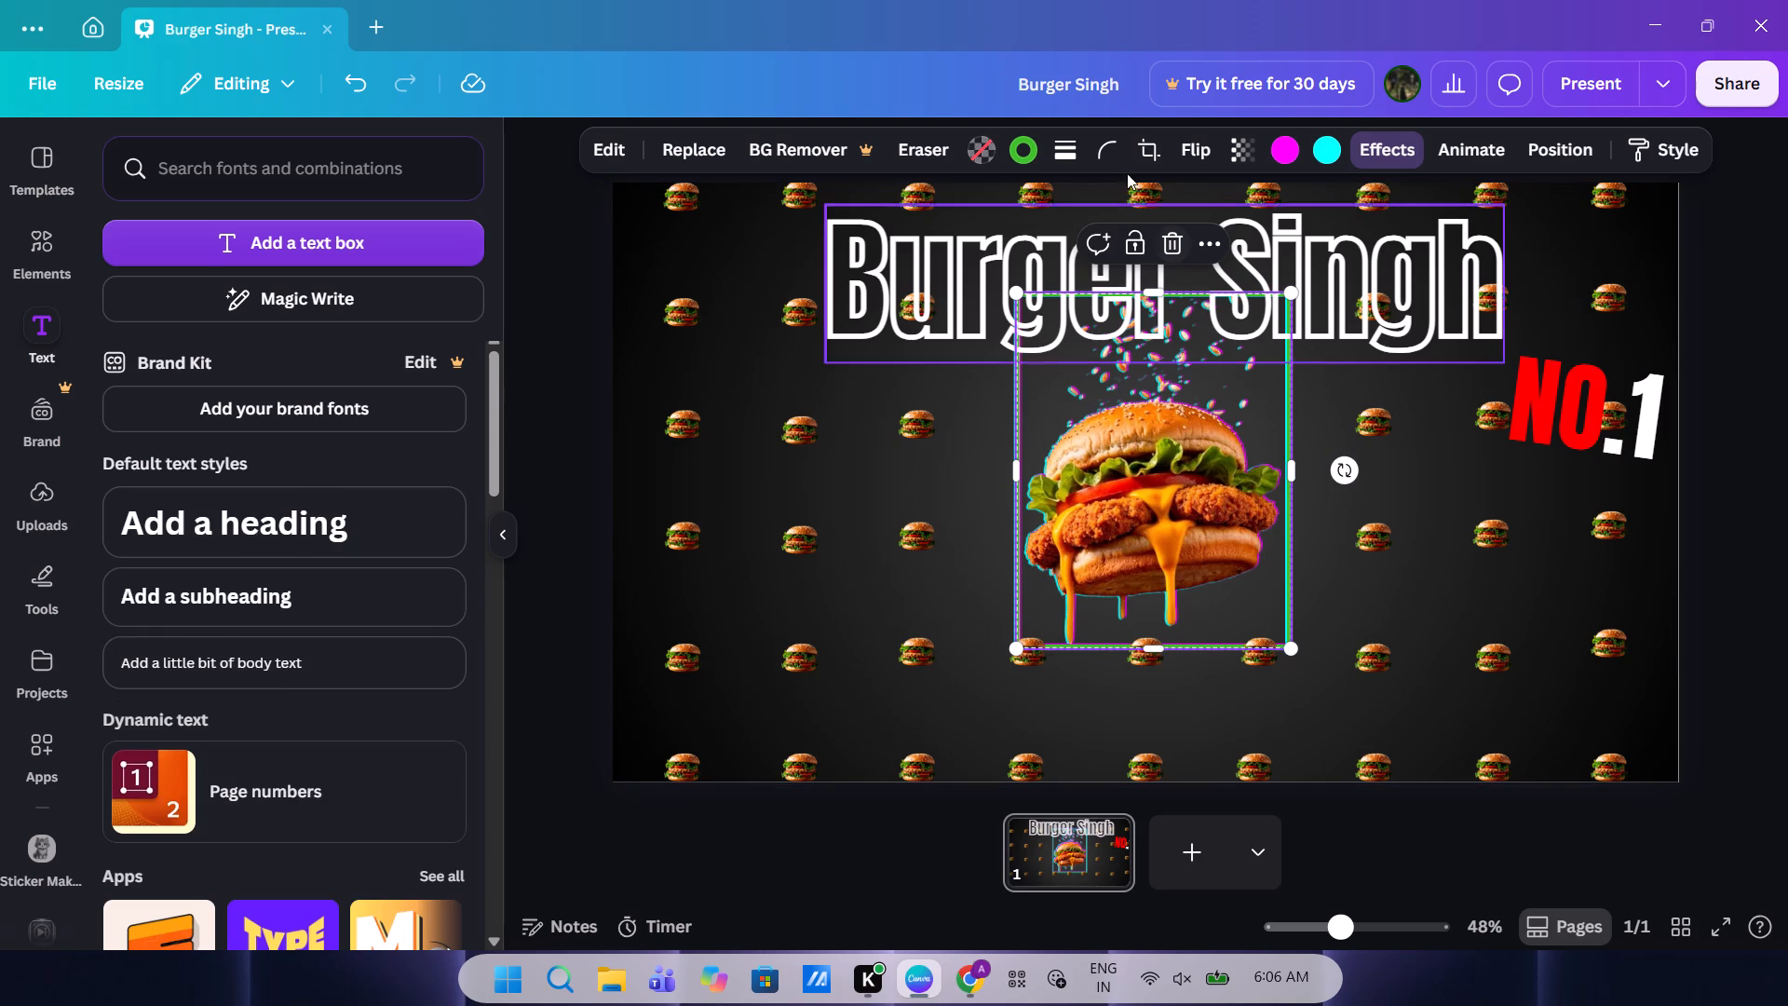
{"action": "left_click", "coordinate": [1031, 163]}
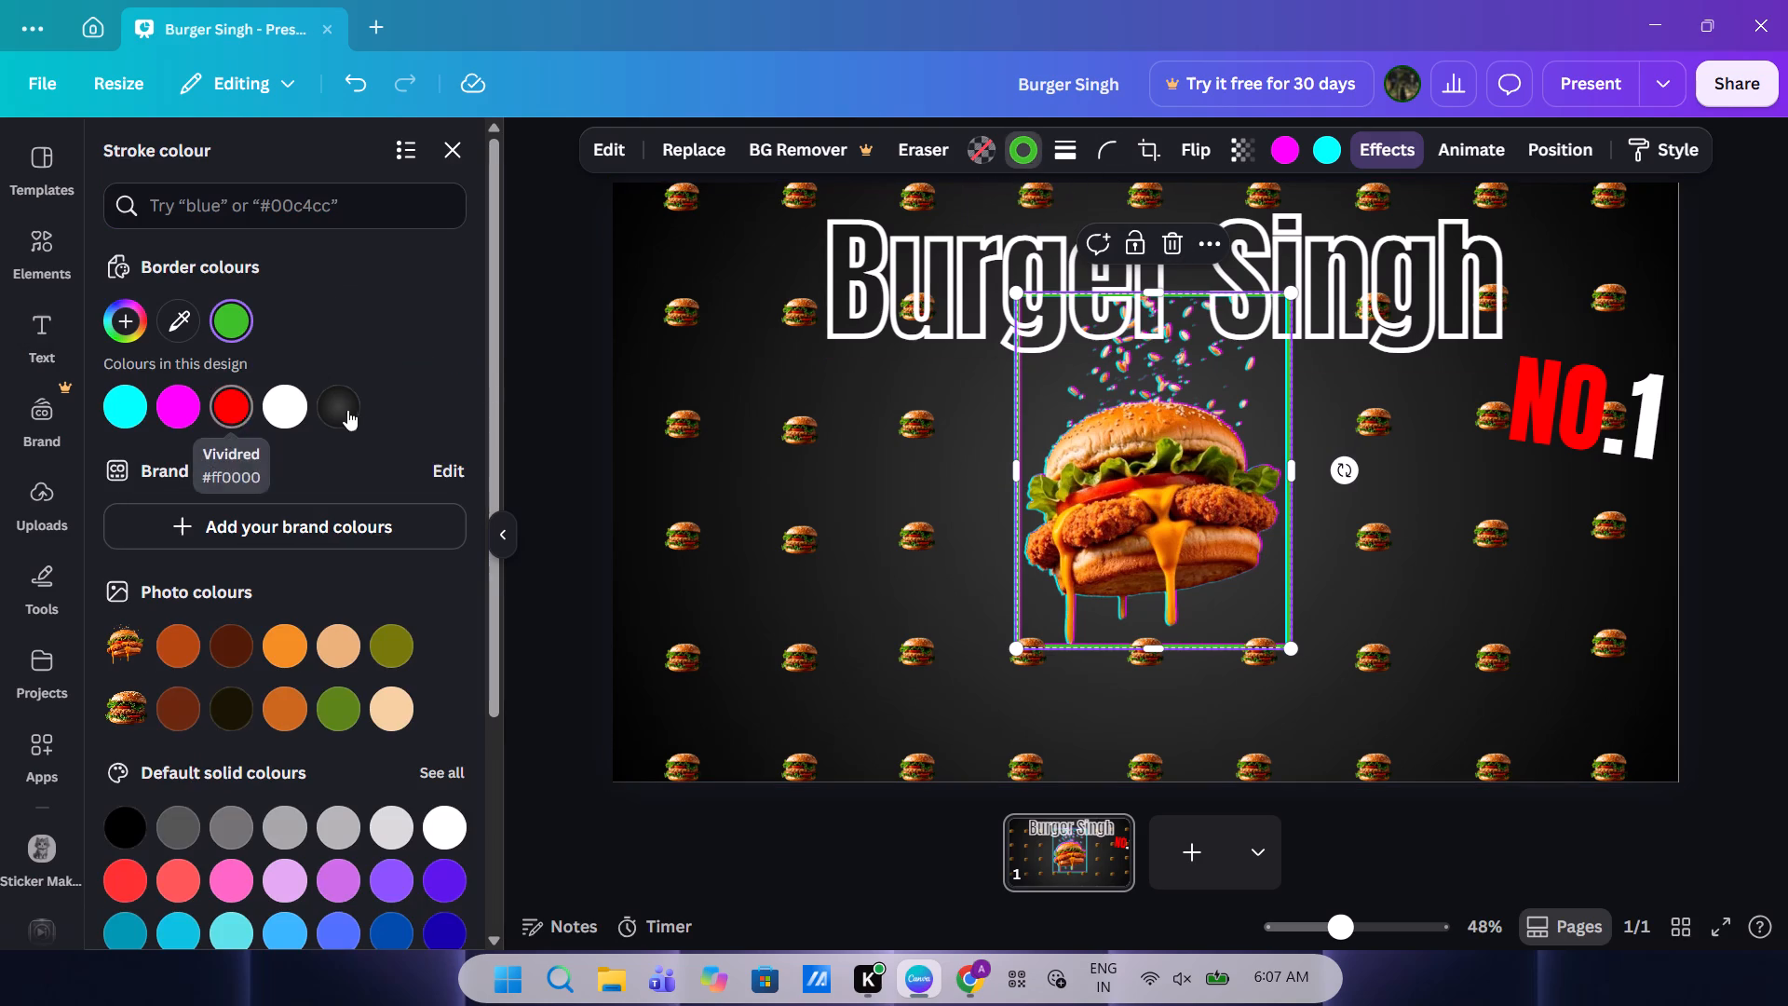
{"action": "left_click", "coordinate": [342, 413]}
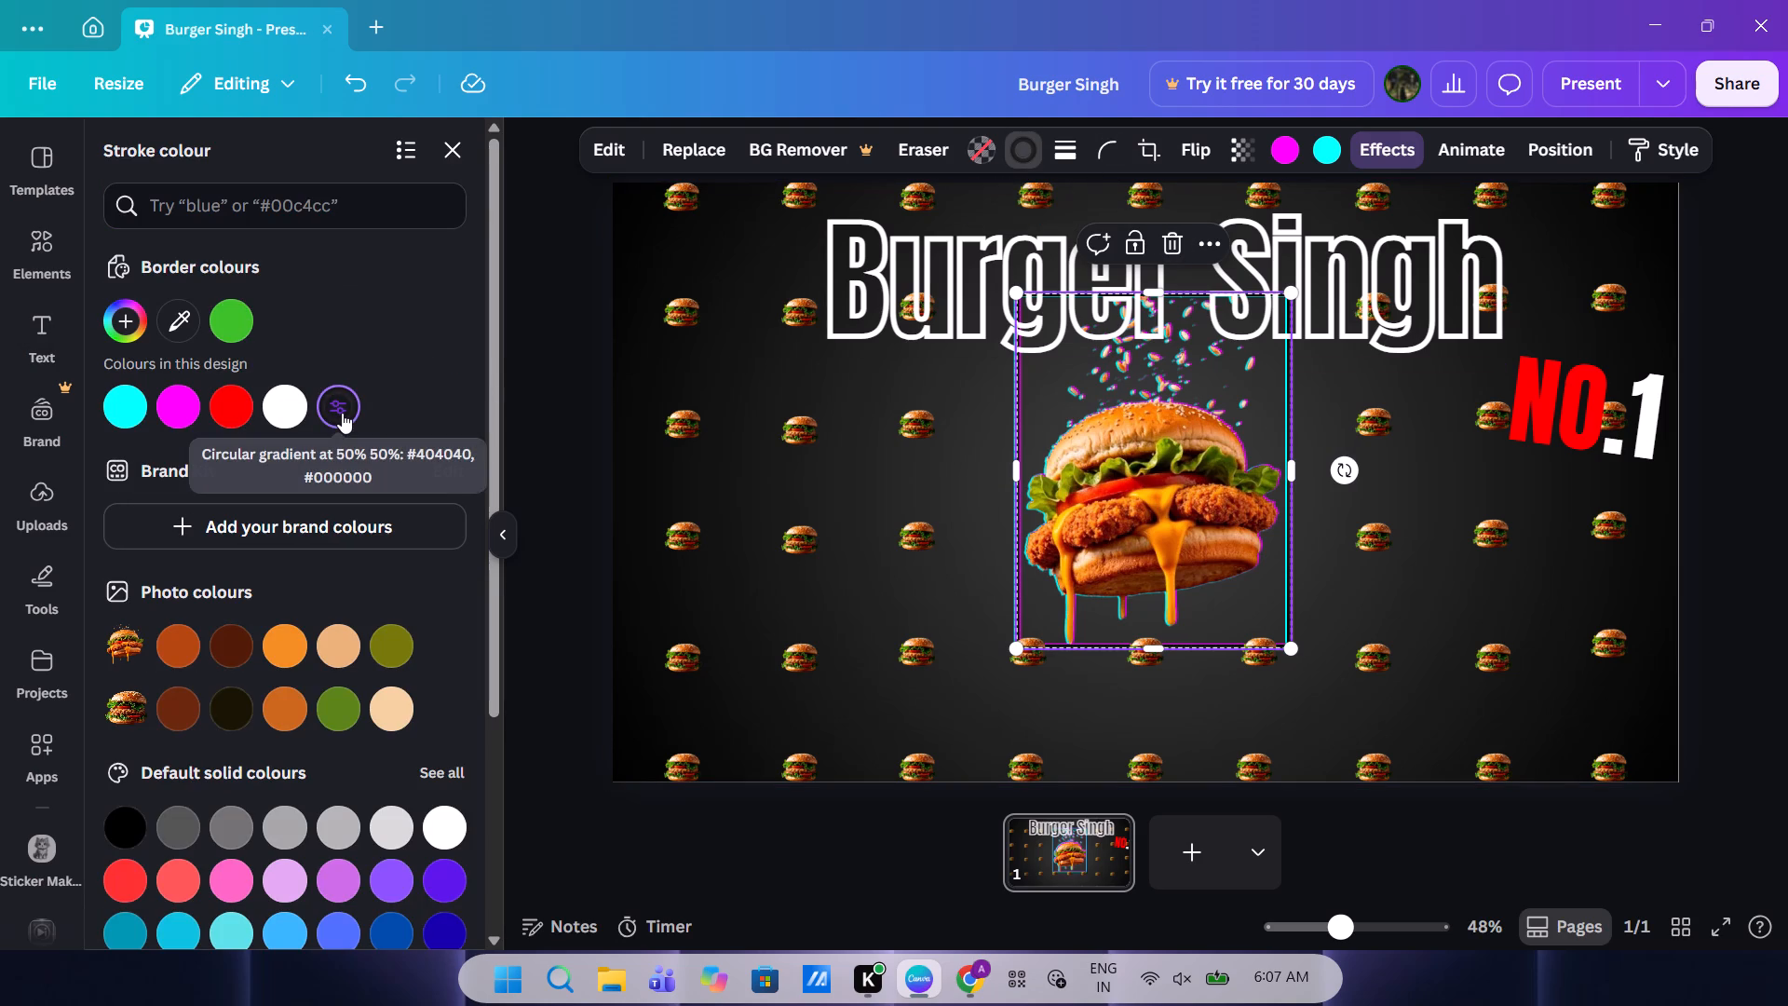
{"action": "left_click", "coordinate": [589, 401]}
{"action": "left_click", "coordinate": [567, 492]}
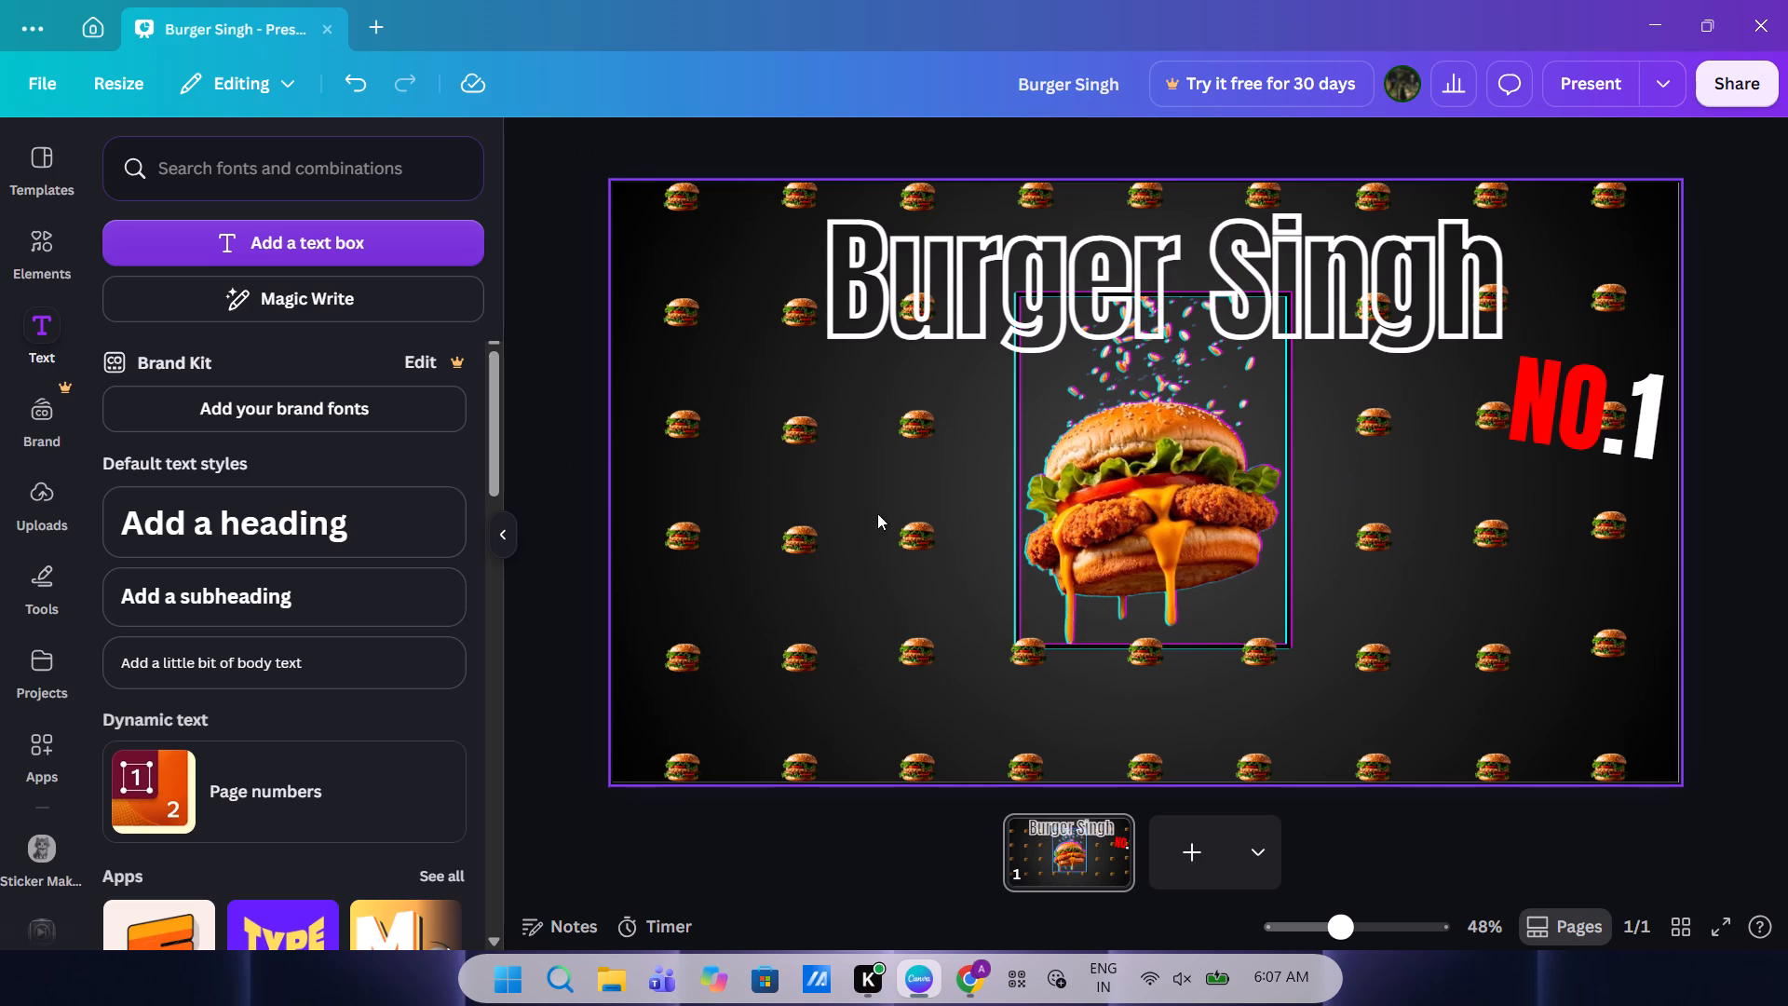
Remove the border from the large central burger by setting its stroke style to none.
{"action": "left_click", "coordinate": [1021, 471]}
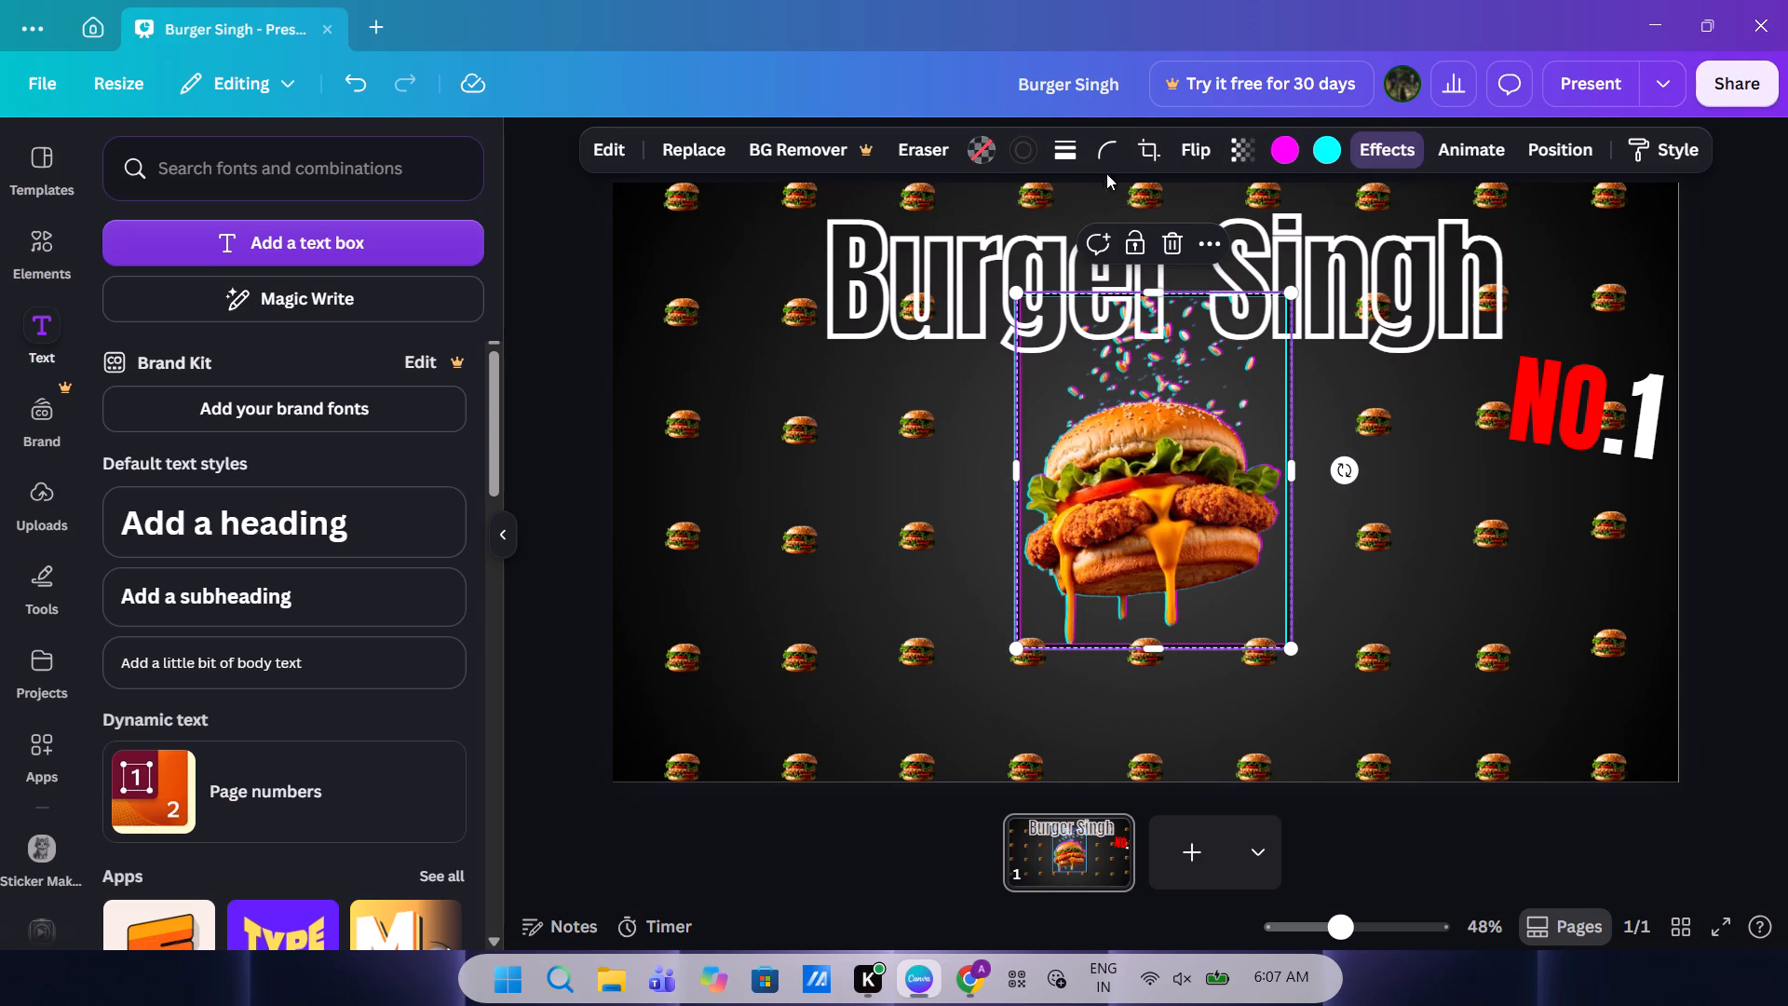
{"action": "left_click", "coordinate": [1064, 157]}
{"action": "left_click", "coordinate": [931, 220]}
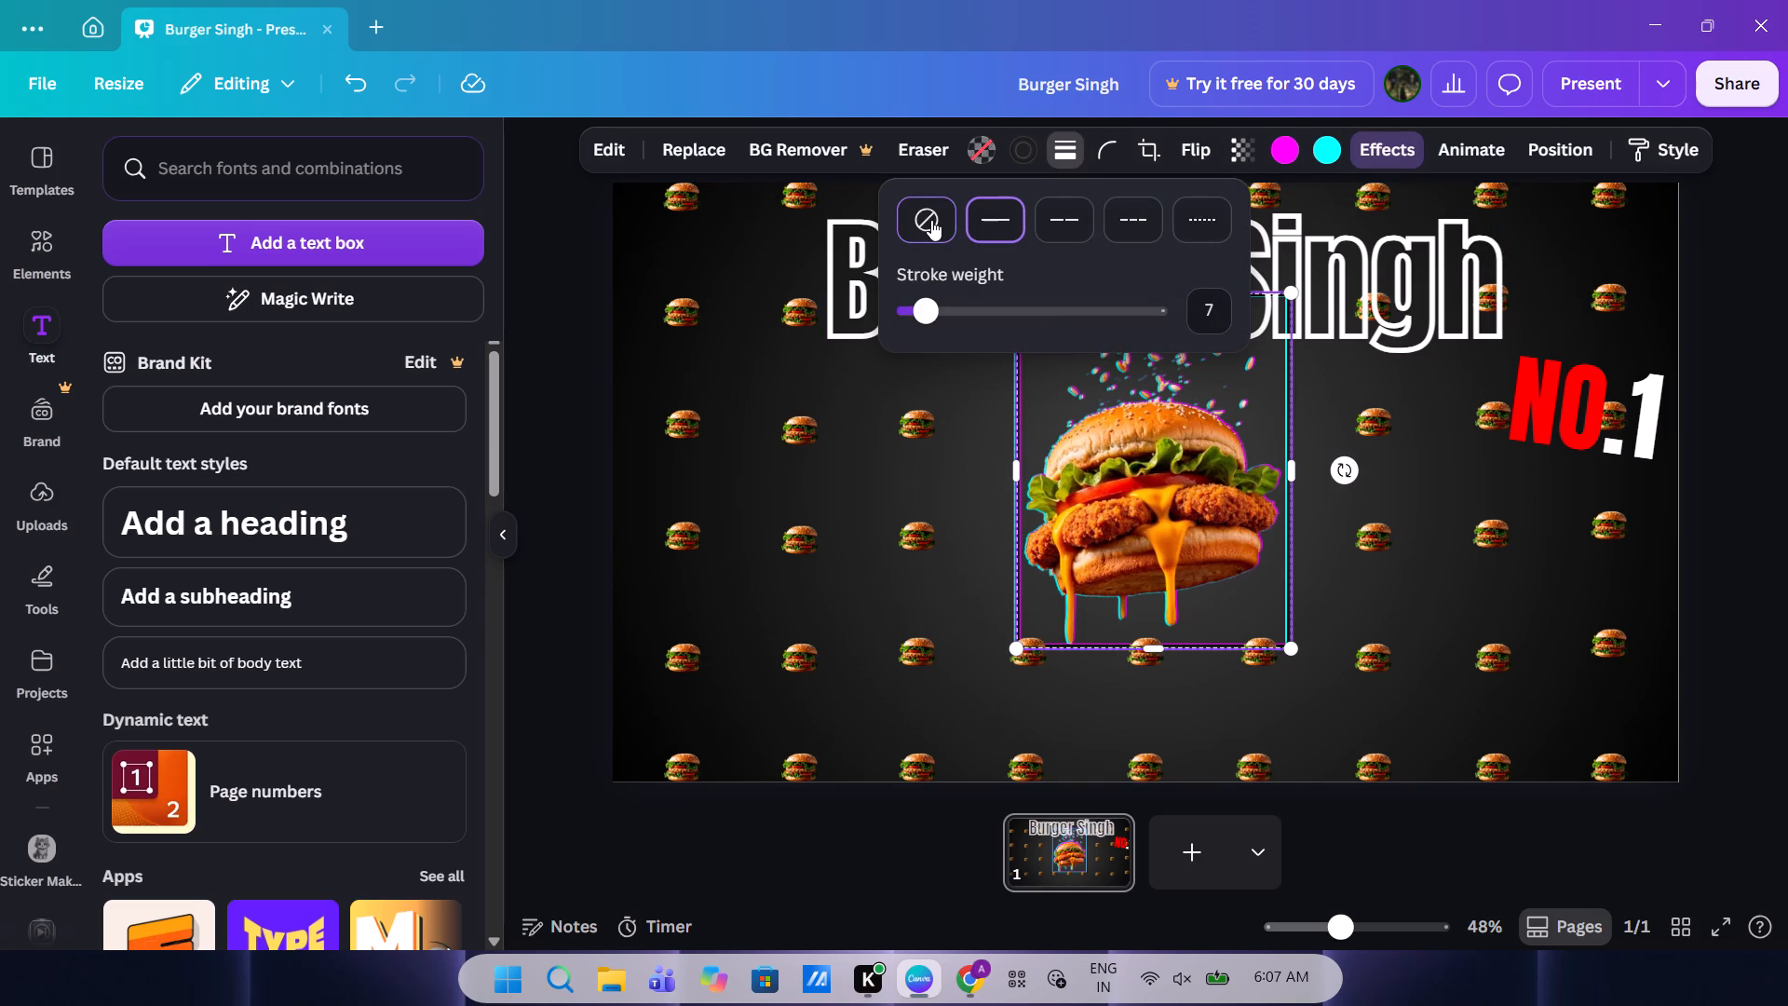
Dismiss the stroke settings and deselect the large central burger.
{"action": "left_click", "coordinate": [569, 485]}
{"action": "left_click", "coordinate": [579, 591]}
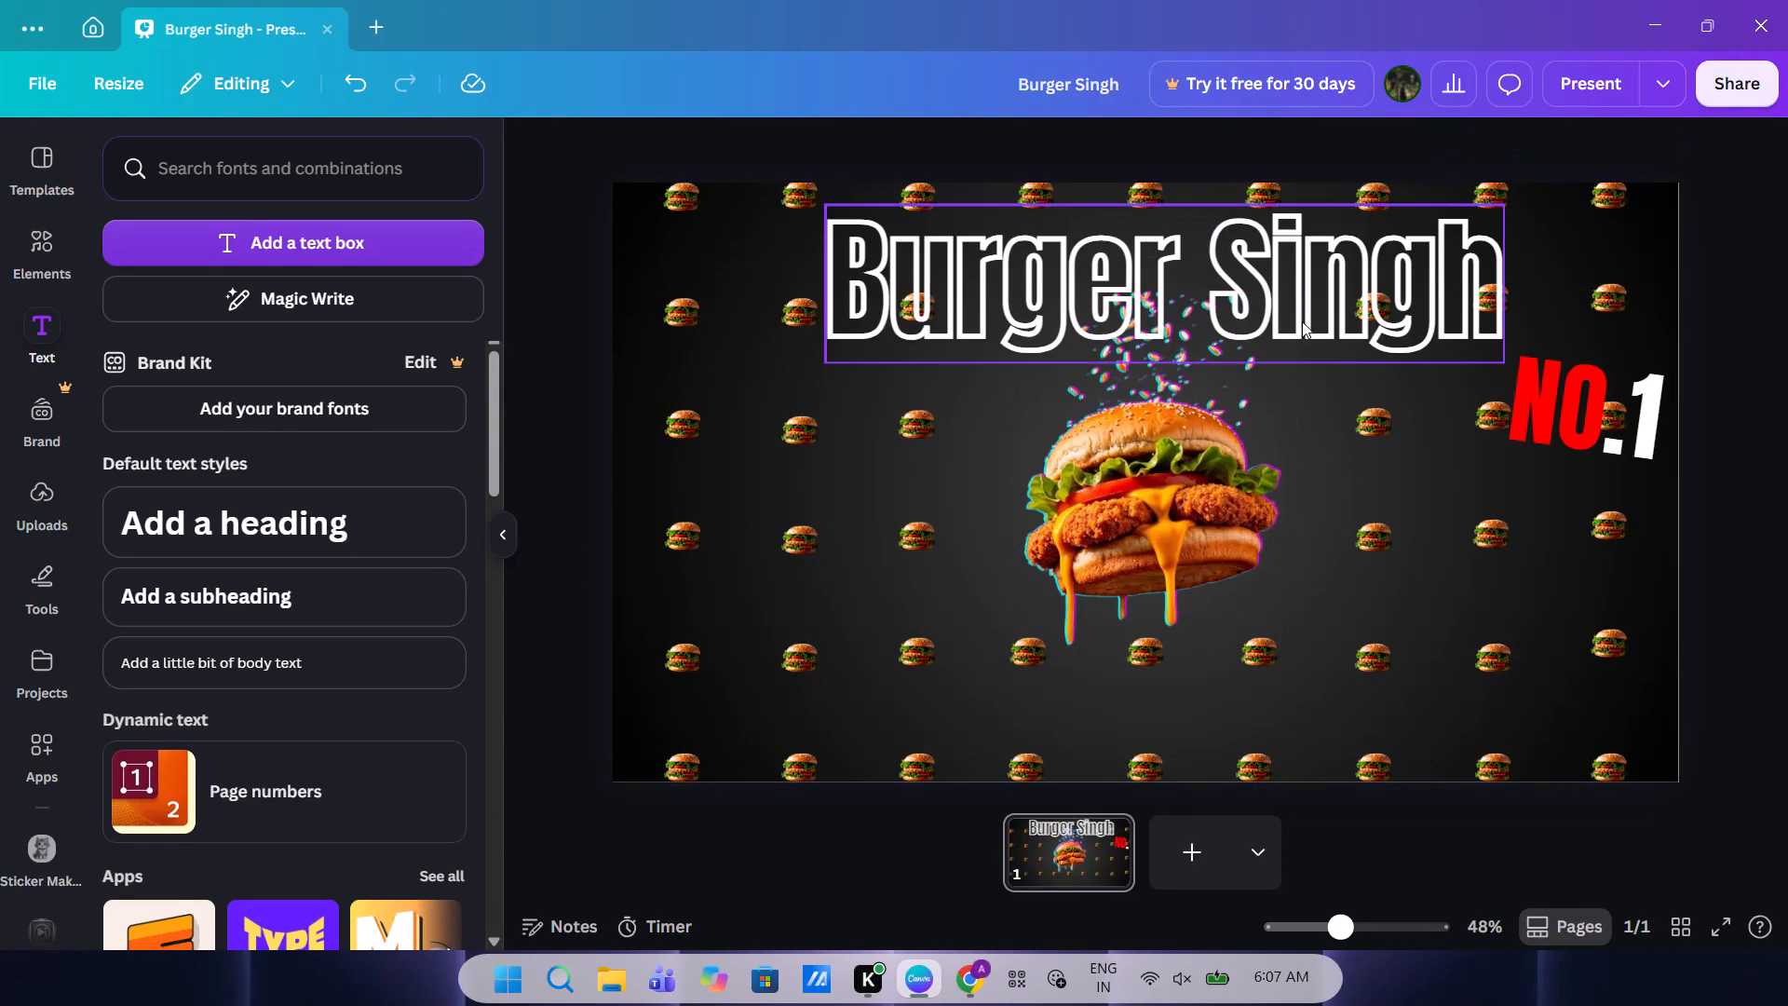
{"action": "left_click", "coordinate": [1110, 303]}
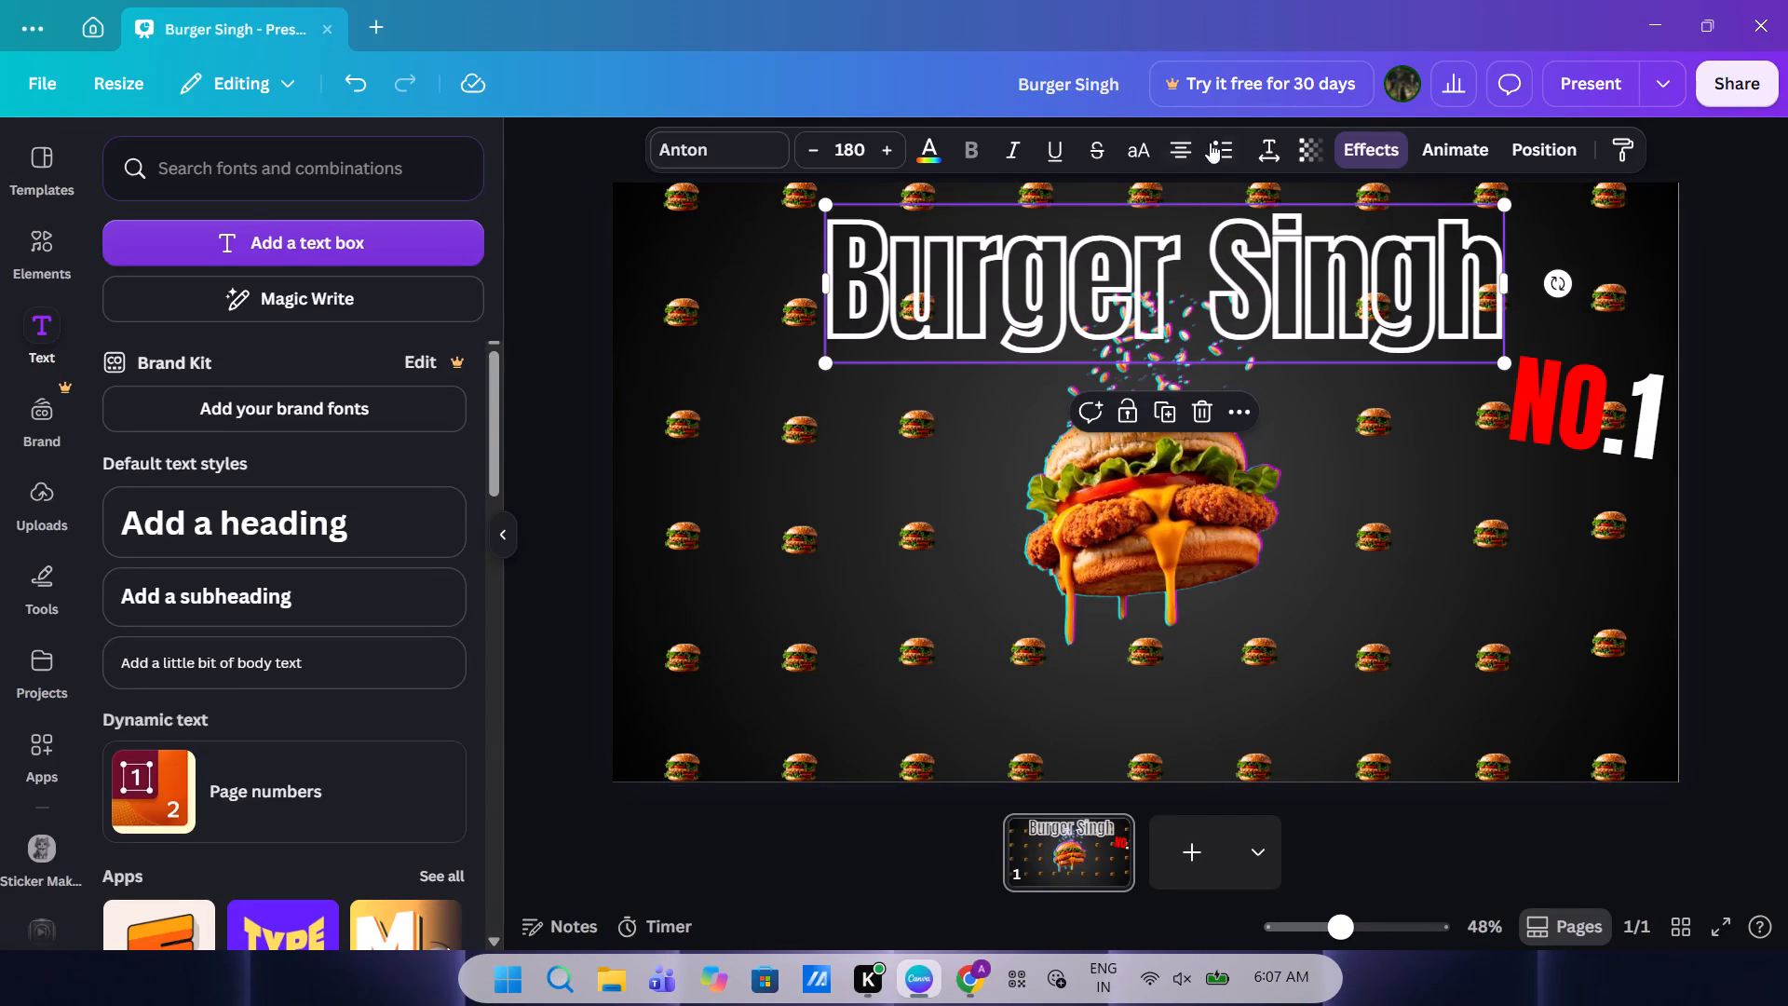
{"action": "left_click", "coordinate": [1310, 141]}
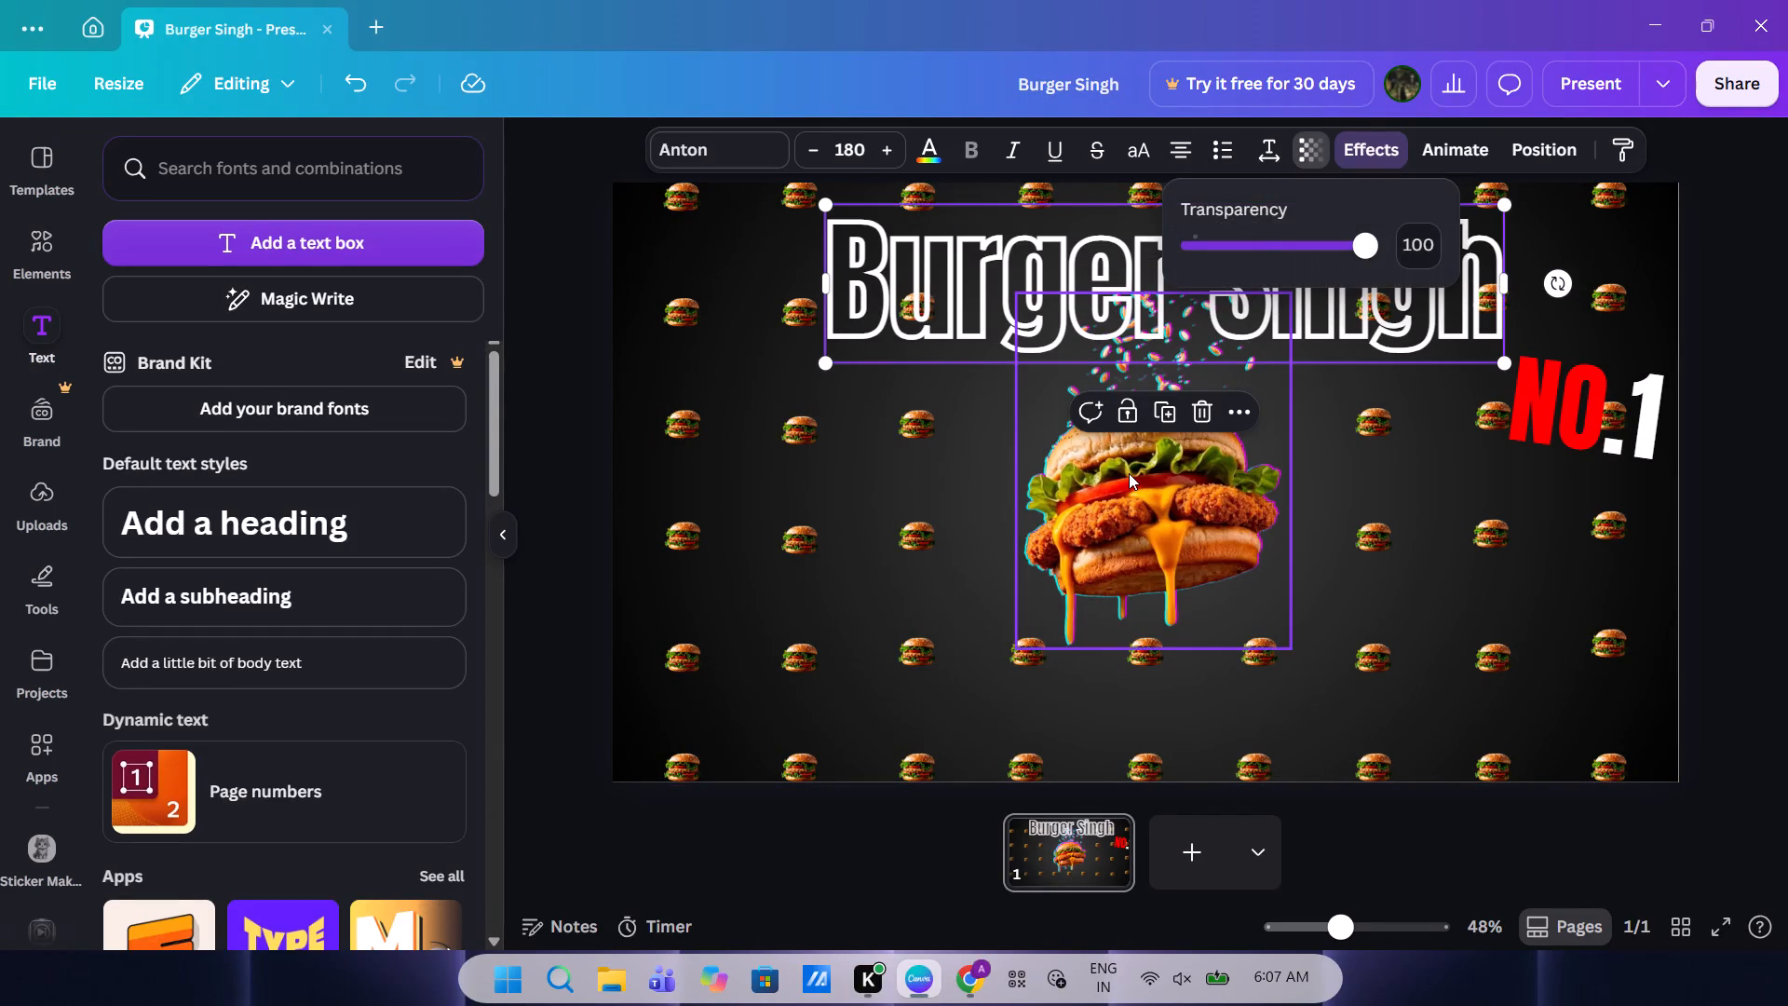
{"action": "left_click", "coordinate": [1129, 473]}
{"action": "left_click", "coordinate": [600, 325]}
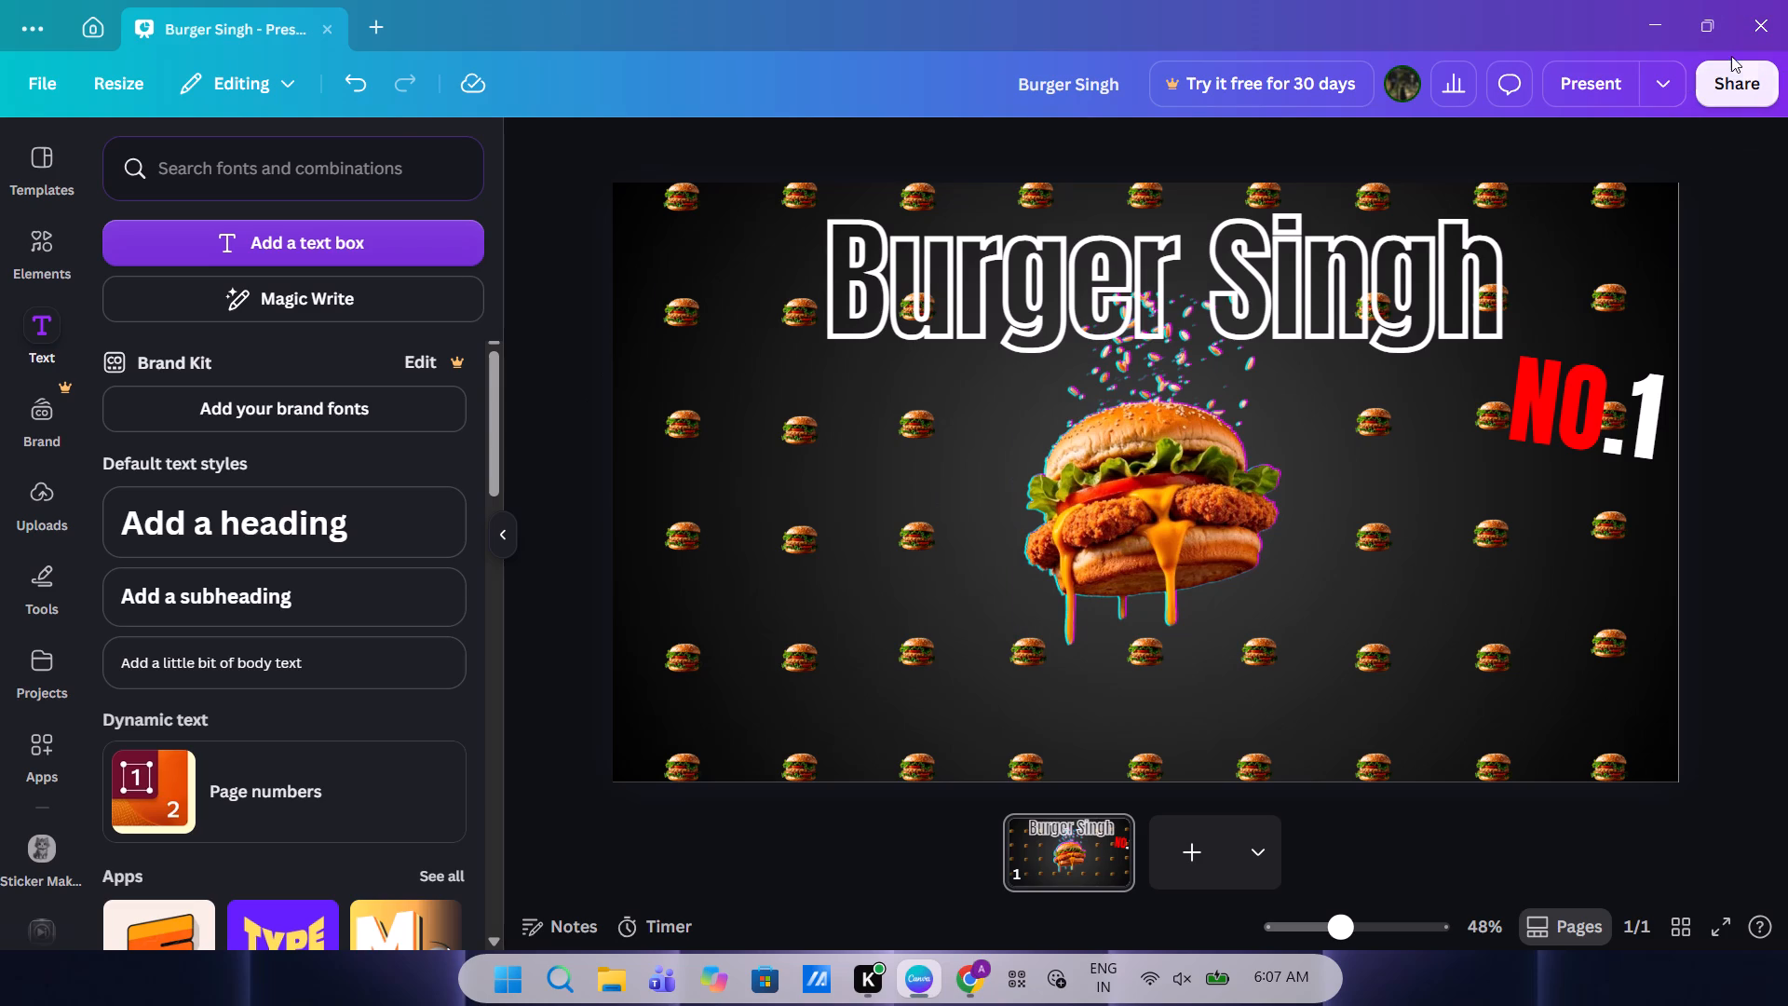
Close the Burger Singh design and exit Canva.
{"action": "left_click", "coordinate": [316, 36]}
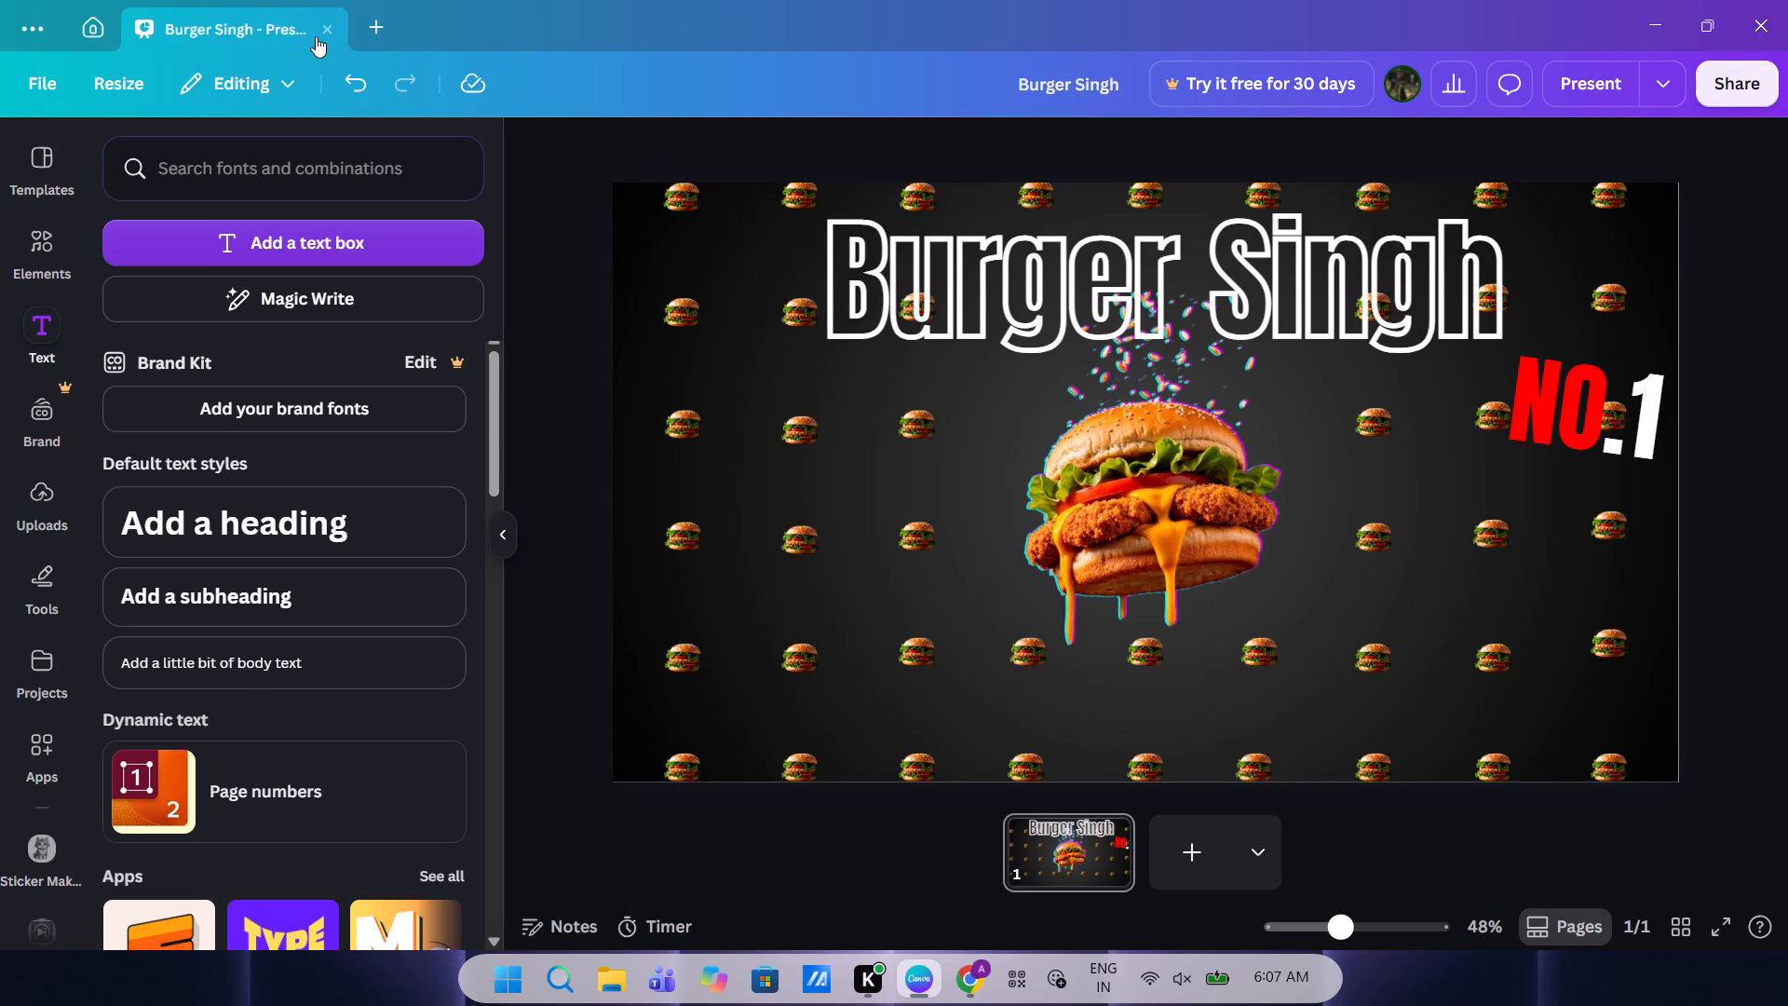
{"action": "left_click", "coordinate": [329, 25]}
{"action": "left_click", "coordinate": [1781, 22]}
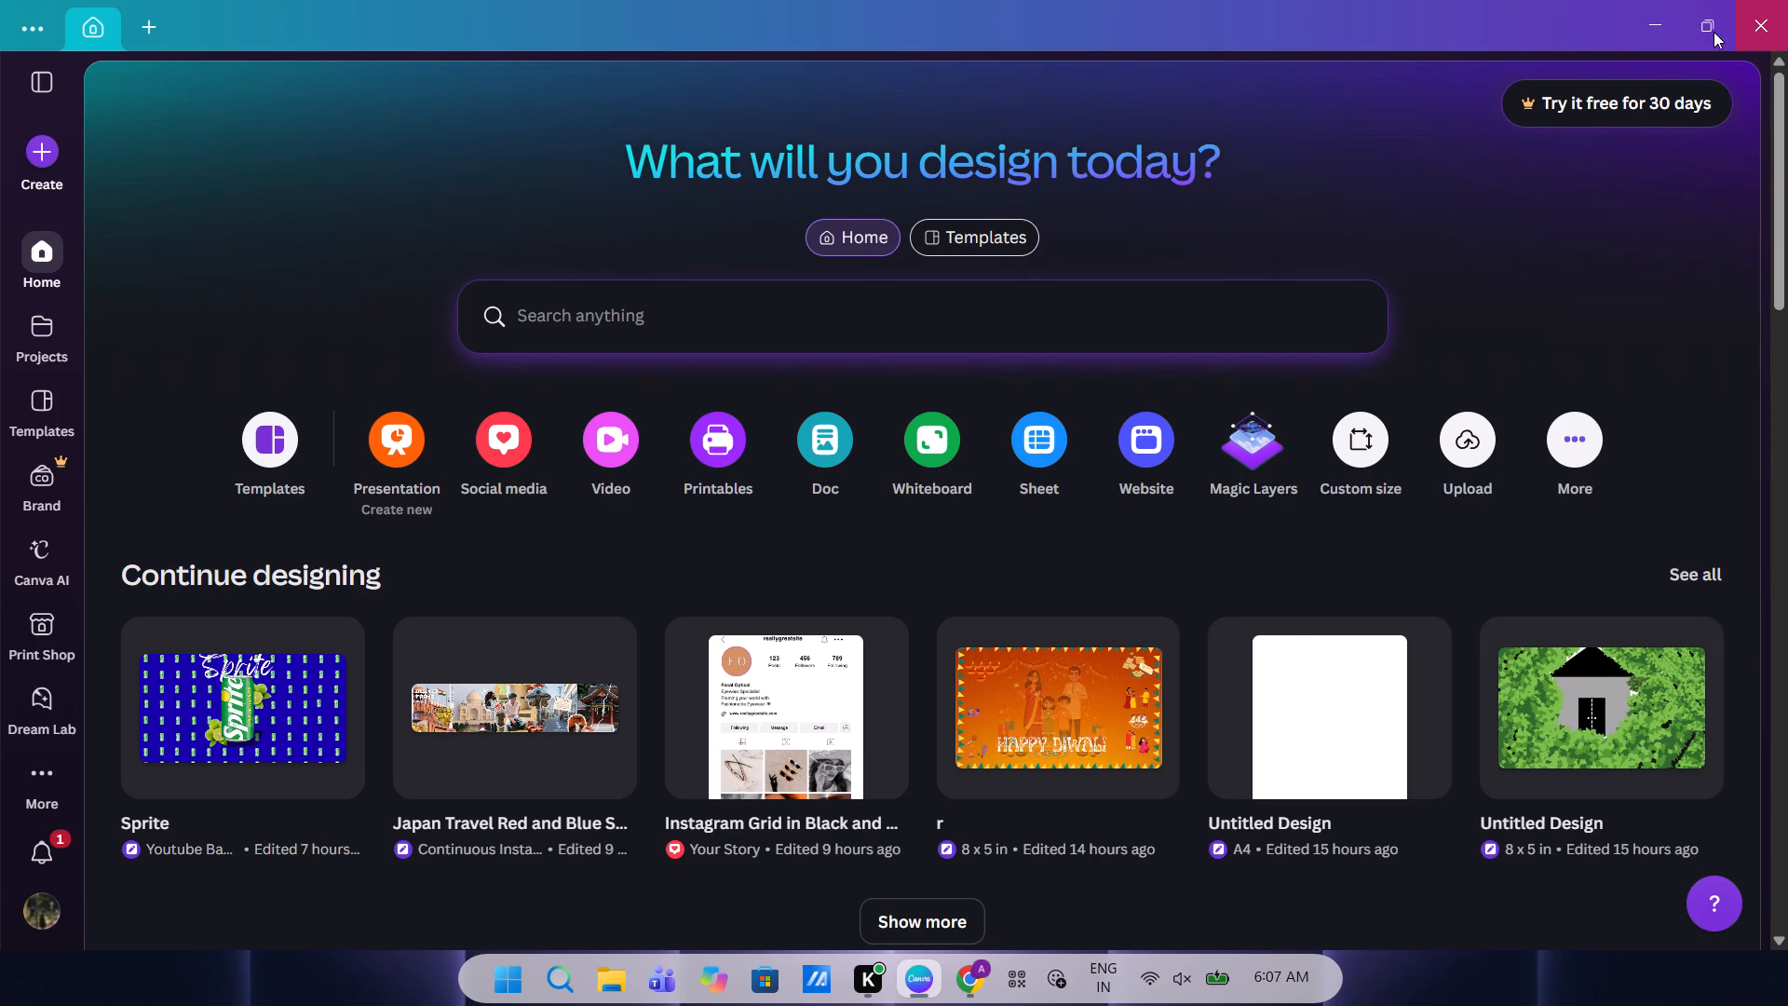
{"action": "left_click", "coordinate": [1749, 56]}
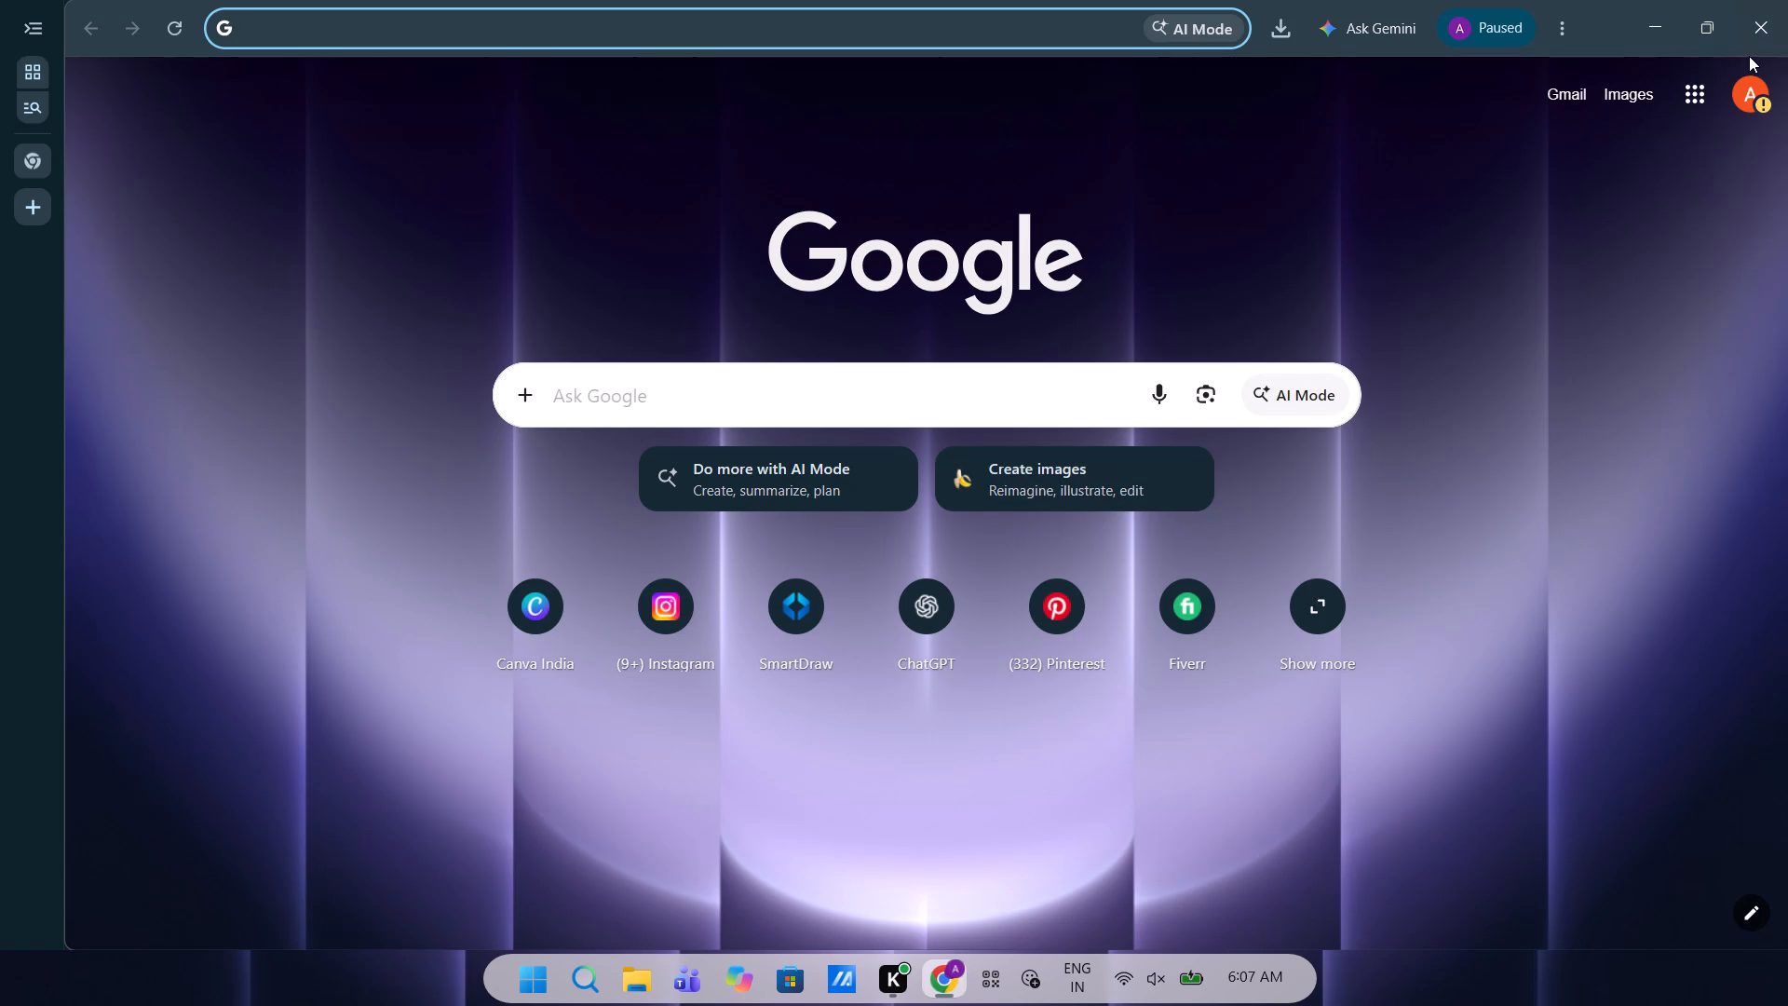